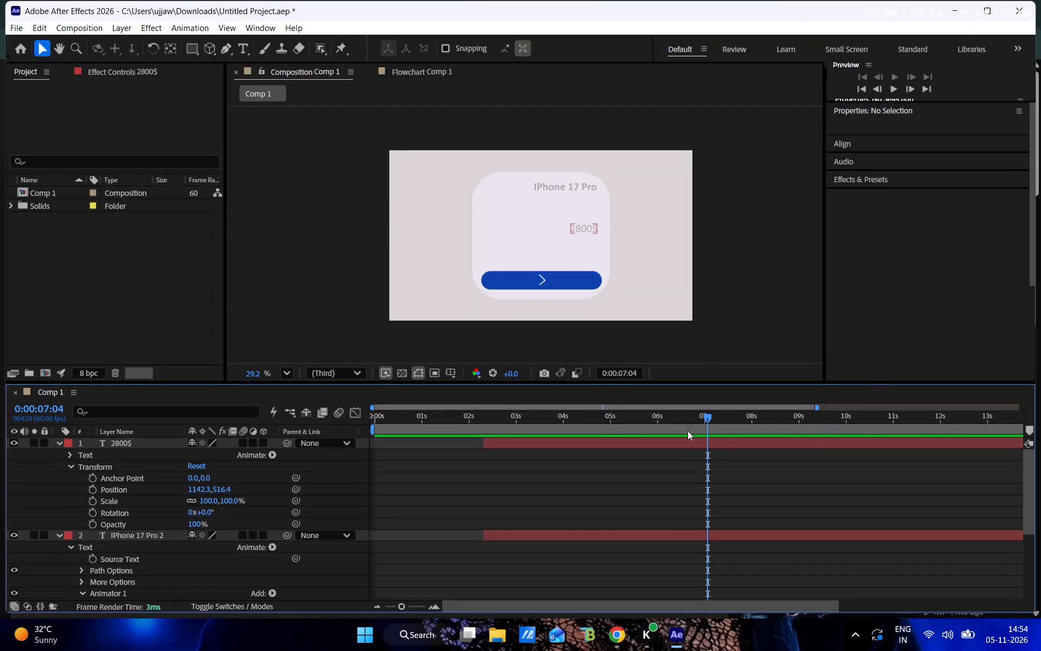
Preview the composition from about 2 seconds and from the start, and scrub the card's expansion to check the iPhone 17 Pro and 2800$ text motion.
drag(673, 429, 472, 415)
key(space)
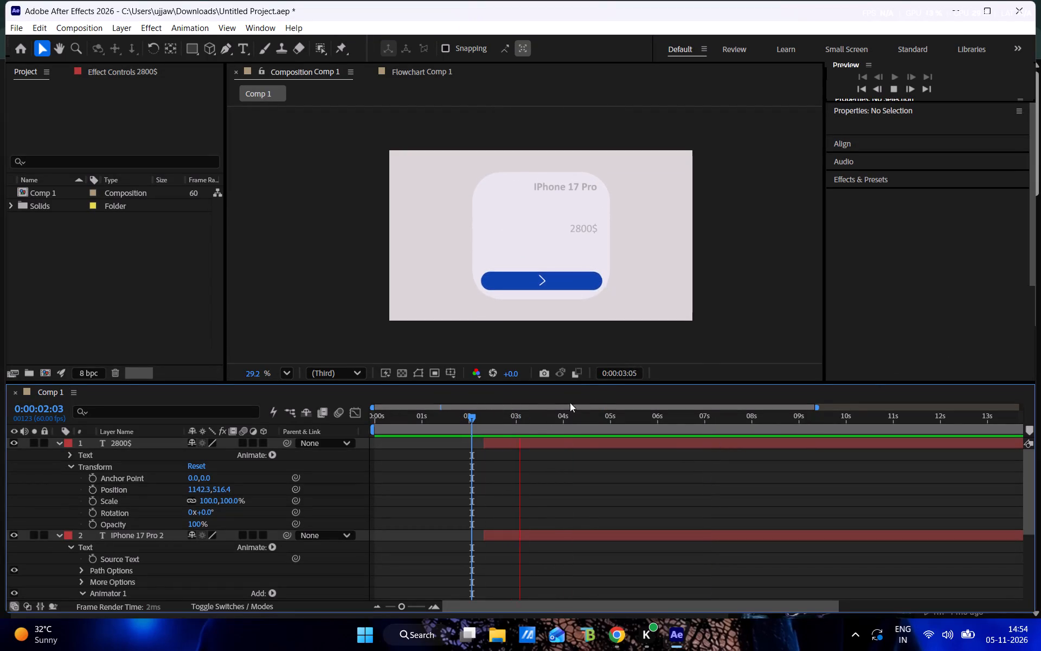
drag(550, 425, 361, 342)
key(space)
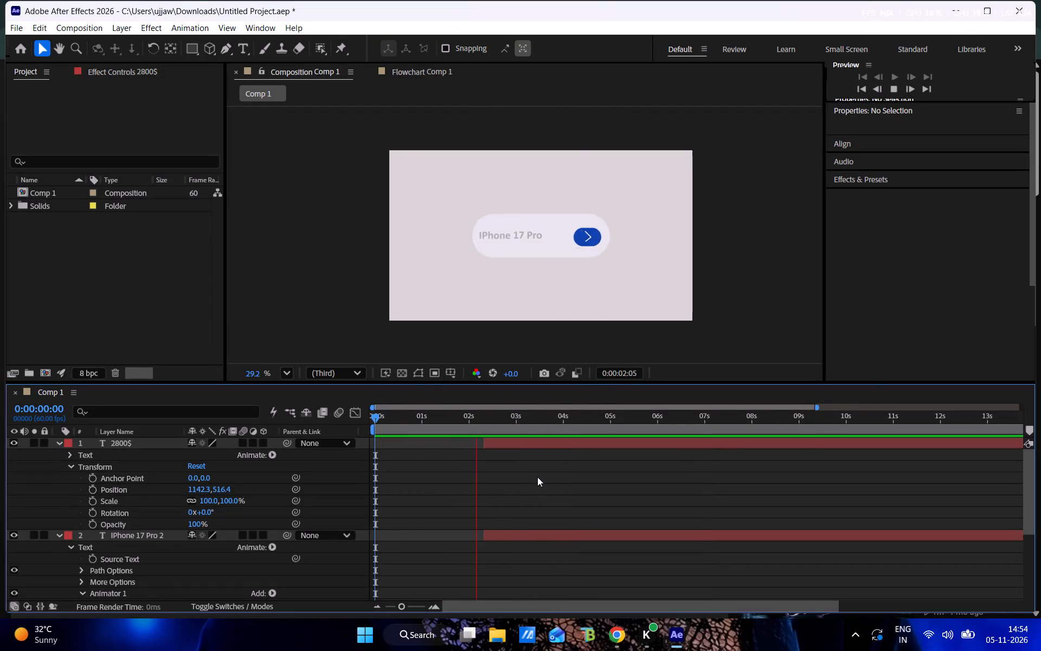
drag(535, 420, 493, 422)
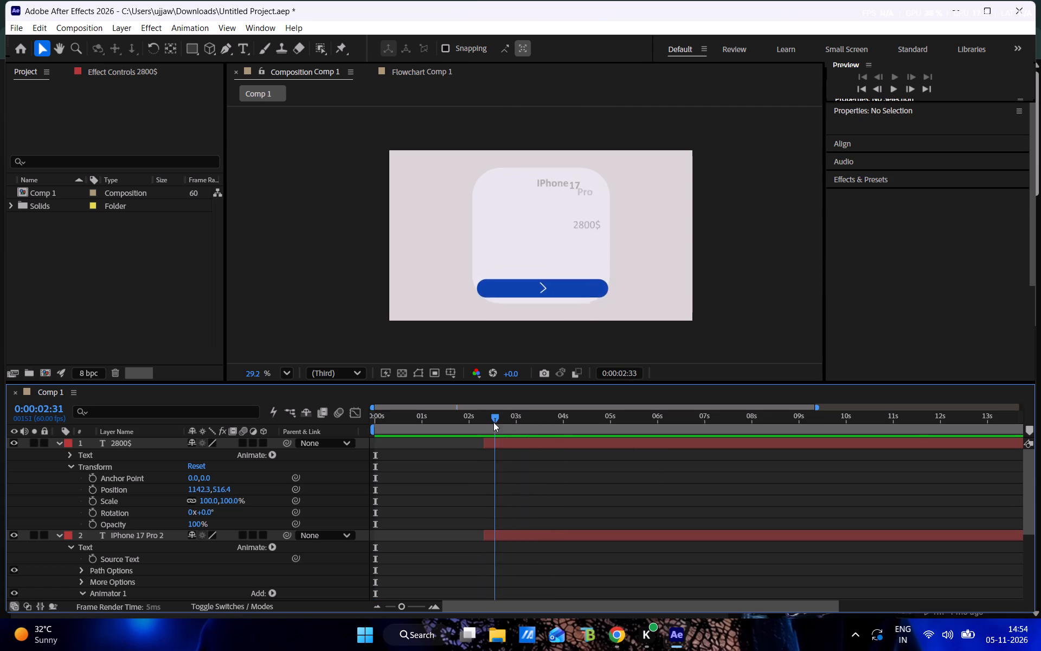
drag(493, 422, 528, 429)
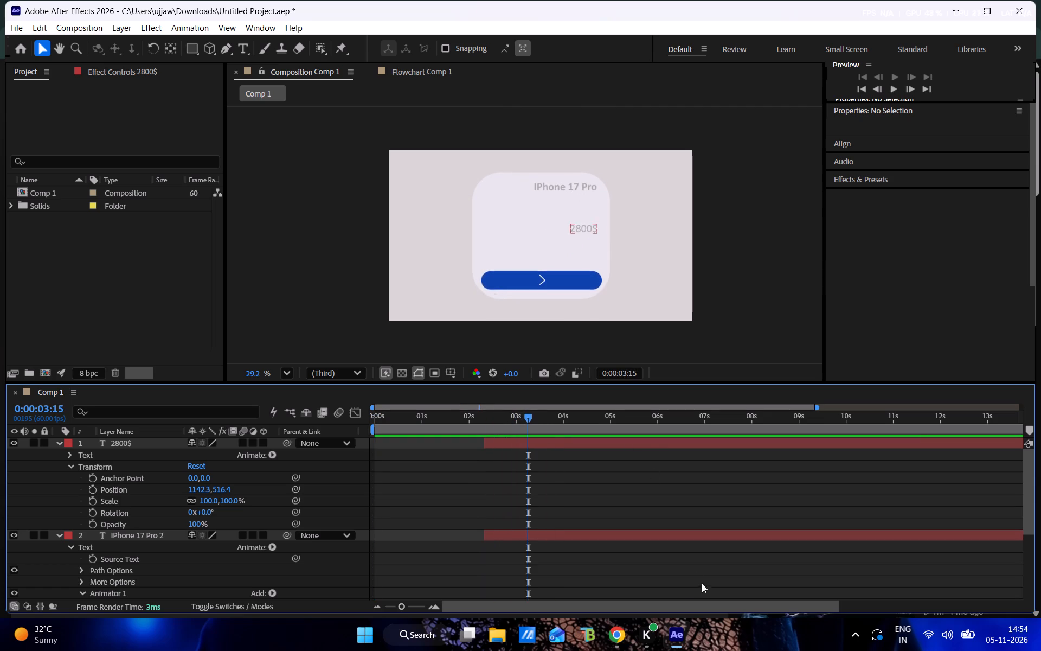
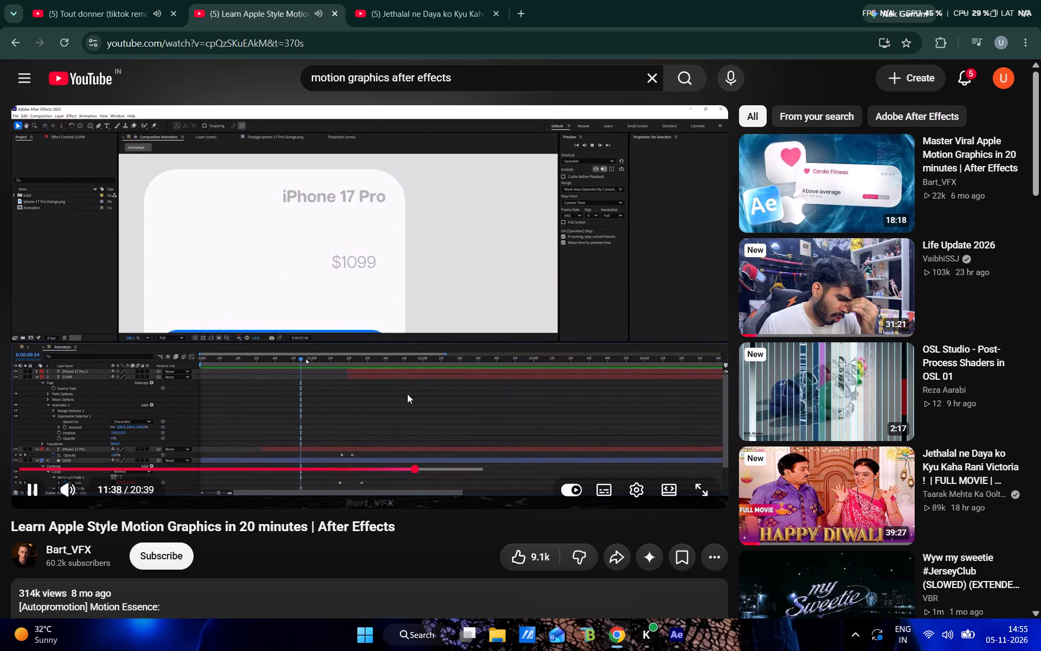
Watch the Apple-style motion graphics tutorial's part on duplicating the iPhone 17 Pro text layer, and pause it there.
click(407, 394)
click(565, 394)
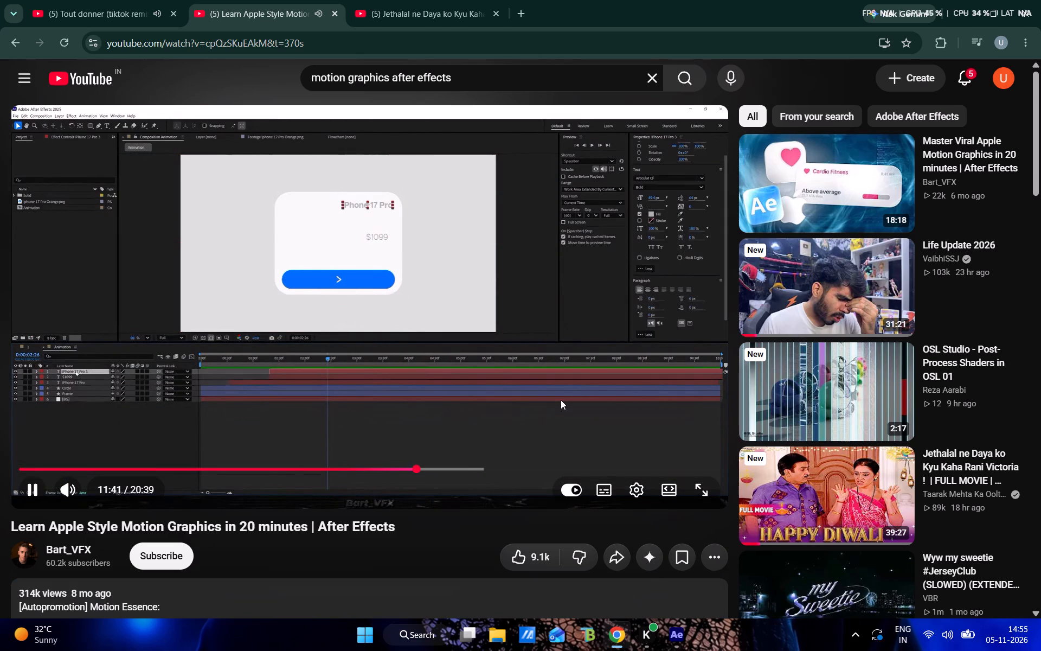
click(561, 400)
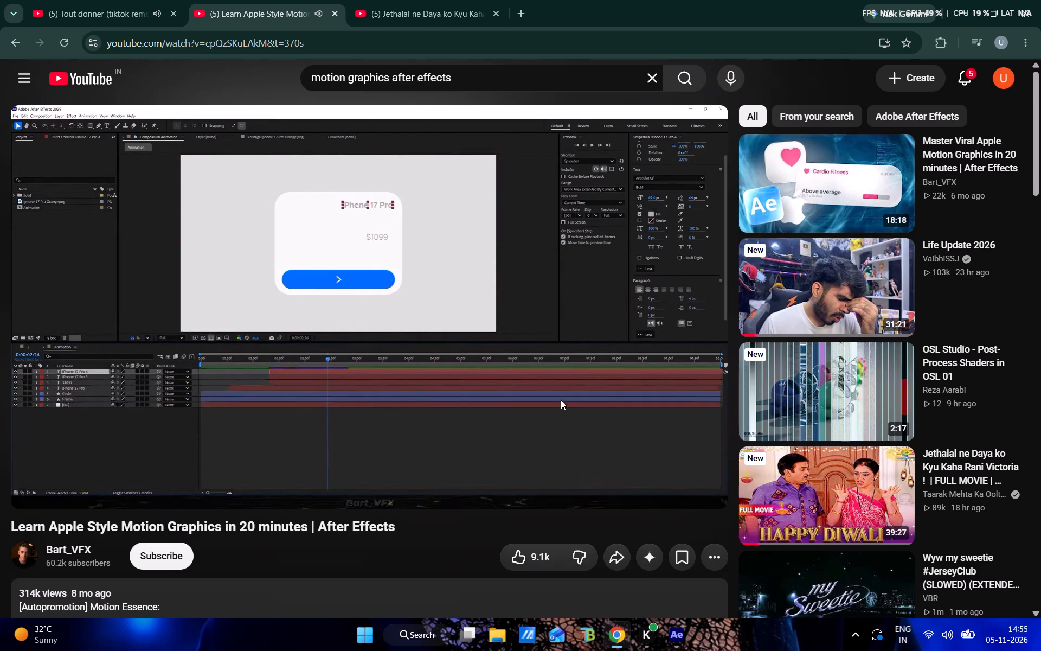
Switch to After Effects and move the 2800$ text inward on the card to about position 1119.9, 520.9.
click(678, 641)
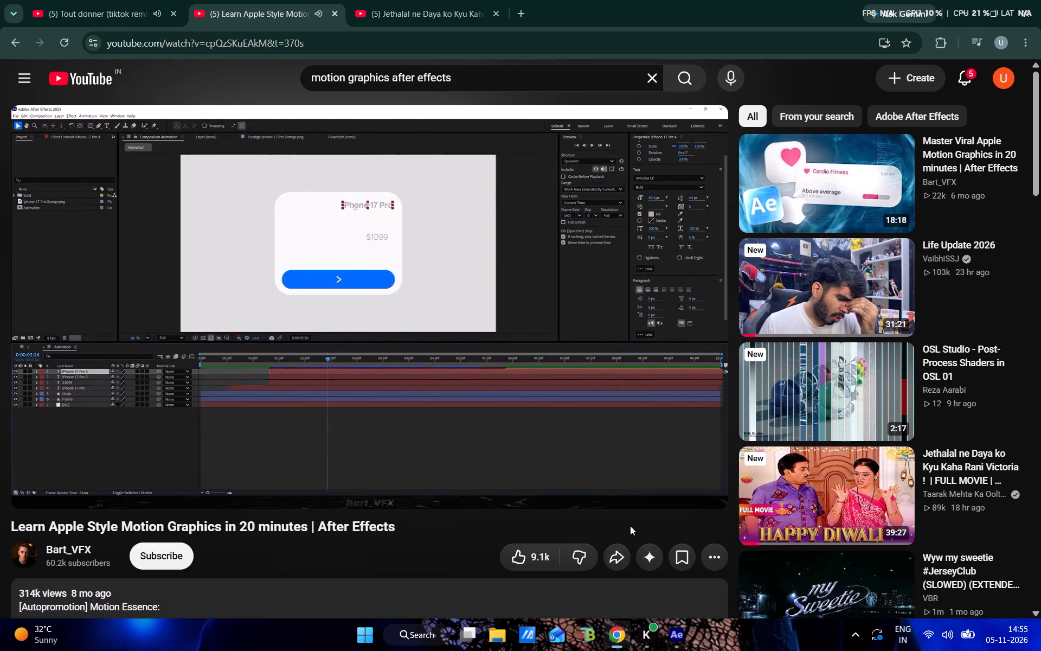
click(684, 648)
click(587, 225)
scroll(587, 225, up, 3)
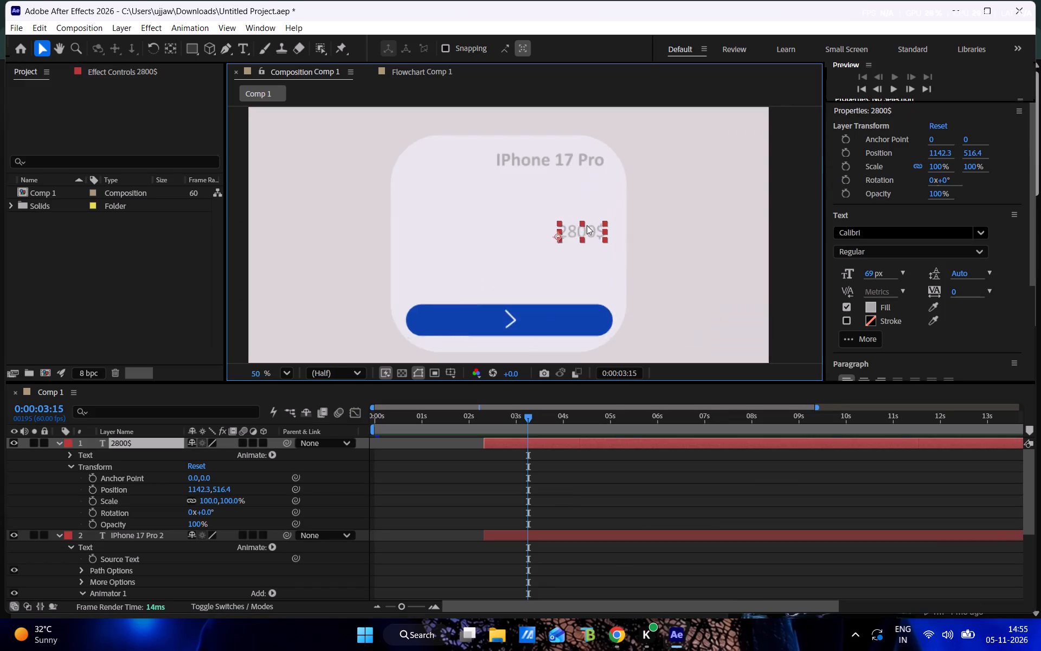
scroll(587, 225, up, 9)
scroll(665, 167, down, 4)
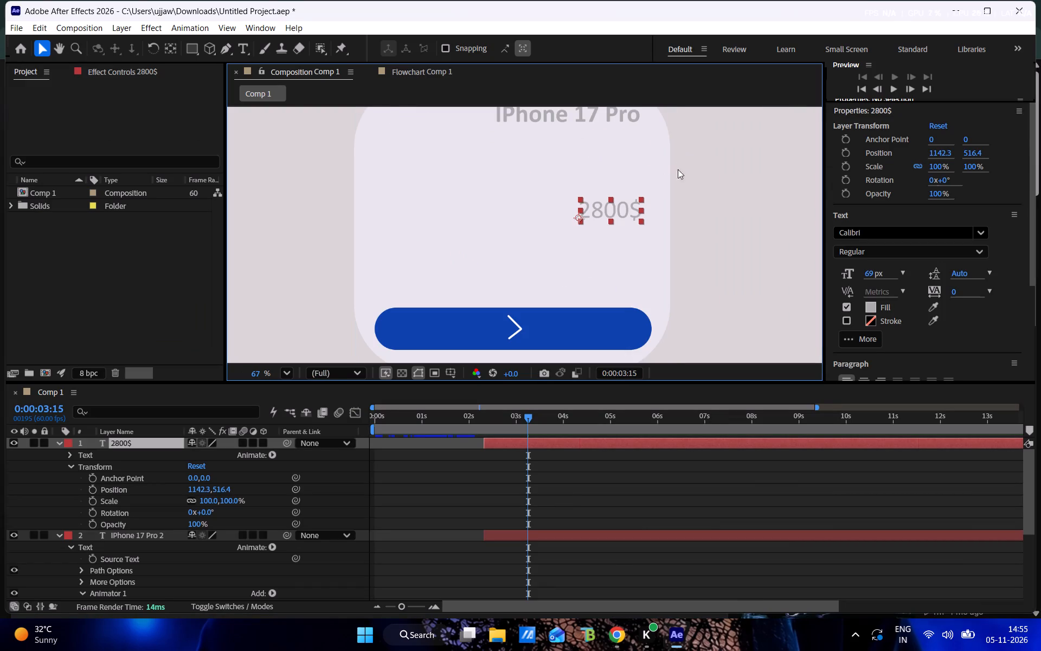
drag(627, 206, 619, 207)
click(683, 212)
click(621, 212)
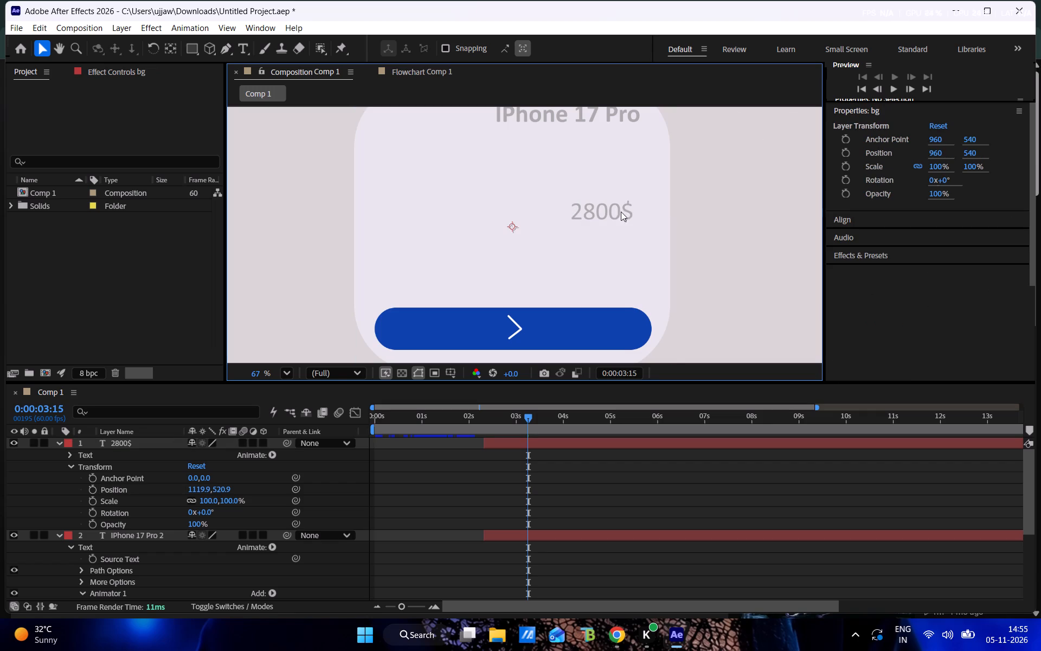
Set the Position of Animator 1 on the 2800$ text layer to 75, 0.
click(106, 439)
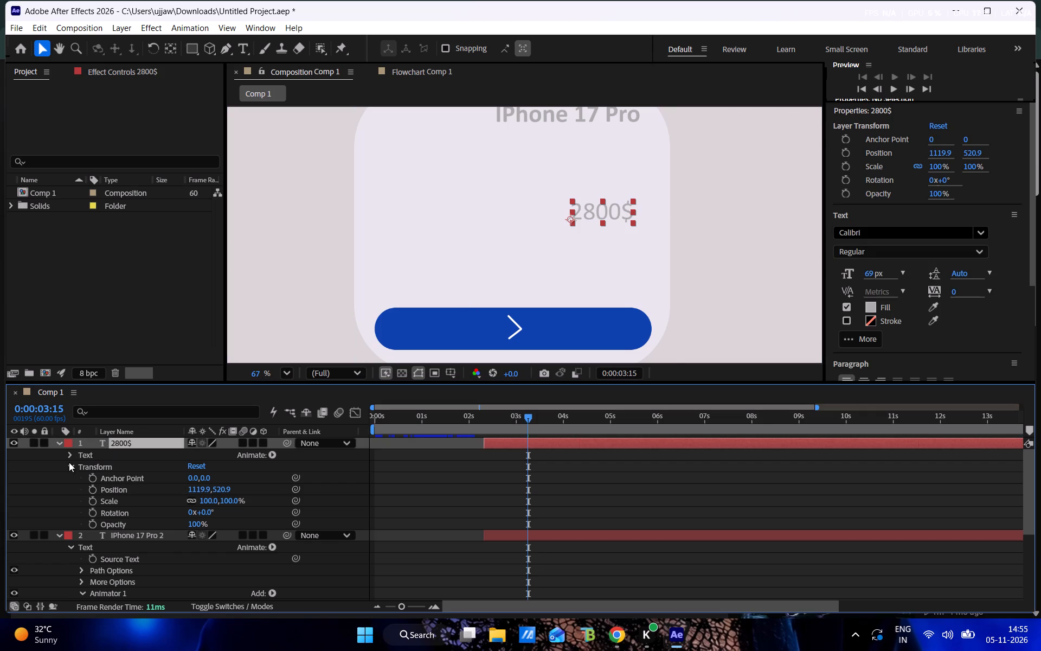
click(68, 467)
click(68, 452)
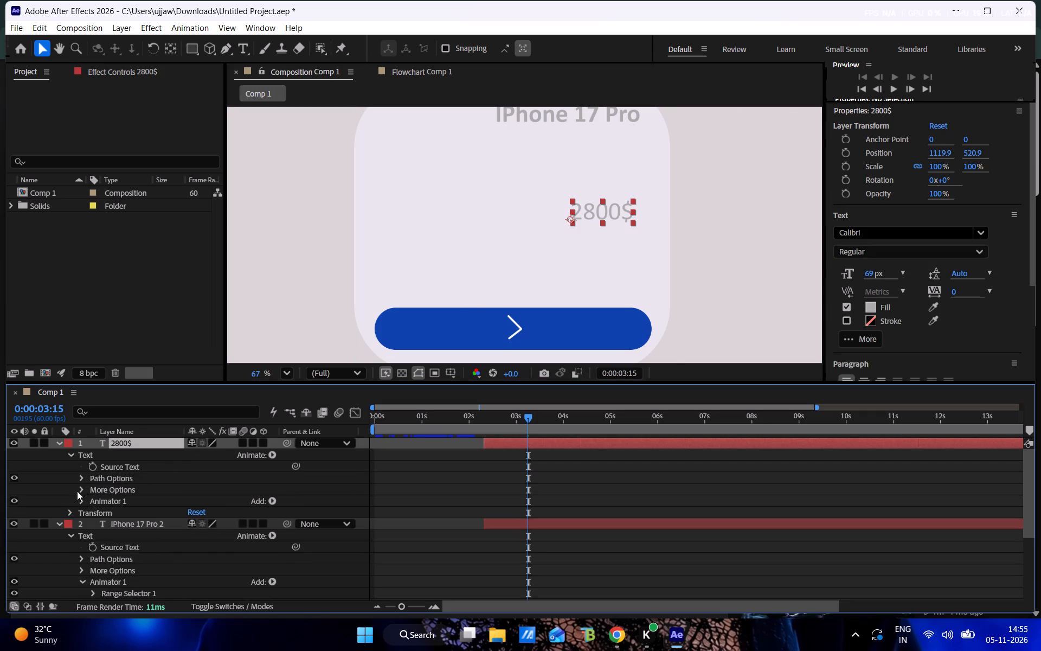
click(79, 492)
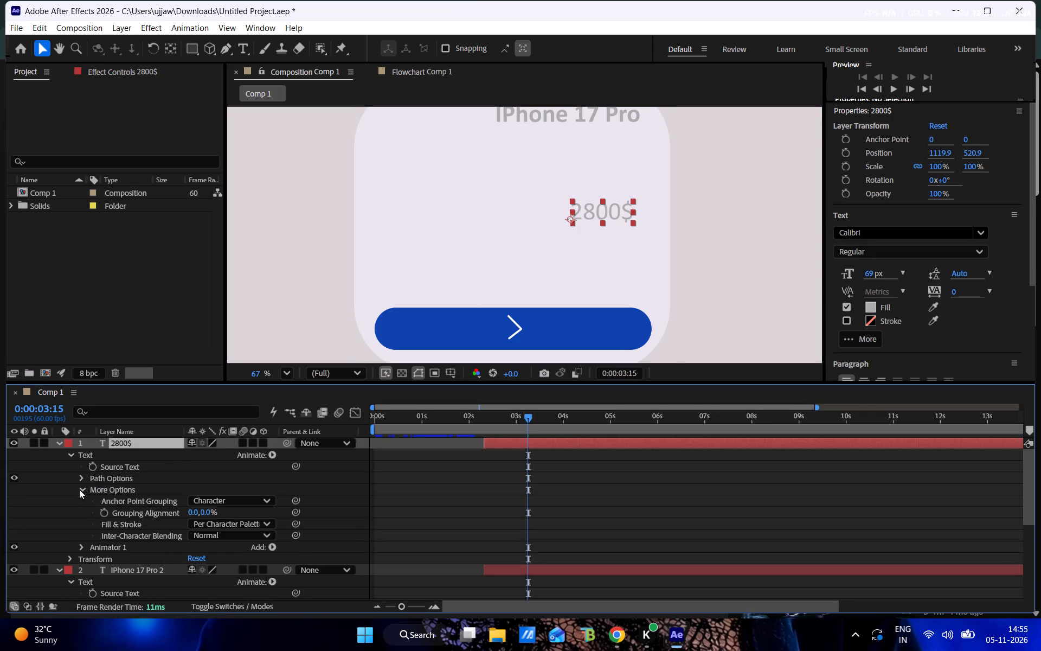
click(81, 487)
click(80, 505)
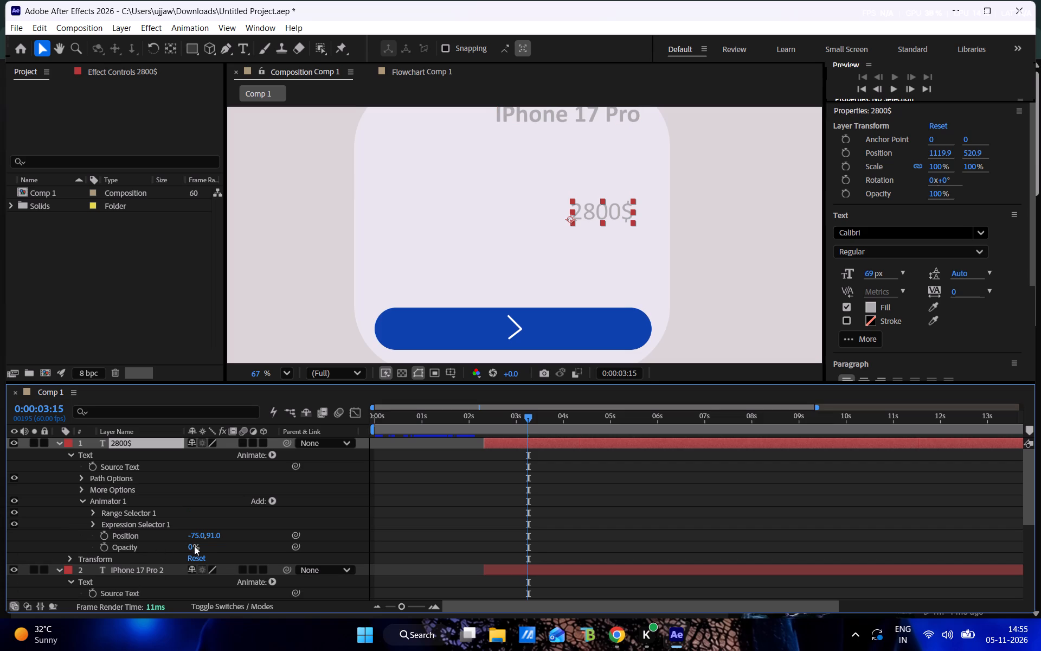
click(200, 537)
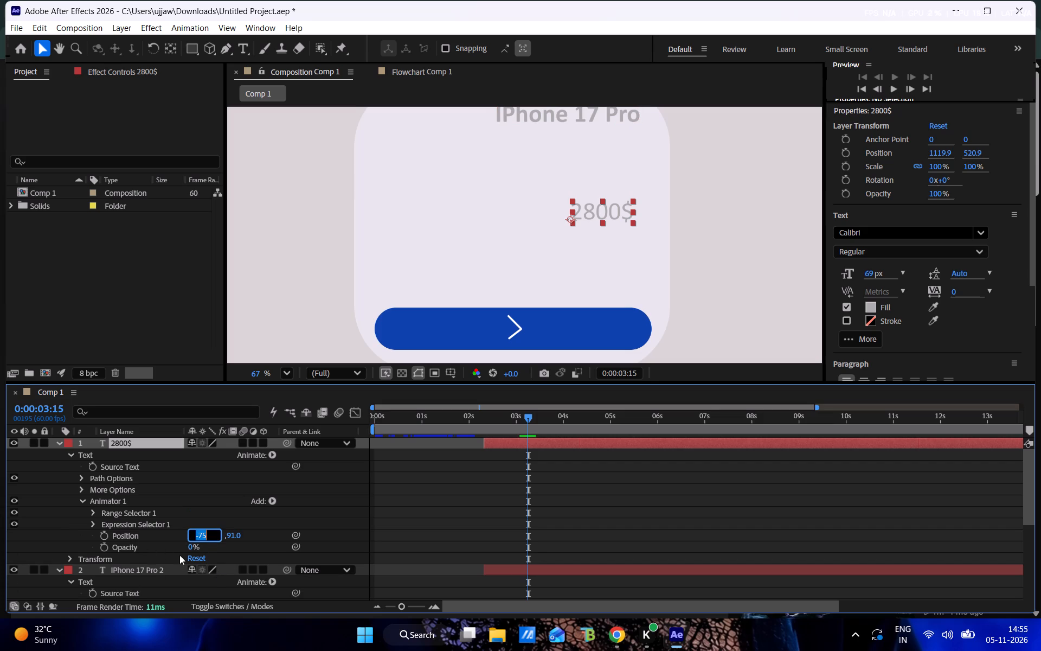
click(198, 536)
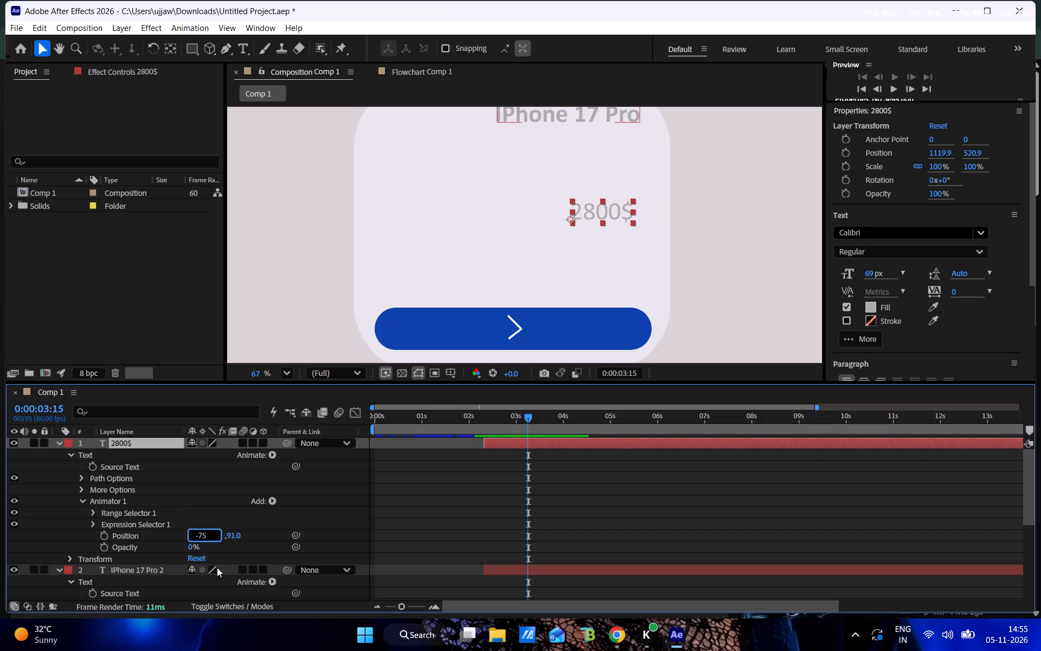
key(BackSpace)
key(Return)
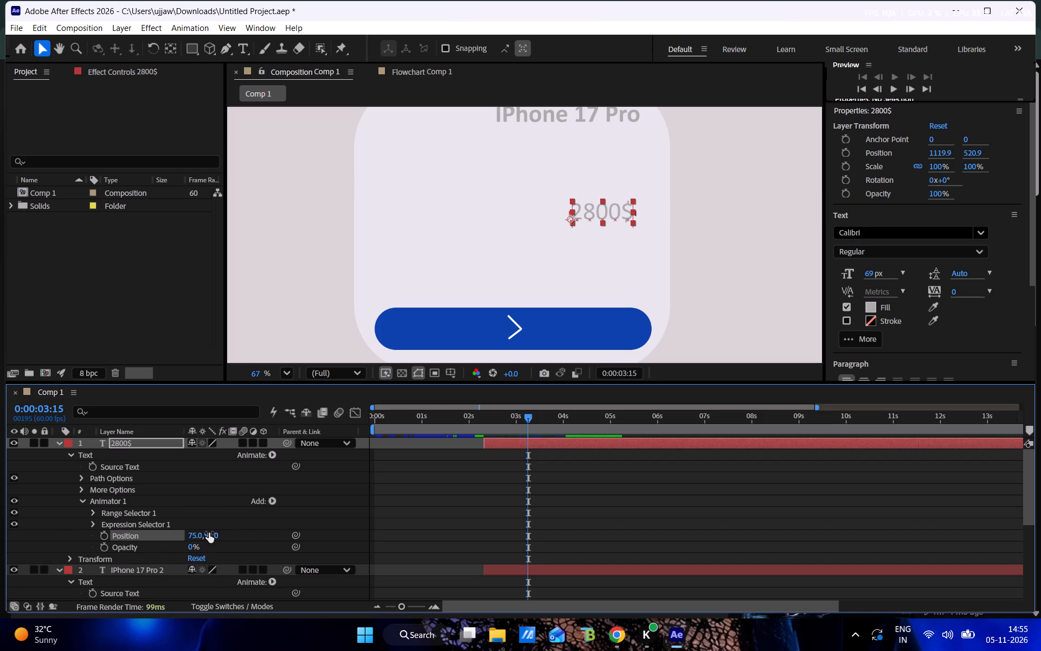
click(209, 532)
key(0)
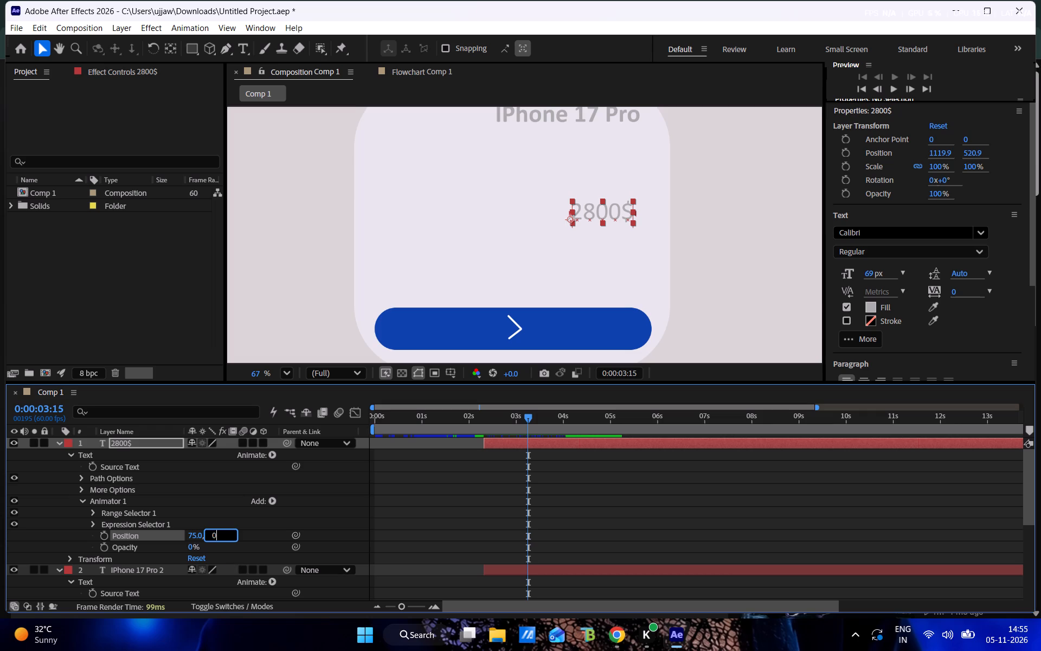
key(Return)
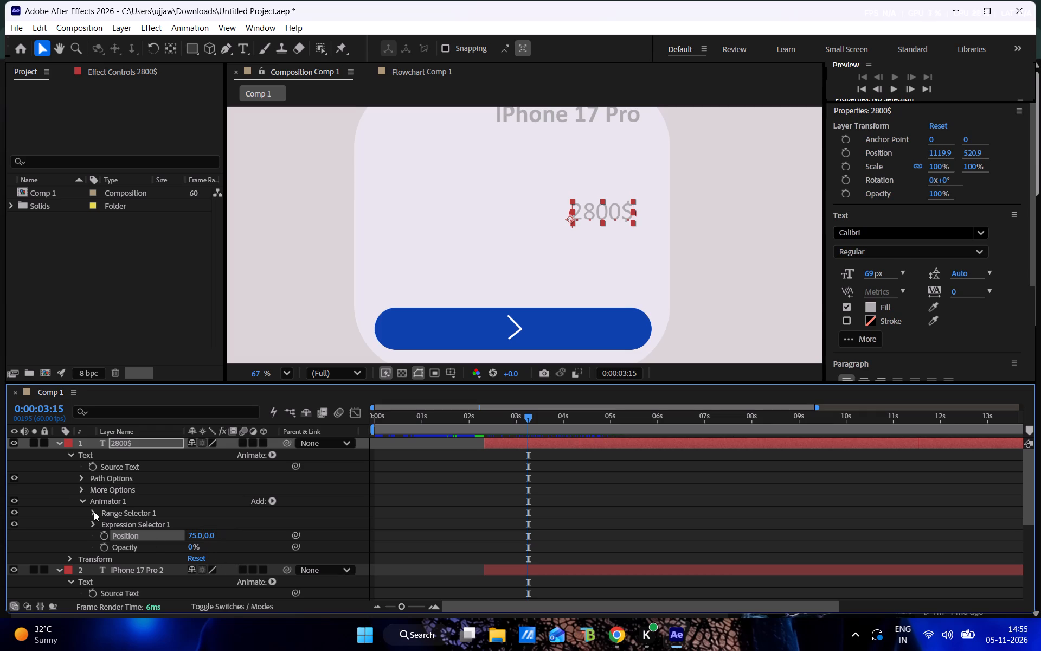
Base the 2800$ layer's Expression Selector 1 on Characters.
click(94, 512)
click(93, 512)
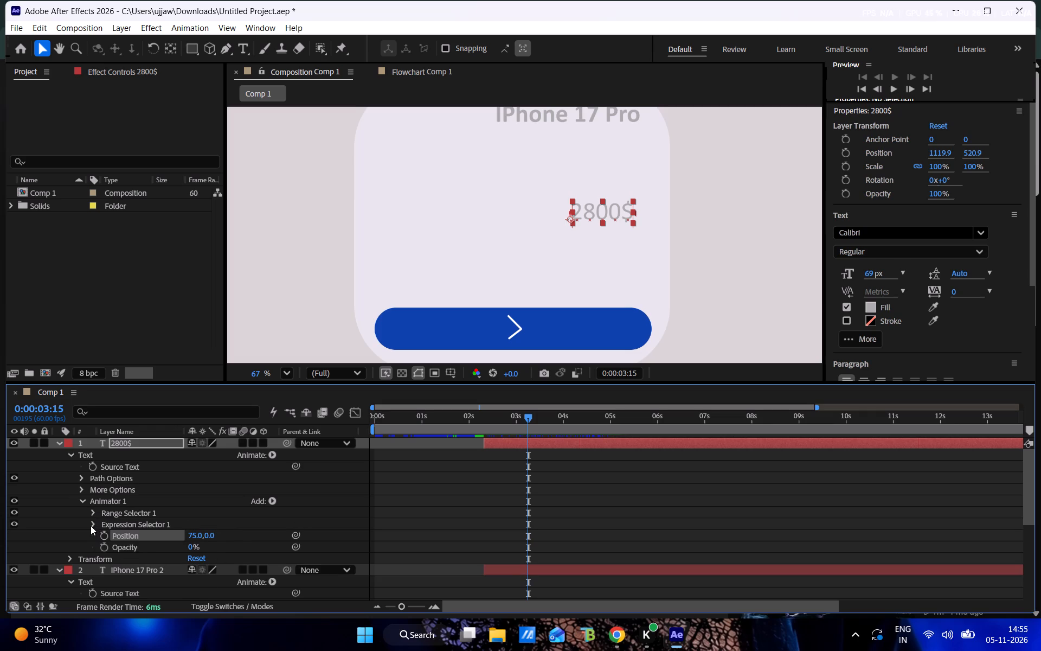
click(91, 526)
click(247, 533)
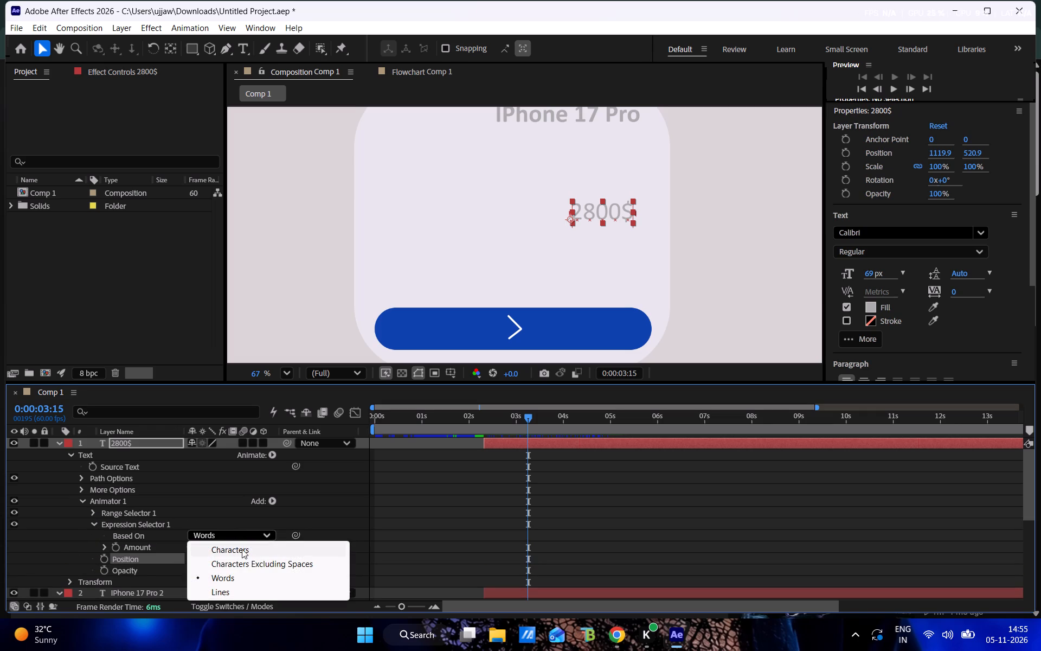
click(242, 549)
Preview the composition from about 2 seconds and from the start, and scrub it to check the 2800$ text reveal.
drag(519, 418, 472, 425)
key(space)
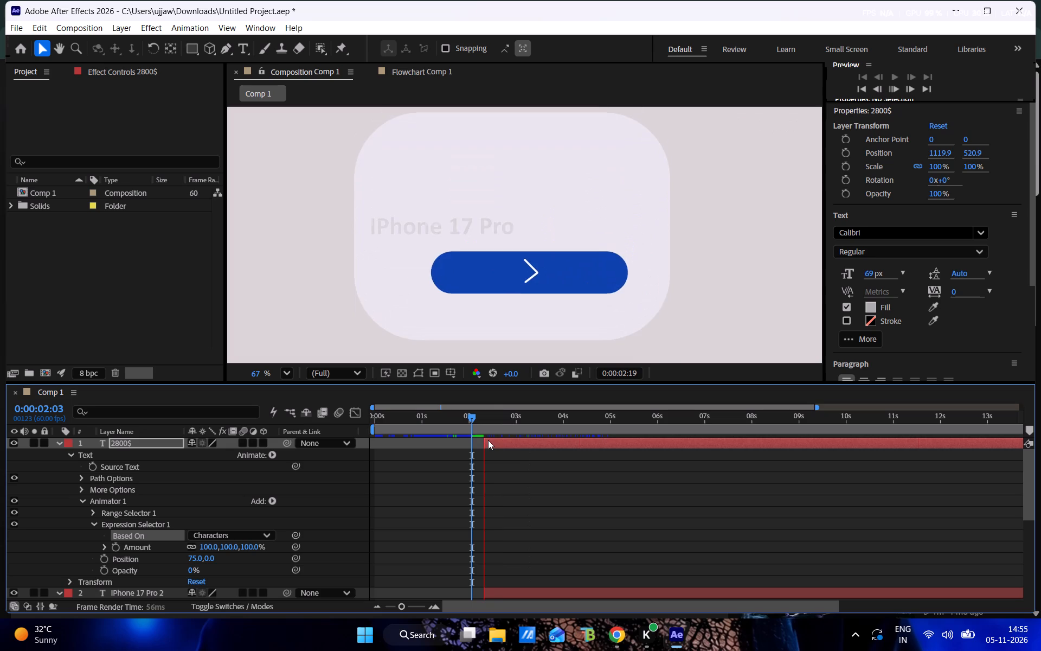
drag(522, 421, 374, 398)
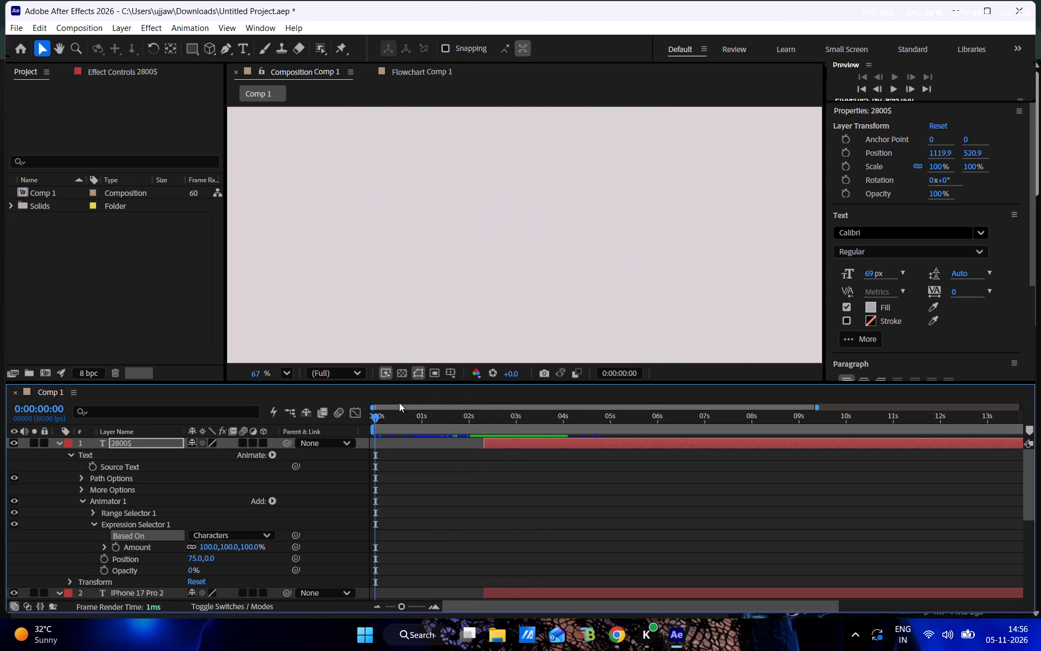
key(space)
scroll(548, 329, down, 5)
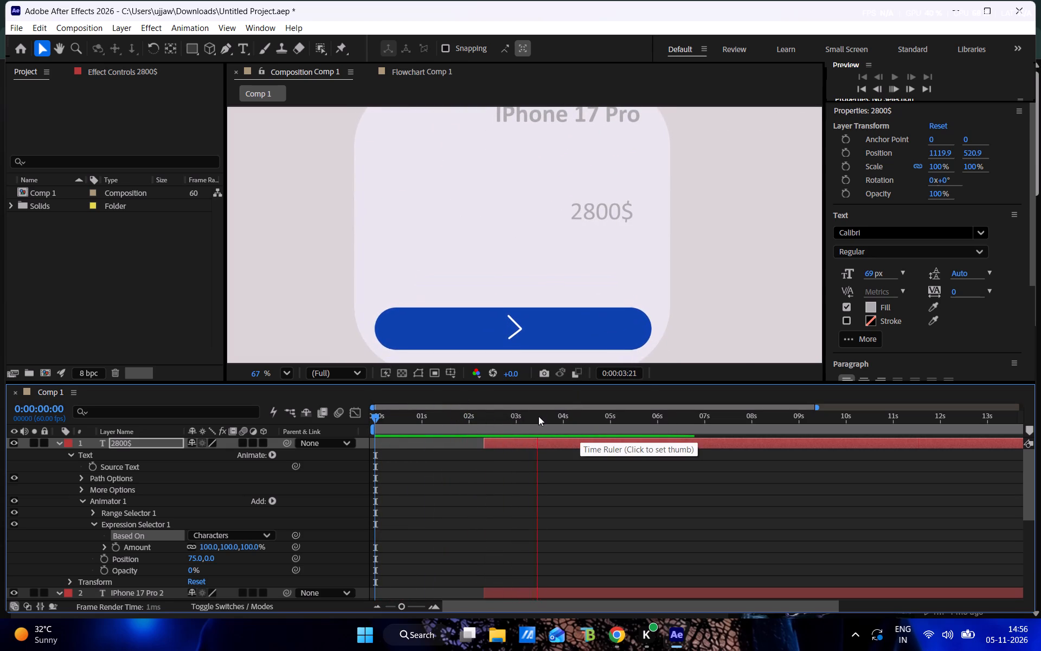
drag(530, 421, 428, 414)
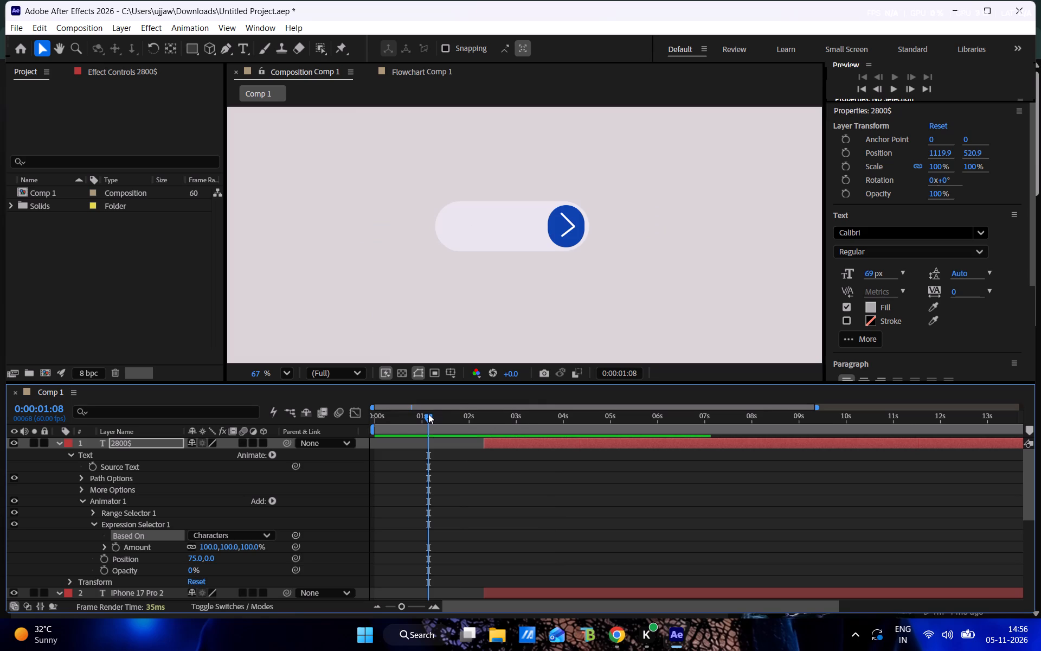
drag(465, 413, 381, 409)
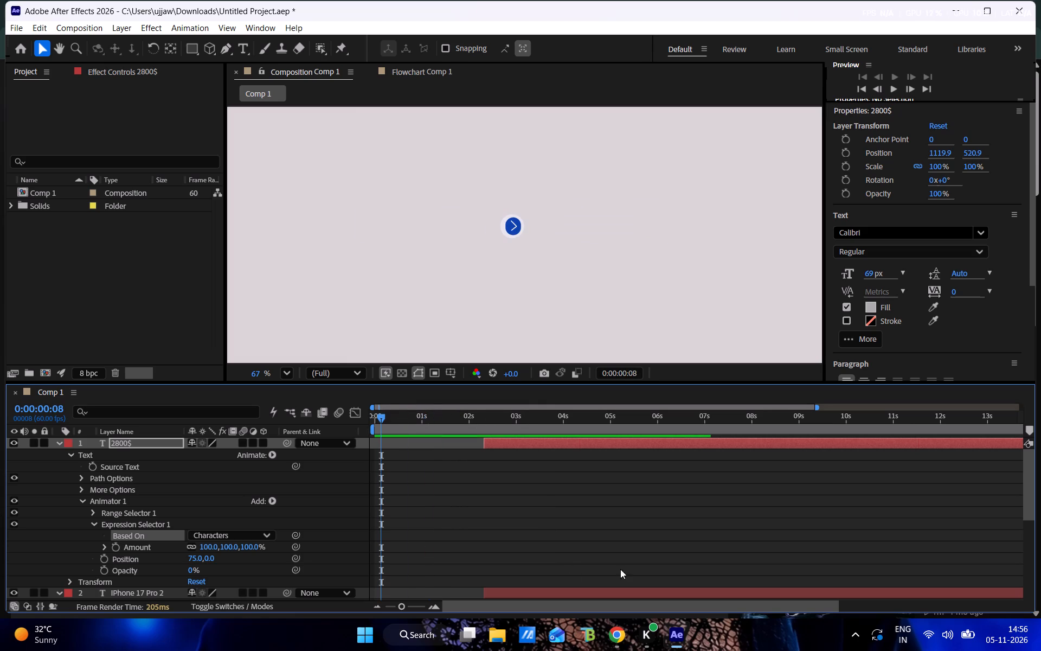
Open a new Chrome window and search Google Images for iPhone 17.
click(435, 638)
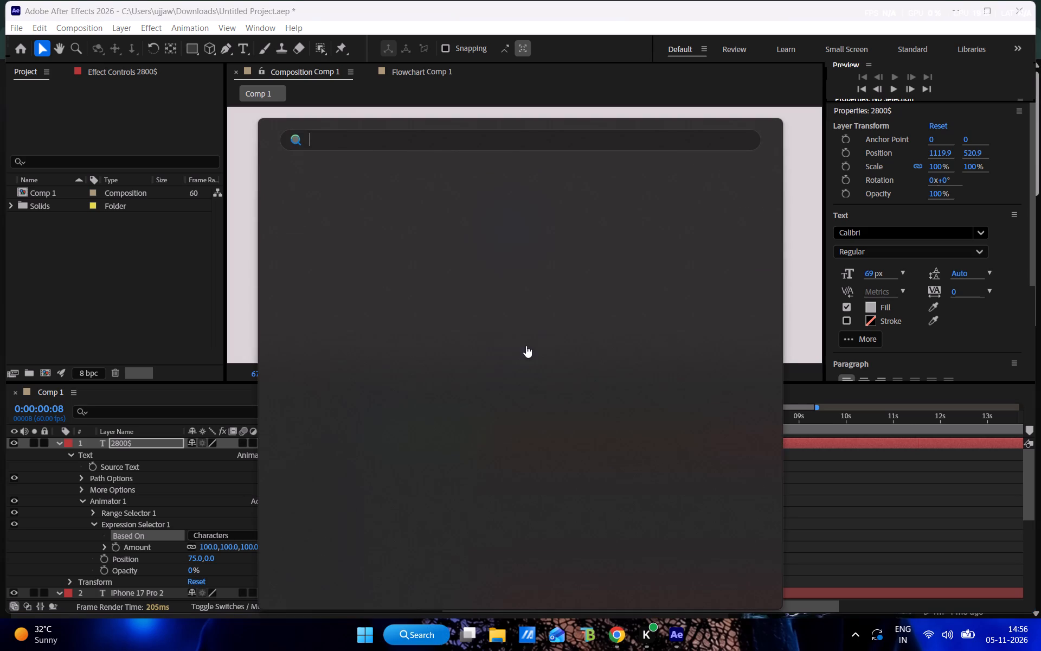
click(385, 279)
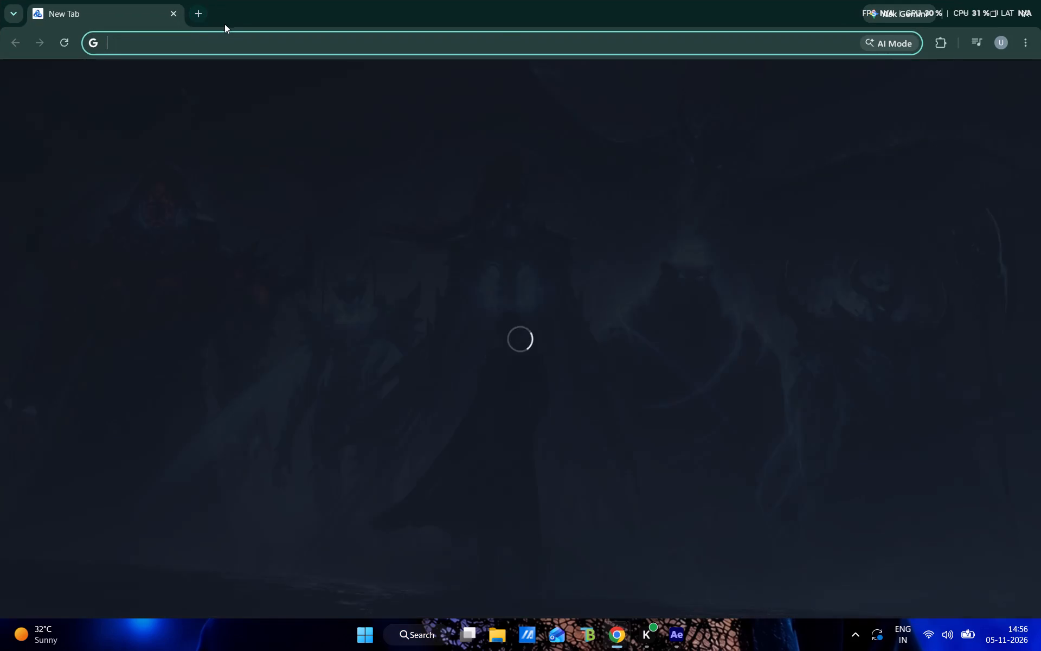
click(205, 35)
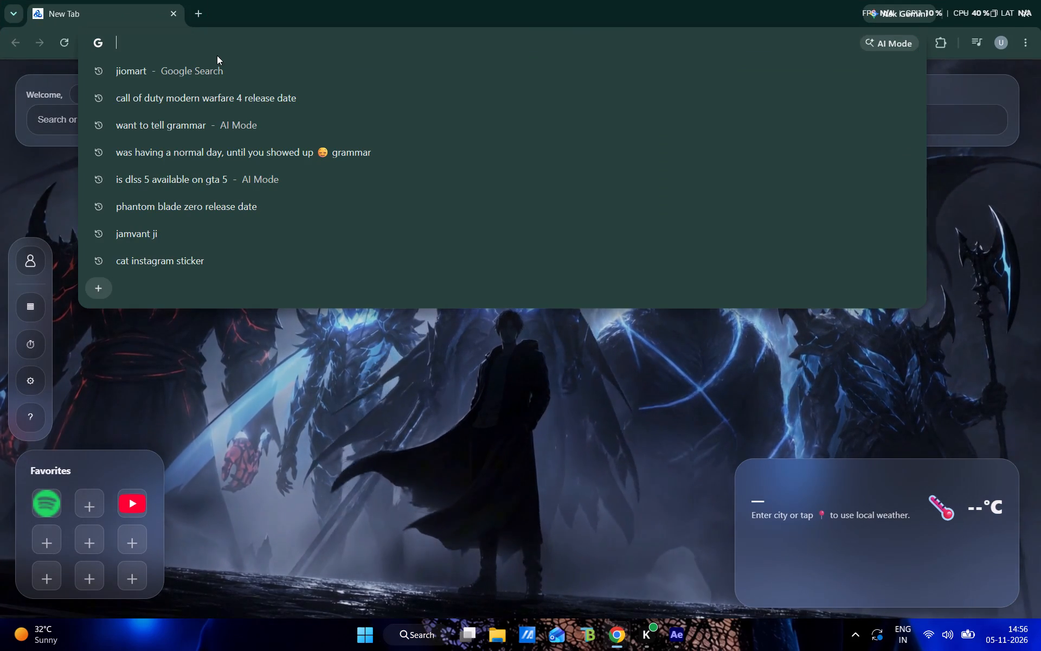
text(ipone)
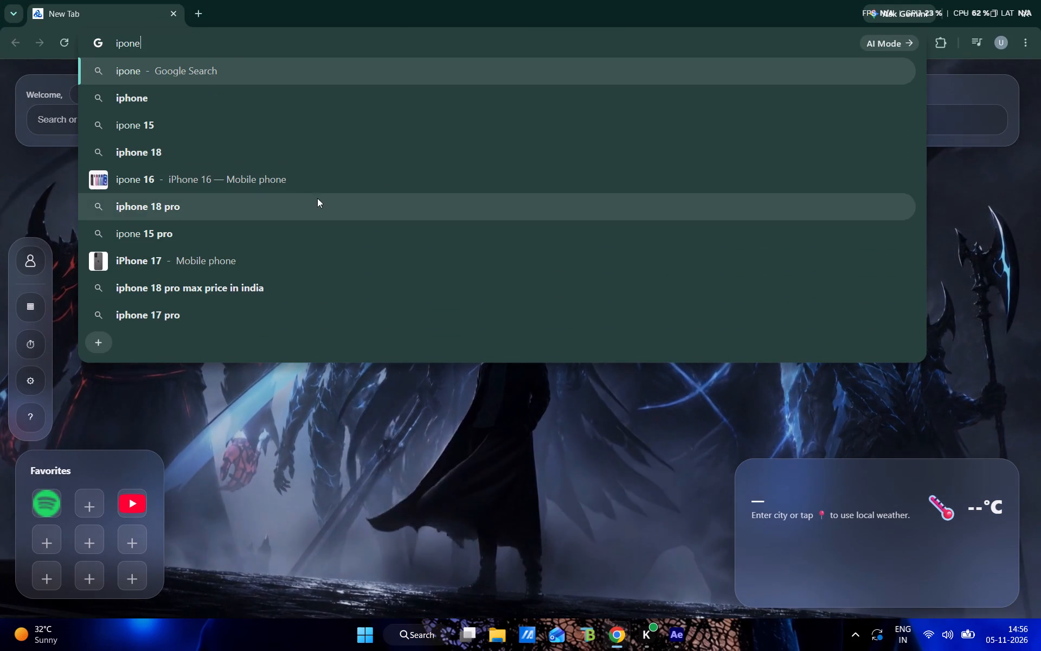
click(217, 263)
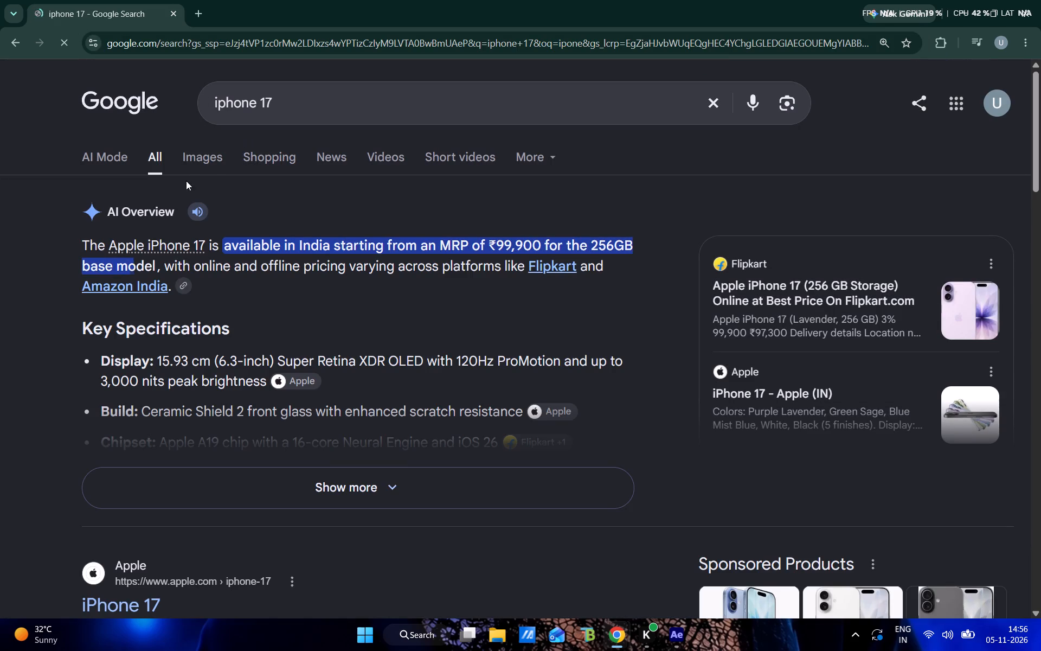
click(190, 157)
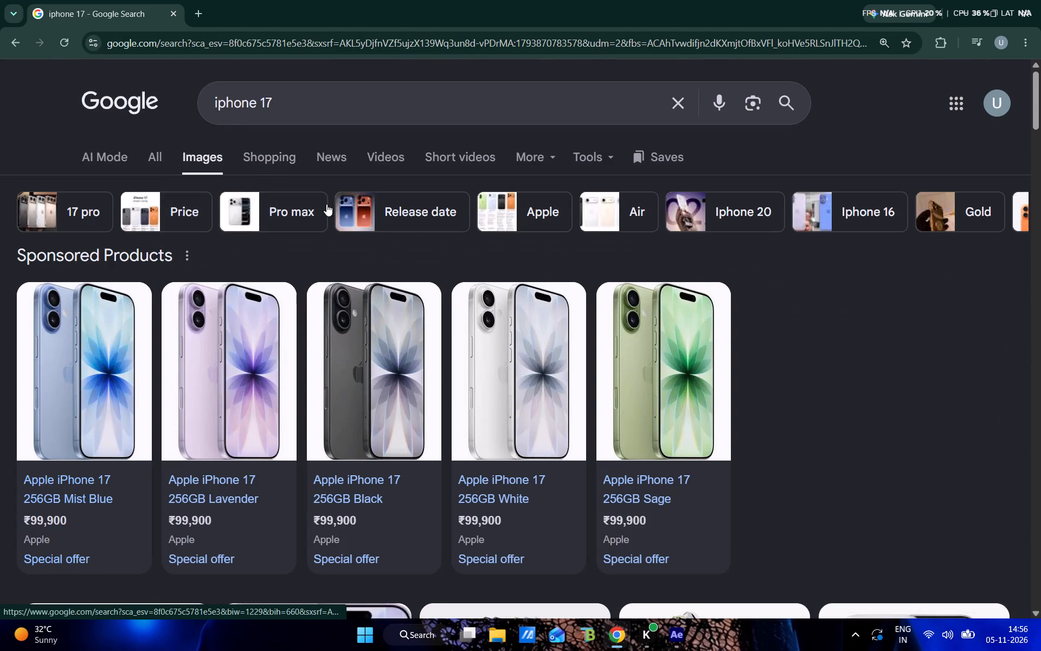
scroll(326, 204, down, 8)
scroll(333, 206, up, 3)
click(73, 342)
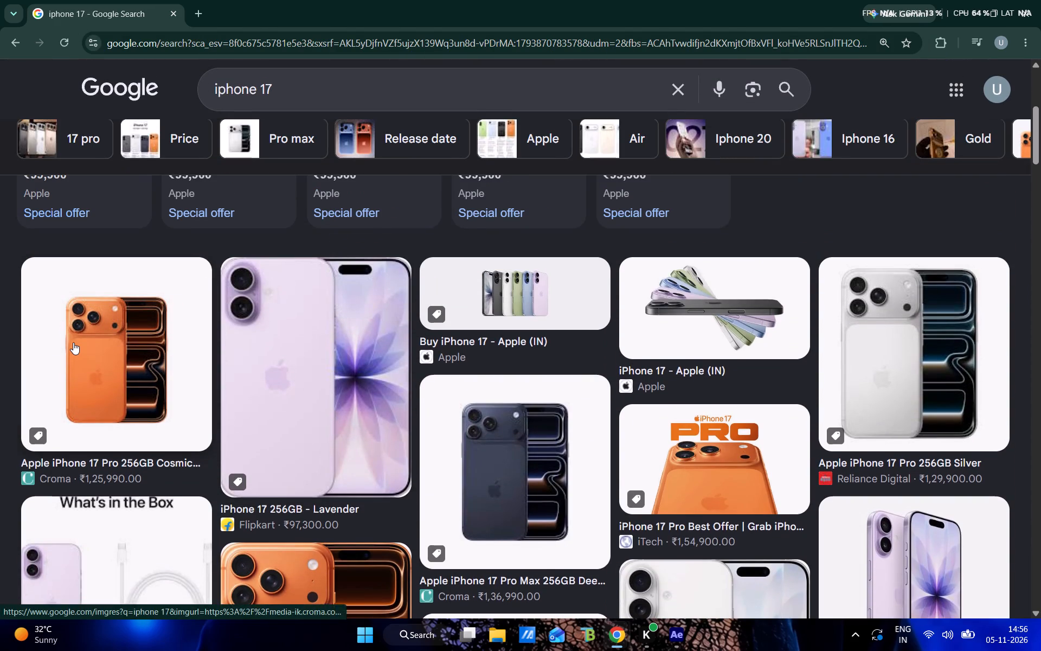
scroll(824, 376, down, 4)
scroll(853, 443, down, 5)
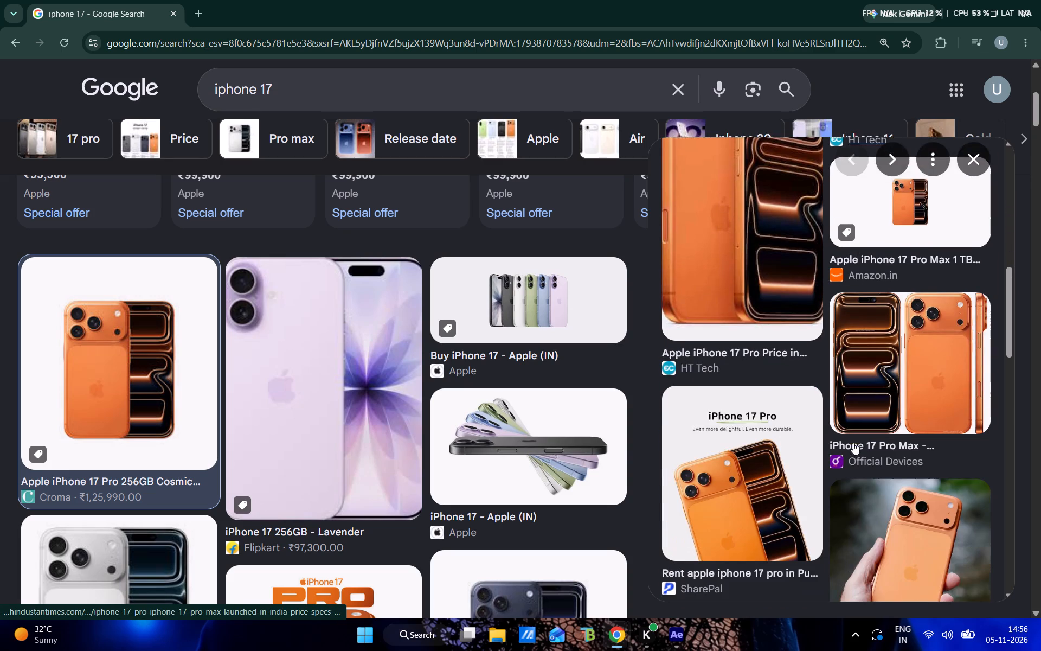
scroll(849, 441, up, 7)
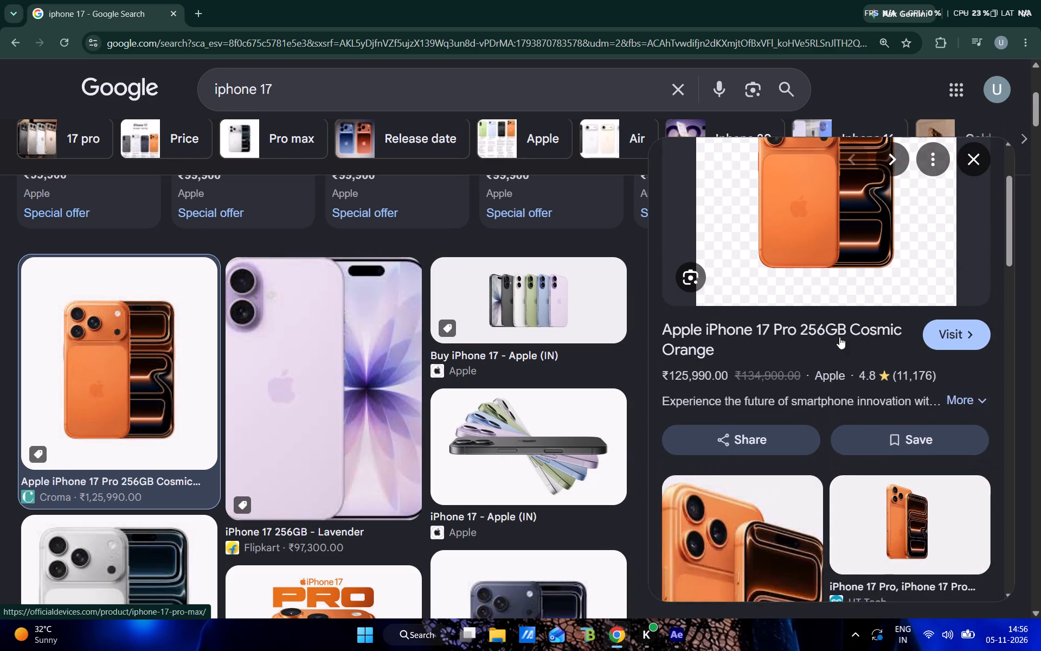
scroll(839, 335, up, 2)
scroll(837, 348, down, 6)
click(786, 305)
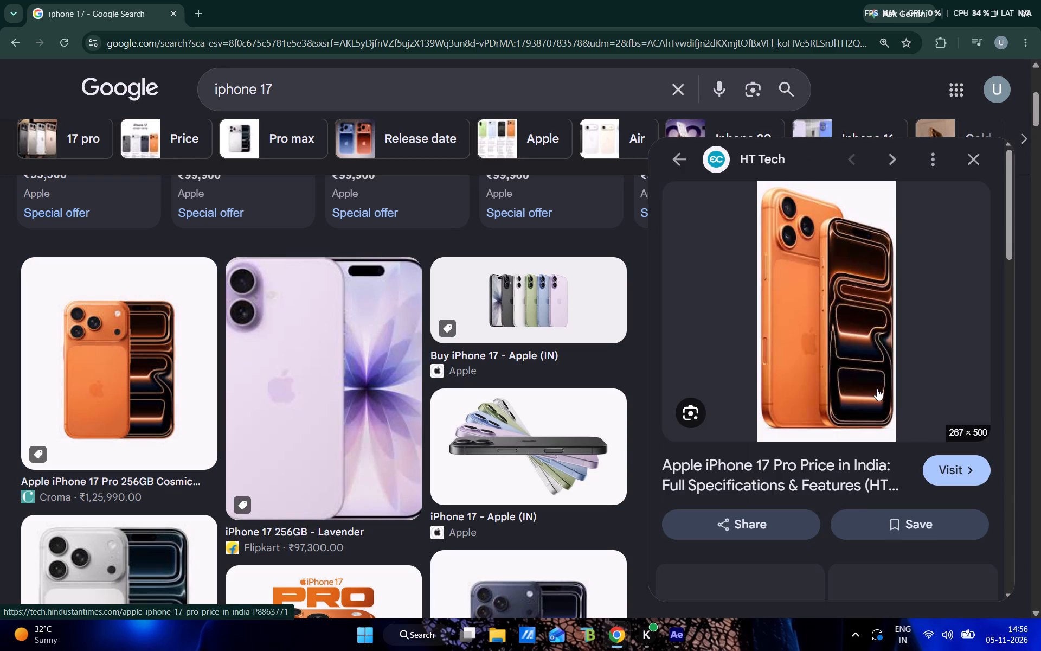
scroll(873, 388, up, 1)
click(677, 168)
scroll(787, 297, up, 6)
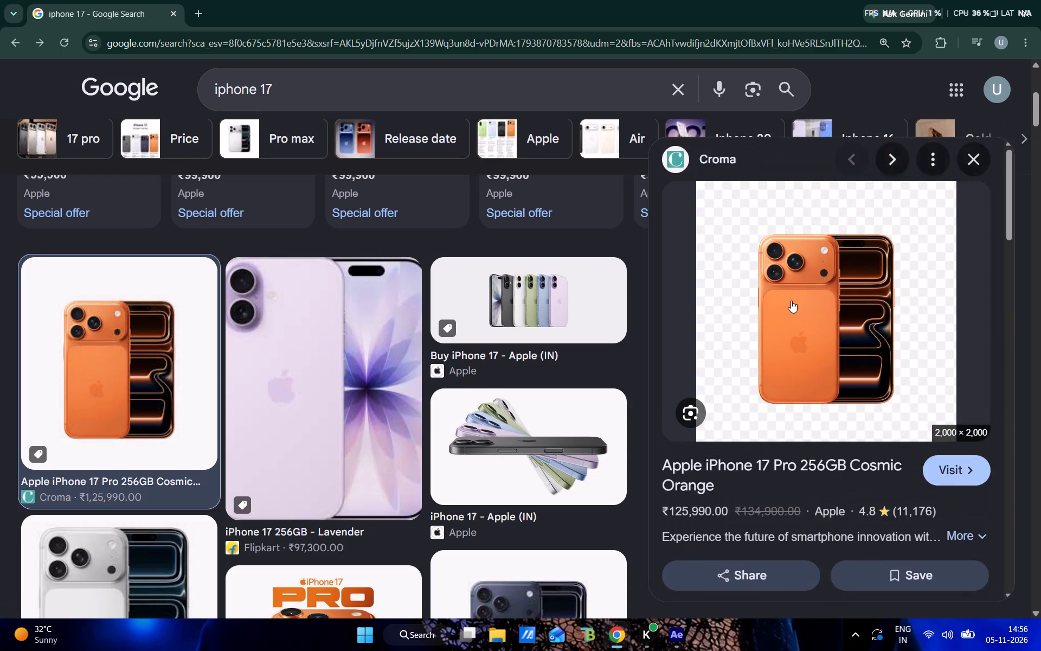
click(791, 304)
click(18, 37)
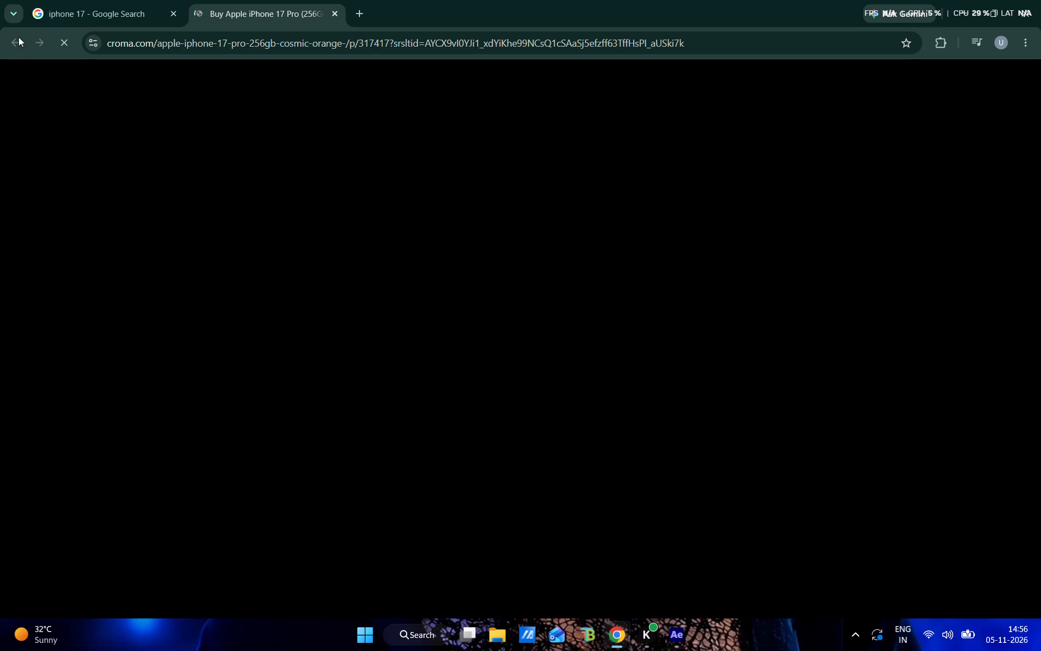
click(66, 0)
Save Croma's Apple iPhone 17 Pro 256GB Cosmic Orange picture to the computer as 317417_0_7ISiBcc4Y.webp.
scroll(814, 282, down, 11)
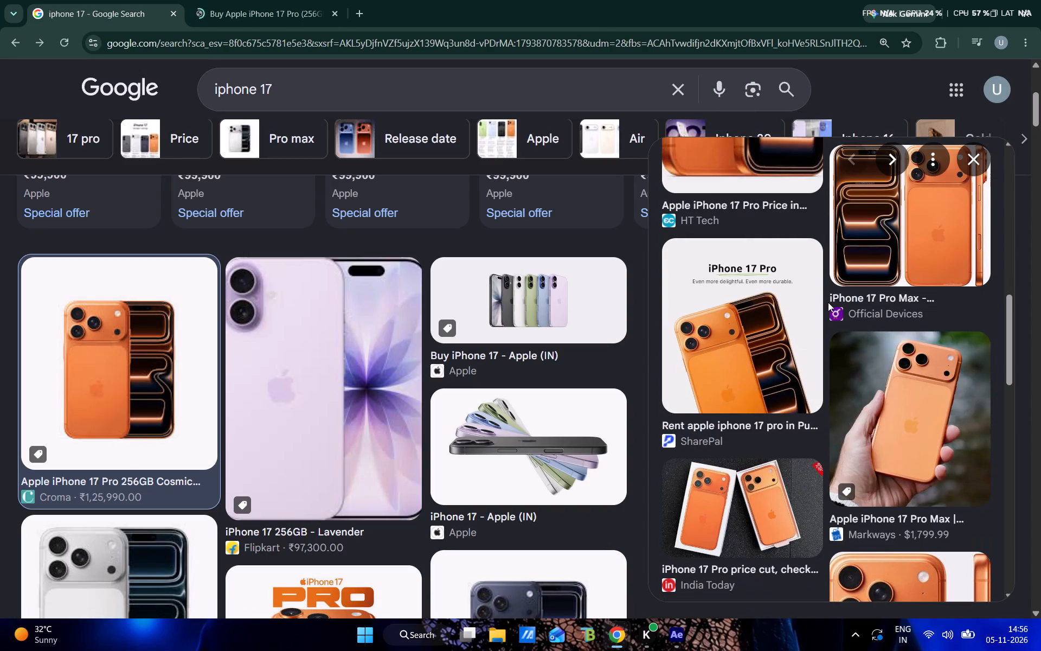
scroll(844, 327, up, 8)
scroll(830, 258, up, 5)
right_click(830, 258)
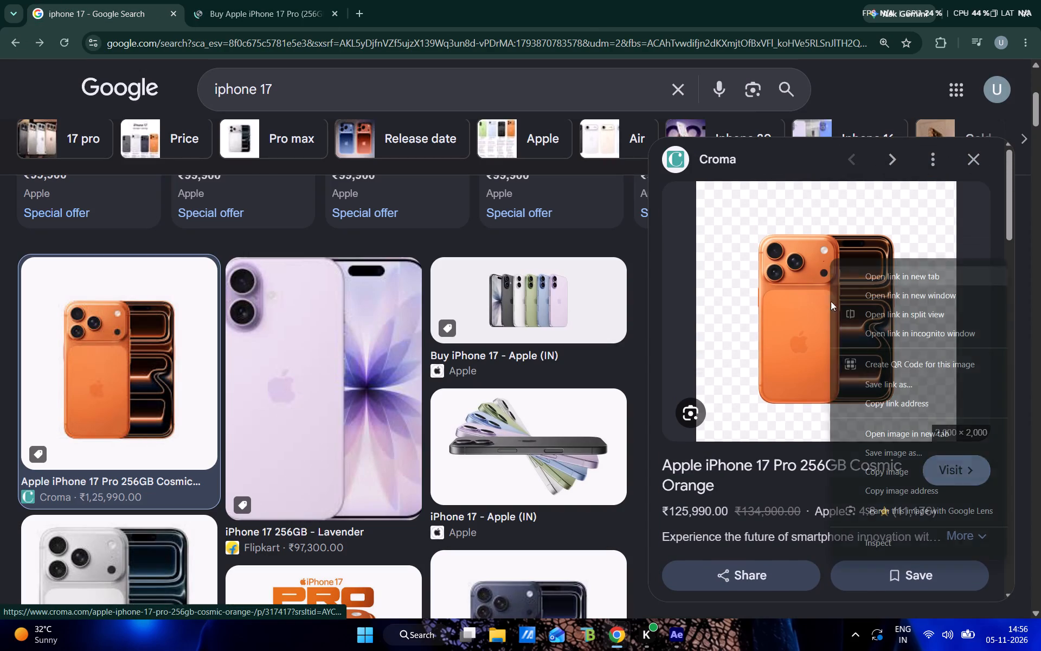
click(898, 456)
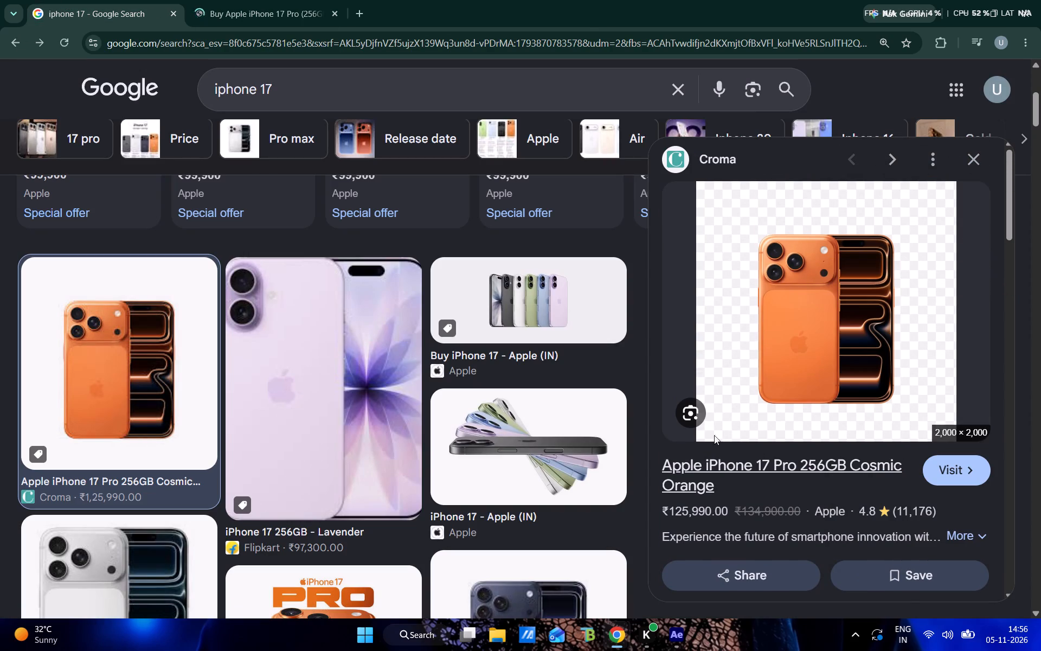
click(787, 295)
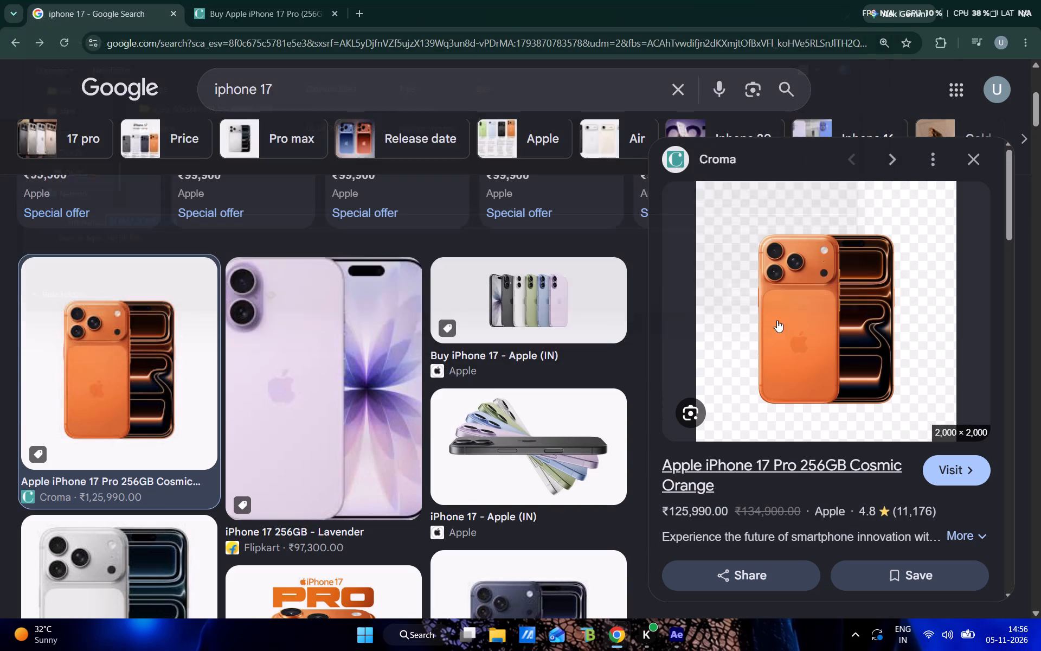
Browse the iPhone 17 image results and the pictures related to Croma's for a clean product shot of the phone.
scroll(153, 337, down, 3)
scroll(193, 363, down, 5)
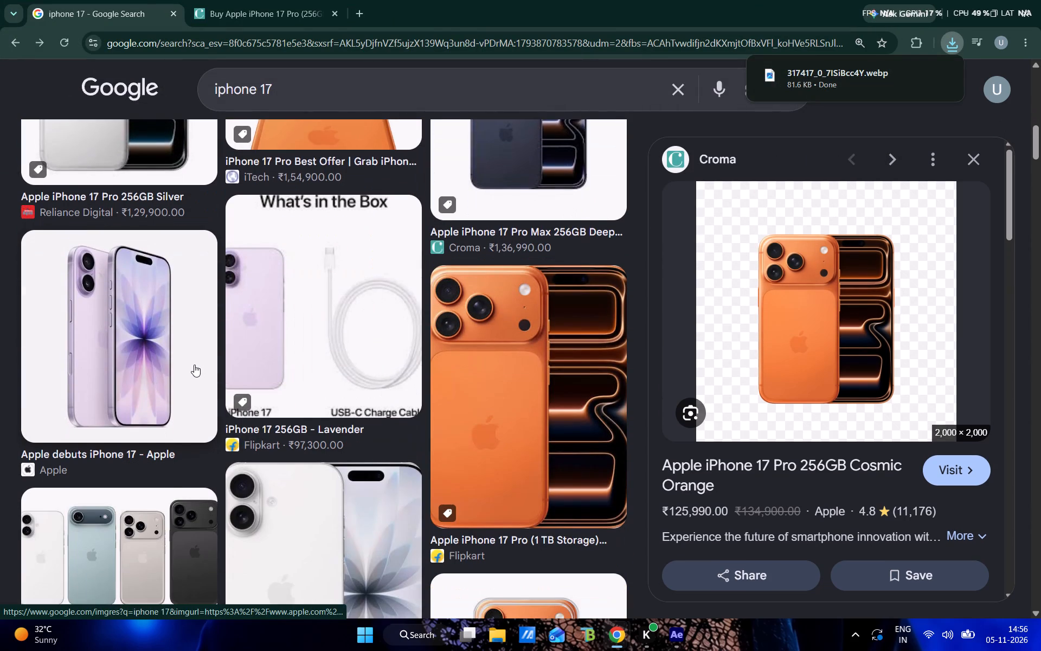
scroll(194, 365, down, 9)
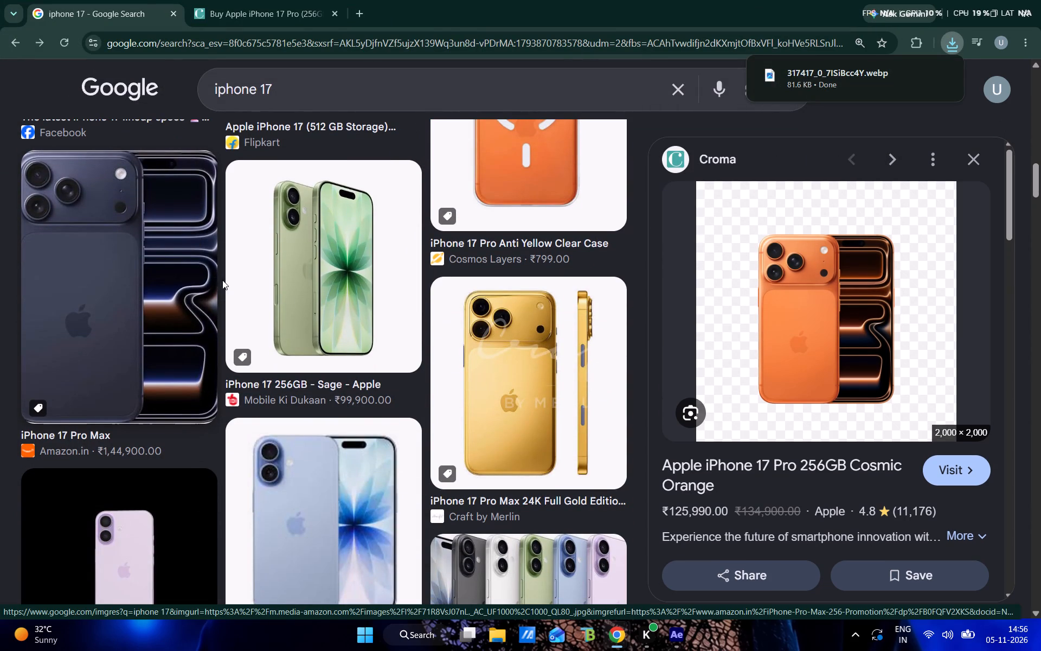
scroll(729, 205, down, 5)
scroll(786, 271, down, 6)
scroll(800, 366, down, 6)
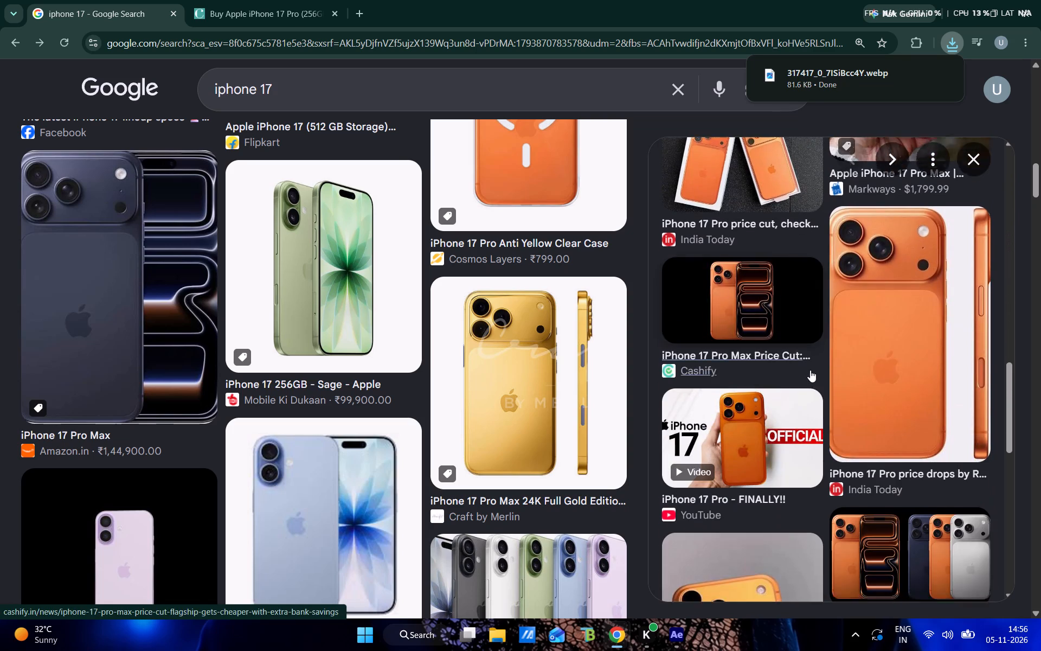
scroll(810, 370, down, 8)
scroll(178, 391, down, 5)
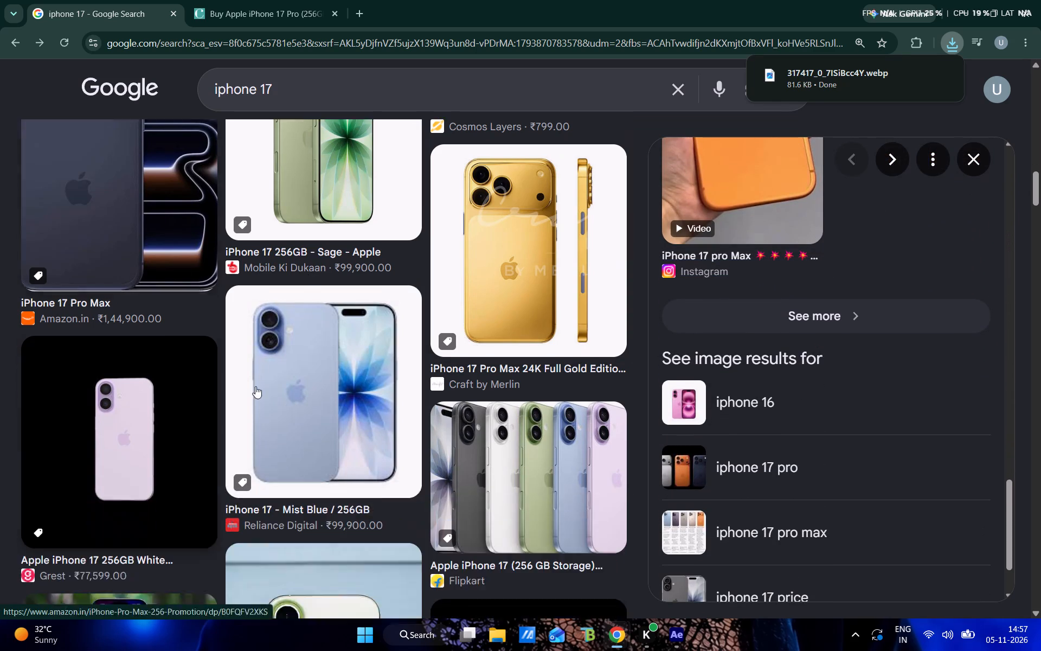
scroll(523, 386, down, 16)
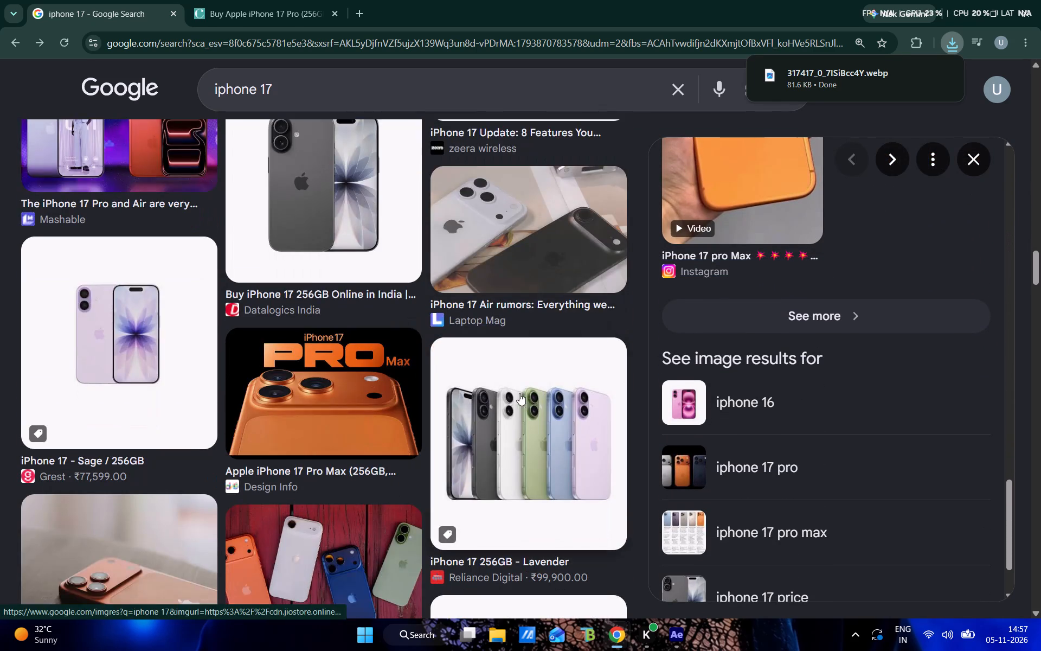
scroll(525, 335, down, 6)
scroll(525, 335, up, 11)
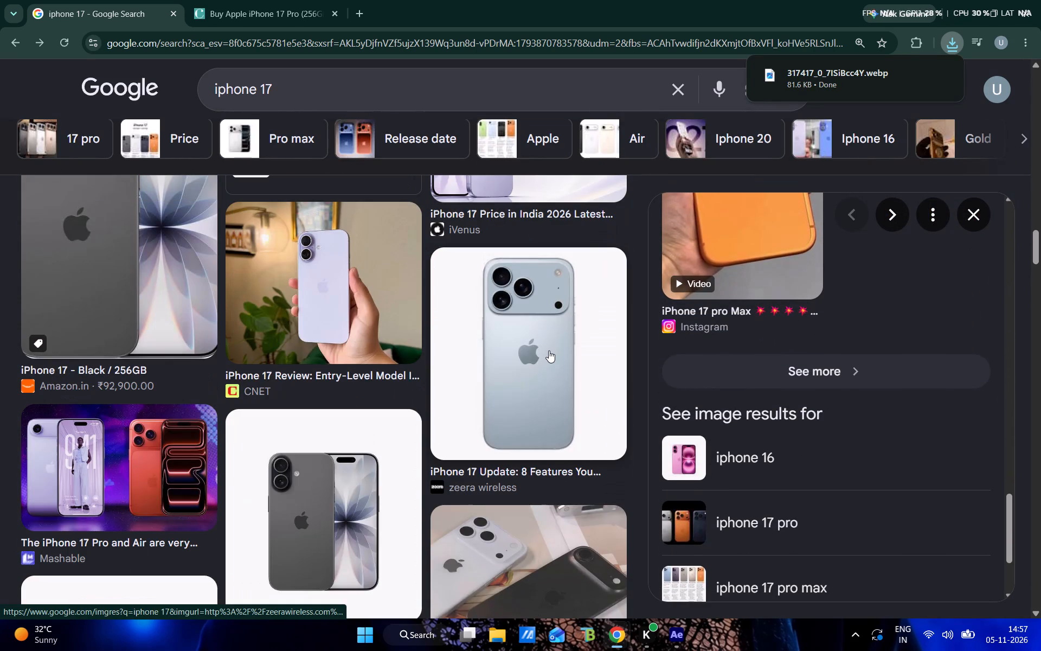
scroll(548, 355, down, 11)
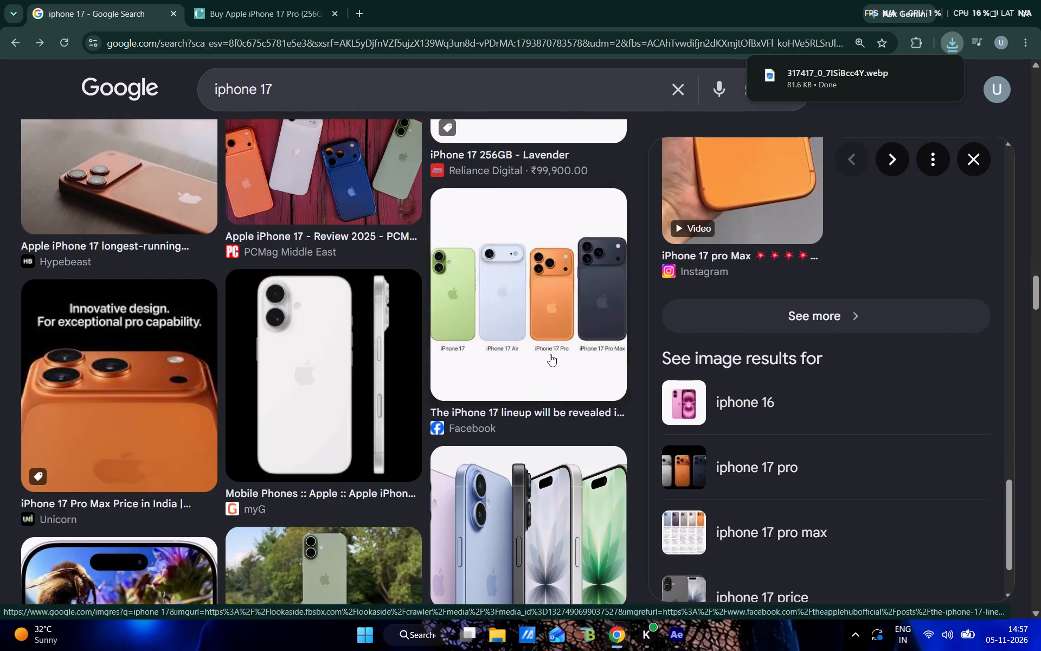
scroll(551, 354, down, 8)
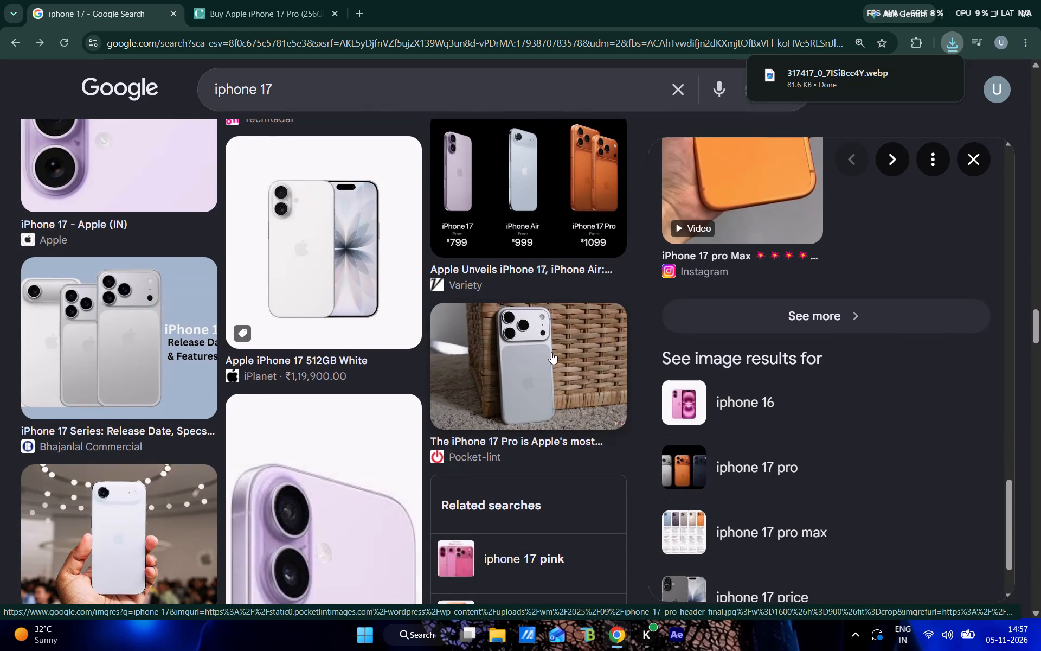
scroll(551, 352, up, 1)
scroll(551, 352, down, 11)
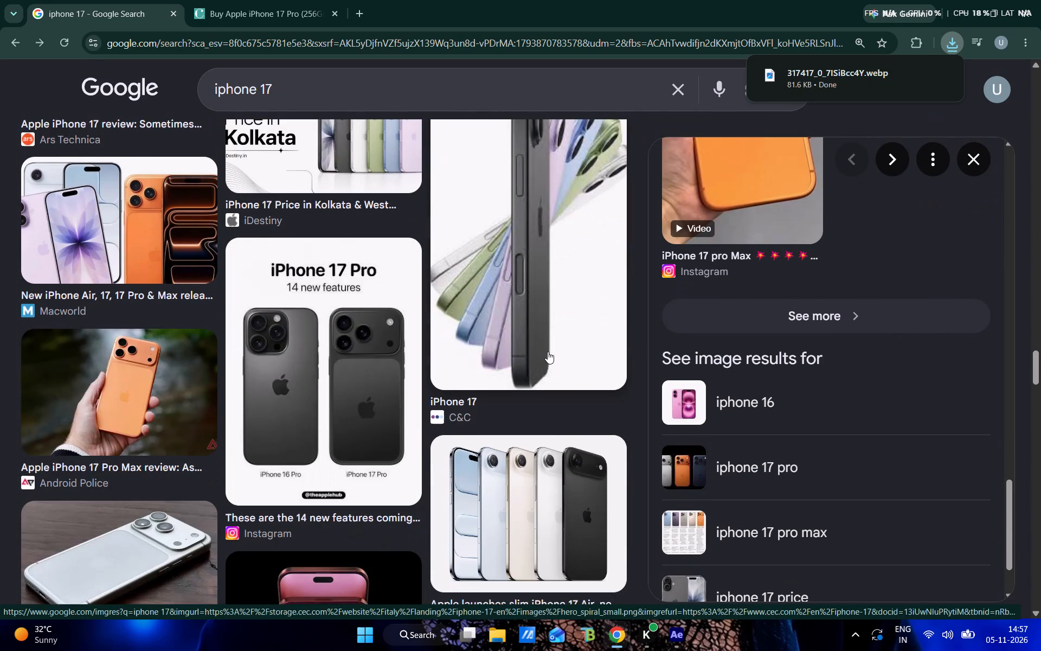
scroll(545, 350, down, 18)
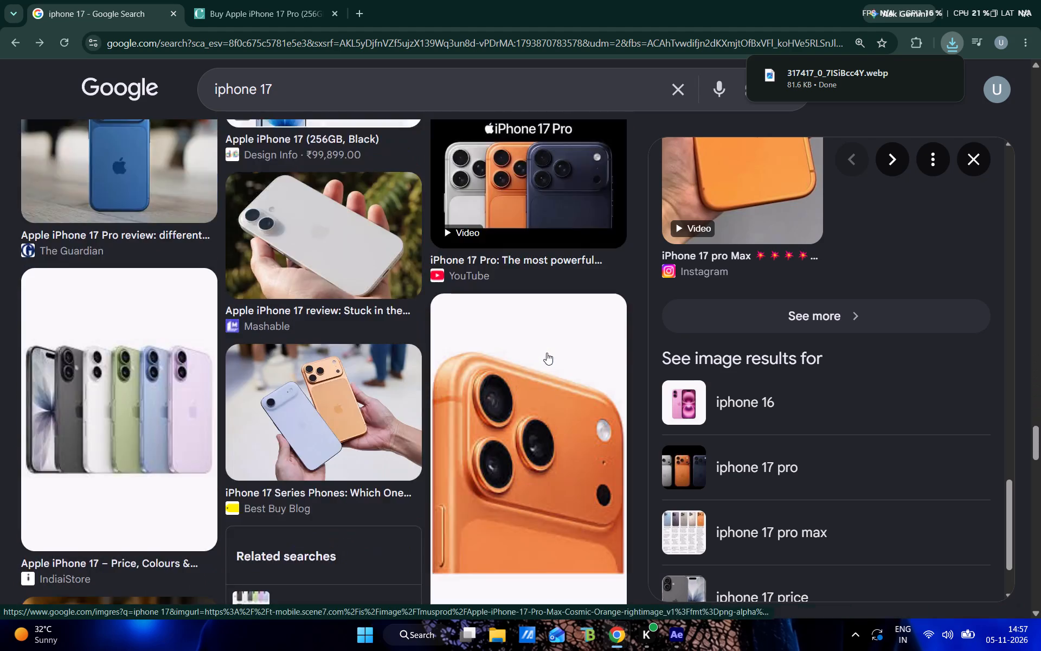
scroll(547, 353, down, 20)
scroll(547, 353, down, 18)
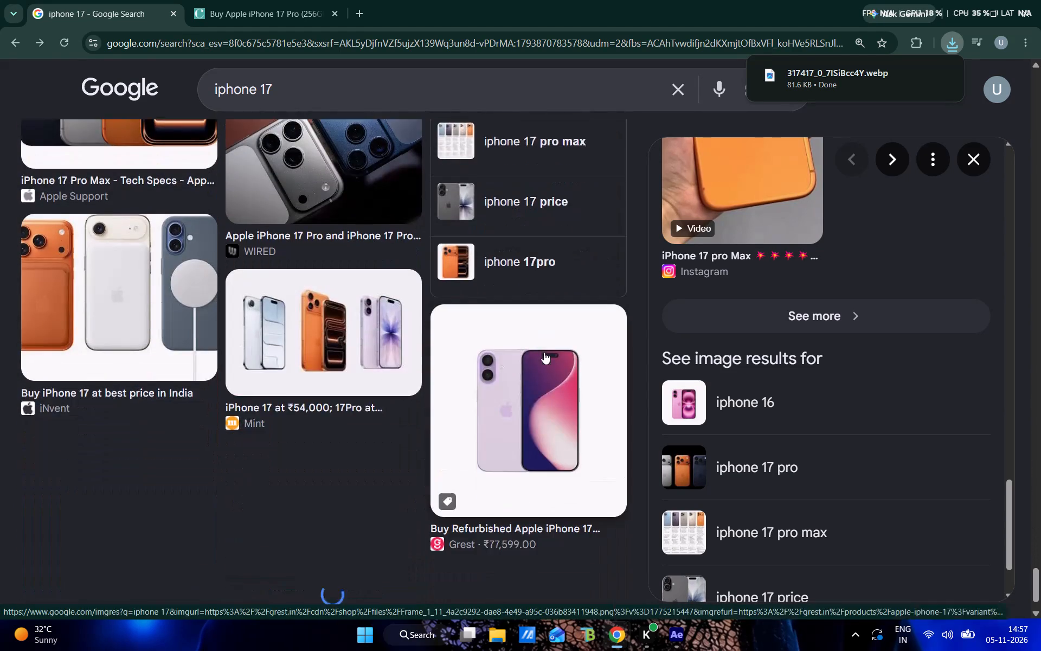
scroll(544, 352, down, 6)
scroll(543, 352, up, 20)
scroll(543, 352, up, 12)
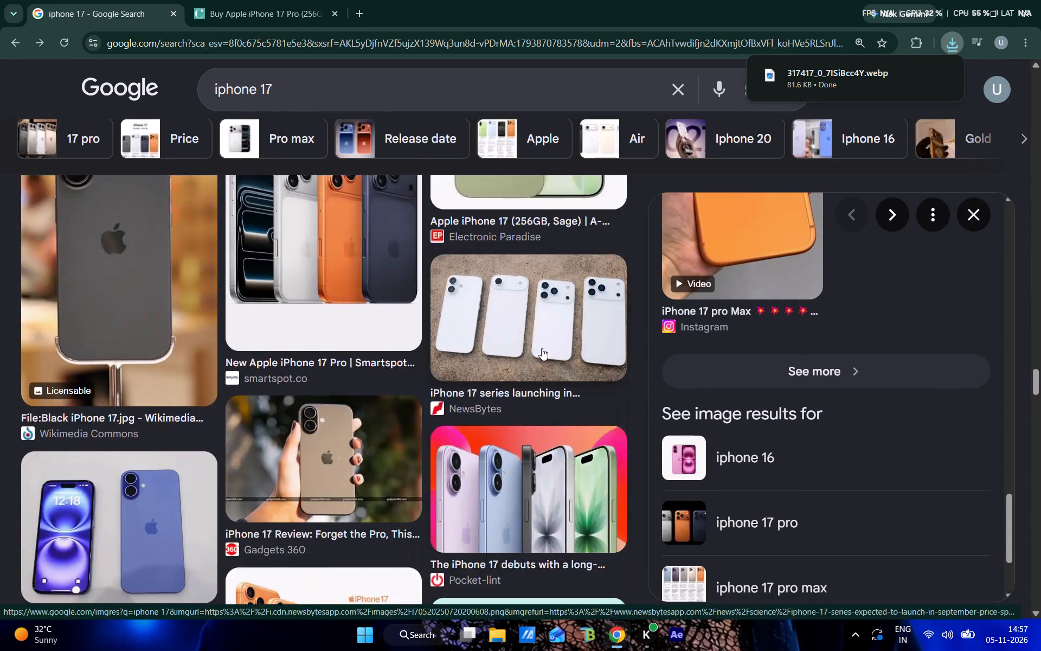
scroll(542, 348, up, 20)
scroll(542, 348, up, 15)
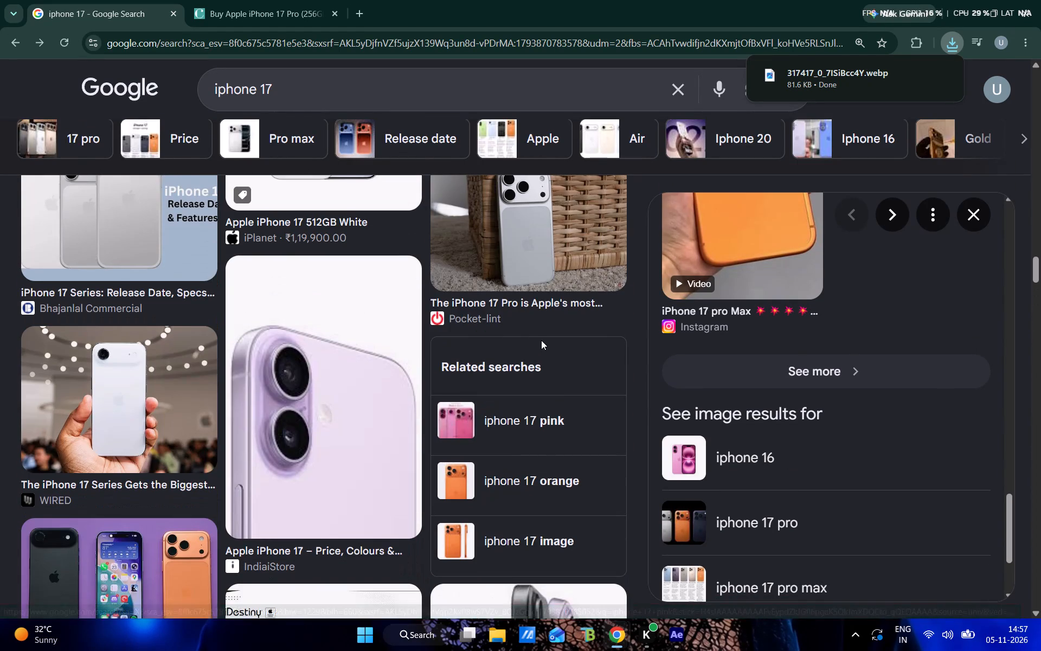
scroll(539, 337, up, 8)
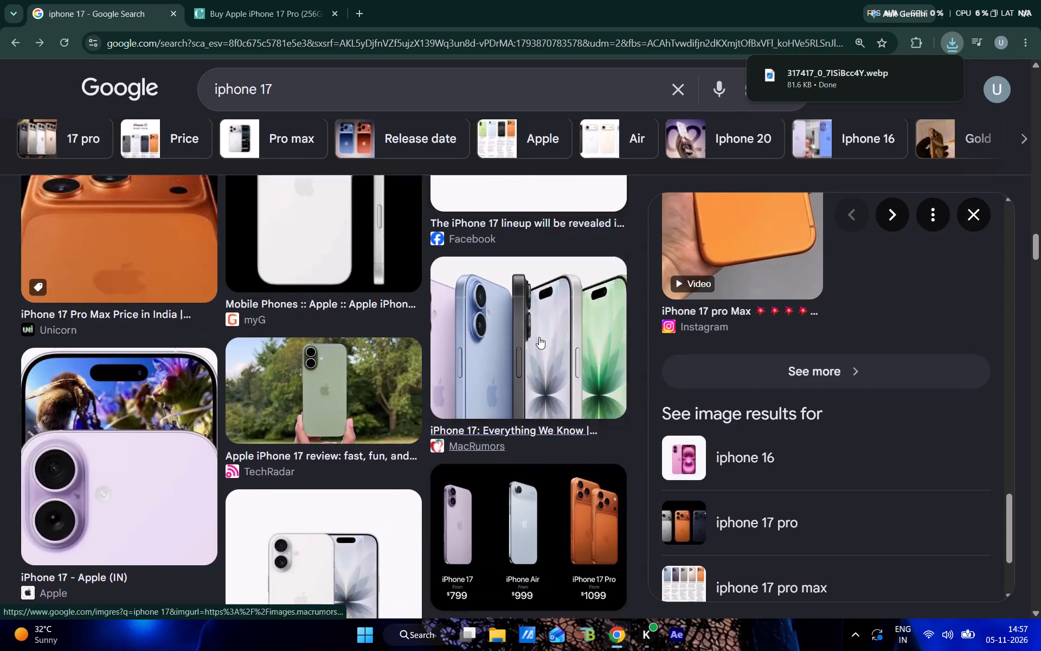
scroll(539, 337, up, 15)
Open zeera wireless's iPhone 17 Update picture and examine its related images for a suitable phone shot.
click(544, 414)
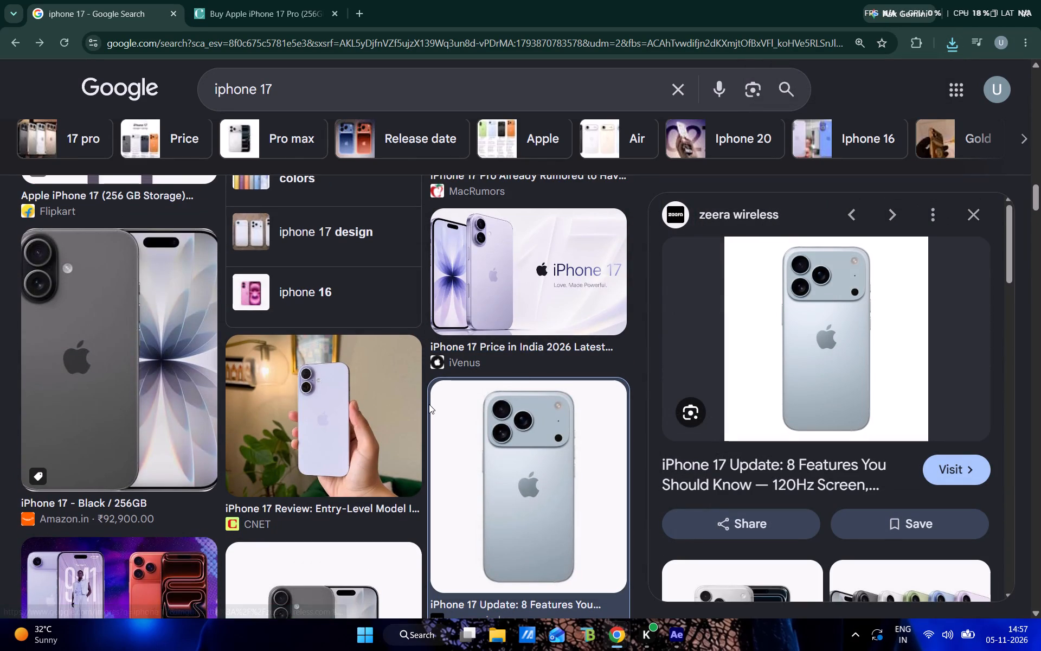
scroll(640, 391, down, 8)
scroll(1040, 380, down, 6)
scroll(908, 397, down, 10)
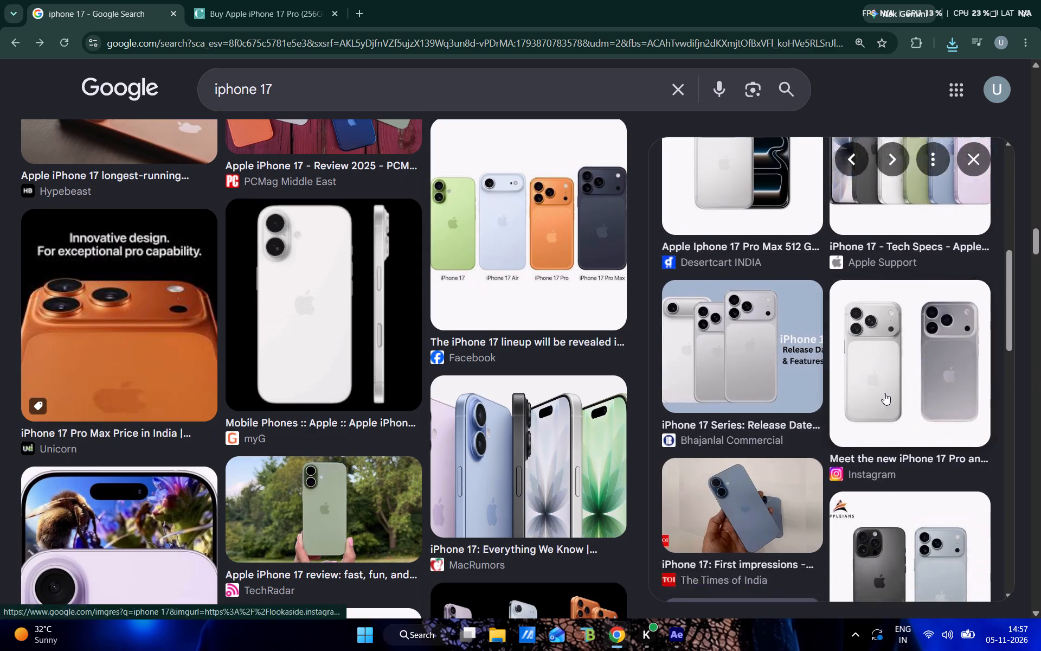
scroll(884, 393, down, 2)
key(space)
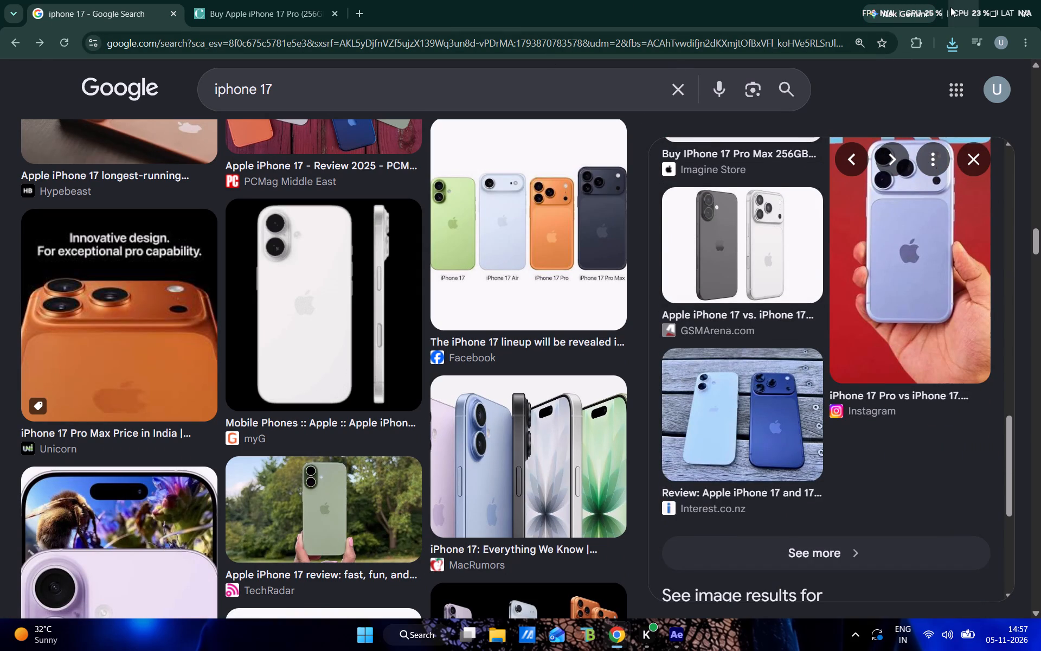
Switch to After Effects, scrub Comp 1 and preview it from about 1 second to check the card and text animation.
click(681, 650)
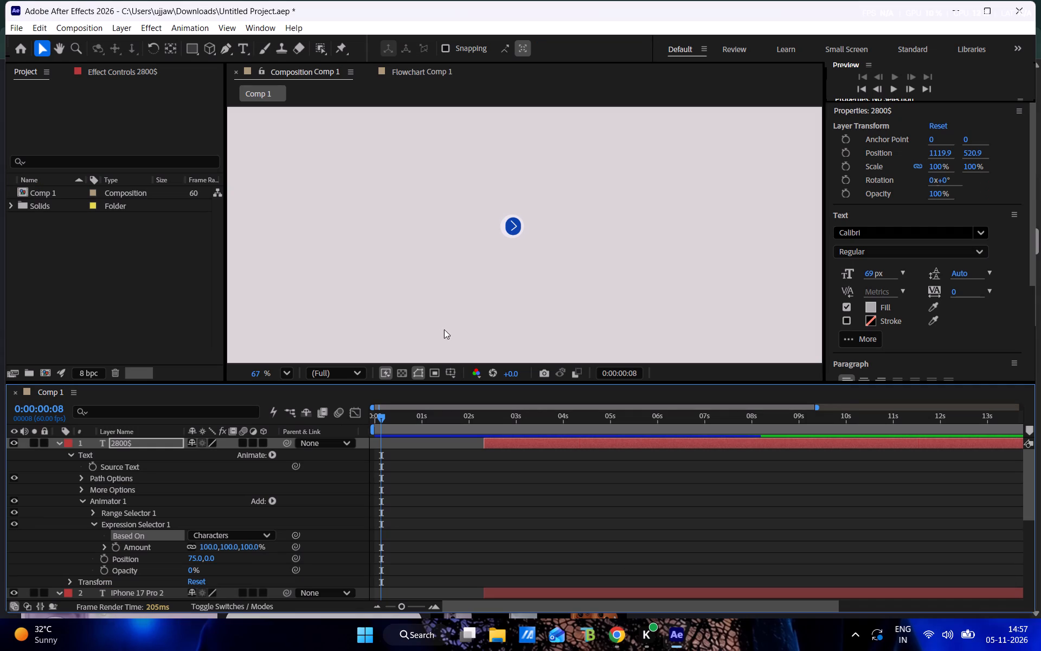
scroll(498, 277, down, 3)
drag(407, 418, 446, 429)
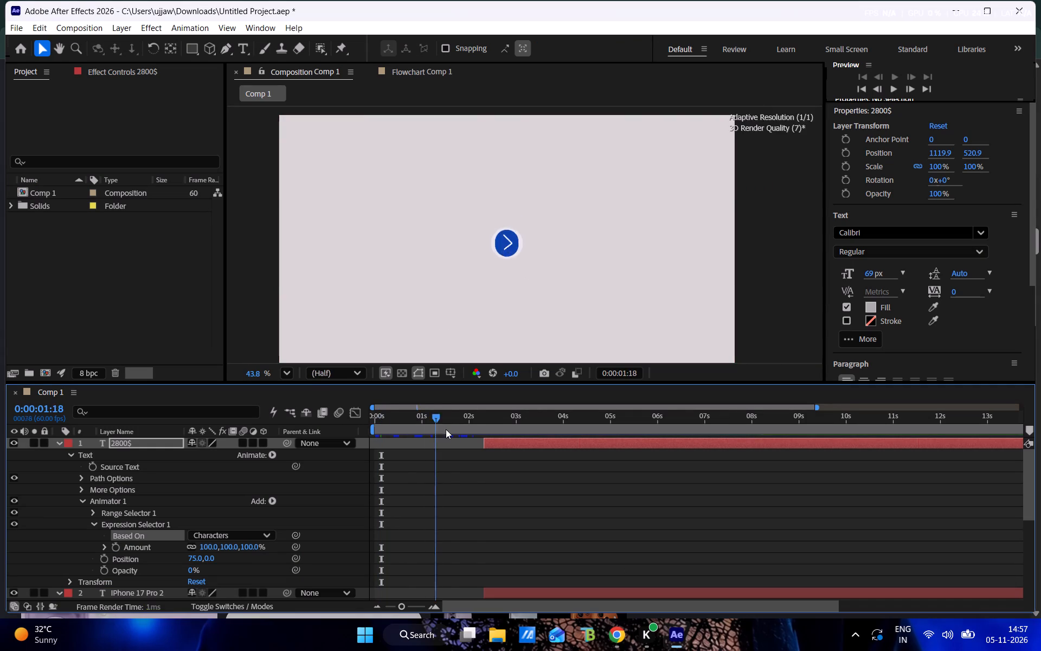
drag(446, 429, 526, 432)
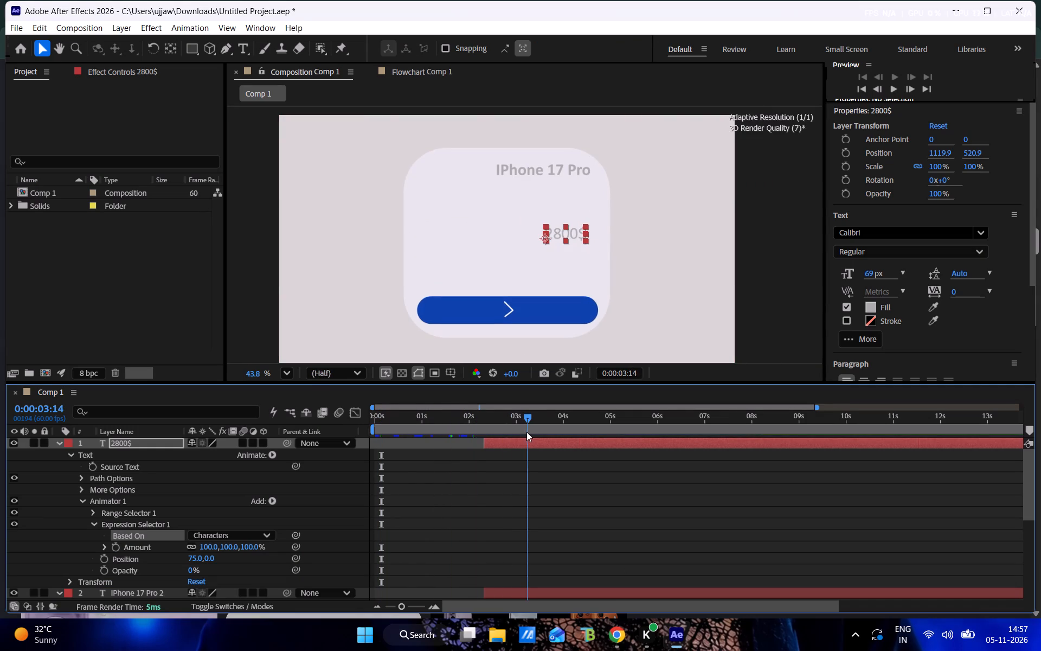
drag(526, 432, 425, 395)
key(space)
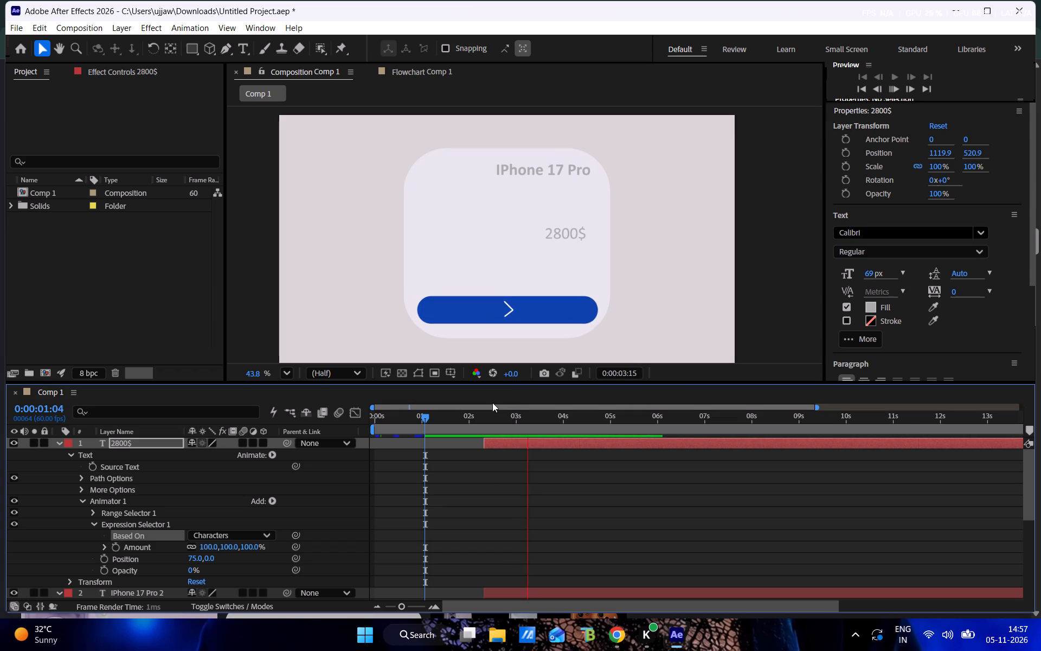
drag(523, 417, 554, 423)
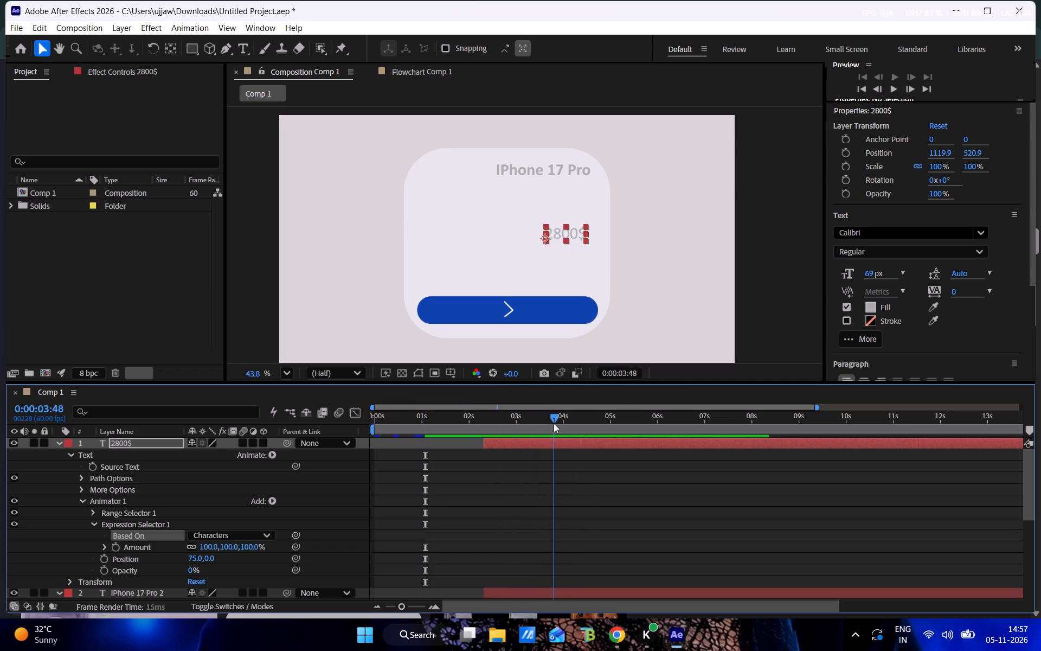
drag(554, 423, 532, 423)
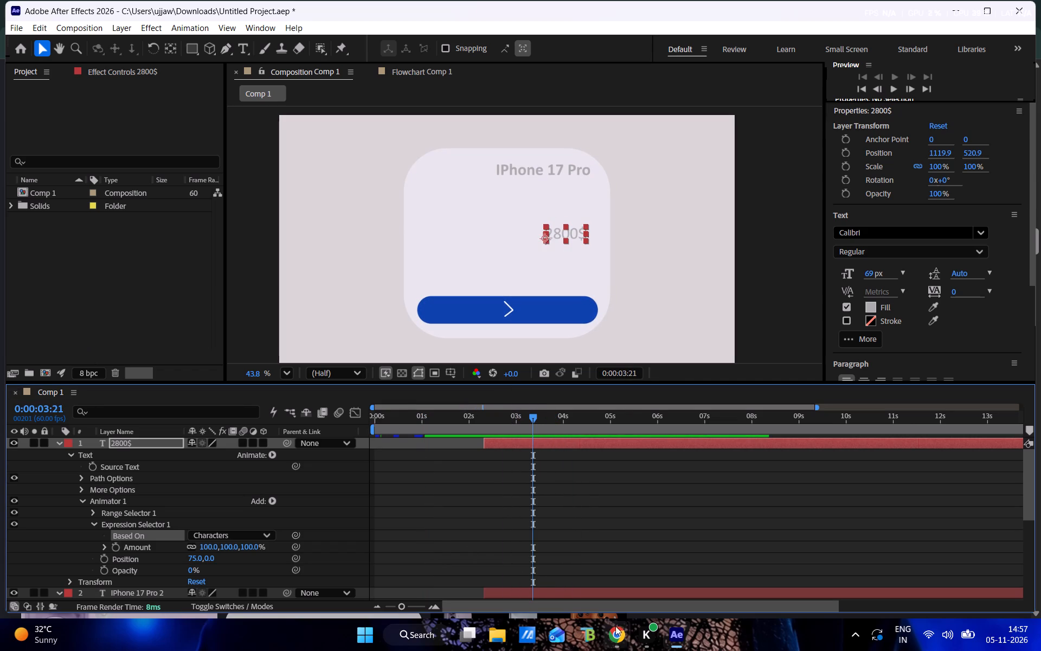
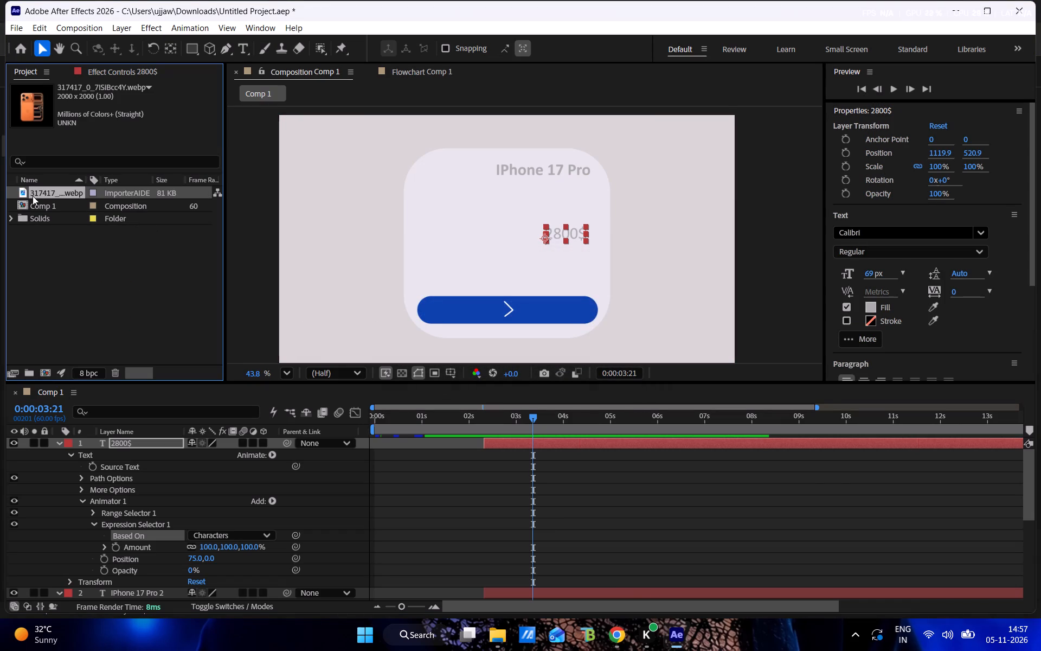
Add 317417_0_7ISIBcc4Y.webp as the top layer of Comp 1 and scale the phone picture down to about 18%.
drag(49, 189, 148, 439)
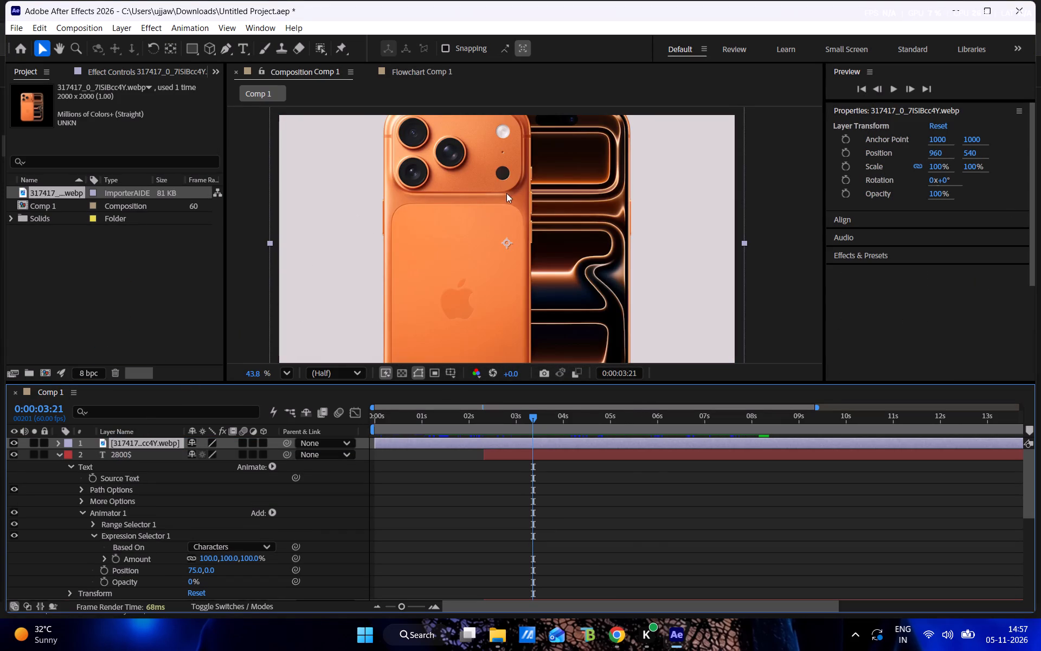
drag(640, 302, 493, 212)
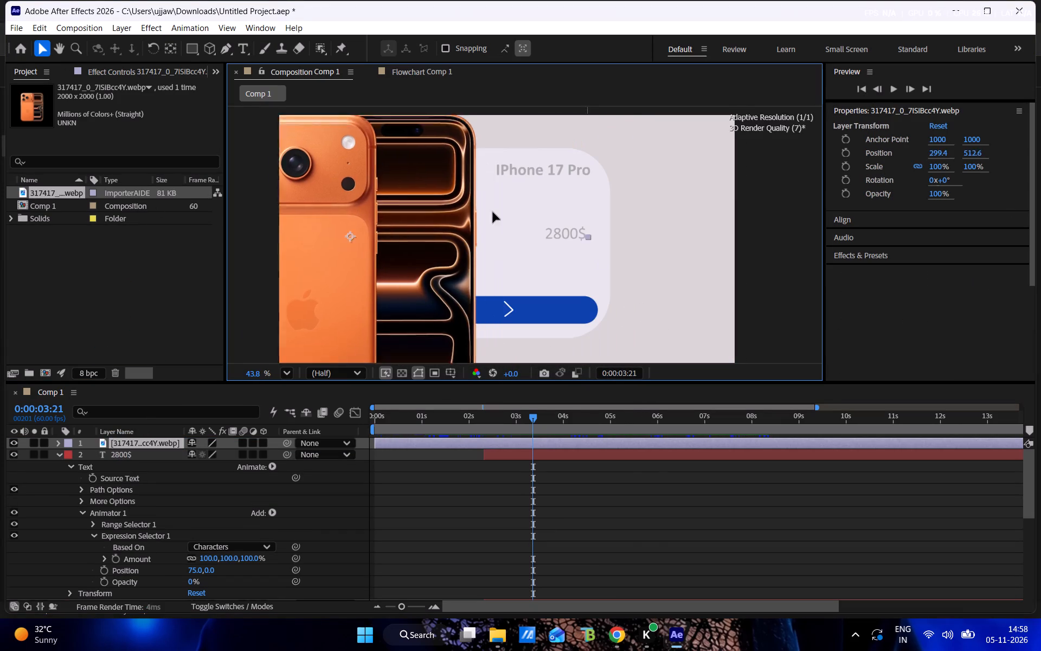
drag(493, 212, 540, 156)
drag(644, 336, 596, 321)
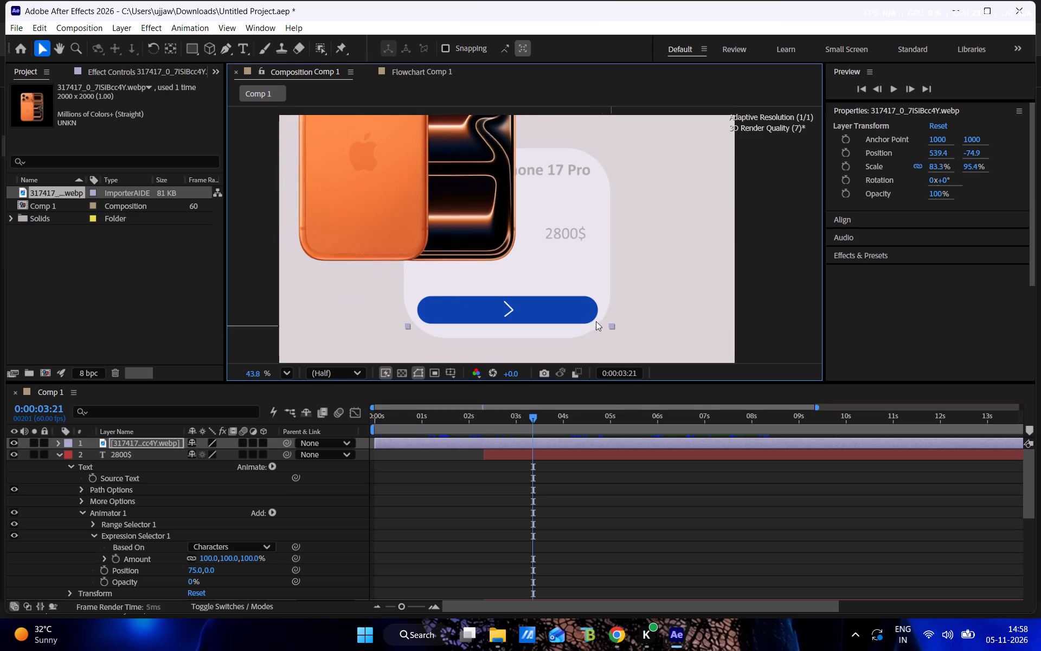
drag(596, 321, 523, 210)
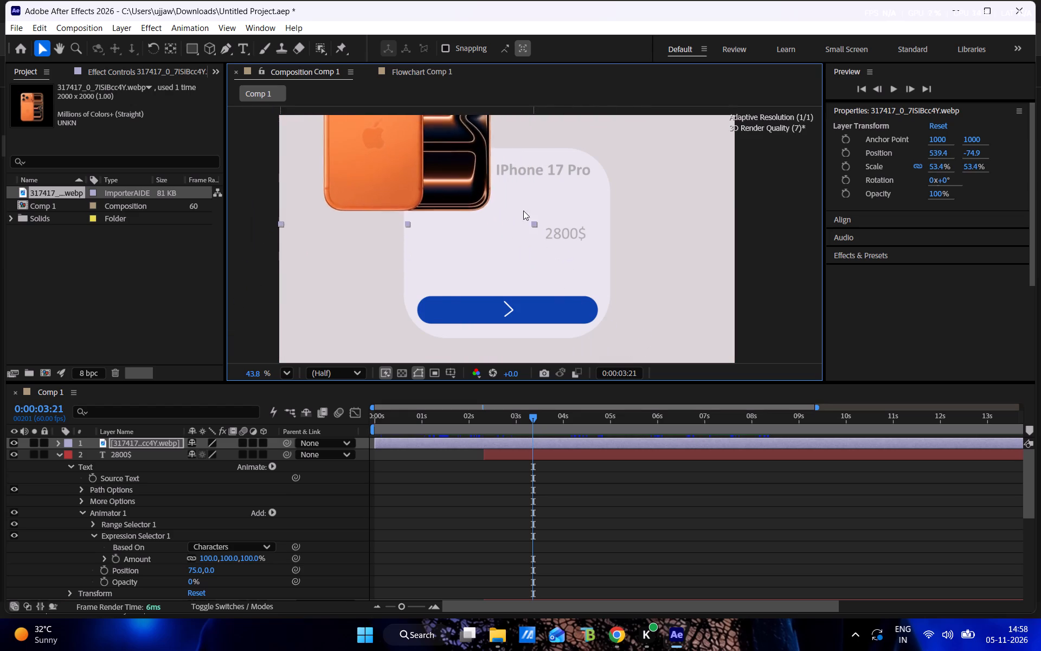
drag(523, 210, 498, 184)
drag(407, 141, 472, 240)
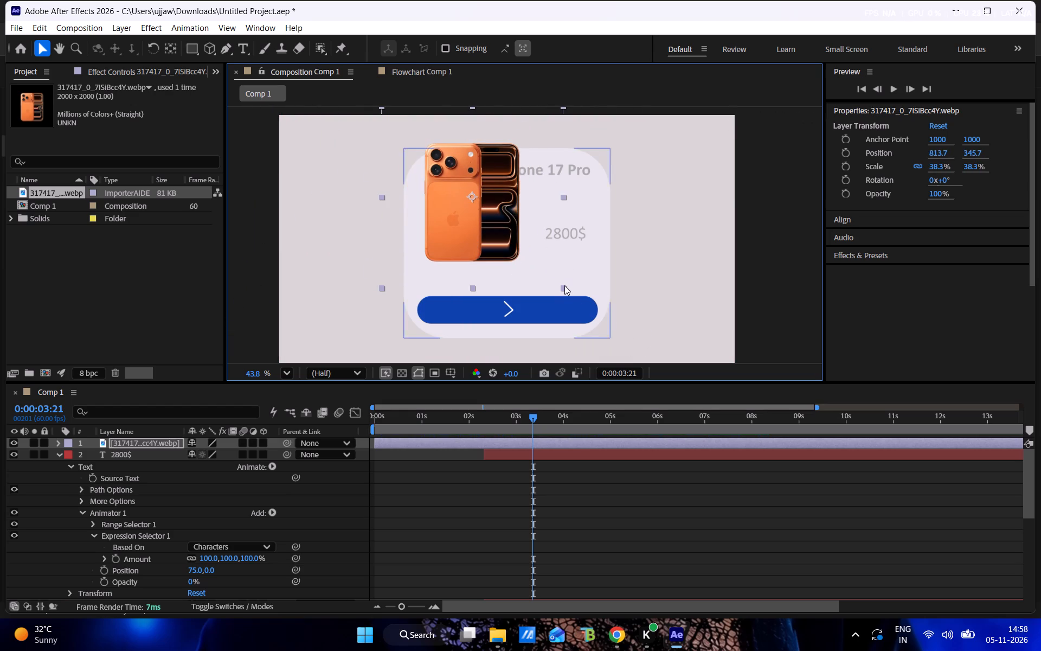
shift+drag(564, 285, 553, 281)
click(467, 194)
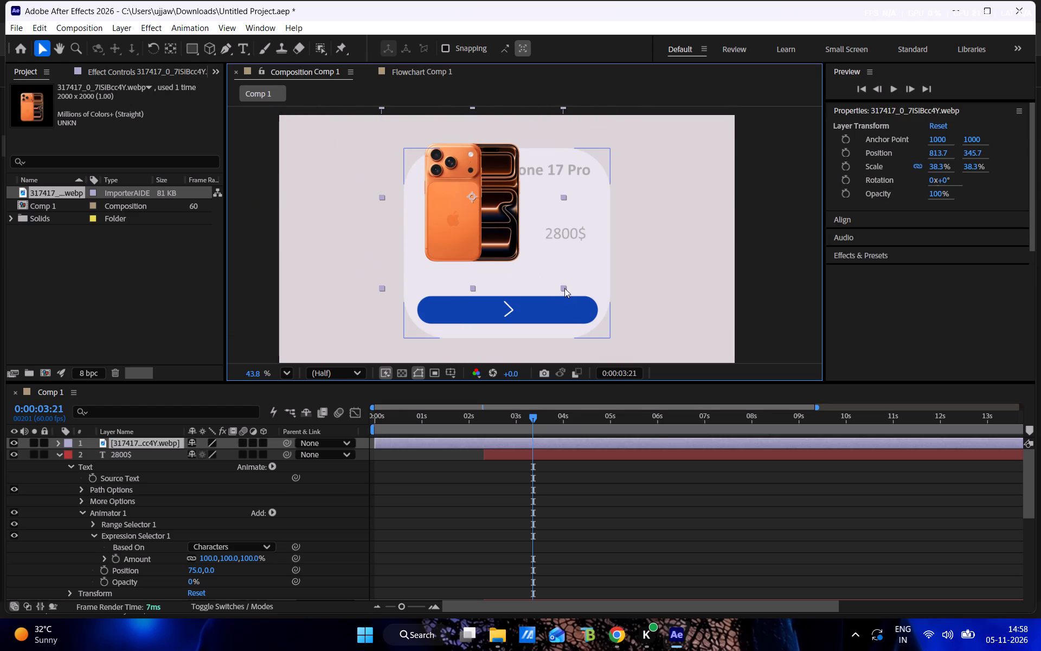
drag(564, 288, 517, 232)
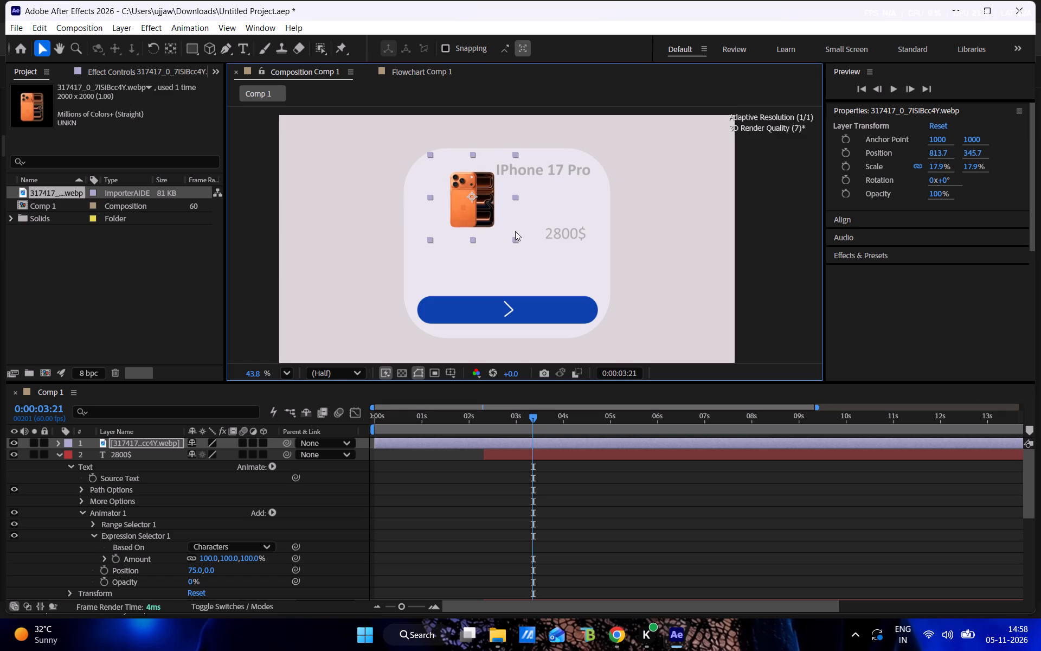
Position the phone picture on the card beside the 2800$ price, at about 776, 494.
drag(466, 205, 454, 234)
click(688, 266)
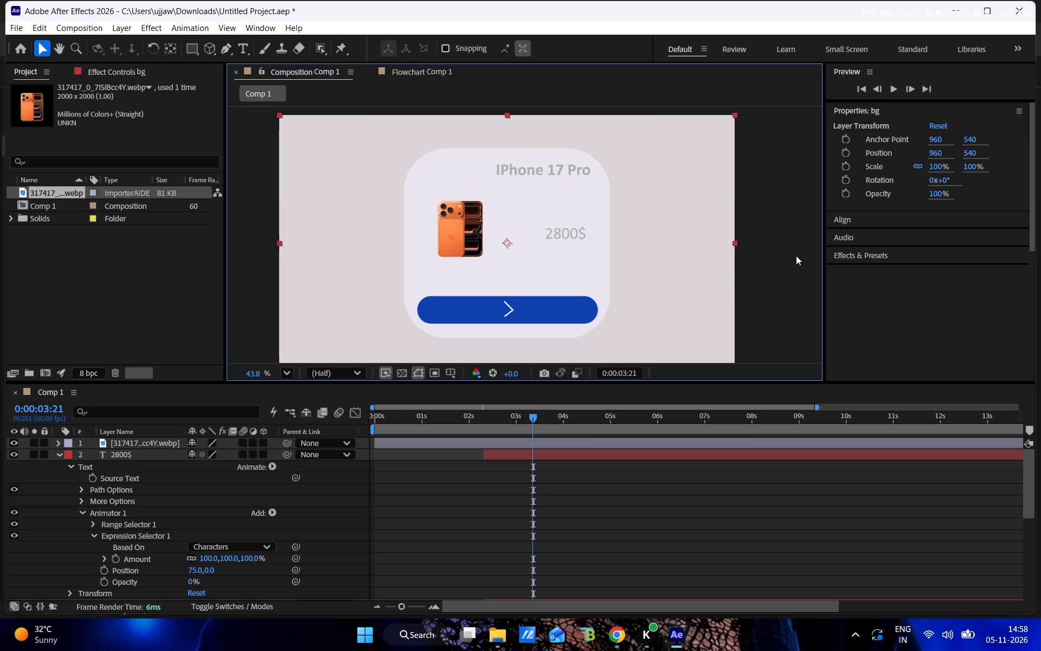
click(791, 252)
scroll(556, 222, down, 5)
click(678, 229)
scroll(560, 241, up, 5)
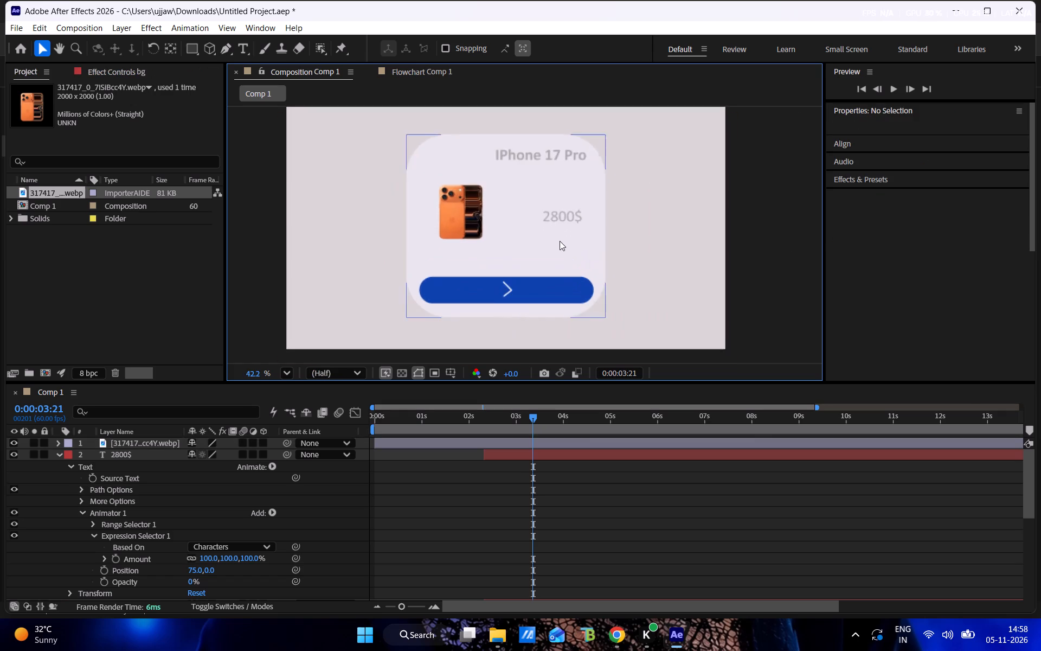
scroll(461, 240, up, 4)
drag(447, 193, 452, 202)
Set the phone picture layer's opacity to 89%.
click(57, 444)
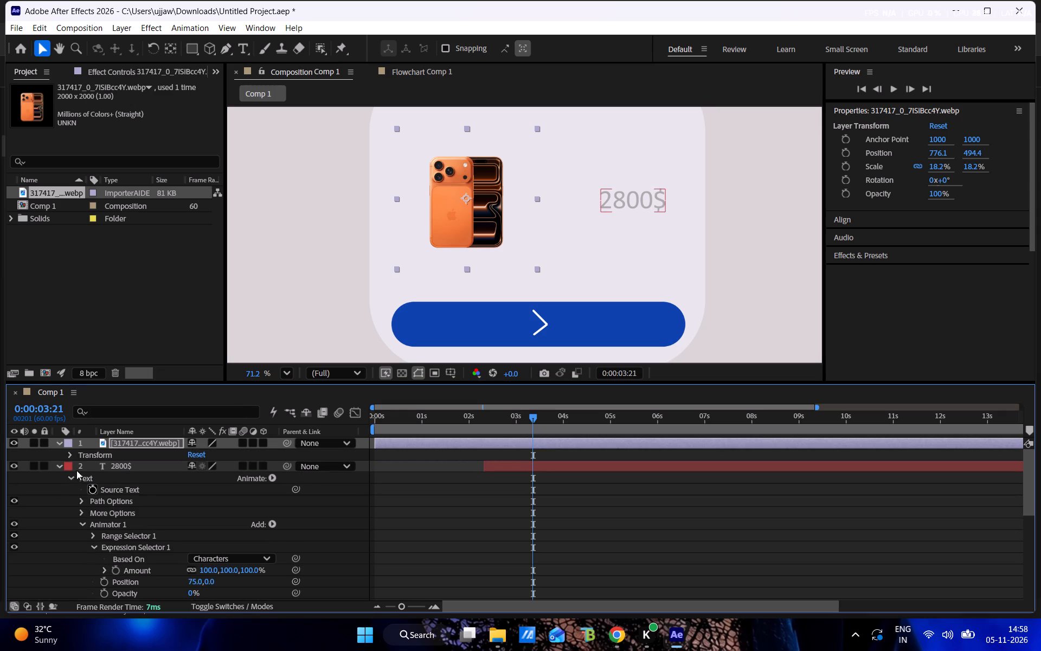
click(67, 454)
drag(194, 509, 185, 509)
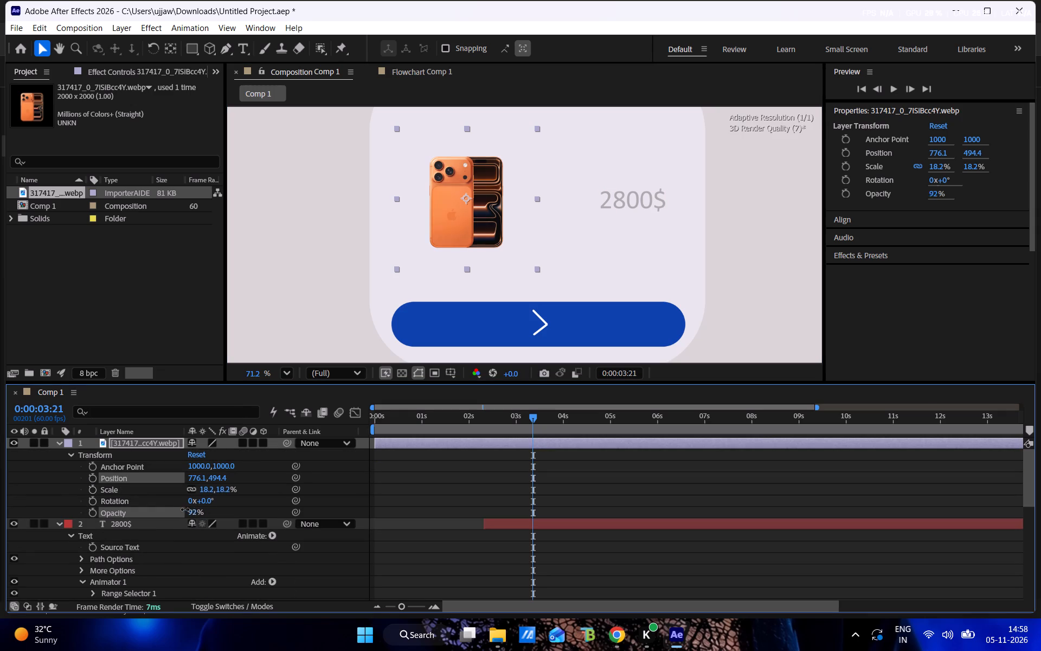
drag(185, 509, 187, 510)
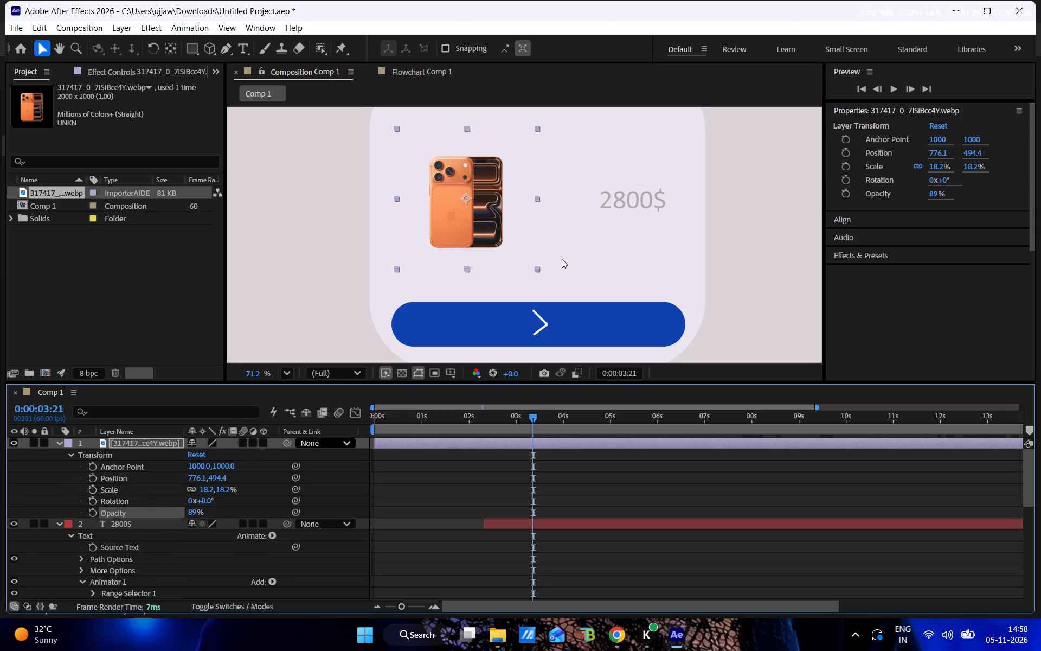
Preview Comp 1 from about half a second to check the phone picture against the card animation.
click(787, 194)
scroll(731, 213, down, 4)
key(space)
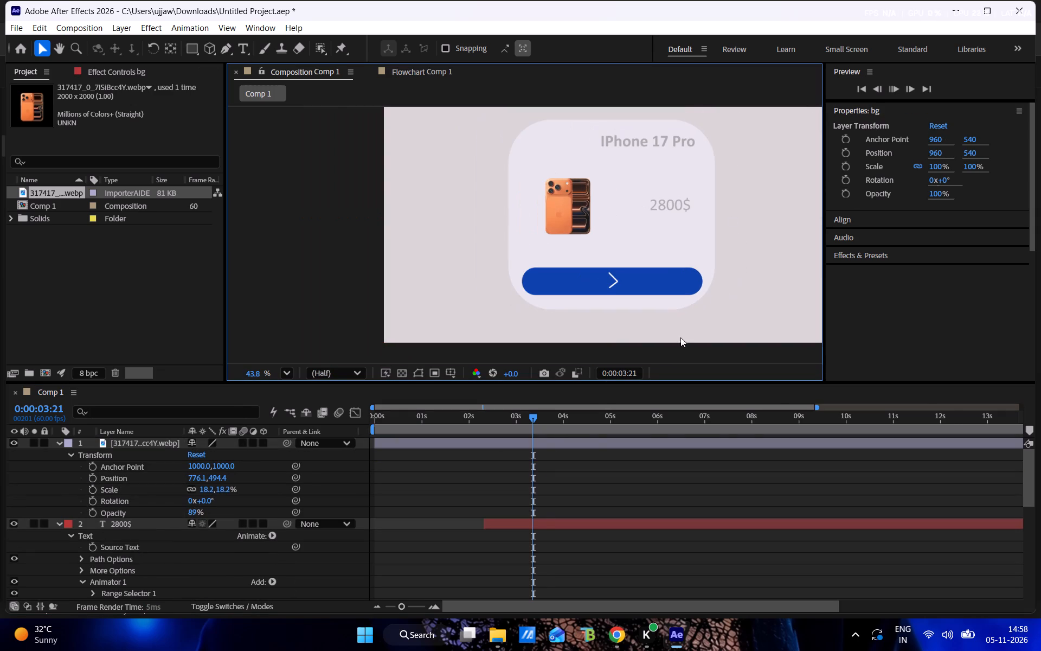
drag(558, 428, 402, 438)
key(space)
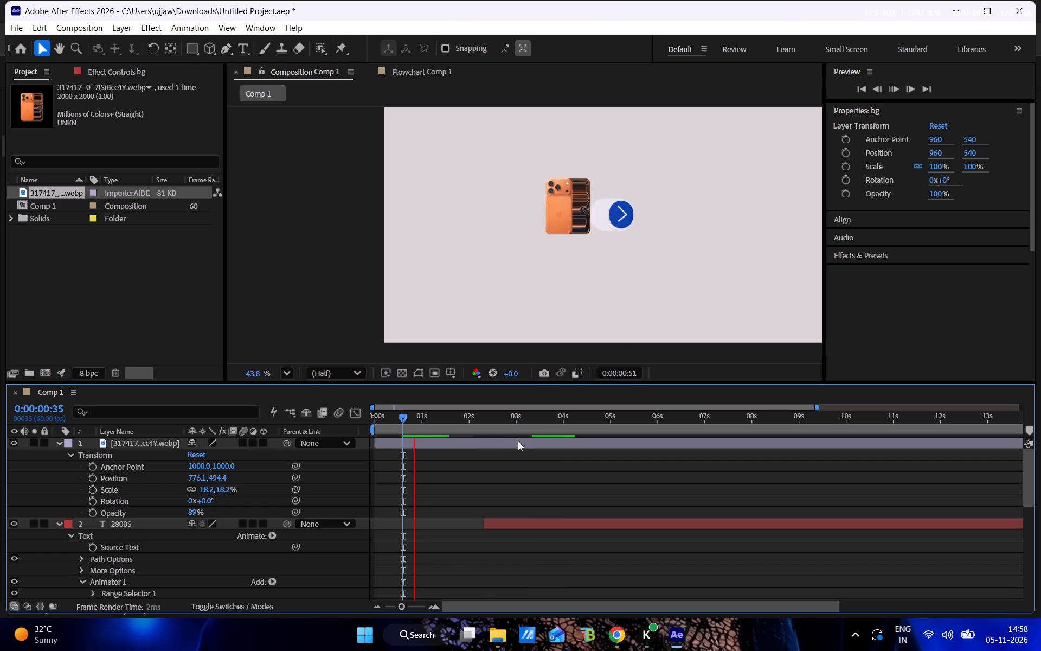
drag(501, 423, 474, 423)
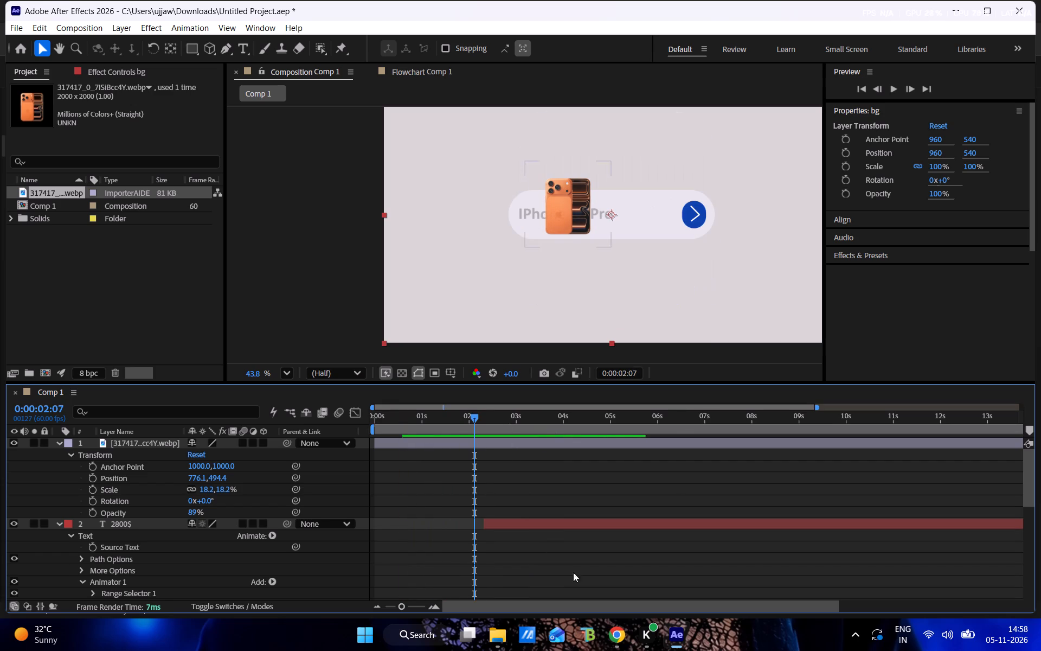
Close the Chrome window holding the iphone 17 Google search.
click(627, 631)
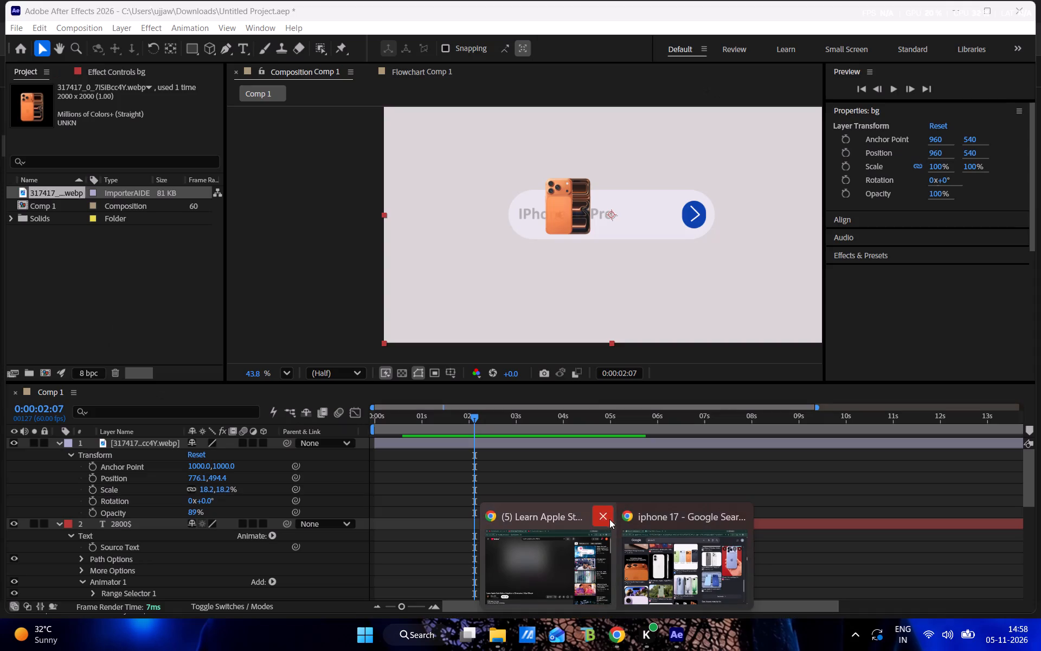
click(731, 519)
Watch the Apple Style Motion Graphics tutorial in Chrome, replaying the part around 12:05 to study the Pay label on the button.
click(627, 553)
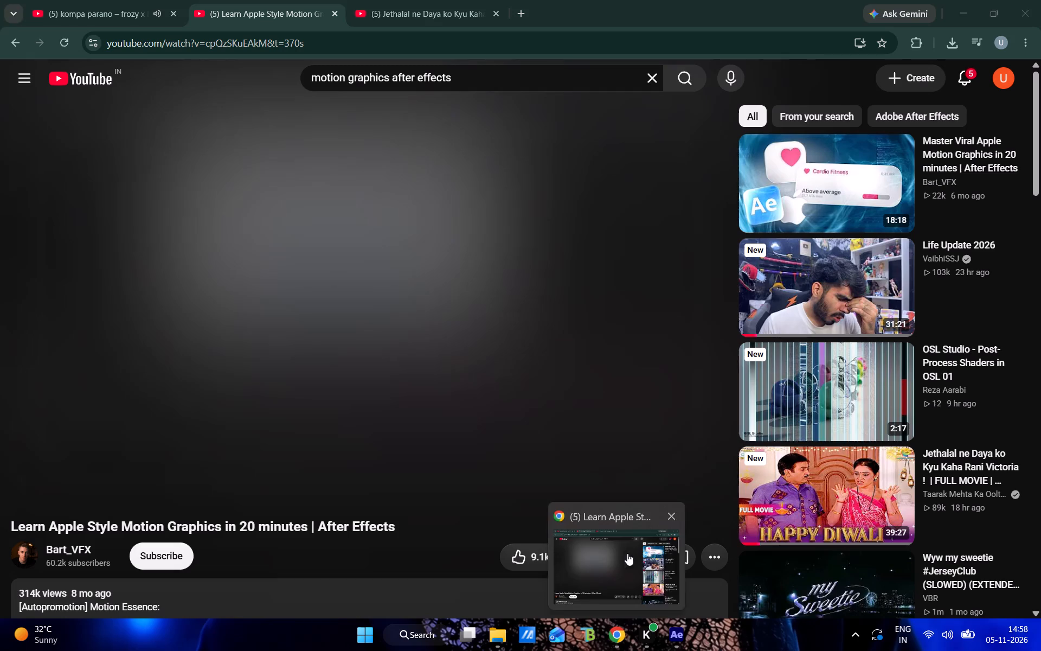
click(402, 277)
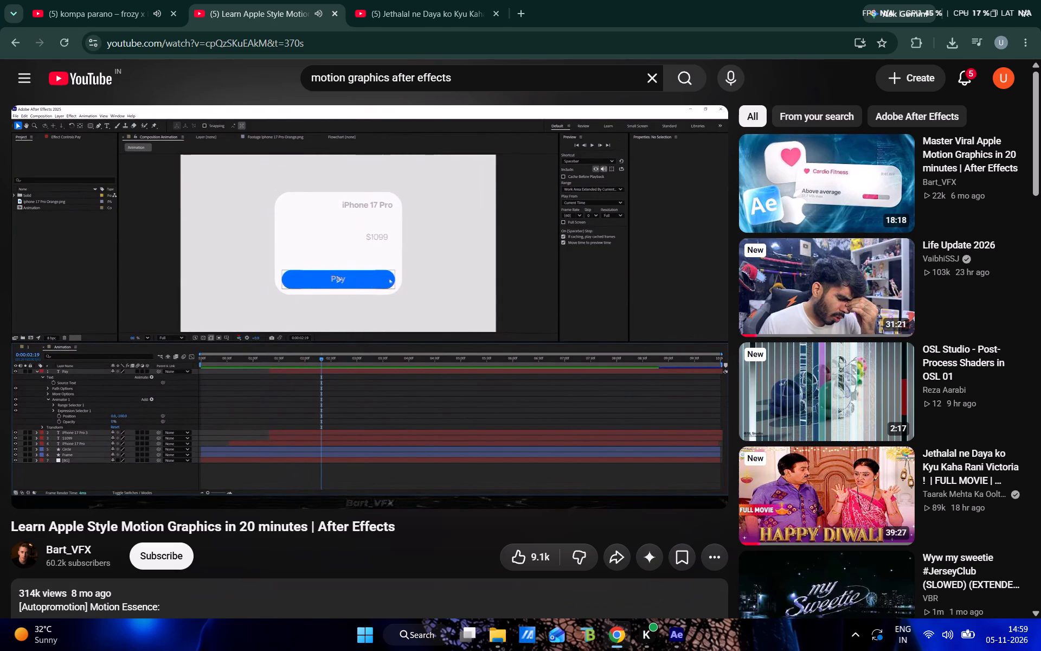
click(708, 493)
key(Left)
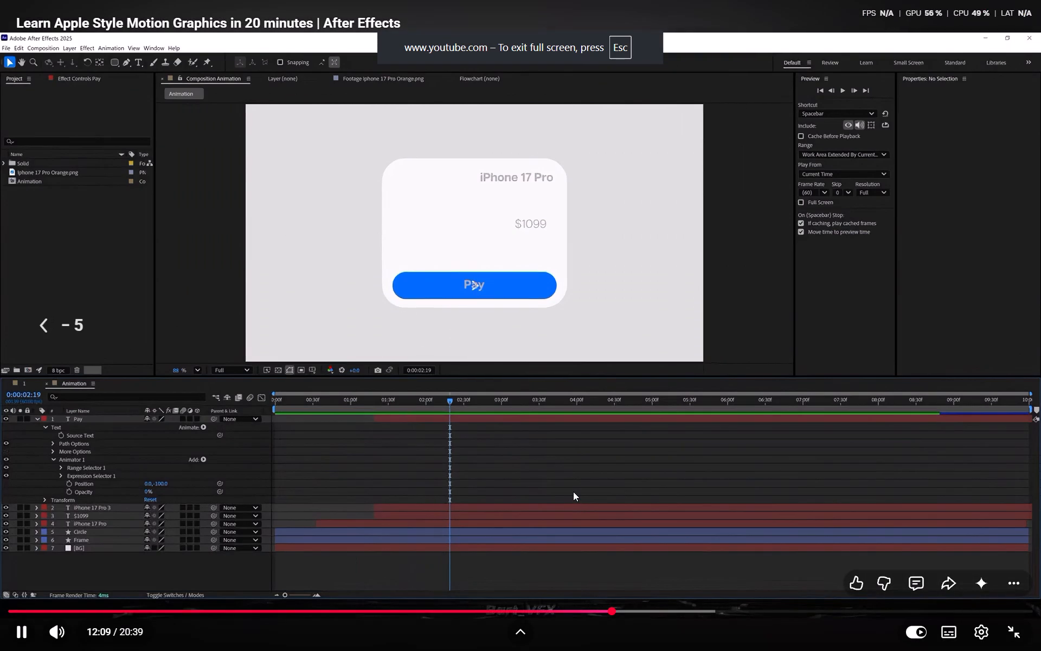
key(Left)
key(Left)
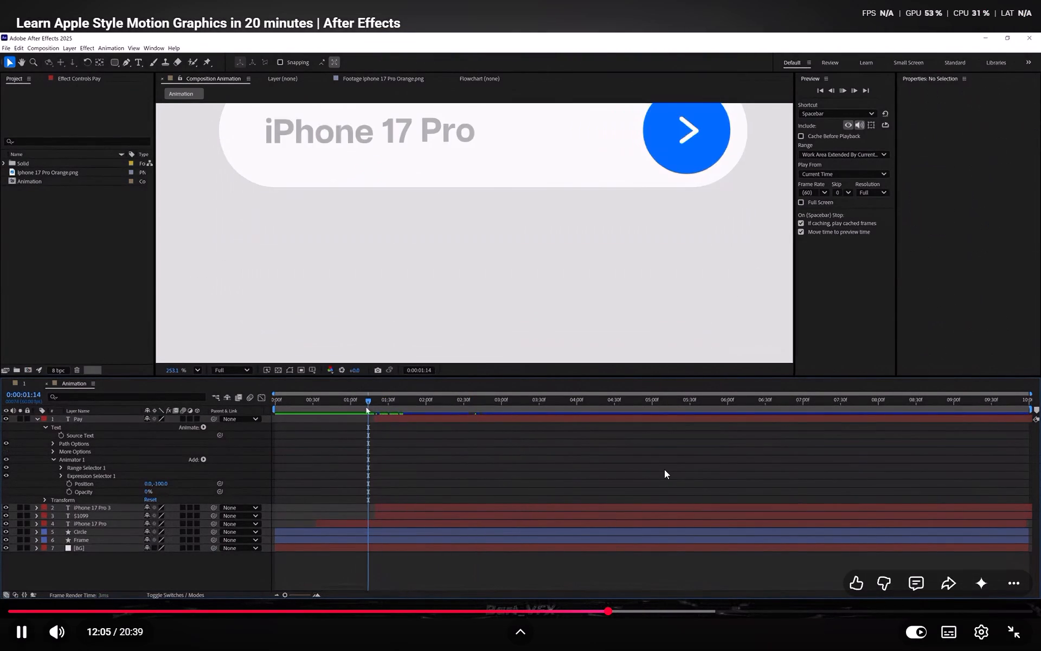
click(664, 469)
click(1012, 626)
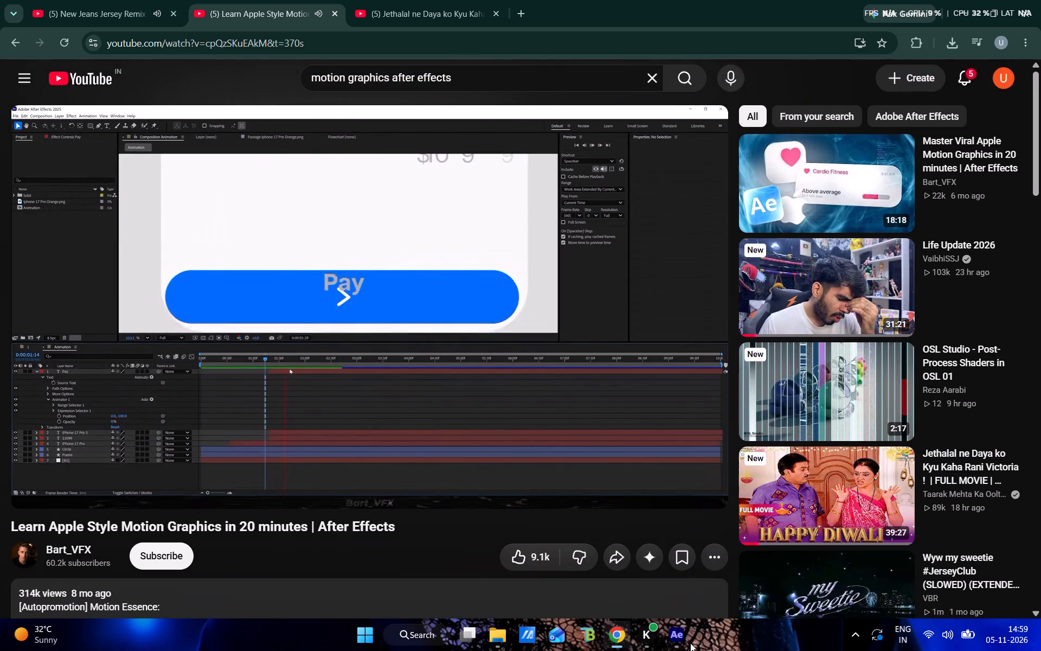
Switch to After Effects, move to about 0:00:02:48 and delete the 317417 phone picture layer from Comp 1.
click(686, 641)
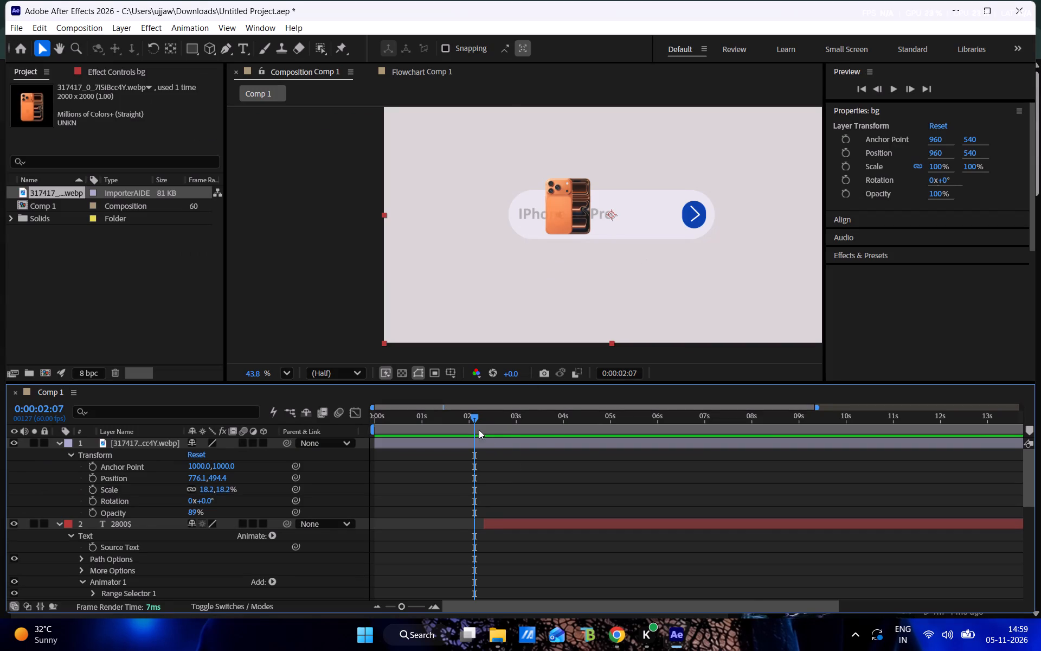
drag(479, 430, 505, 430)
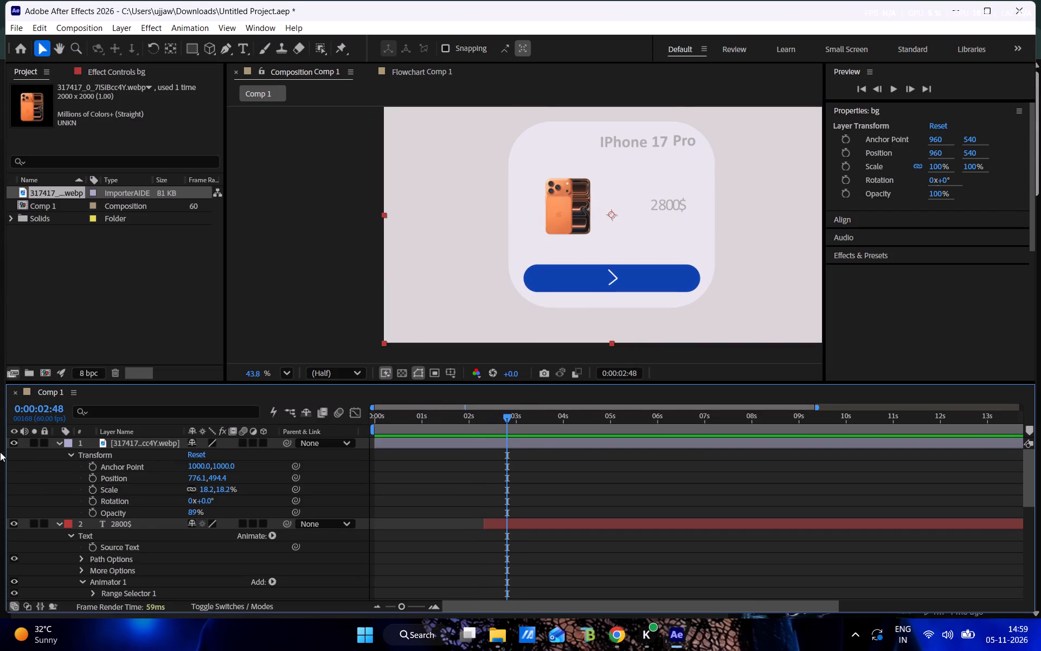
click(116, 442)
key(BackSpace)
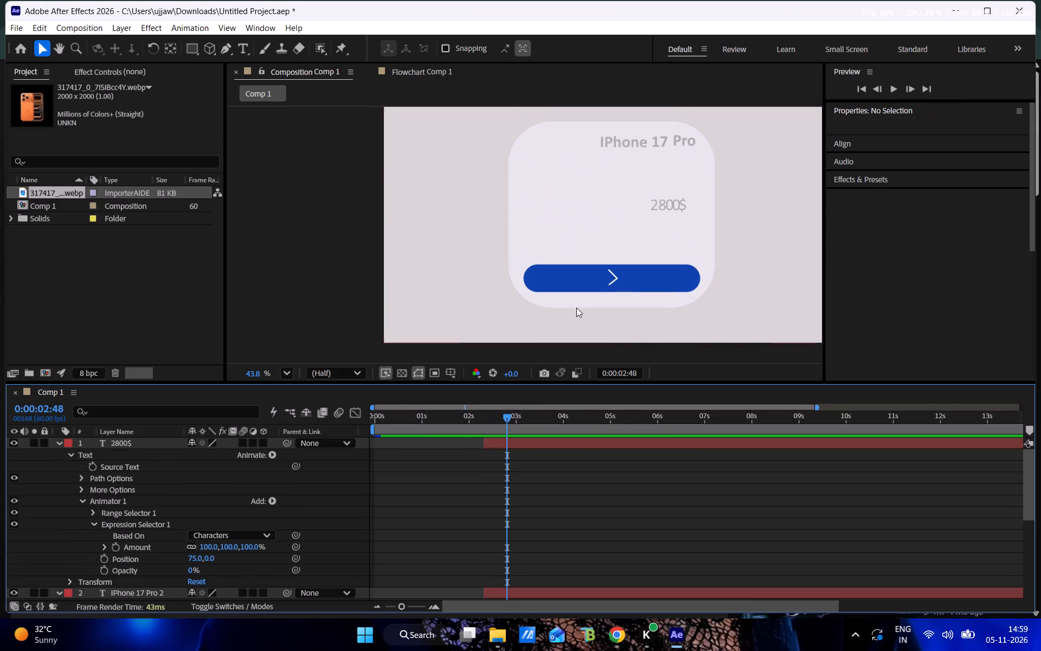
Duplicate the 2800$ text layer and place the copy over the blue button at about 864, 830.
click(676, 208)
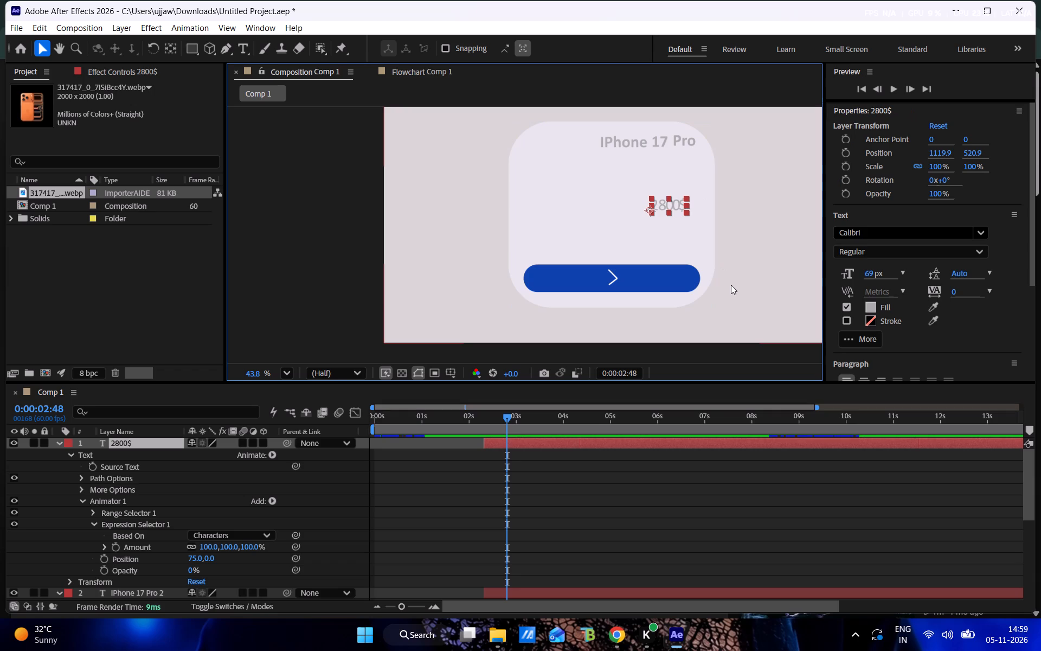
key(ctrl+c)
key(ctrl+v)
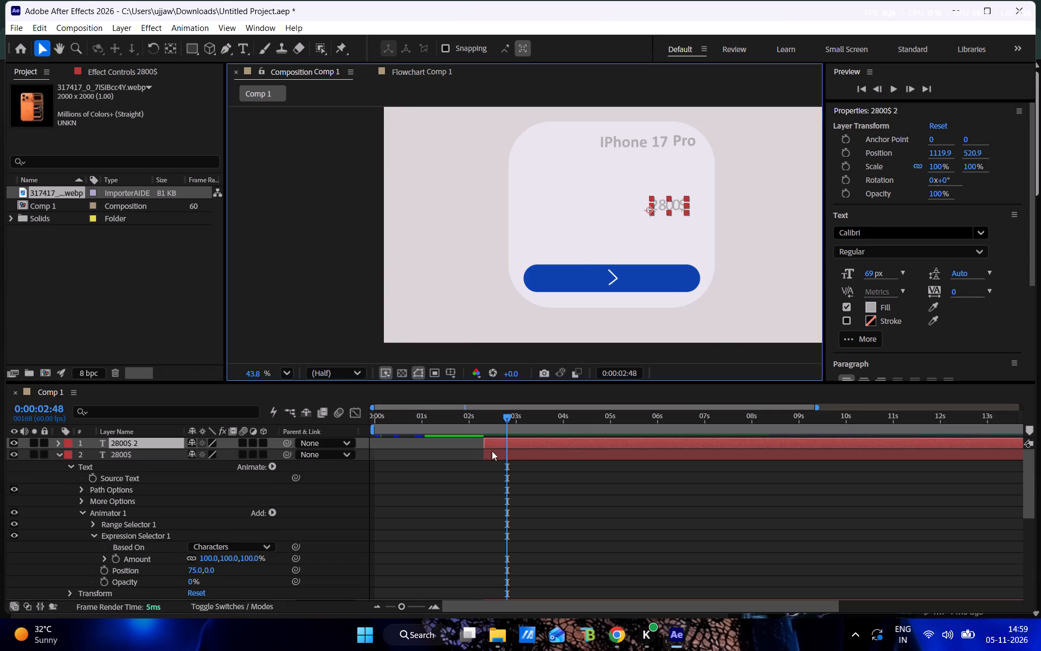
drag(667, 203, 614, 270)
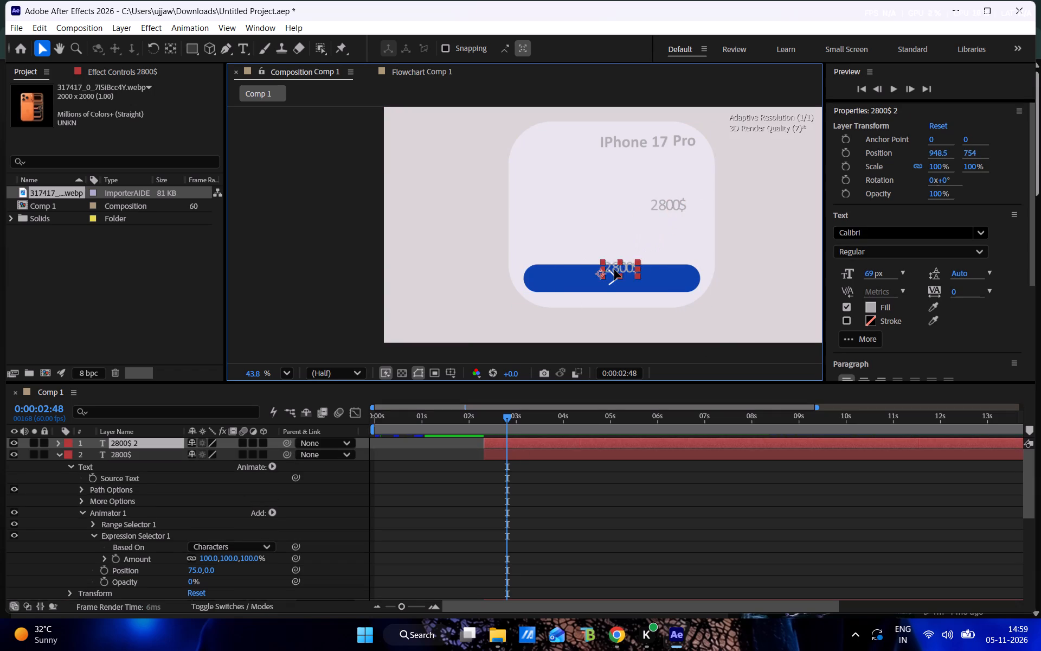
drag(614, 270, 607, 277)
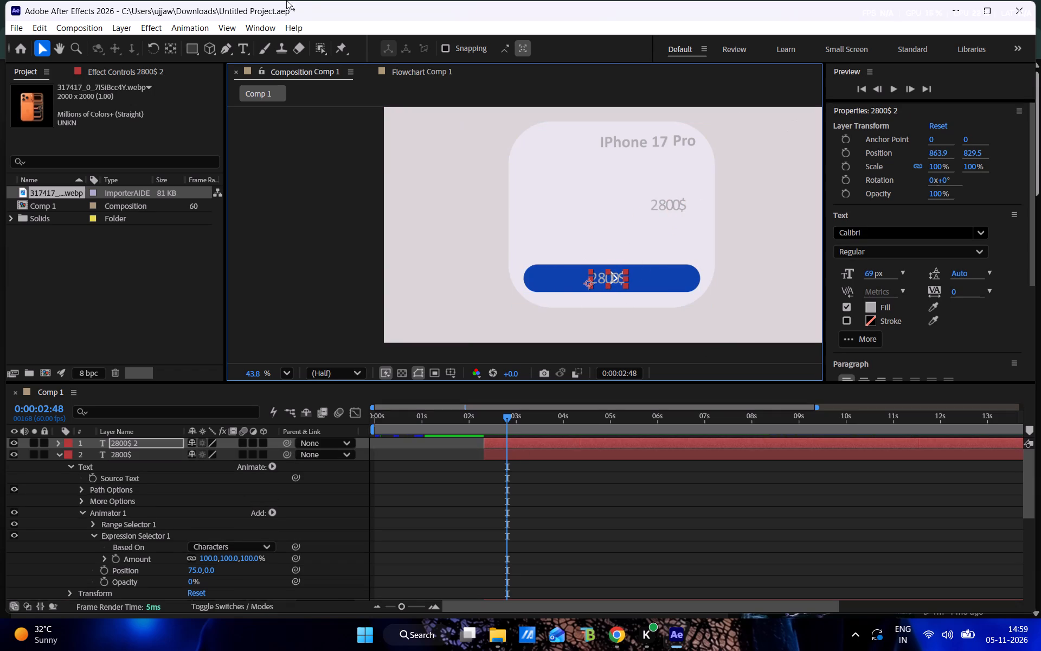
Replace the text of the price copy on the blue button with "Pay".
click(242, 48)
scroll(614, 300, up, 10)
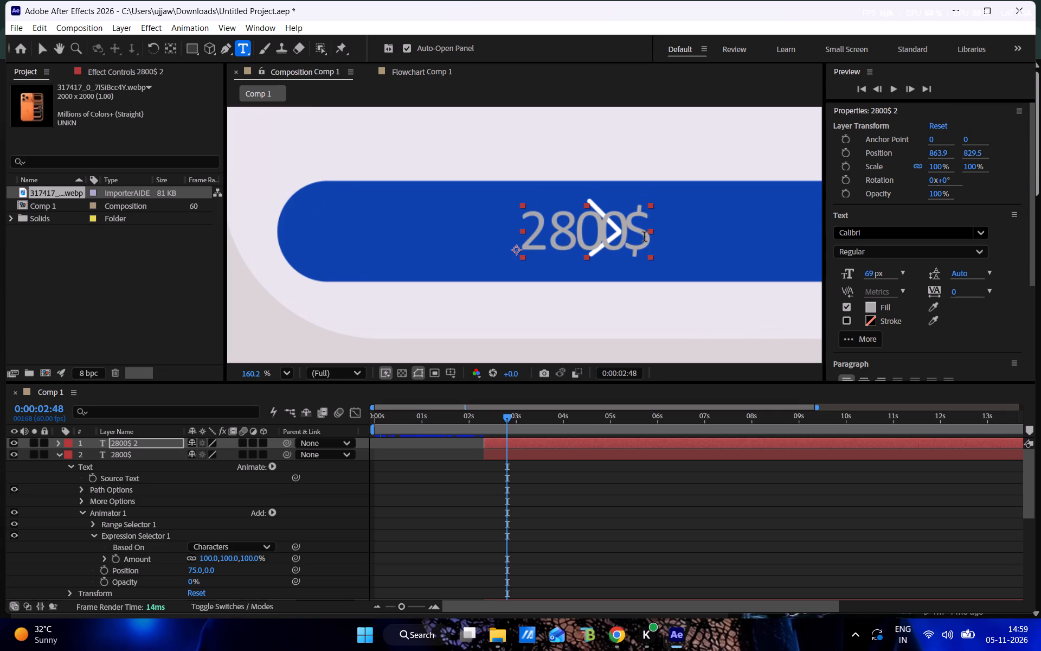
click(650, 235)
key(BackSpace)
key(BackSpace)
key(BackSpace)
key(BackSpace)
key(BackSpace)
key(BackSpace)
key(BackSpace)
key(BackSpace)
key(BackSpace)
key(BackSpace)
key(BackSpace)
key(BackSpace)
key(BackSpace)
key(BackSpace)
key(BackSpace)
key(BackSpace)
key(BackSpace)
key(BackSpace)
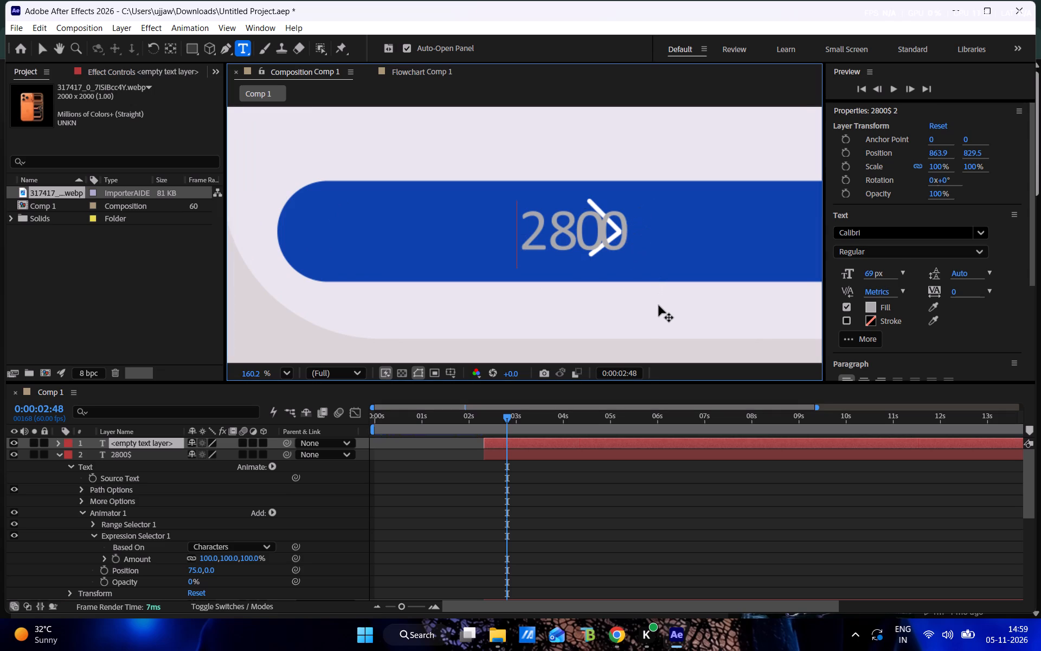
text(Pay)
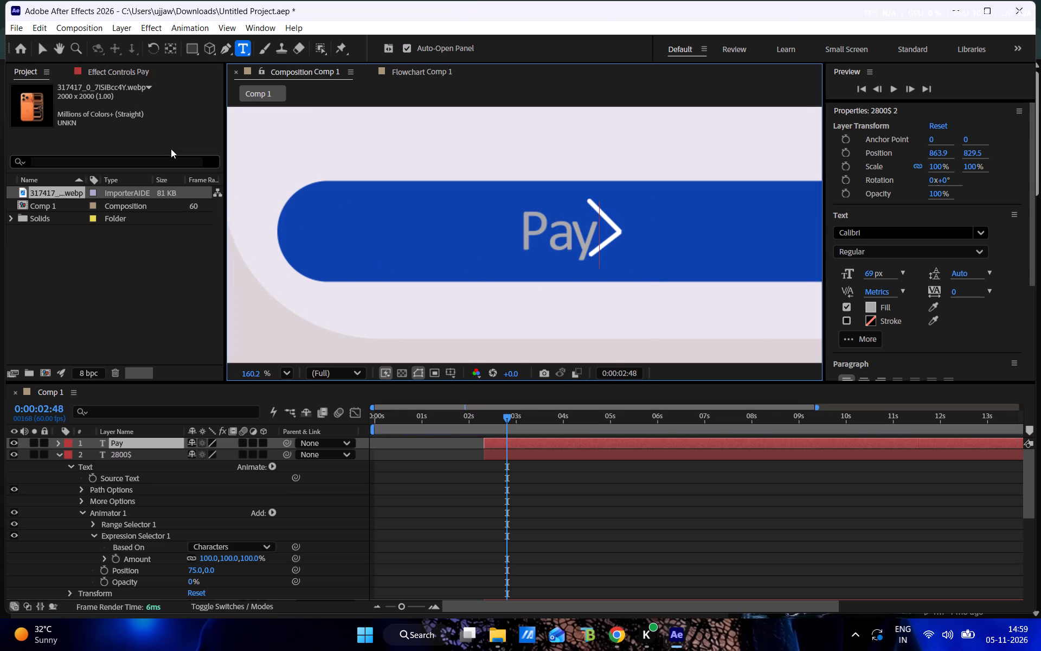
click(42, 48)
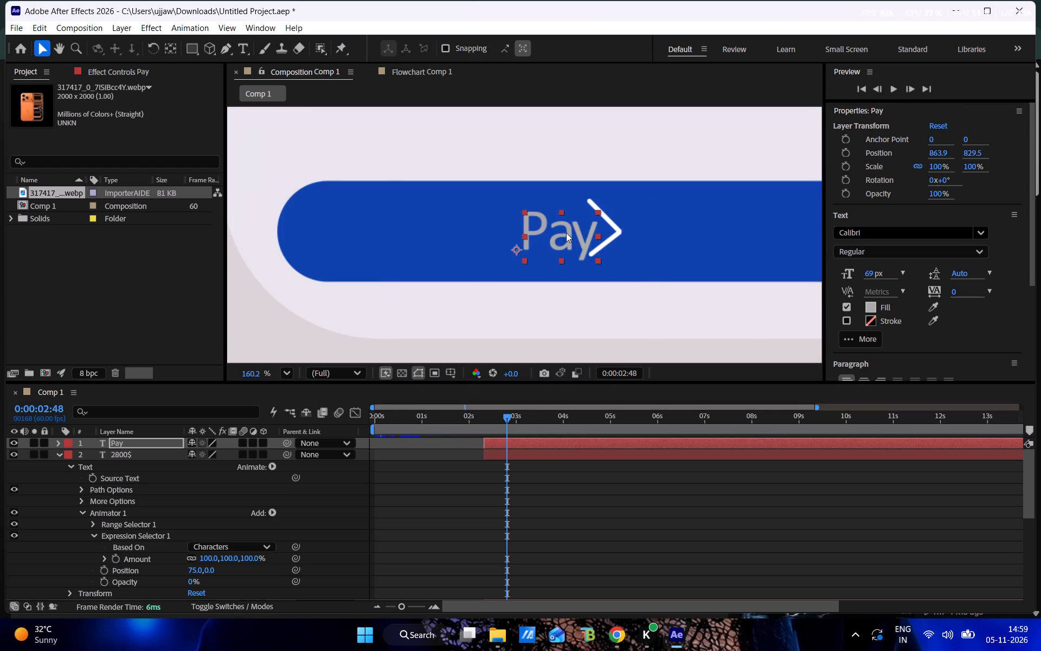
Enlarge the Pay text to about 128 by 141% scale and place it over the blue button's arrow at about 910, 830.
drag(569, 244, 619, 238)
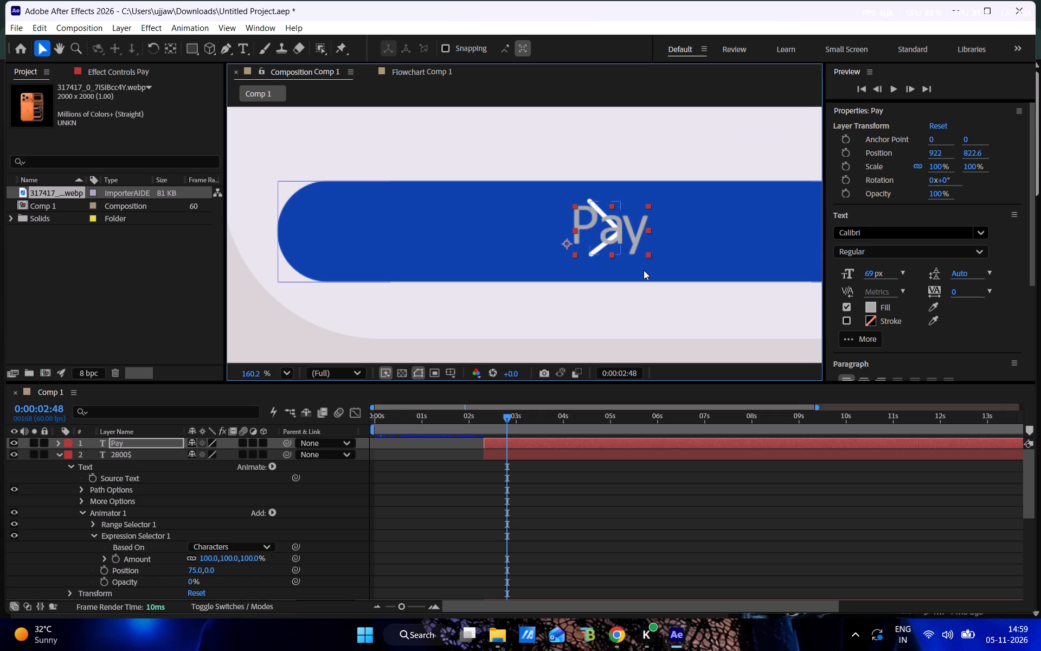
drag(650, 258, 654, 259)
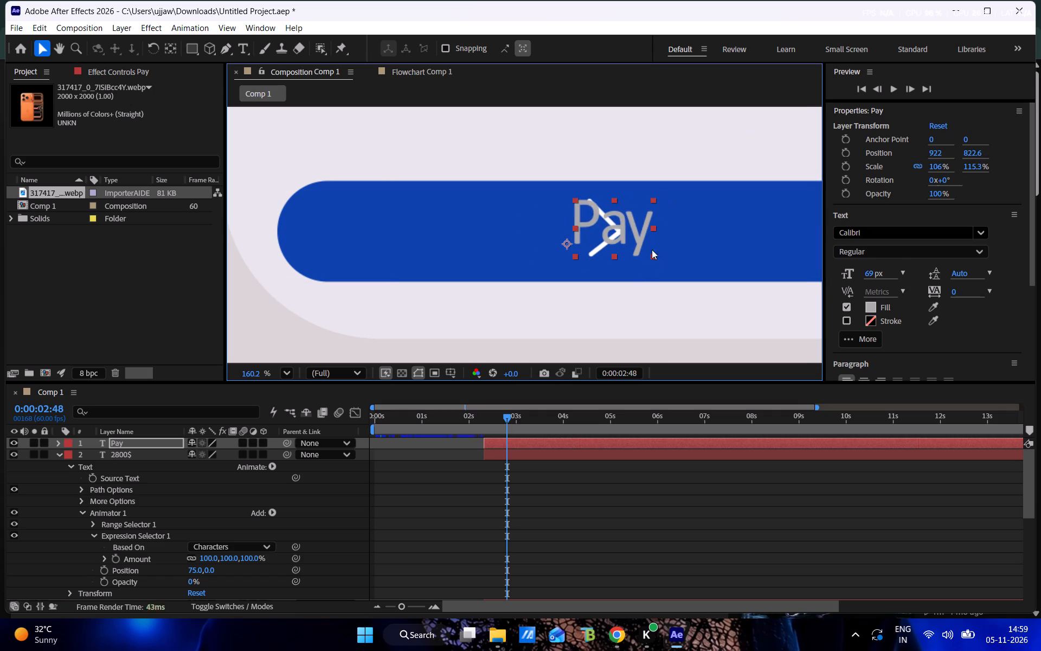
drag(652, 257, 660, 260)
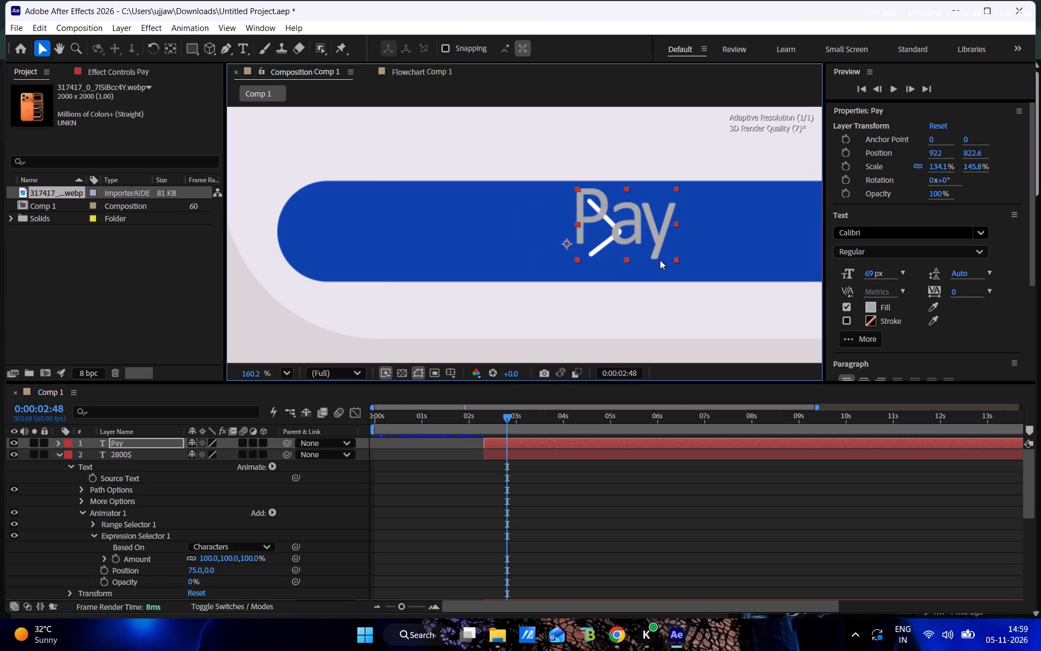
drag(660, 260, 660, 259)
click(640, 221)
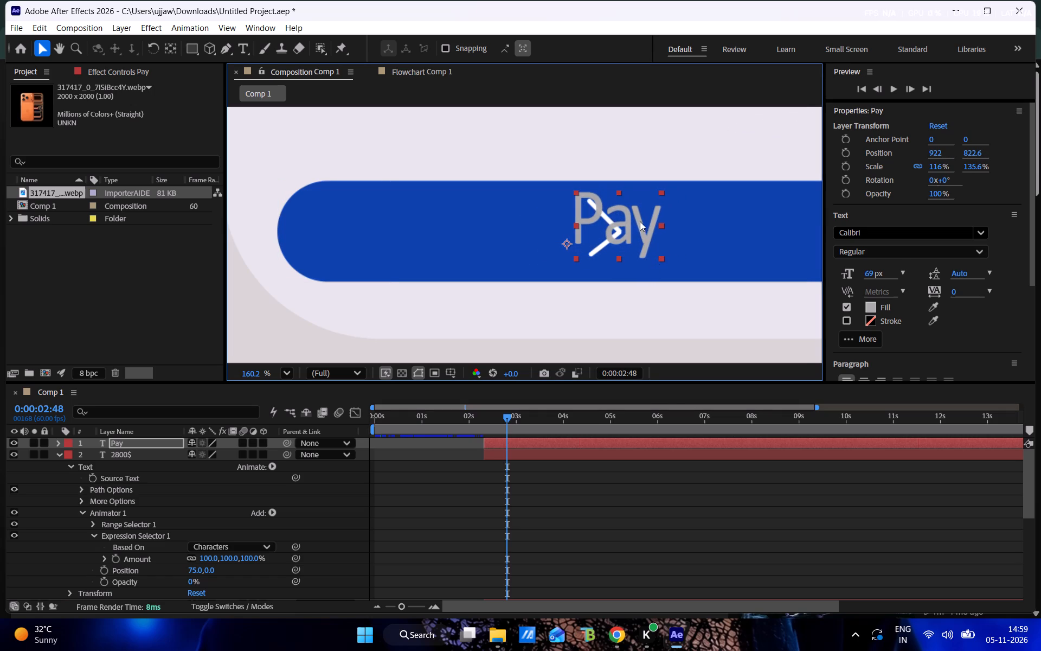
click(661, 258)
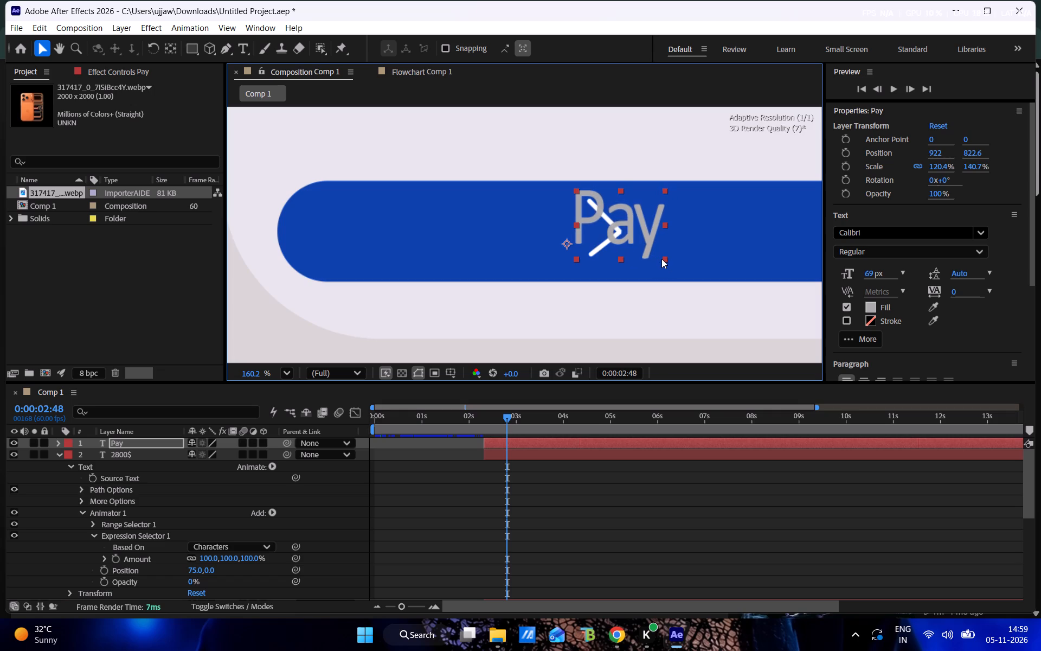
drag(634, 224, 628, 229)
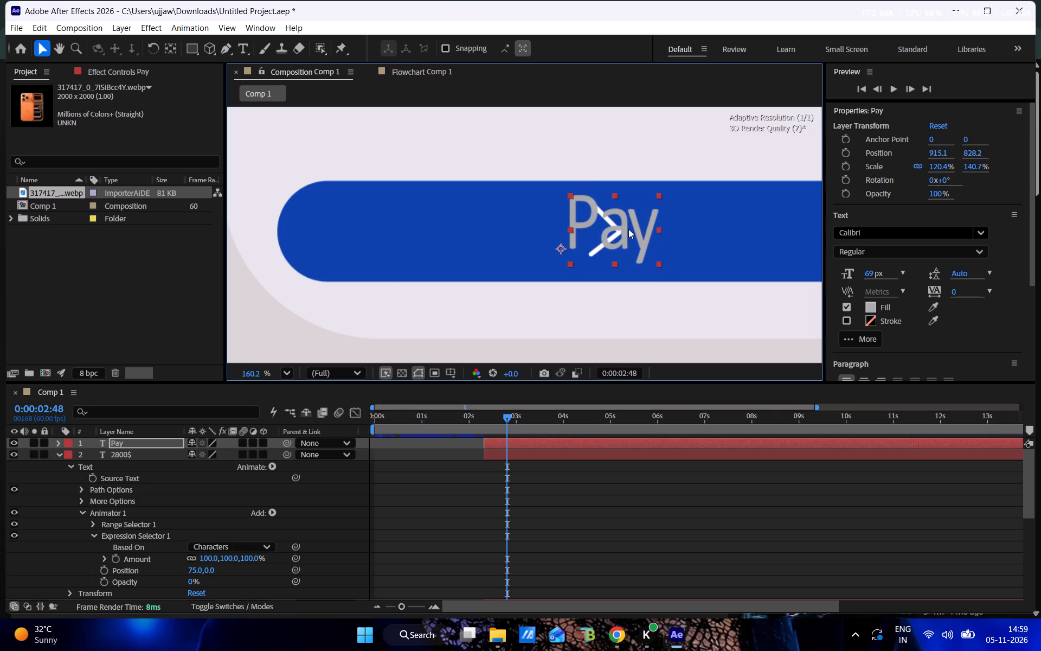
drag(657, 227, 663, 228)
drag(635, 226, 630, 227)
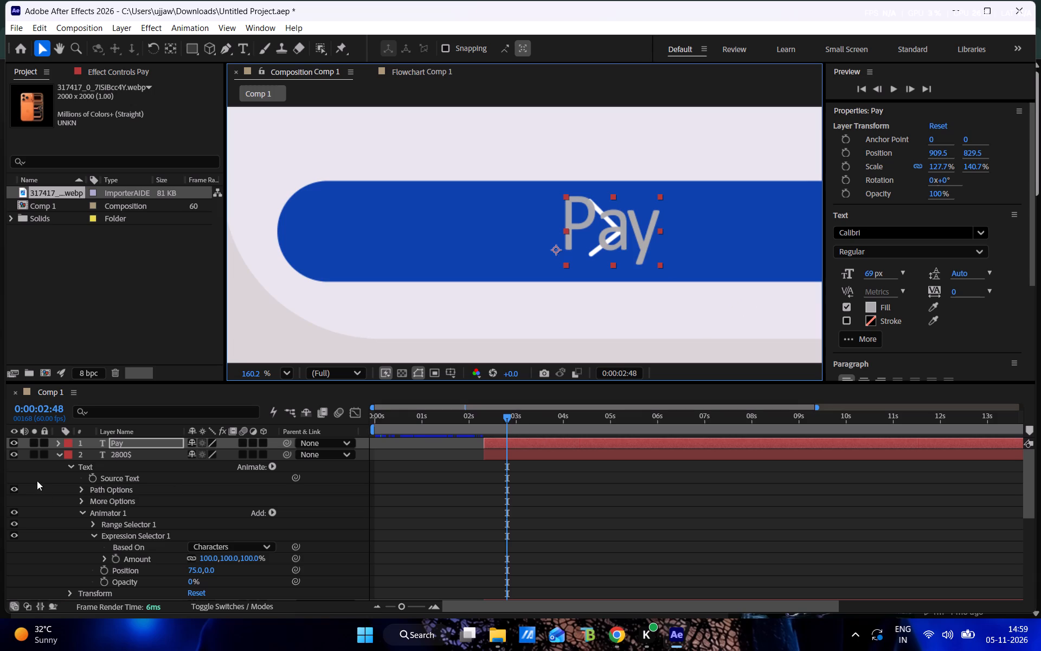
Collapse the other text layers and set the X position of Animator 1 on the Pay layer to 0.
click(60, 451)
click(60, 467)
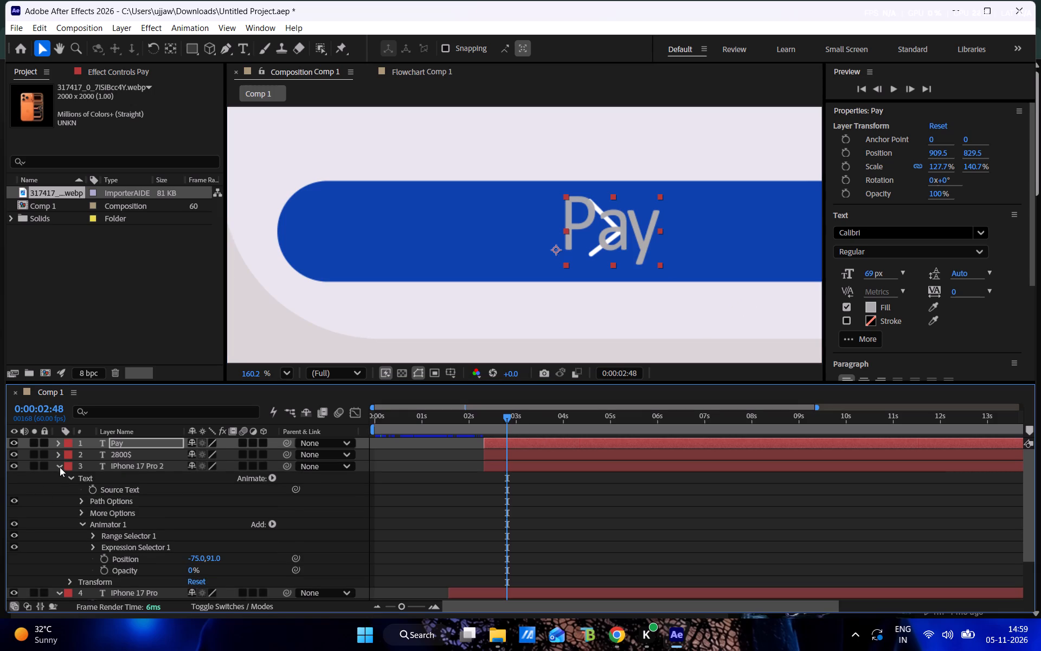
click(57, 444)
click(67, 466)
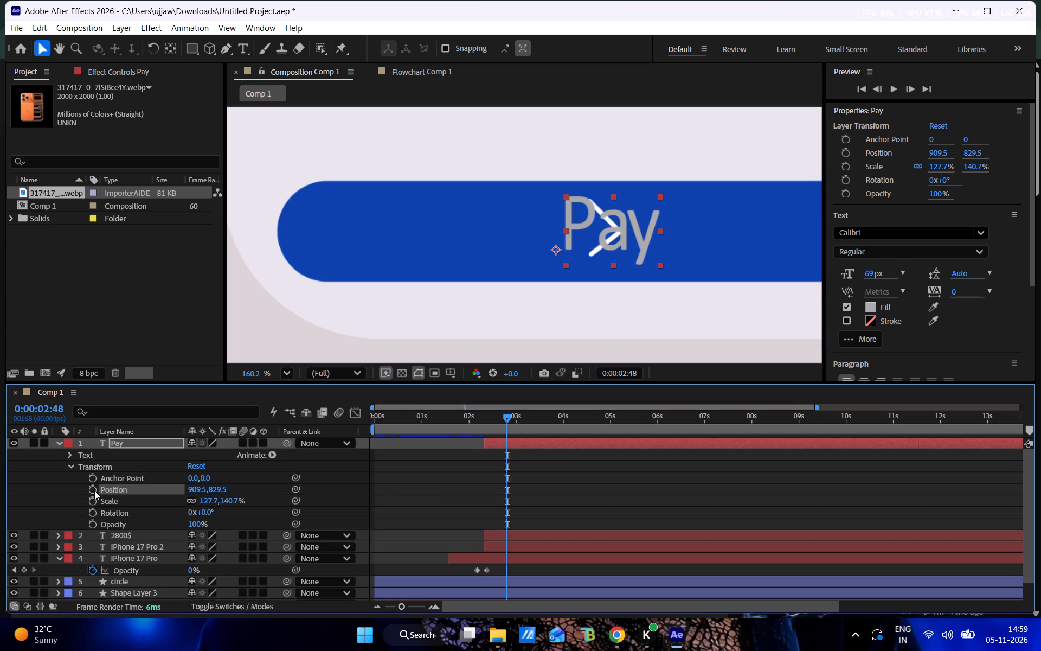
scroll(35, 564, down, 1)
click(59, 536)
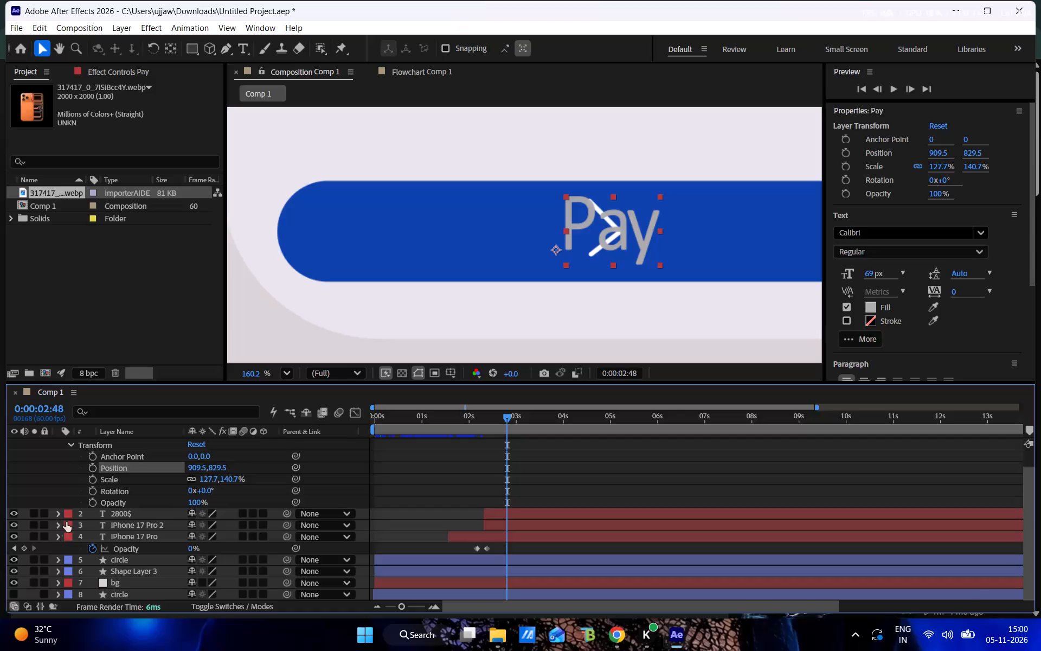
click(73, 453)
click(68, 456)
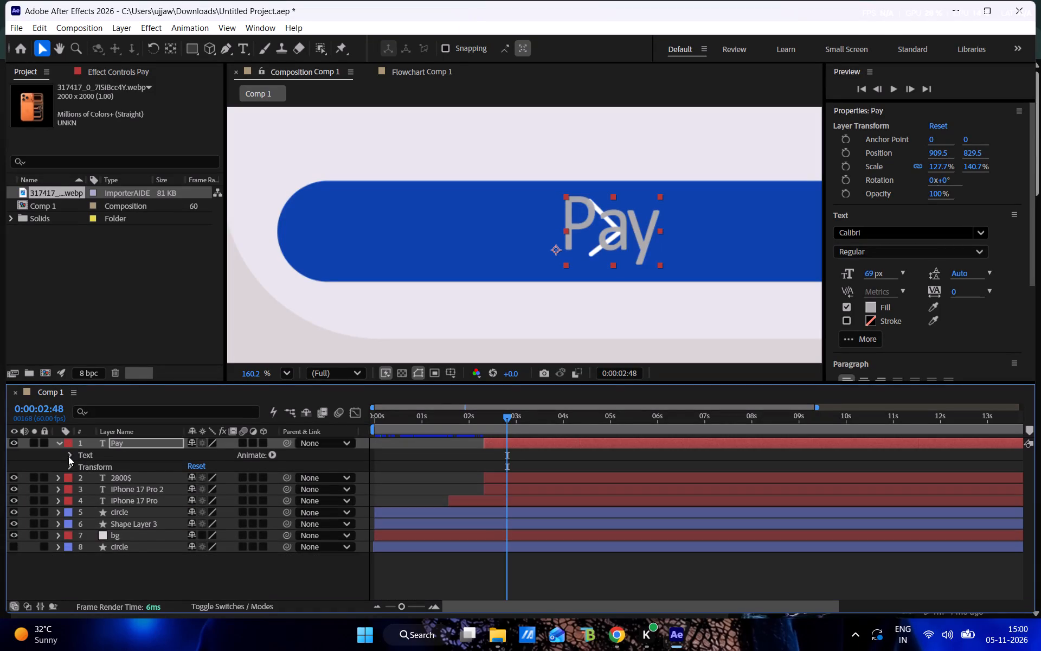
scroll(246, 478, down, 2)
click(79, 505)
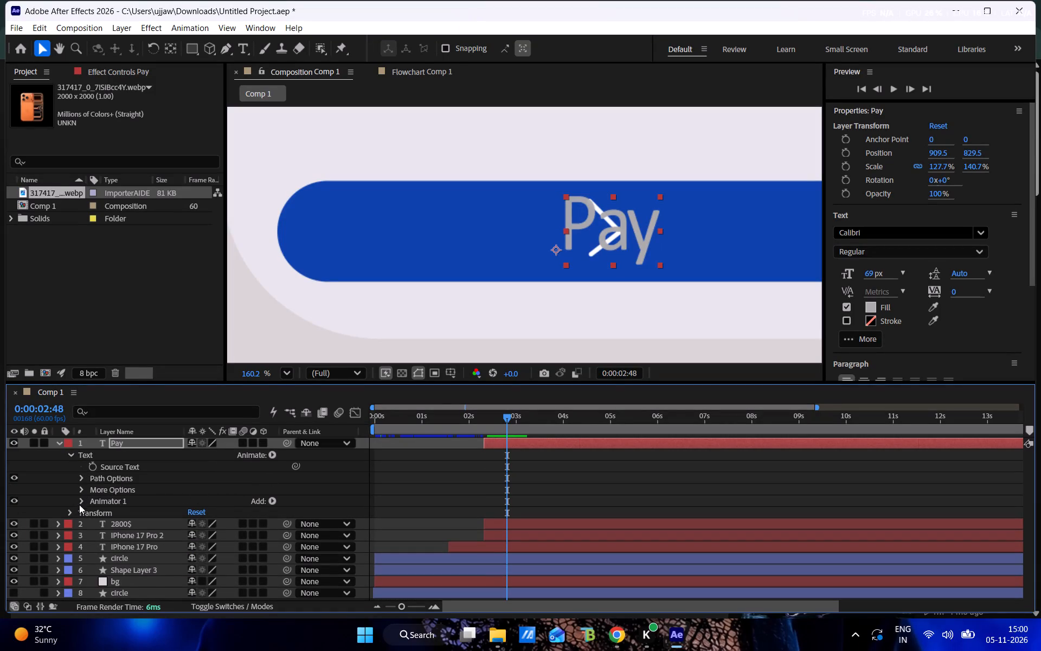
click(192, 537)
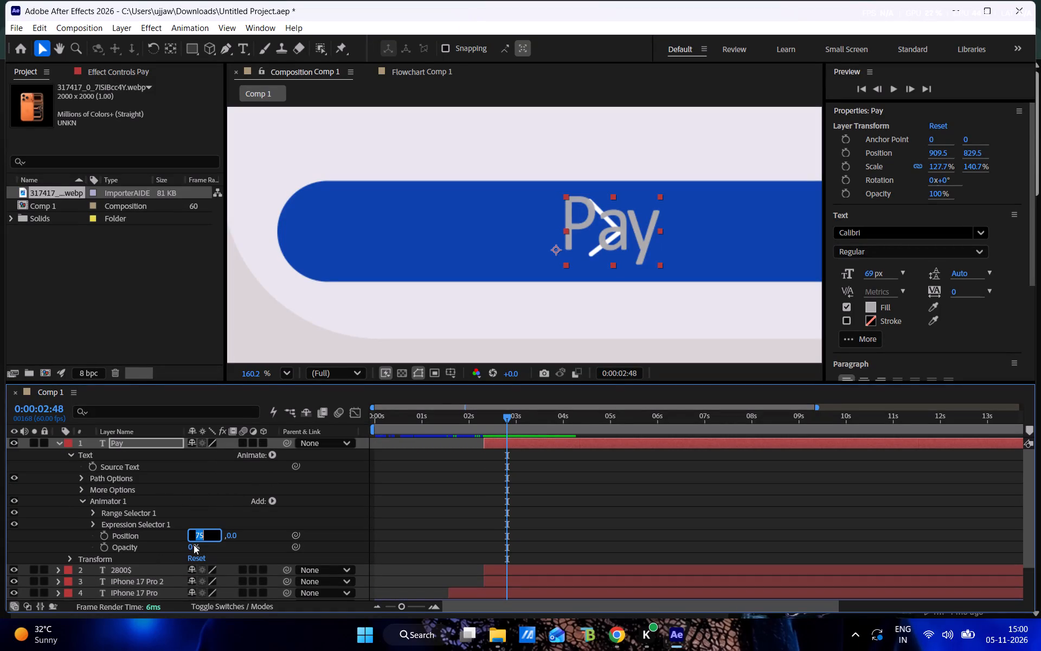
key(0)
key(Return)
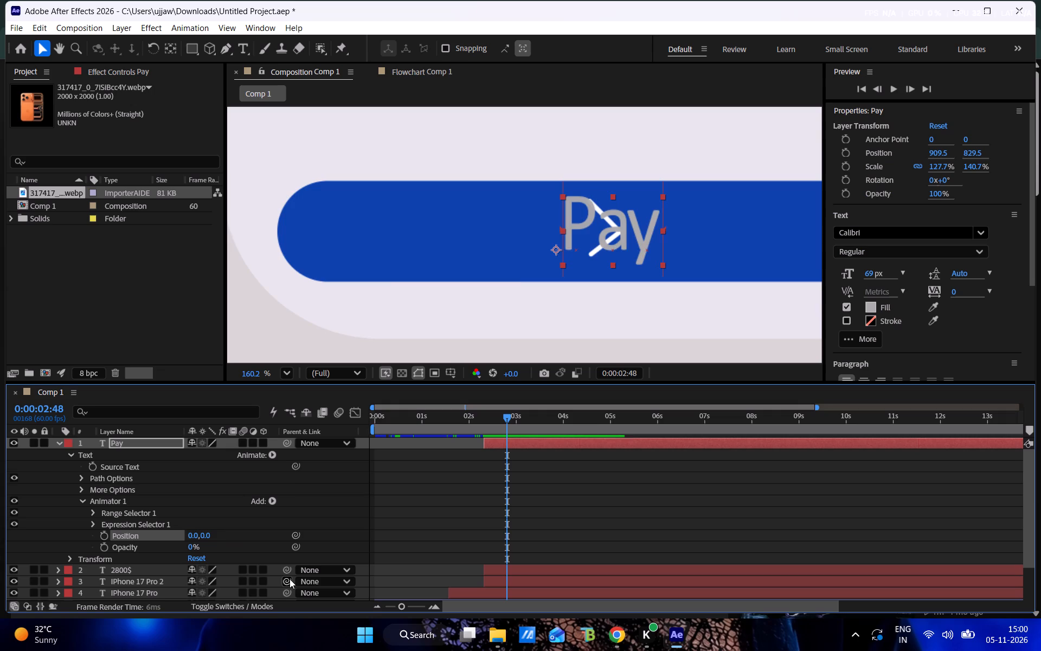
Set the Y position of Animator 1 on the Pay layer to -91.
scroll(518, 276, up, 4)
scroll(598, 242, down, 9)
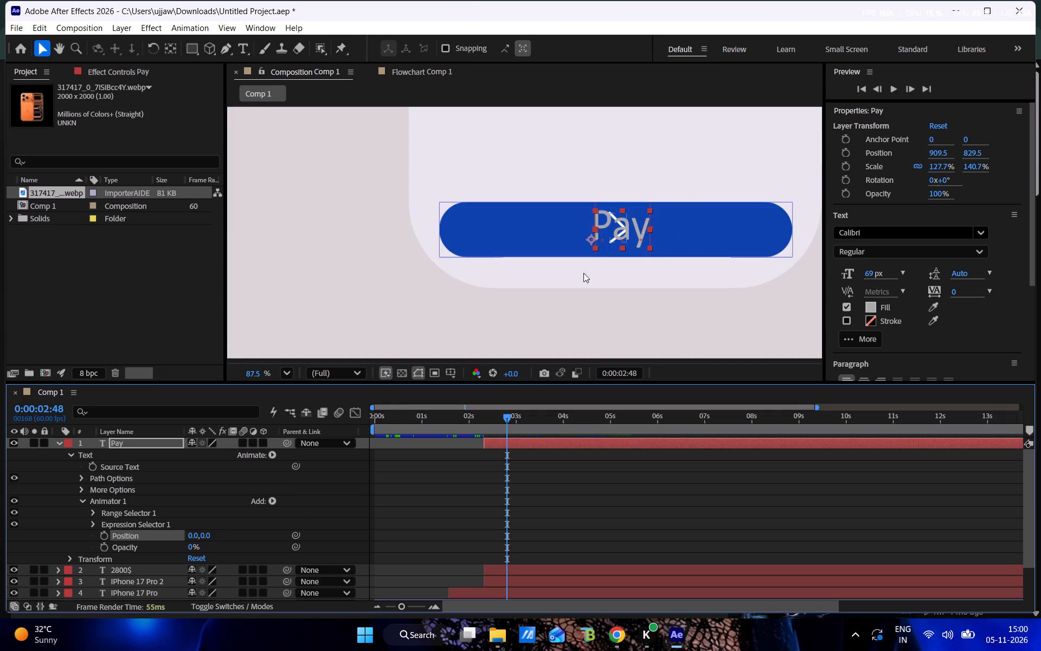
key(space)
key(space)
key(space)
key(space)
key(space)
key(space)
key(space)
key(space)
key(space)
key(space)
key(space)
key(space)
key(space)
key(space)
key(space)
key(space)
key(space)
key(space)
key(space)
key(space)
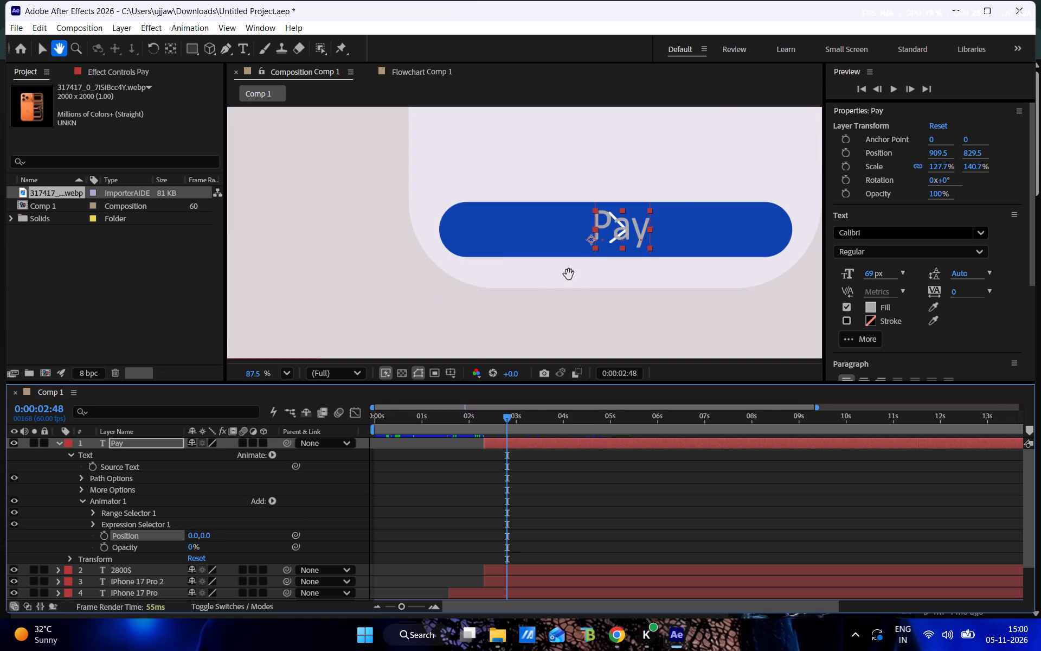
drag(569, 275, 421, 429)
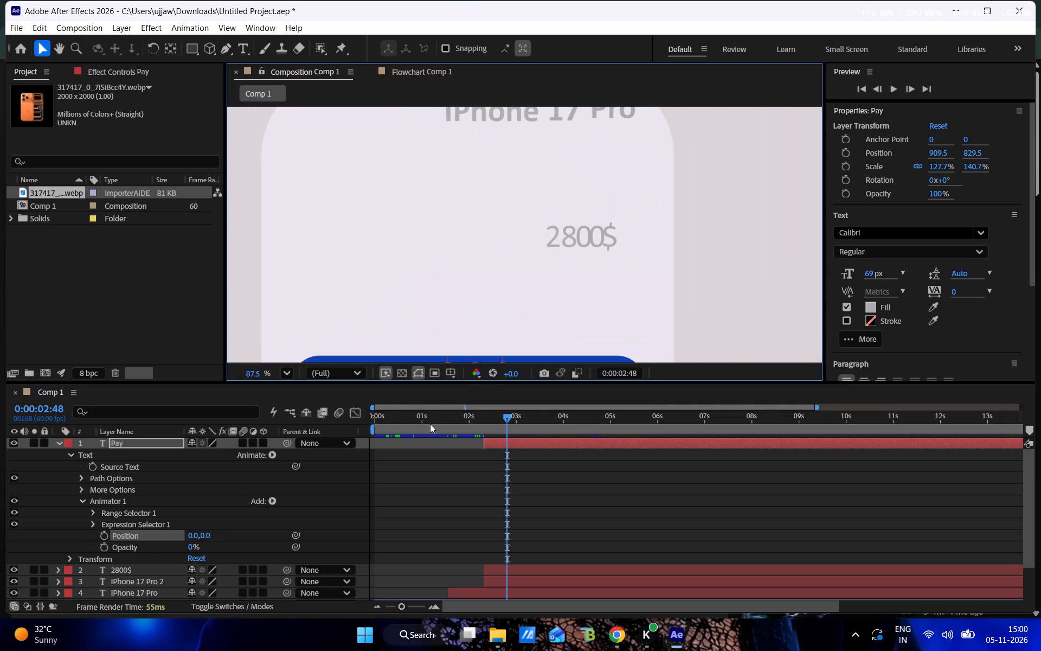
click(203, 537)
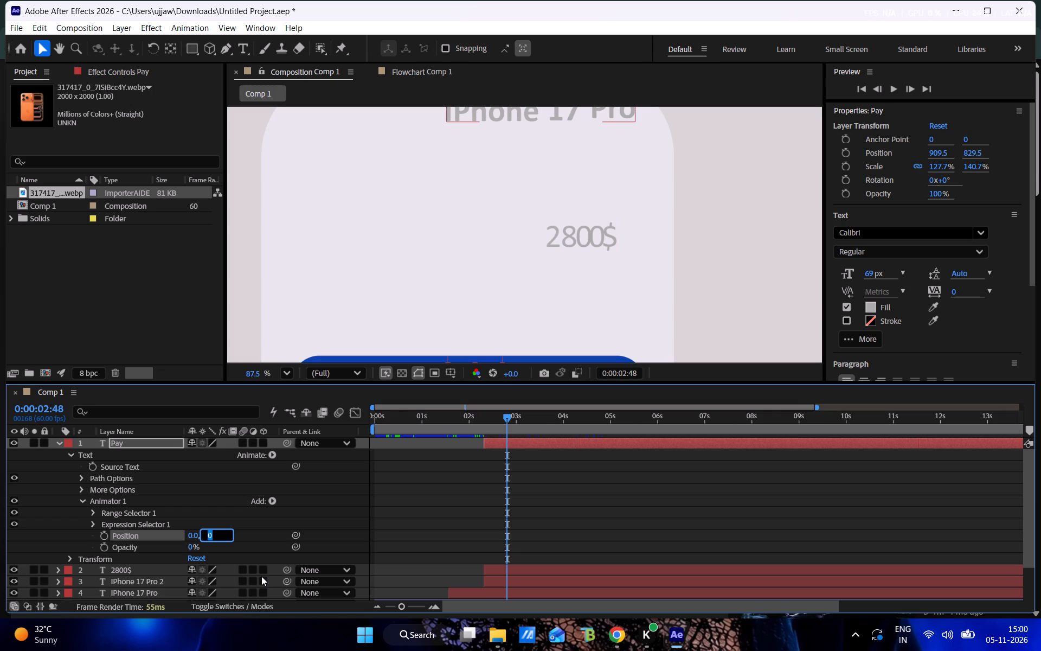
key(minus)
text(91)
key(Return)
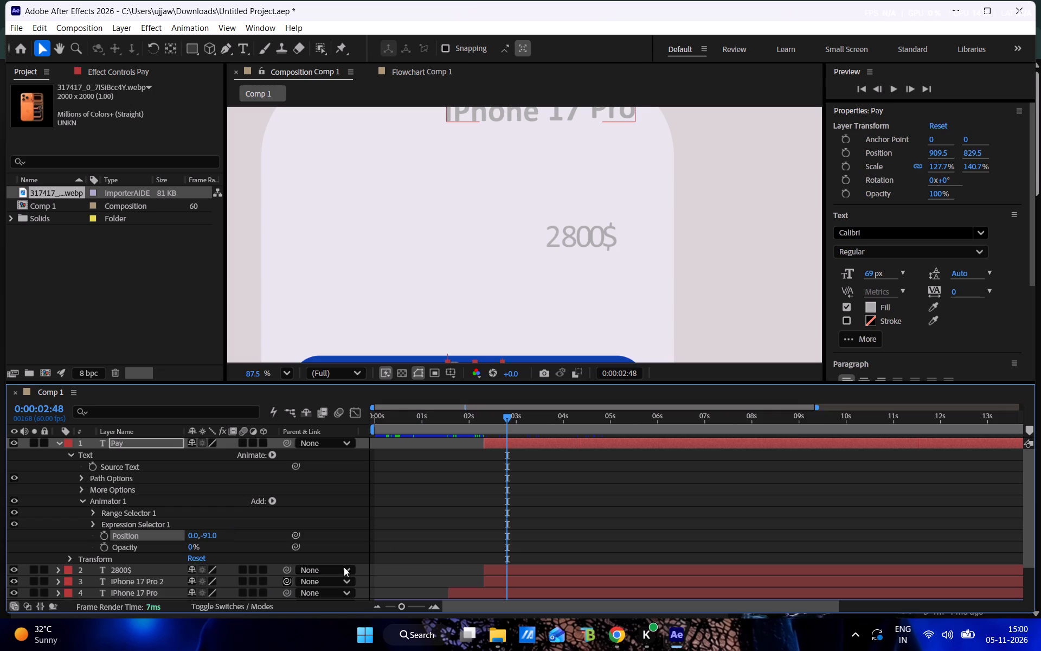
Base the Pay layer's Expression Selector 1 on Words and preview the text reveal between about 0:00:01:53 and 0:00:02:42.
drag(520, 420, 498, 423)
scroll(502, 275, down, 3)
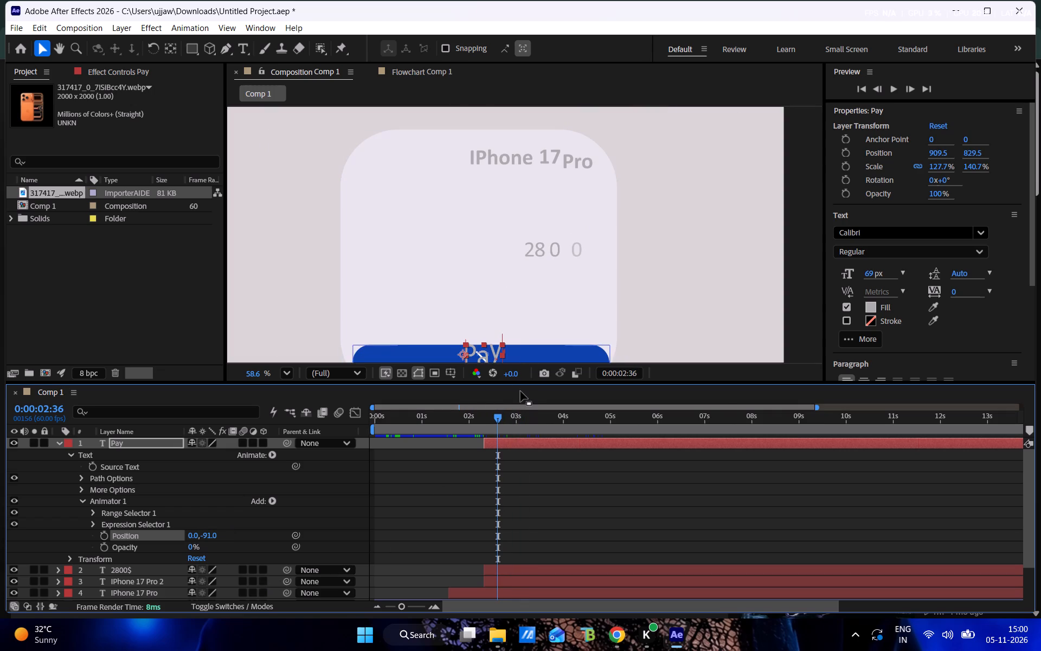
key(space)
drag(505, 416, 493, 418)
key(space)
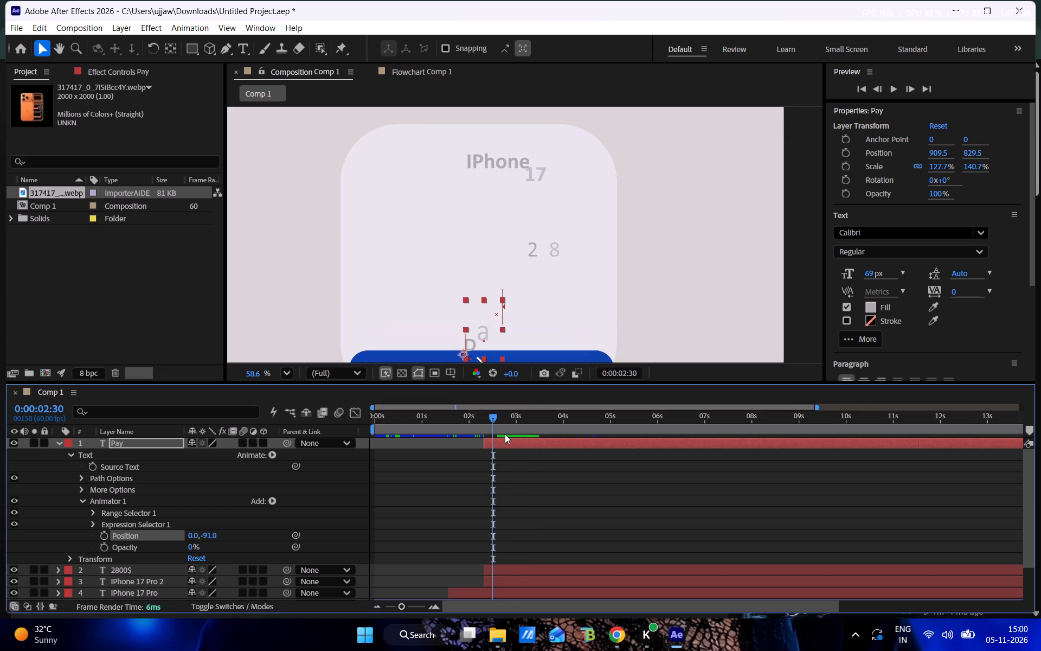
drag(519, 424, 478, 424)
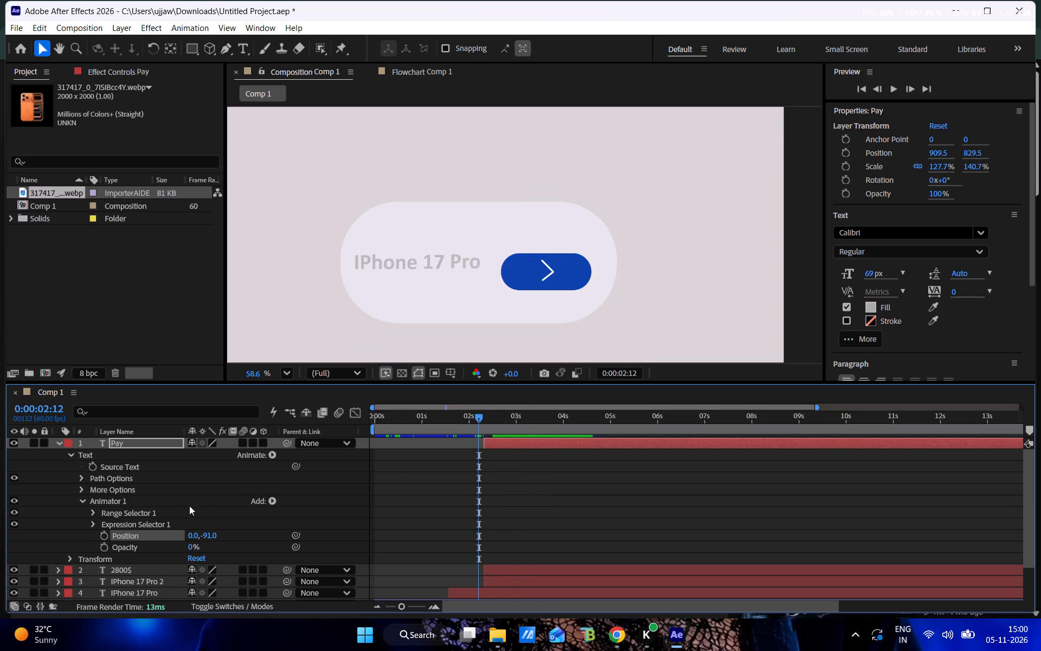
click(87, 524)
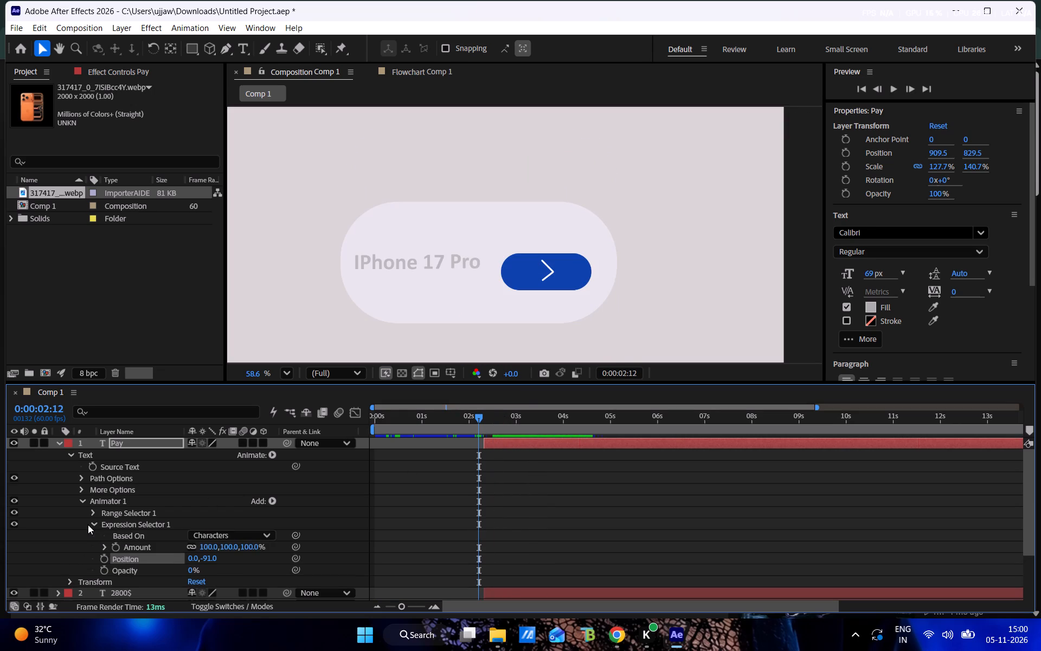
click(88, 525)
click(90, 522)
click(200, 531)
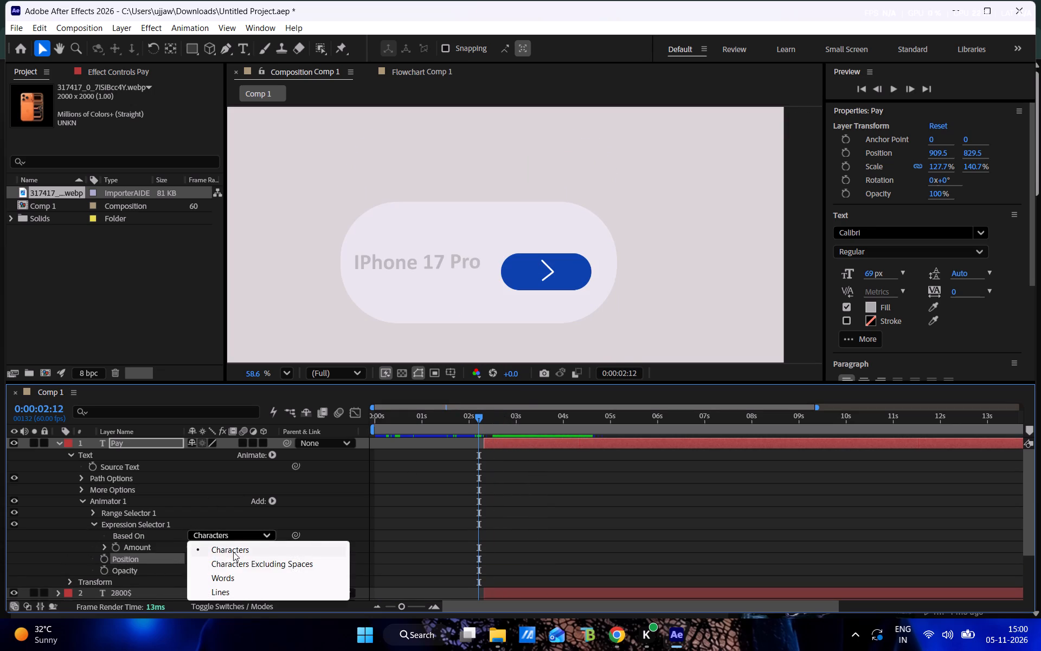
click(233, 580)
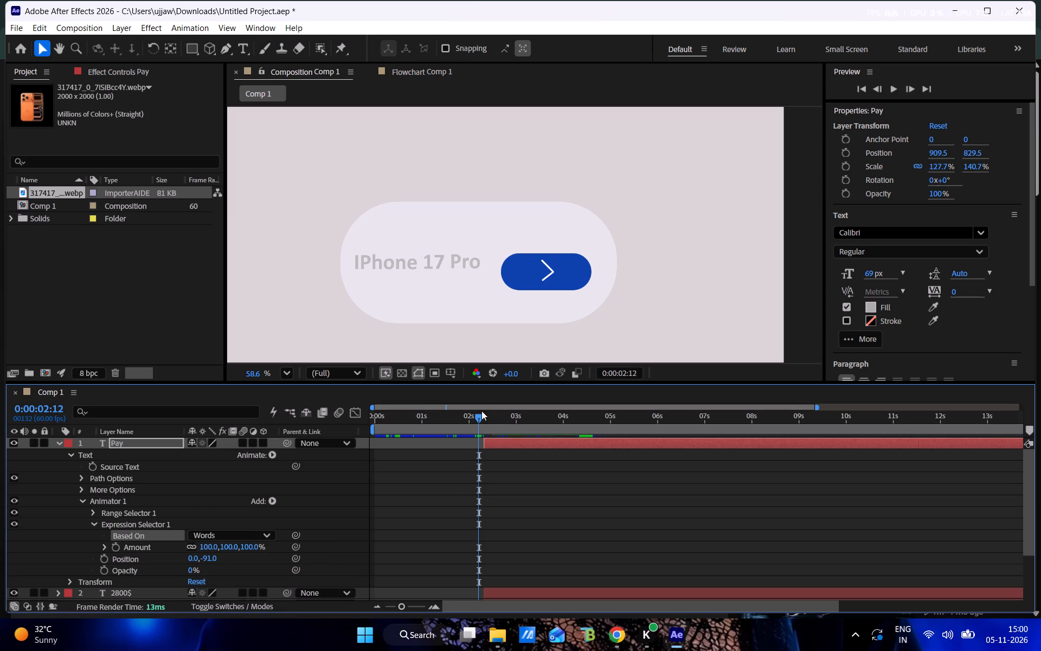
drag(481, 411, 462, 414)
key(space)
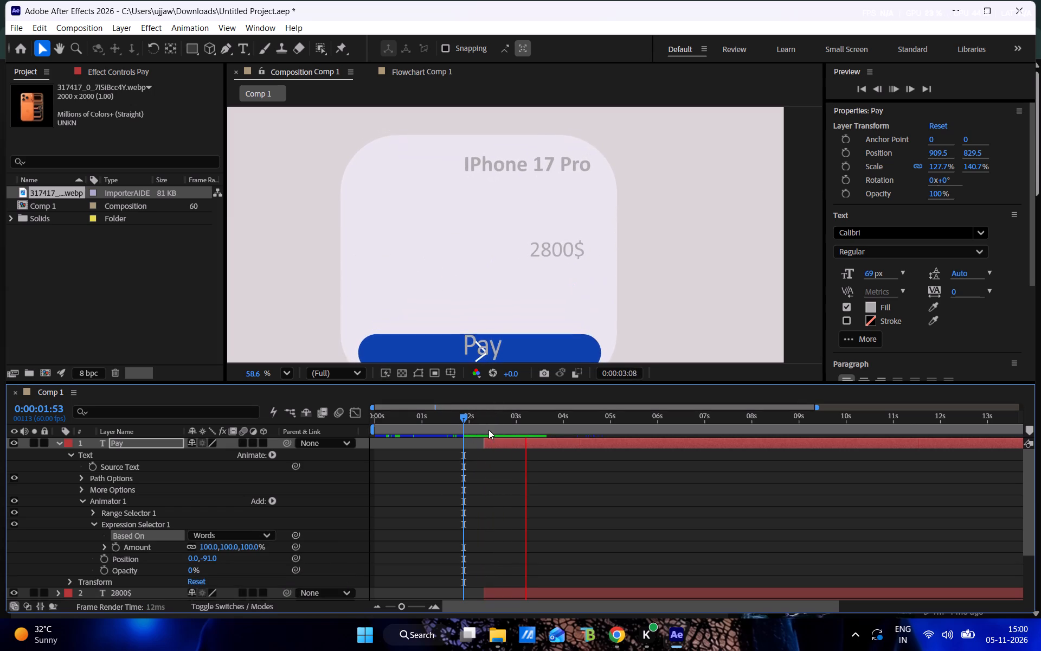
drag(486, 423, 489, 423)
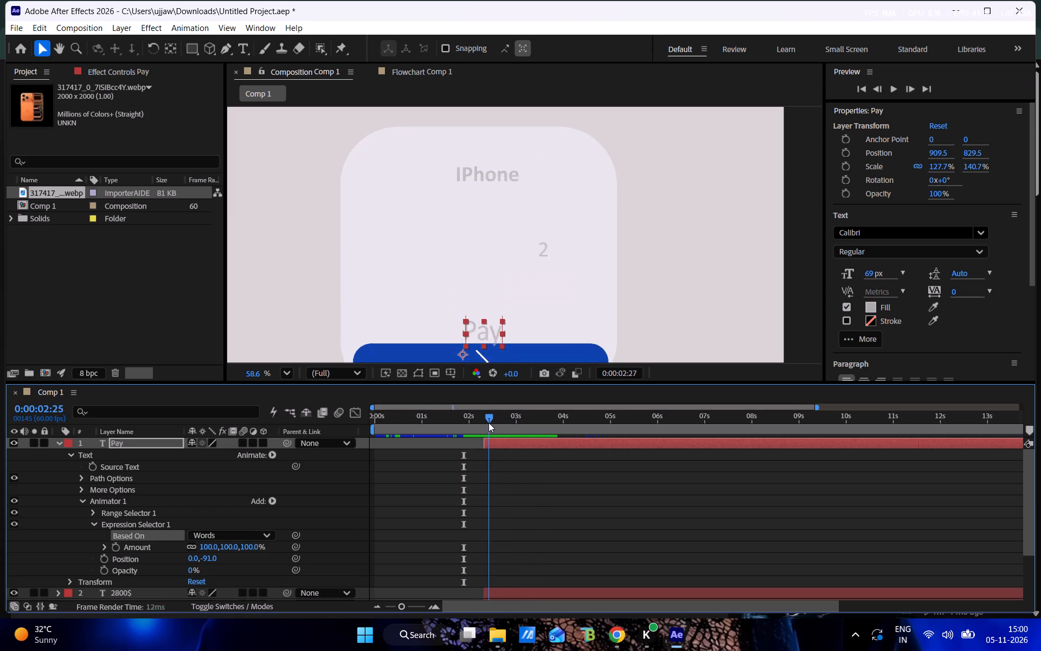
drag(489, 423, 502, 422)
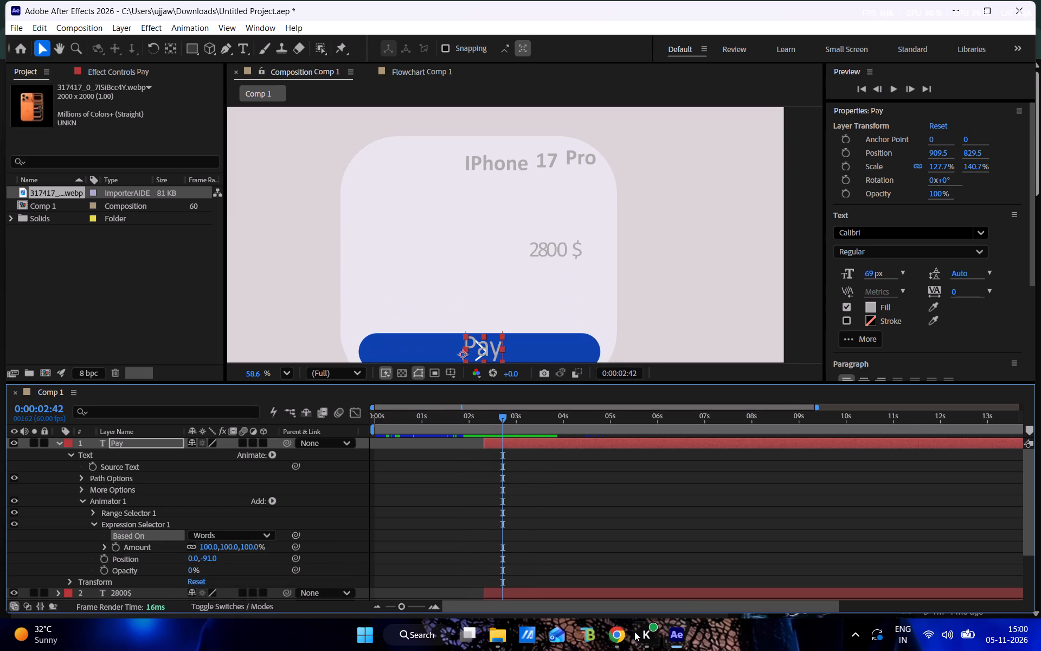
Switch to the tutorial in Chrome and play it around 12:10 to check how the Pay label sits on the button.
click(615, 636)
key(space)
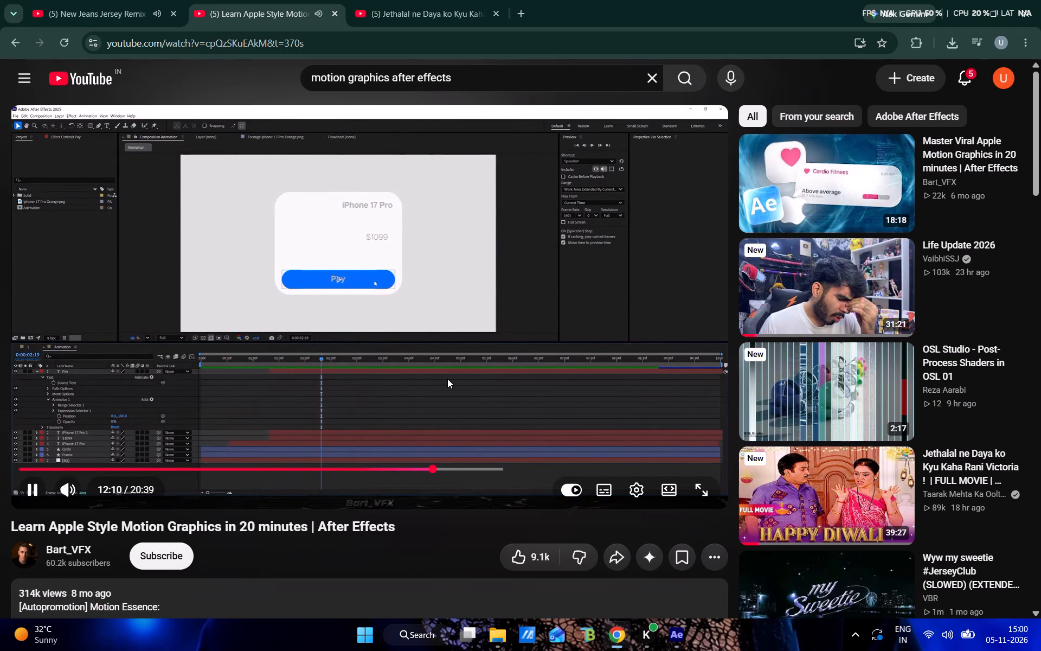
click(467, 354)
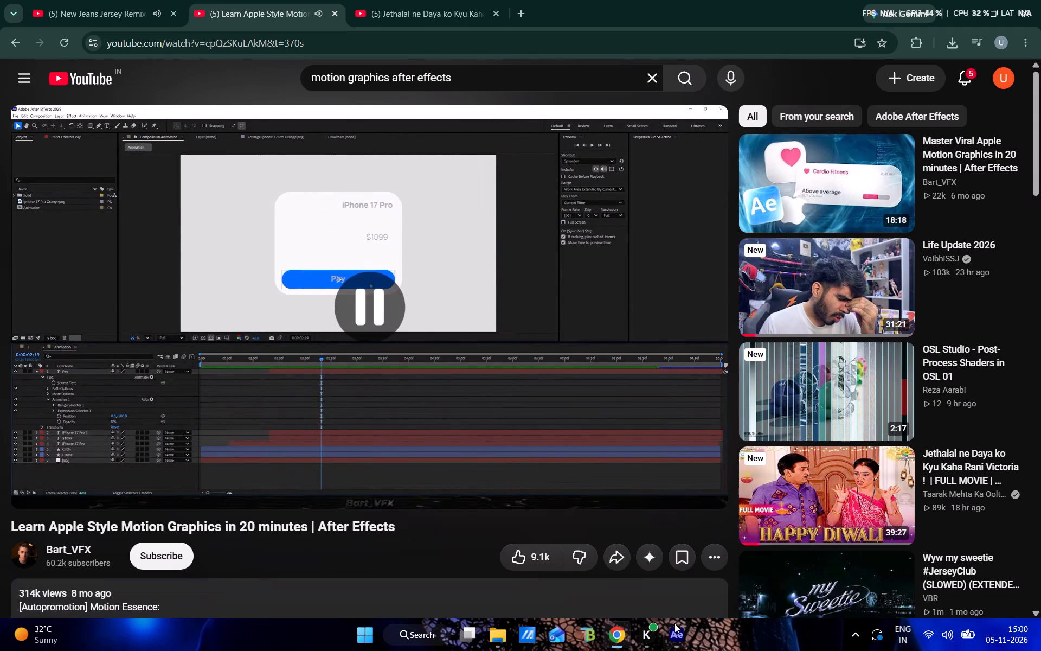
Return to After Effects and shrink the Pay text on the blue button to about 81 by 77% scale.
click(677, 633)
key(space)
key(space)
drag(576, 309, 620, 226)
scroll(528, 266, up, 7)
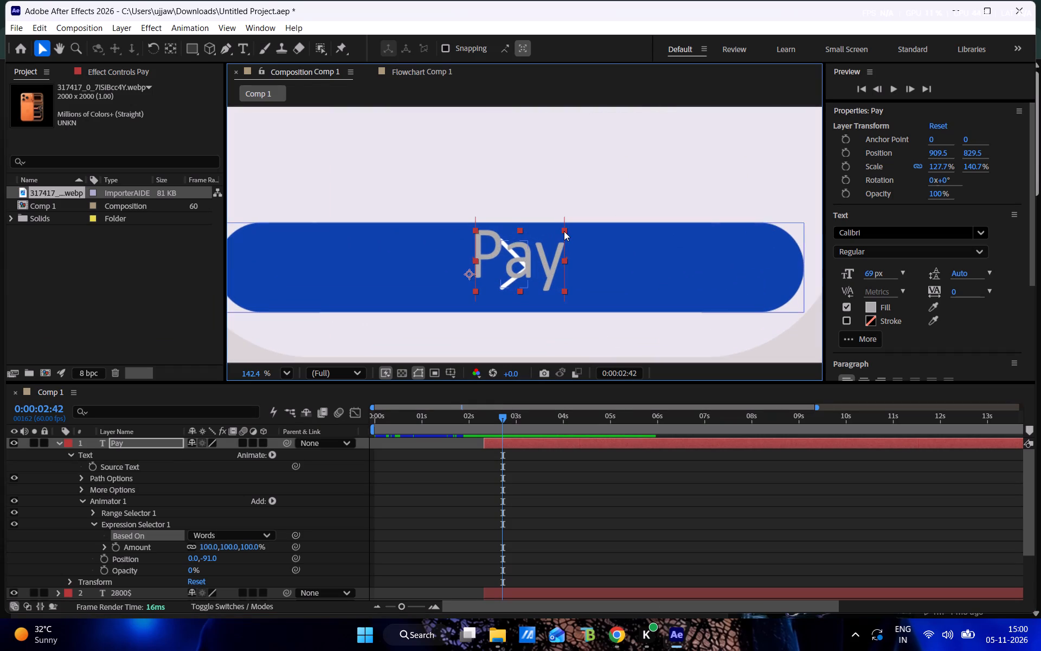
drag(564, 231, 560, 244)
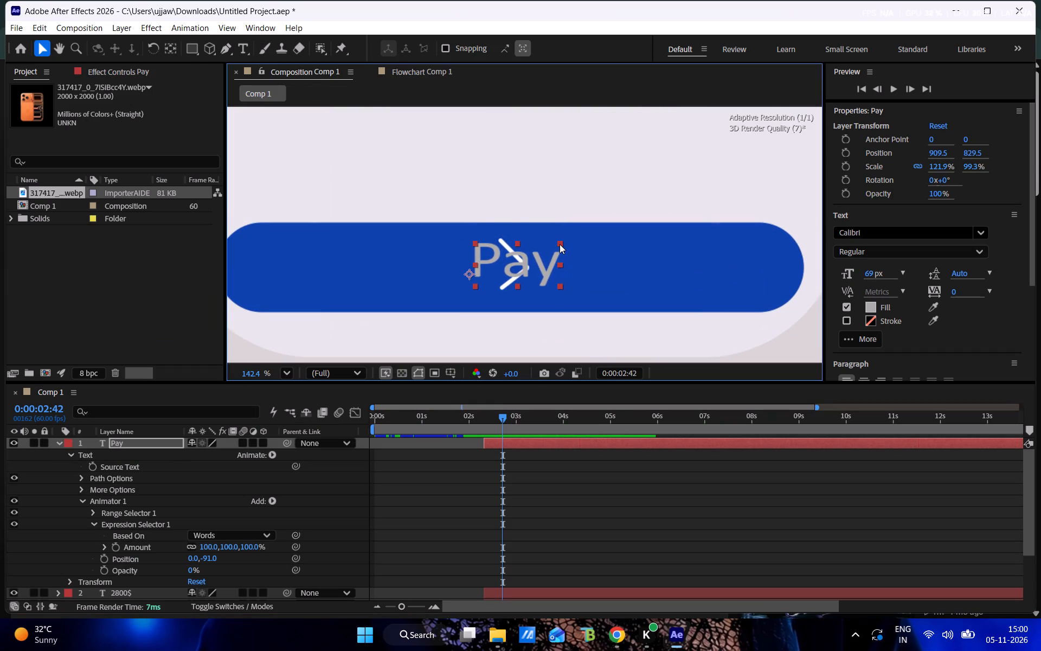
drag(560, 244, 529, 248)
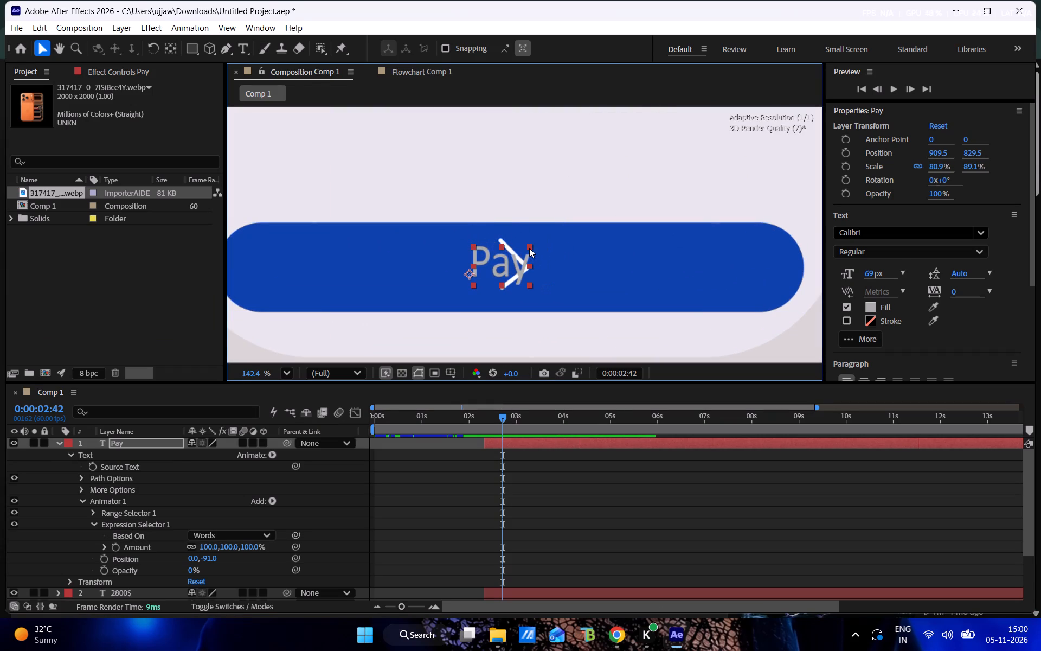
drag(529, 248, 528, 248)
click(504, 247)
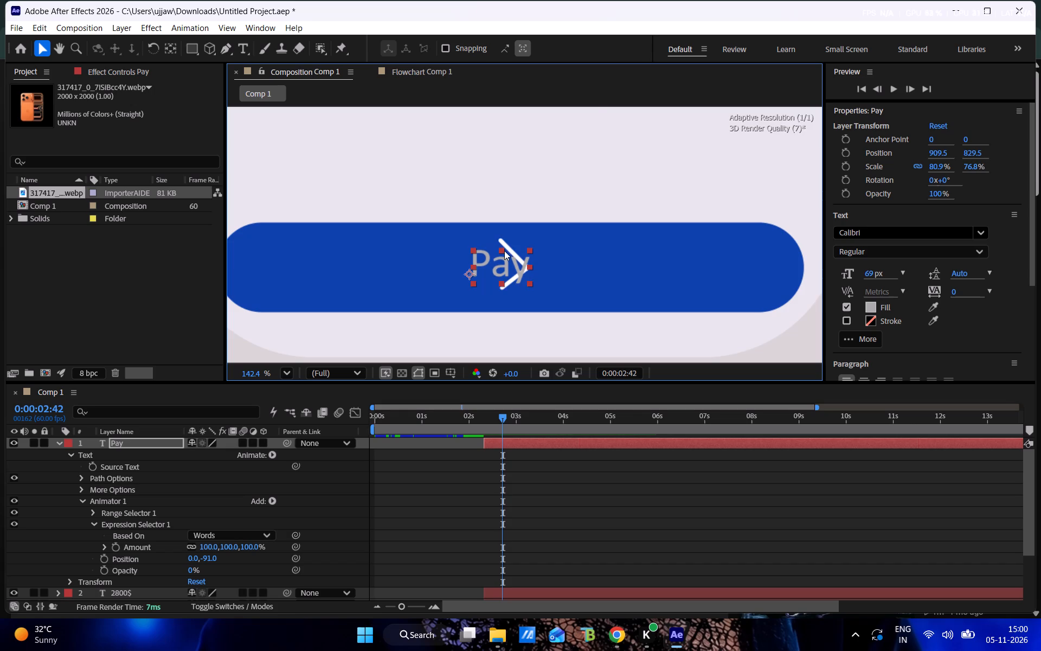
Move the Pay text slightly to the right on the blue button so it covers the arrow near the button's centre.
click(612, 271)
click(513, 186)
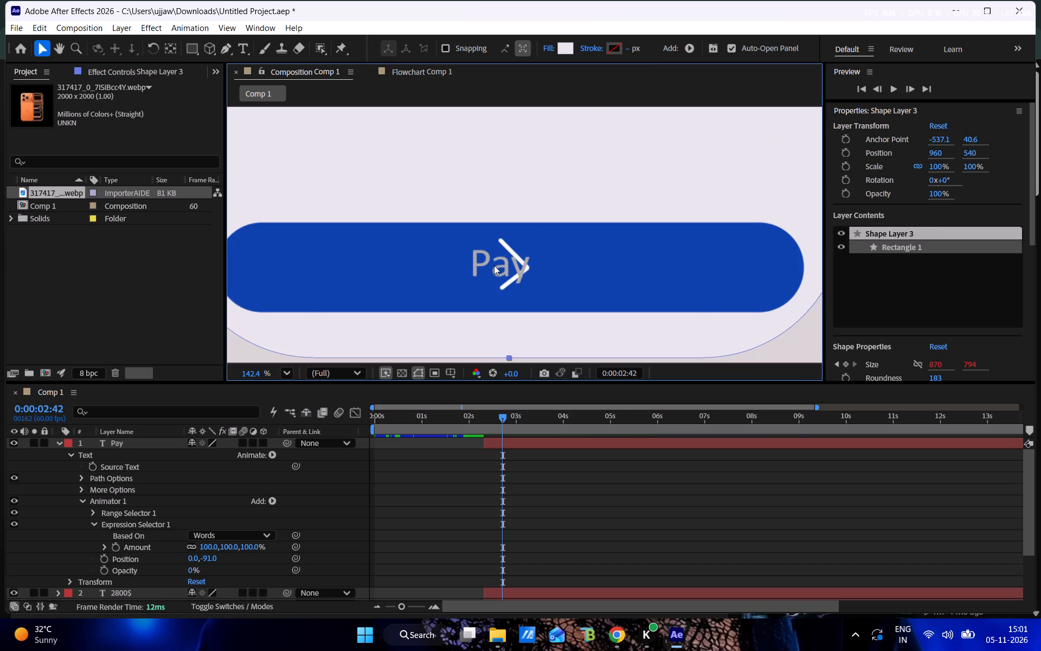
drag(494, 265, 464, 266)
key(ctrl+z)
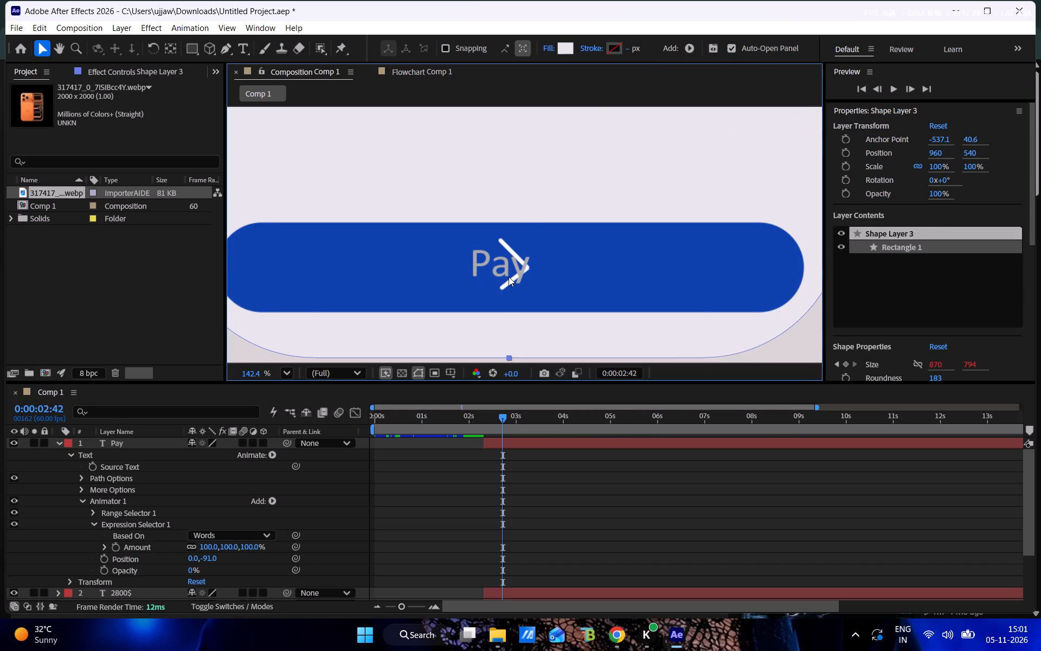
click(504, 271)
click(785, 324)
click(777, 350)
click(485, 265)
drag(485, 265, 502, 269)
key(ctrl+z)
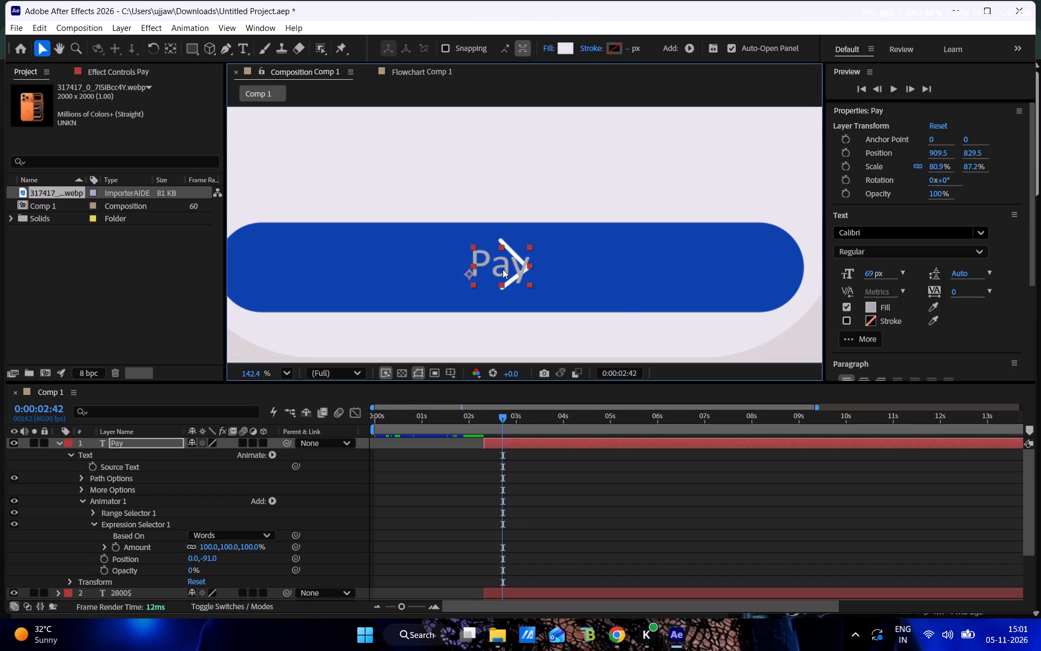
drag(504, 268, 528, 269)
click(777, 333)
Preview the card animation from about 0:00:01:31 to check how the Pay label appears on the expanding button.
scroll(646, 220, down, 5)
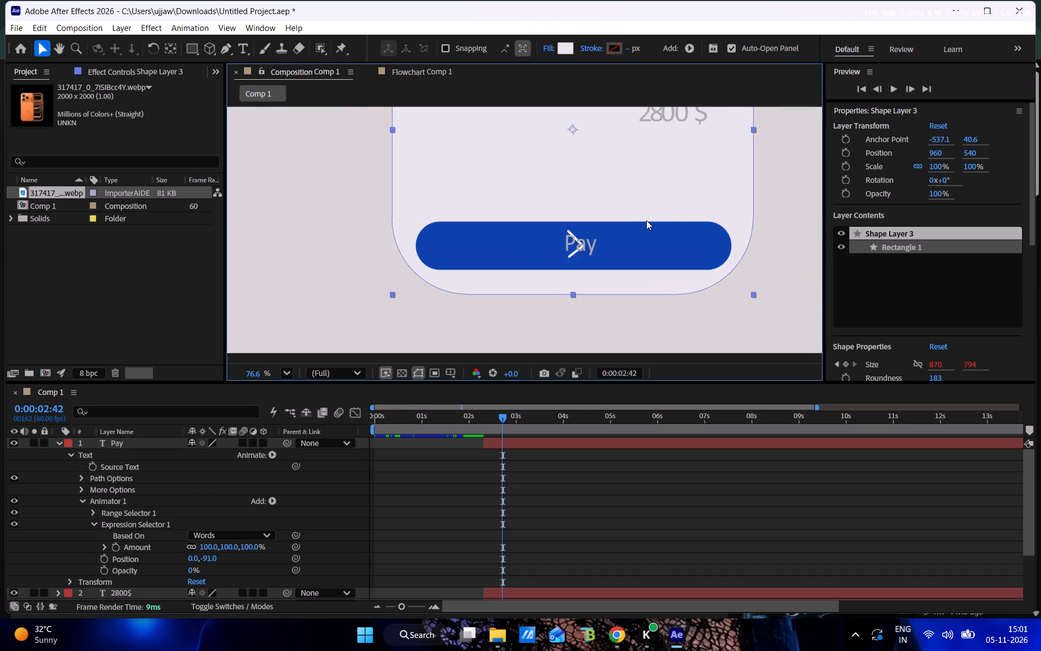
key(space)
key(space)
key(space)
key(space)
key(space)
key(space)
key(space)
key(space)
key(space)
key(space)
key(space)
key(space)
key(space)
drag(704, 203, 626, 257)
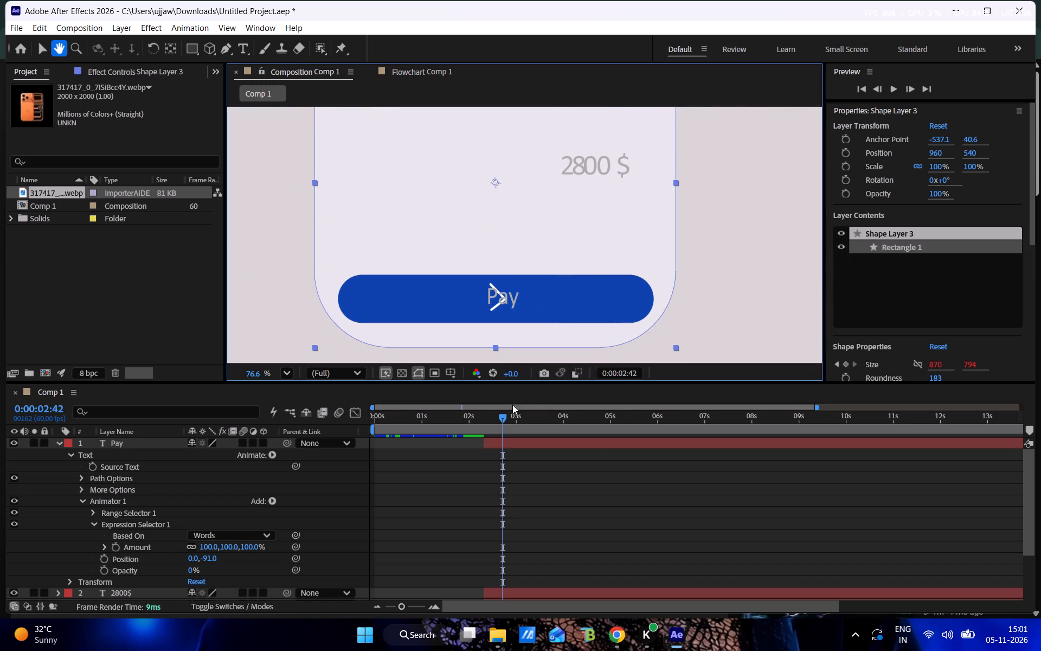
drag(501, 414, 490, 415)
key(space)
drag(490, 421, 445, 420)
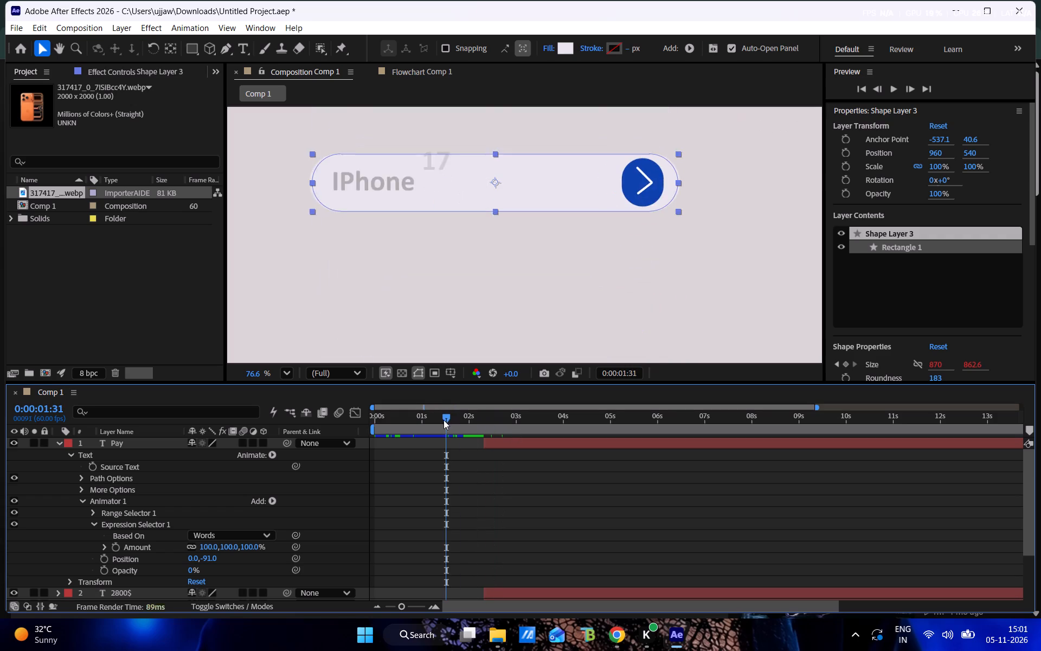
key(space)
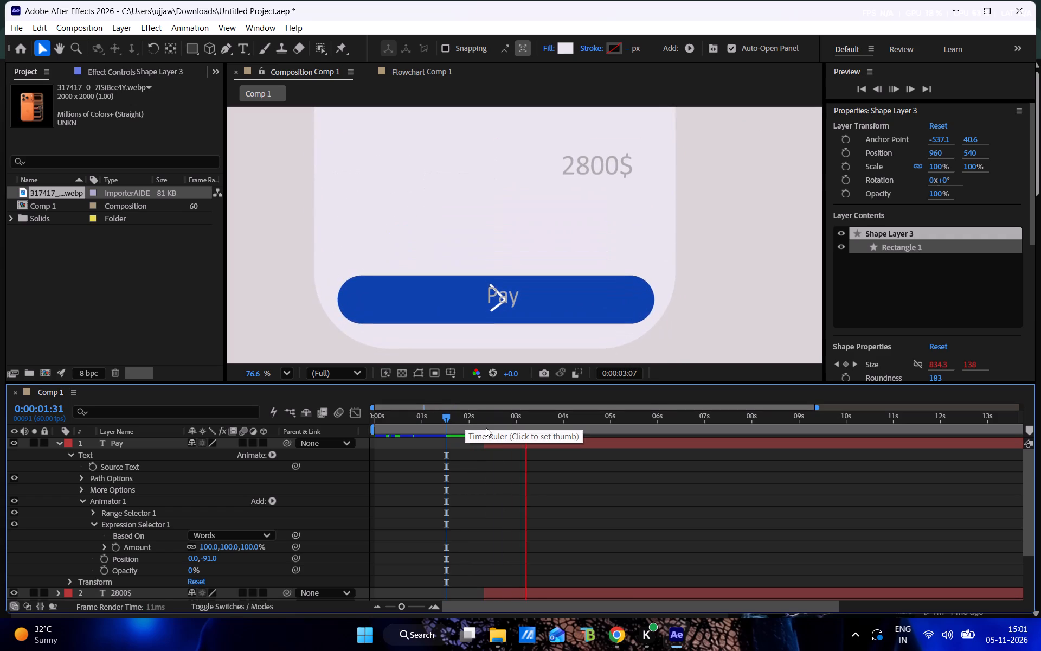
drag(479, 418, 469, 418)
Switch to the tutorial in Chrome and watch from about 12:15 to 12:22 how the Pay layer is linked to the circle.
click(627, 634)
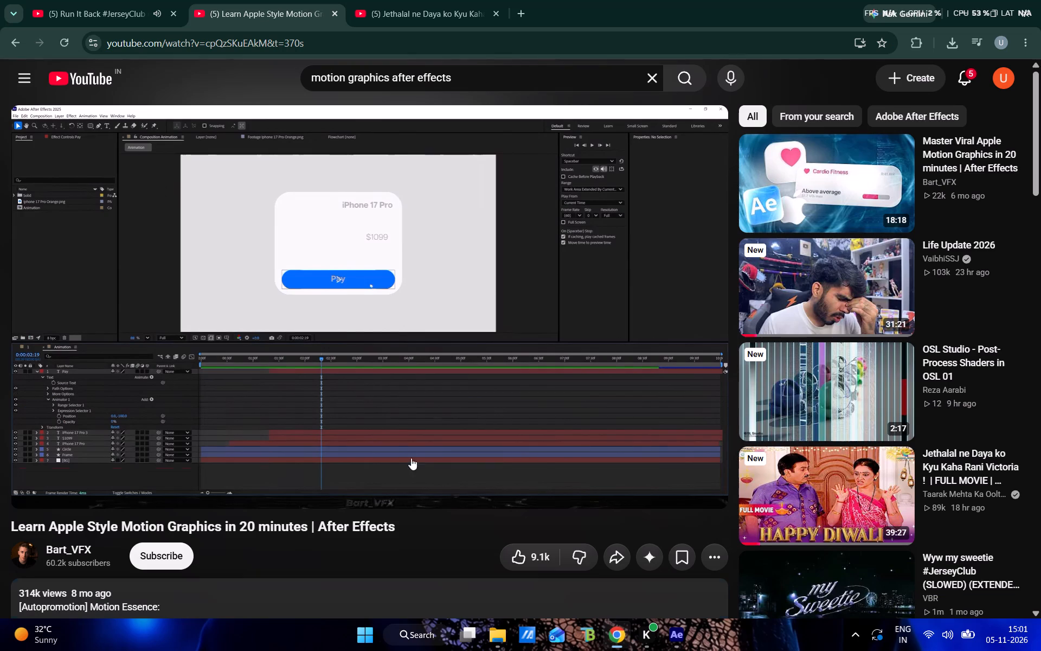
click(403, 336)
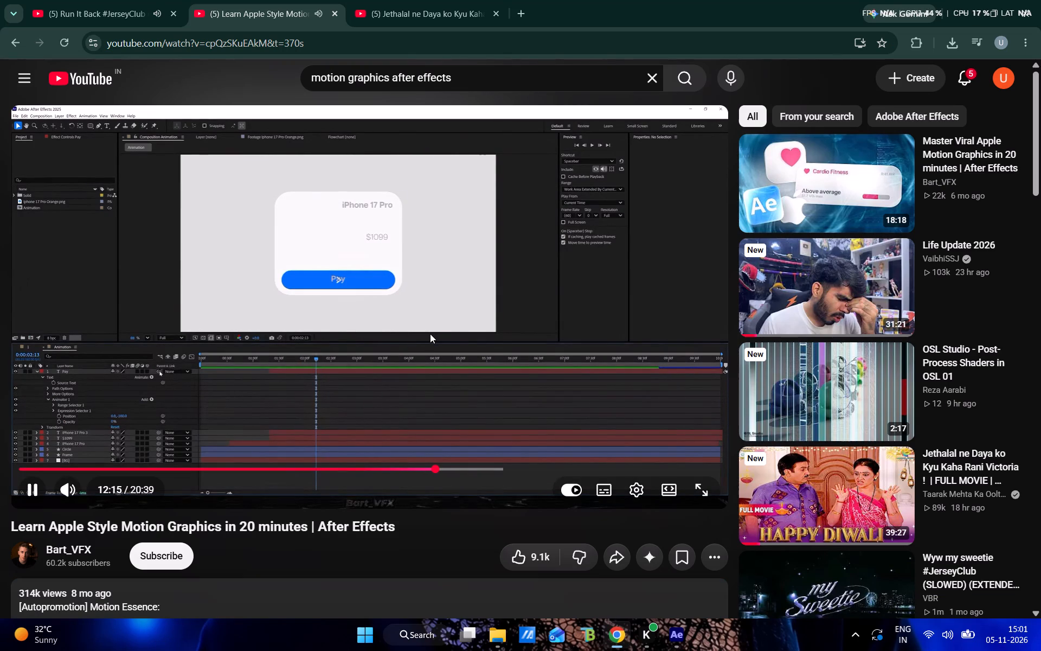
click(699, 498)
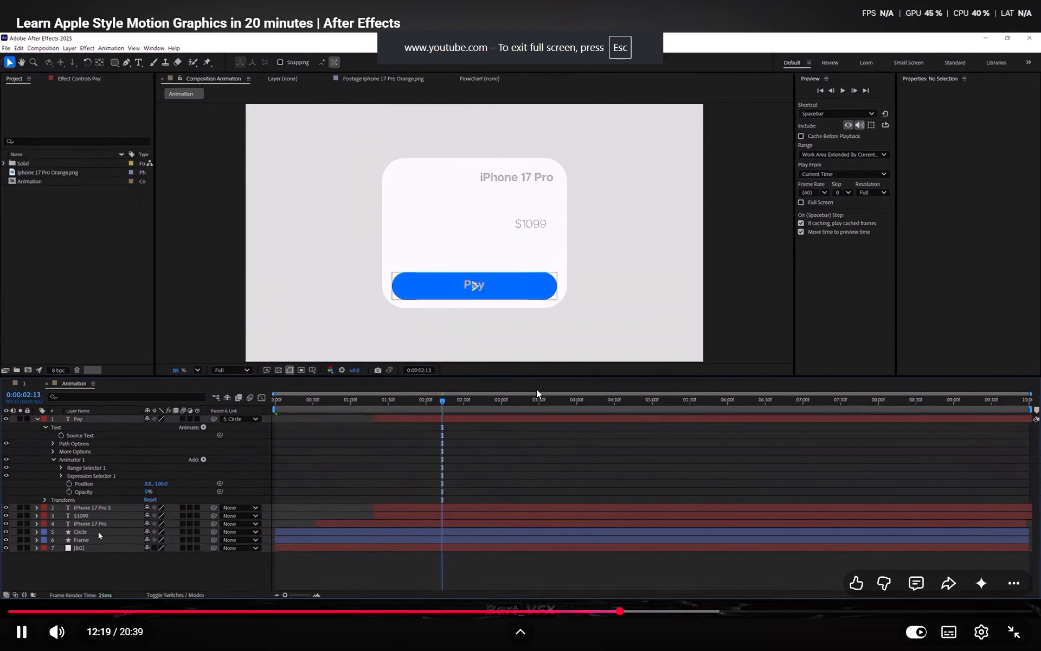
click(569, 391)
click(1017, 642)
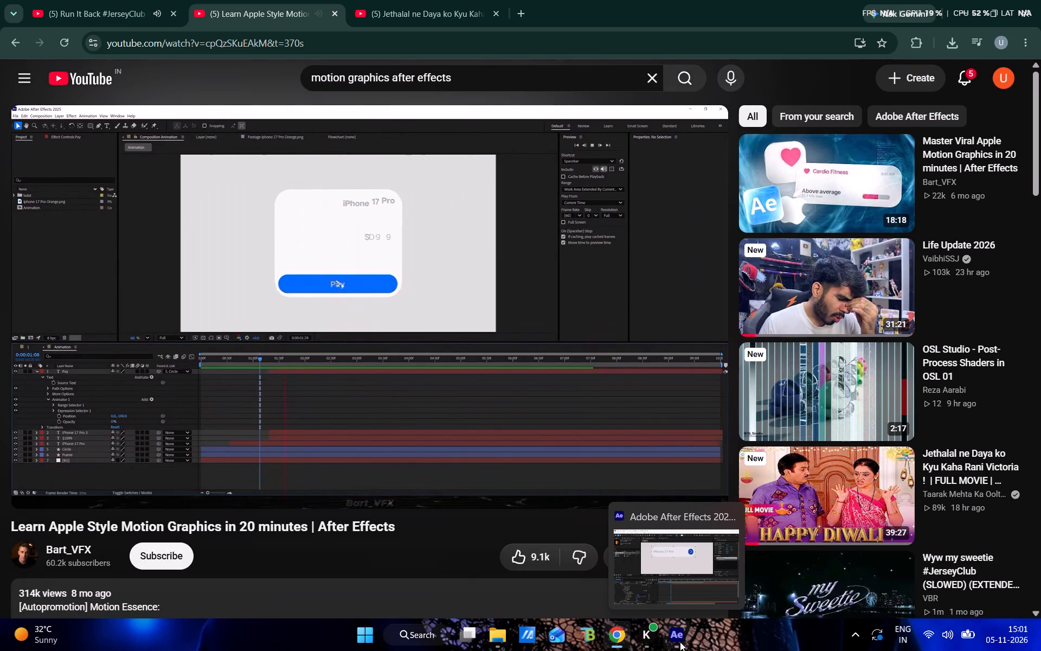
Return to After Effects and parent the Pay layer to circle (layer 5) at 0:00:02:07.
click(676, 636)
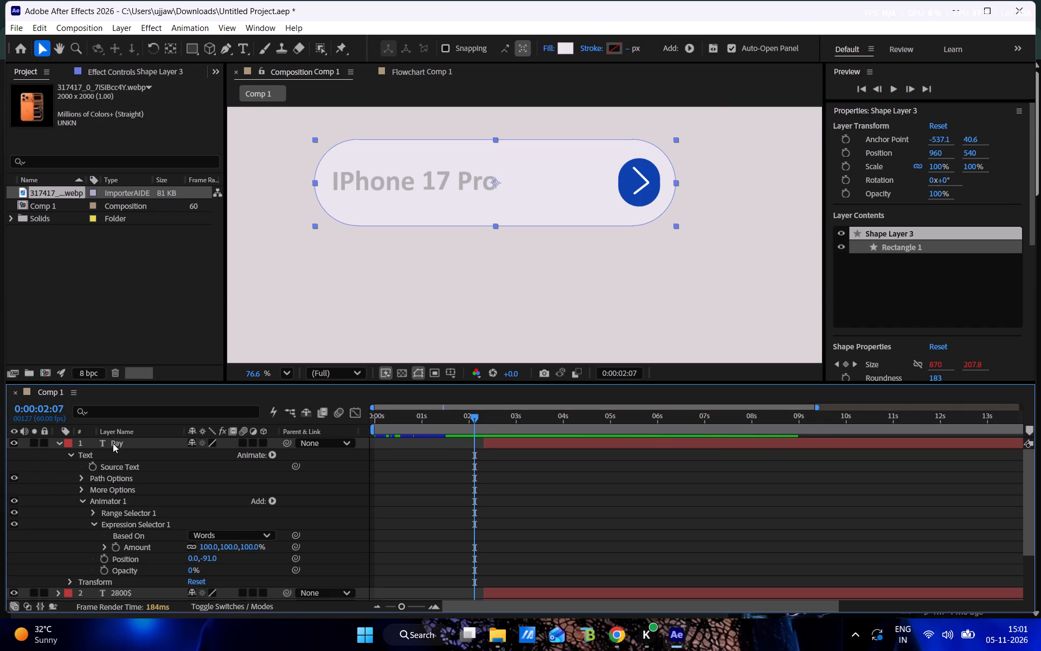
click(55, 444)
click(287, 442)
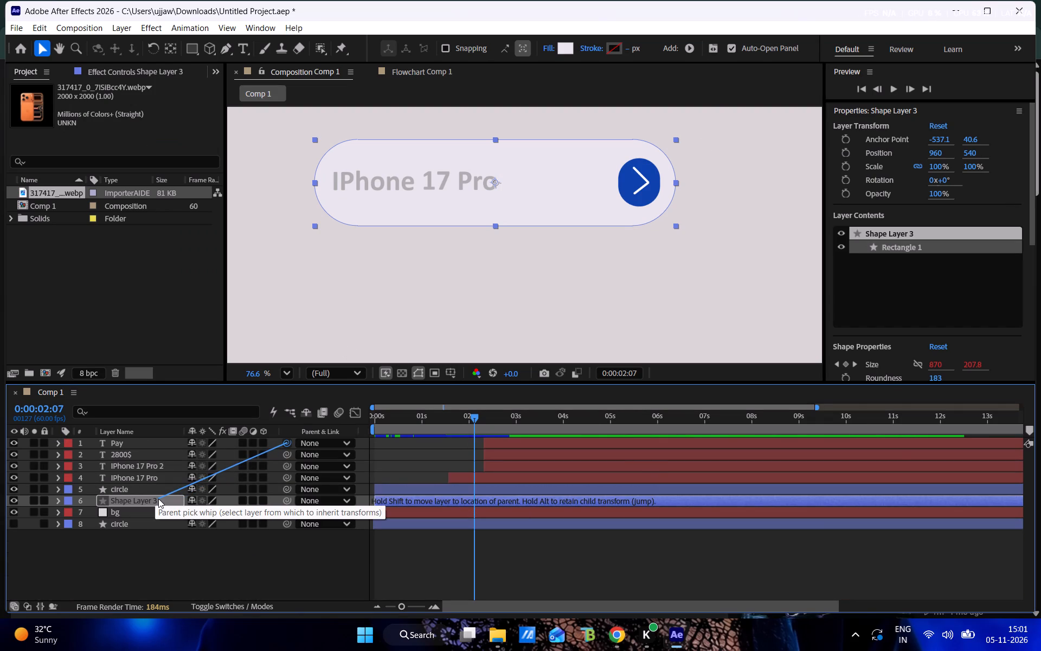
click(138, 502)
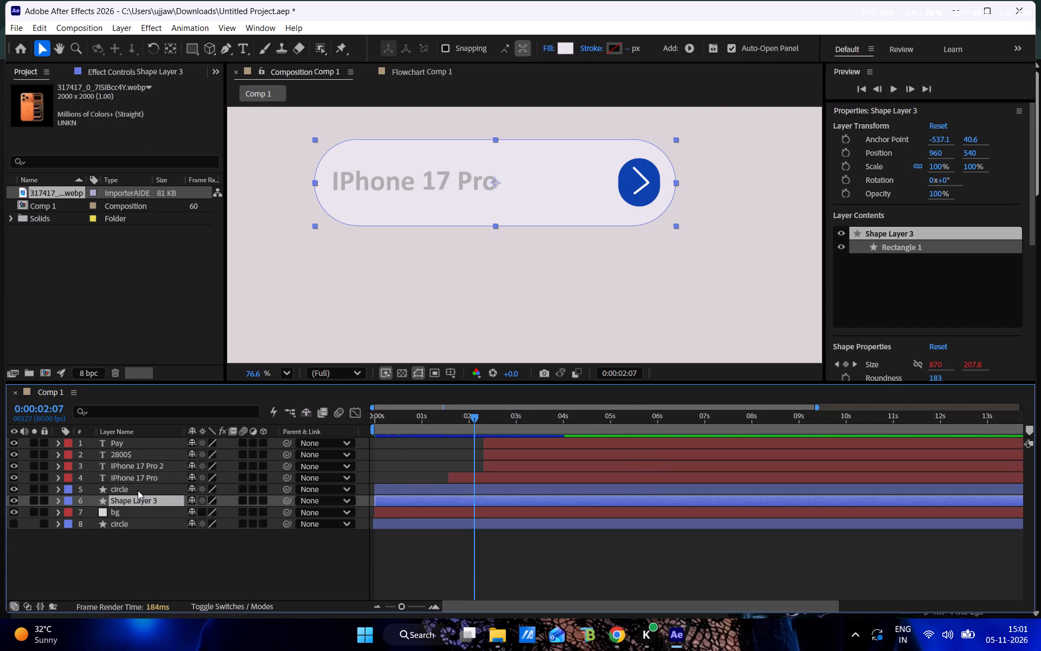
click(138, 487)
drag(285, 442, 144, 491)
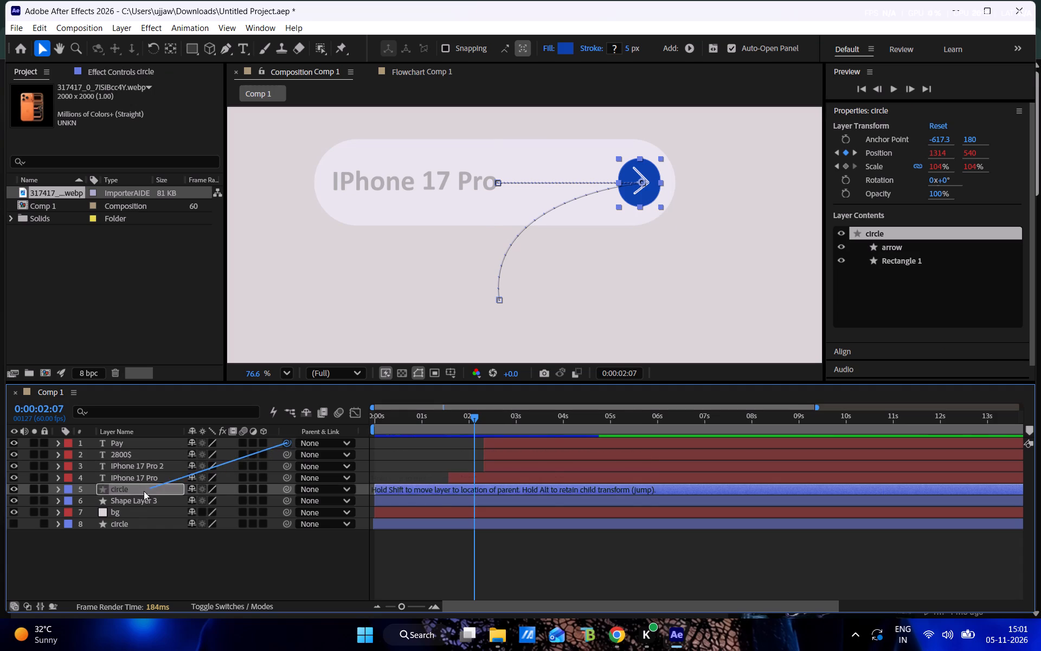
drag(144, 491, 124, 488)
Preview from 0:00:01:45 and scrub around 0:00:02:05 to 0:00:02:47 to check where the parented Pay text sits relative to the button.
drag(466, 415, 458, 415)
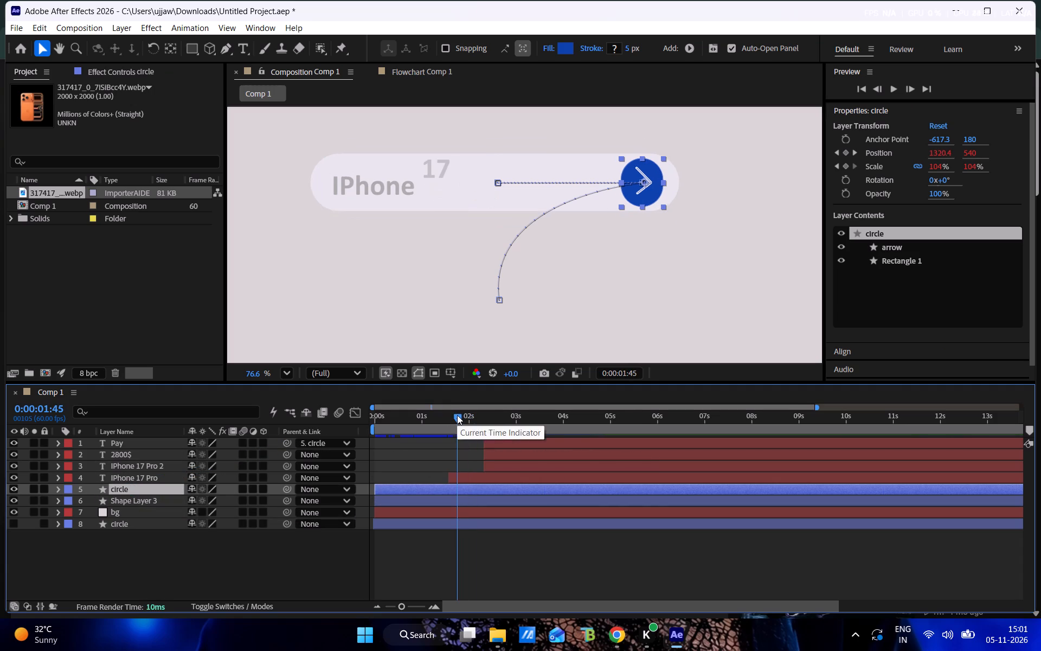
key(space)
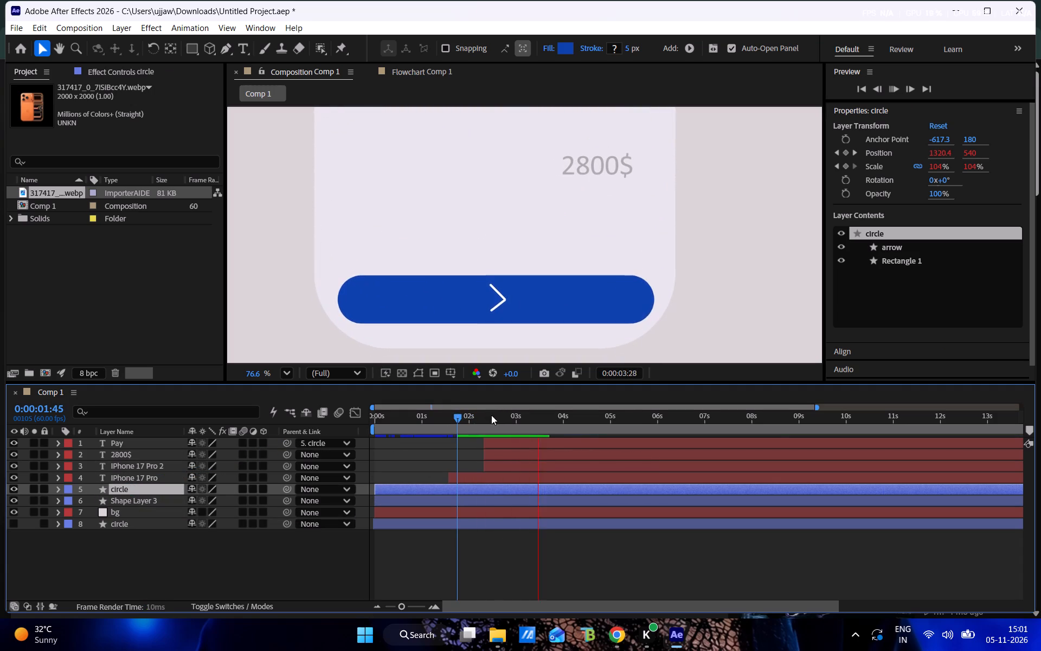
drag(489, 417, 506, 435)
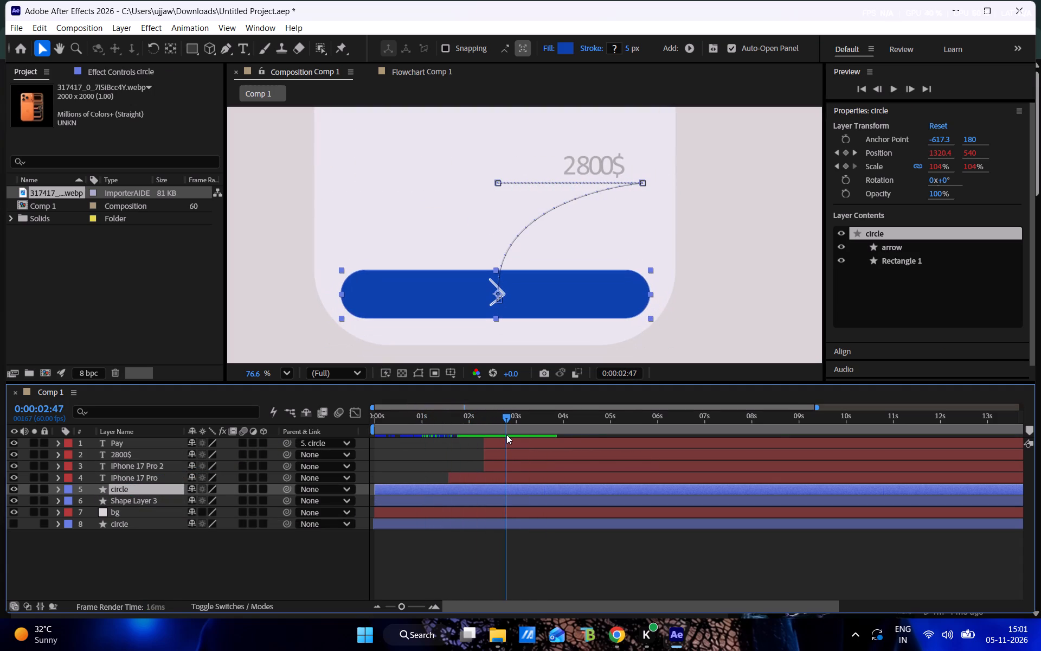
drag(506, 435, 505, 435)
click(146, 439)
scroll(681, 230, down, 5)
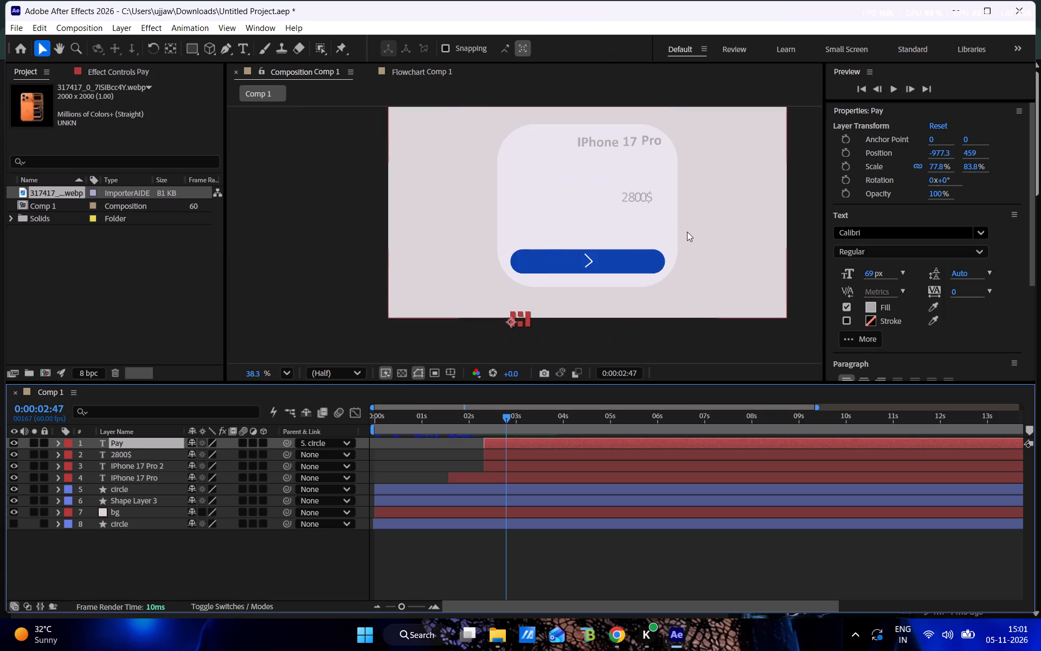
scroll(687, 232, down, 3)
drag(504, 420, 471, 425)
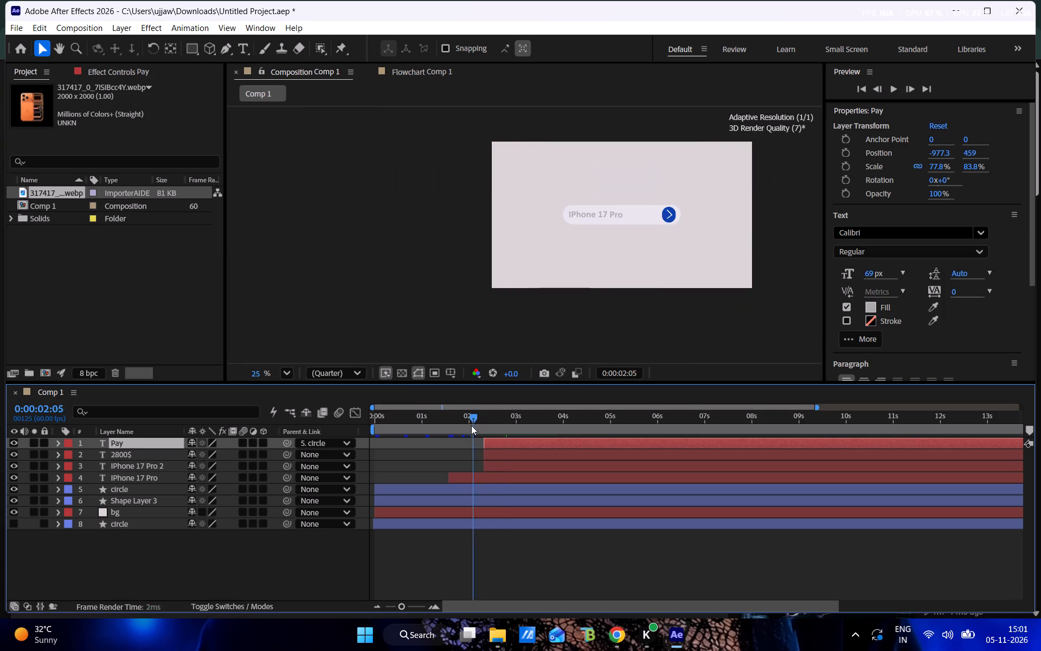
drag(471, 425, 487, 427)
scroll(624, 308, up, 3)
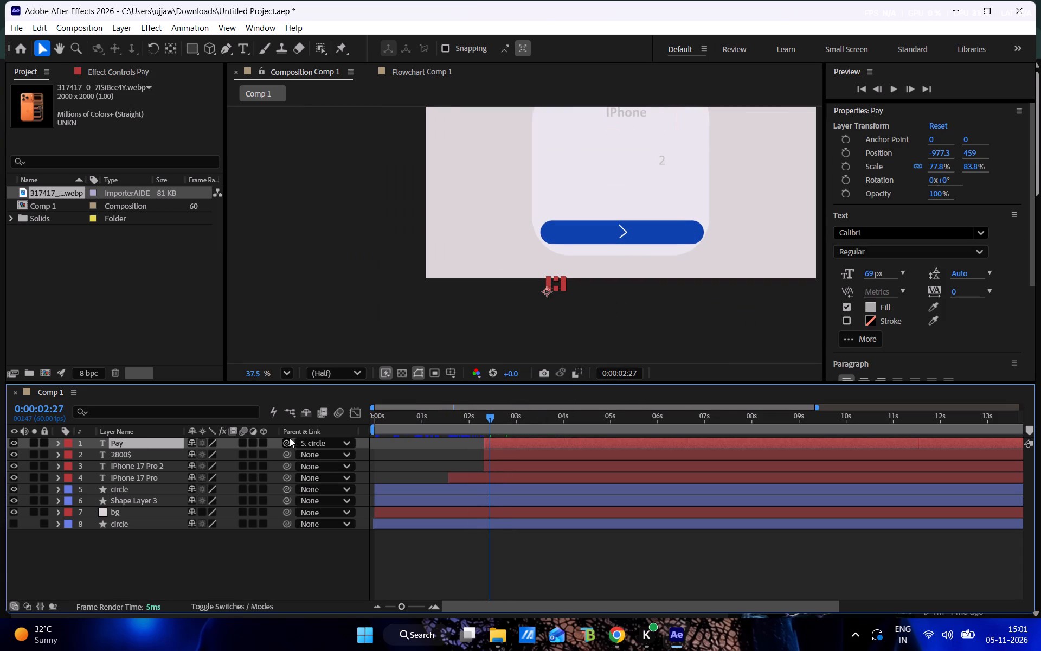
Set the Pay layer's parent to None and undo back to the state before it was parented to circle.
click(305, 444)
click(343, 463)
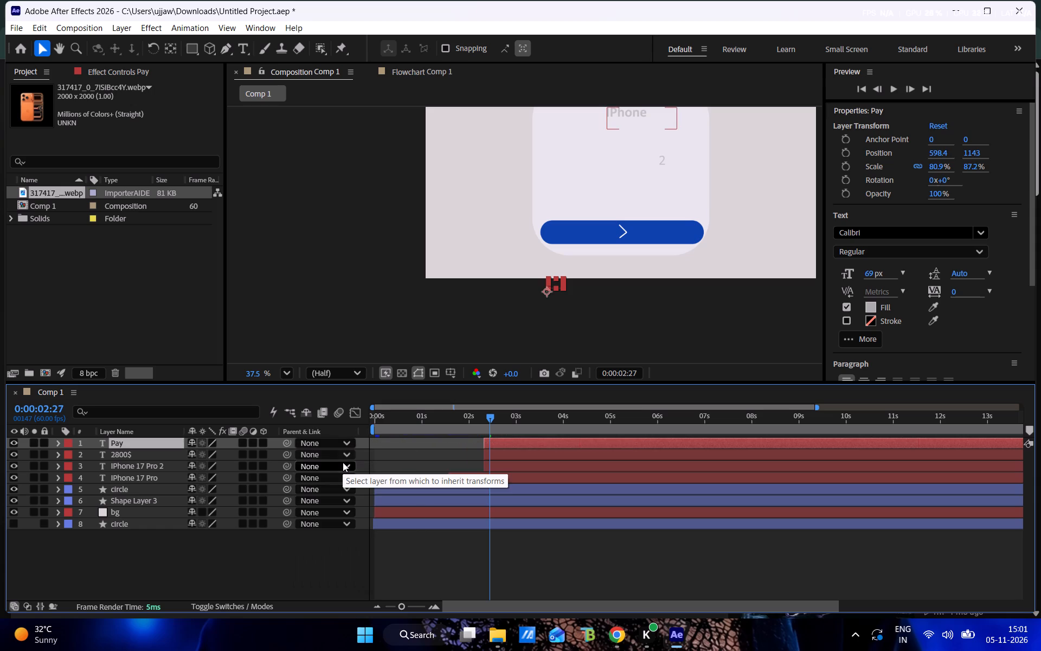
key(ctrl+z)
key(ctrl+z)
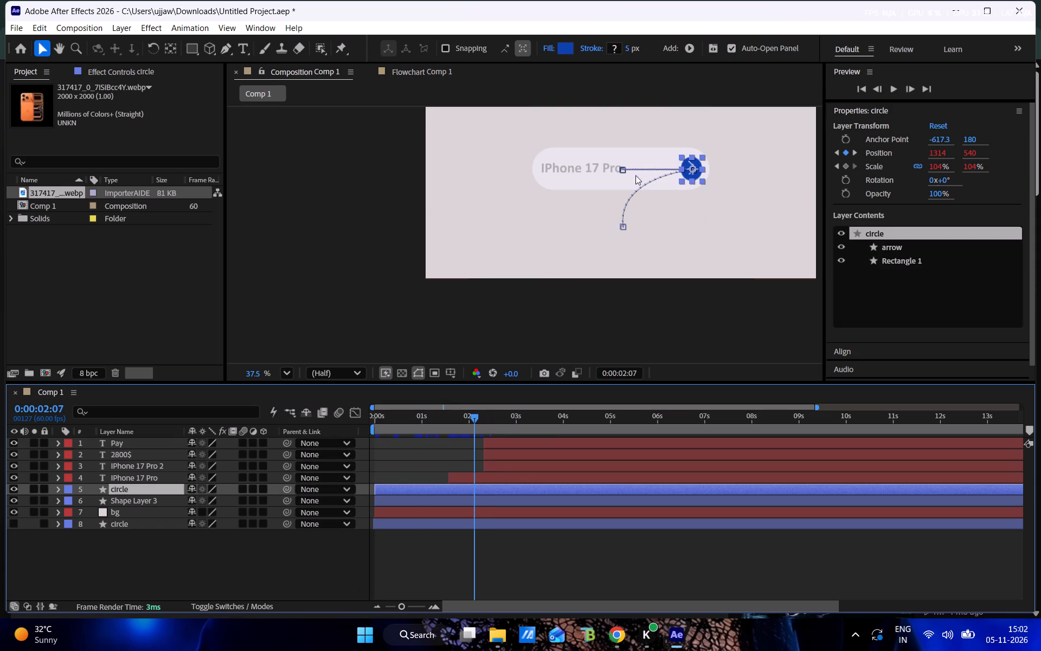
At 0:00:02:41, centre the Pay layer's anchor point on its text and parent the layer to circle (layer 5).
drag(478, 420, 491, 425)
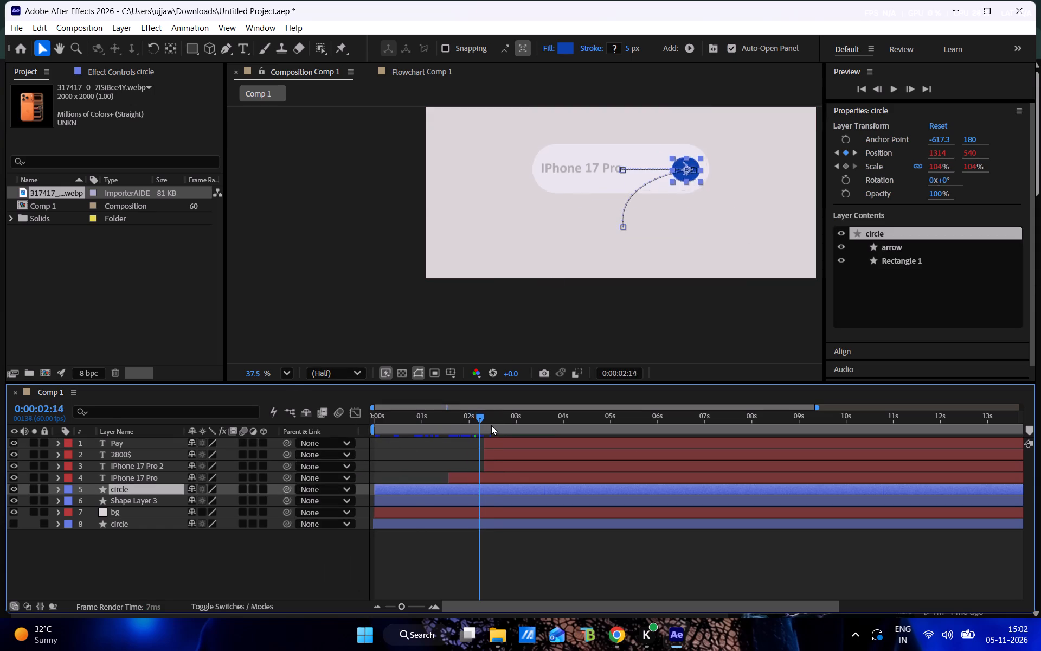
drag(491, 425, 505, 427)
click(133, 450)
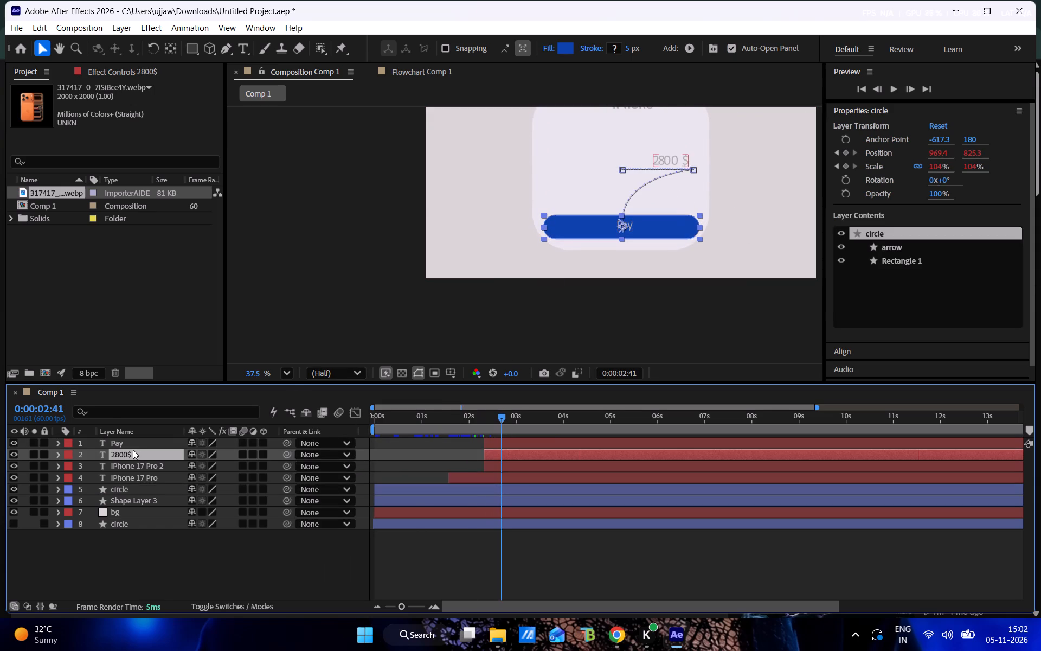
click(143, 443)
key(ctrl+alt+Home)
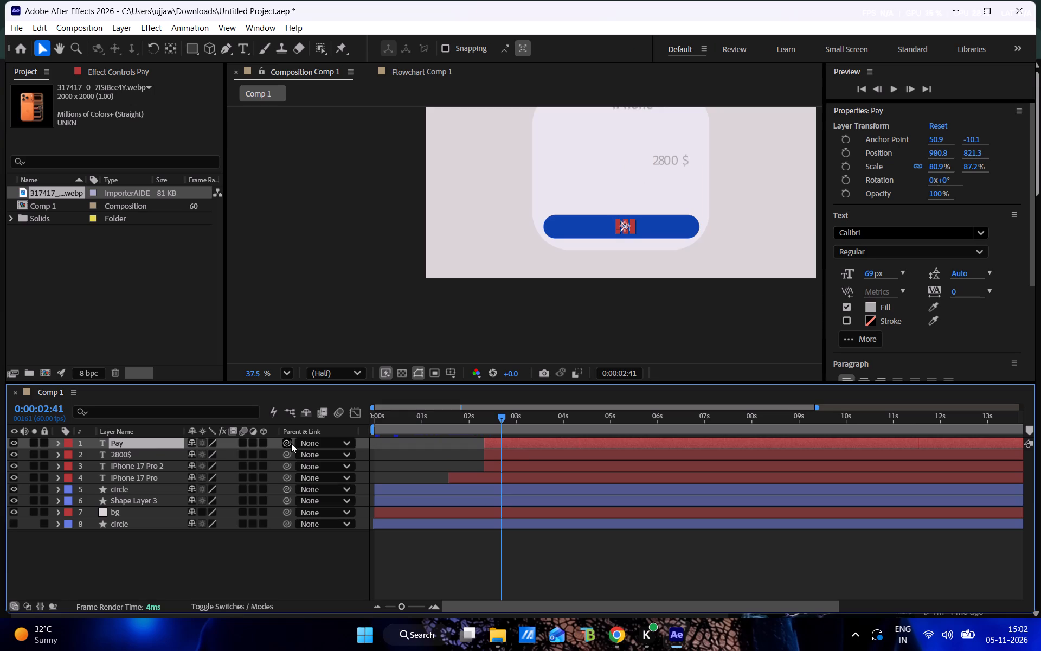
drag(289, 443, 133, 500)
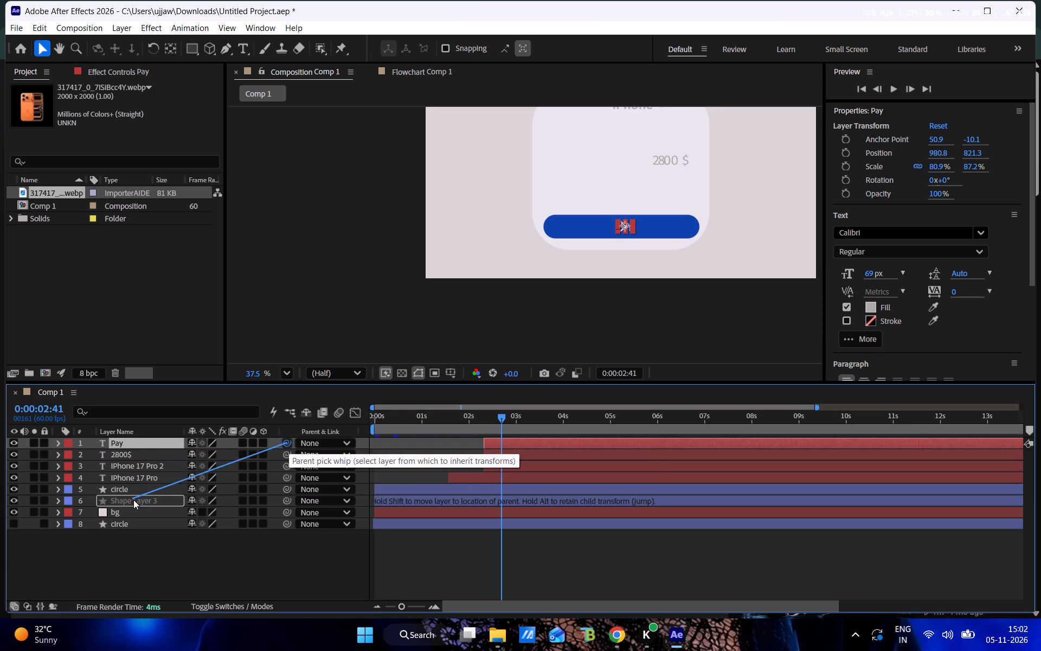
drag(133, 500, 128, 492)
Preview the animation from 0:00:02:41 and again from 0:00:01:49 to check that the Pay label follows the button.
key(space)
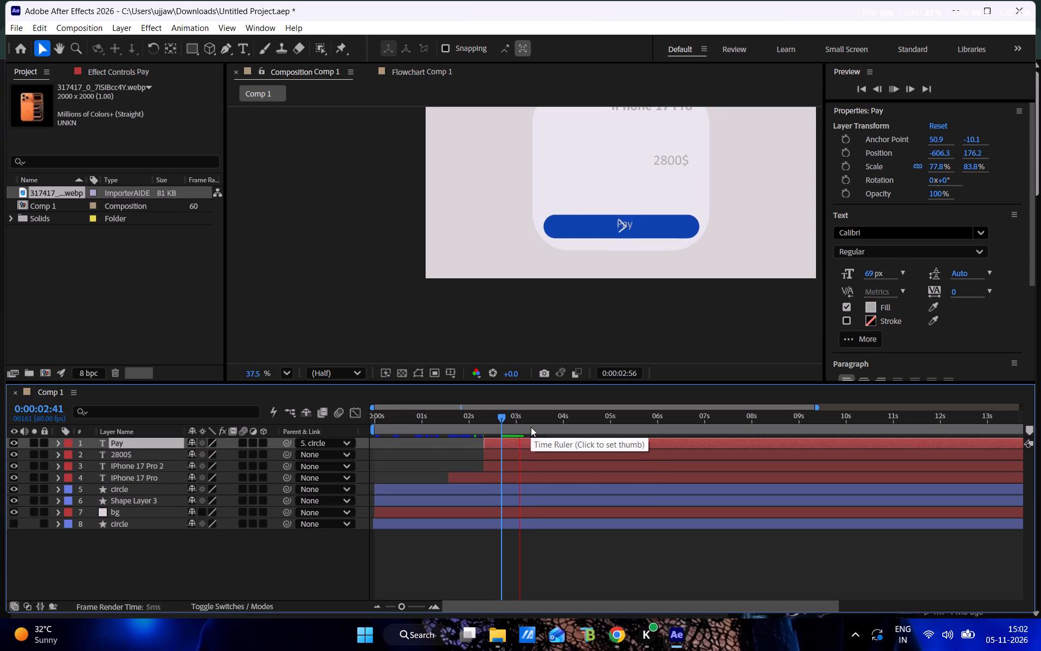
drag(486, 417, 460, 413)
key(space)
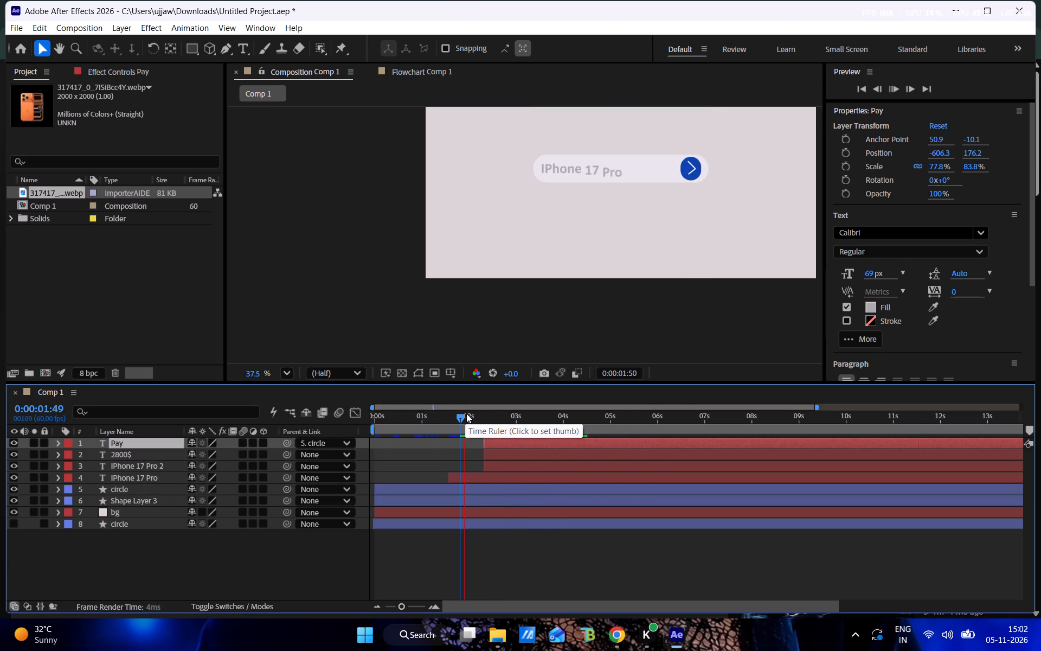
drag(510, 420, 504, 420)
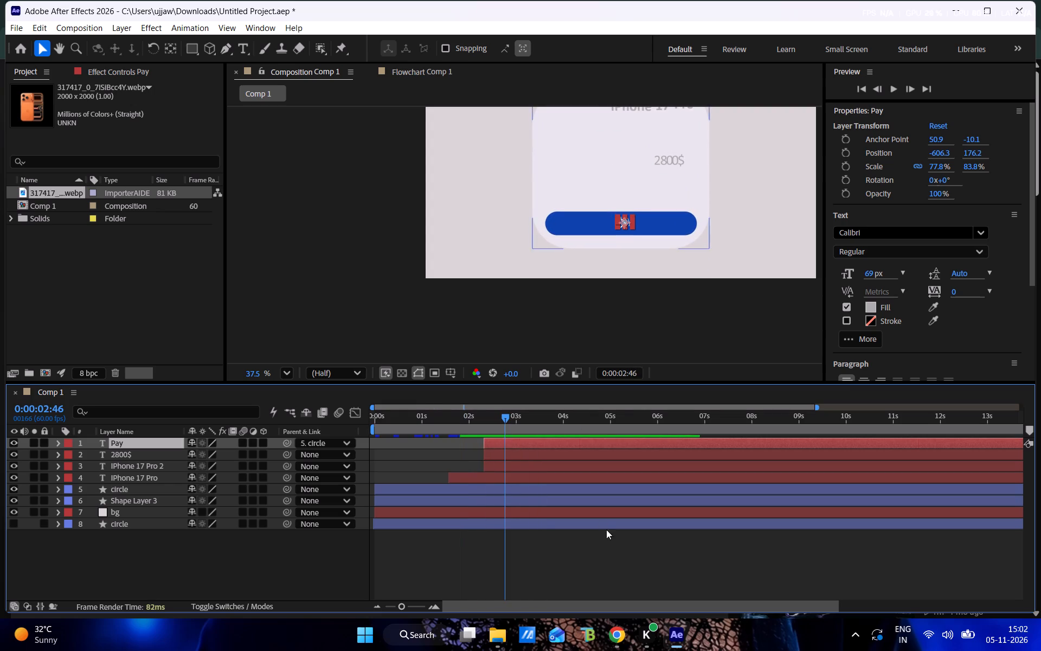
Switch to the tutorial in Chrome and watch from 12:22 to about 12:51 how the circle's fill colour is keyframed.
click(613, 641)
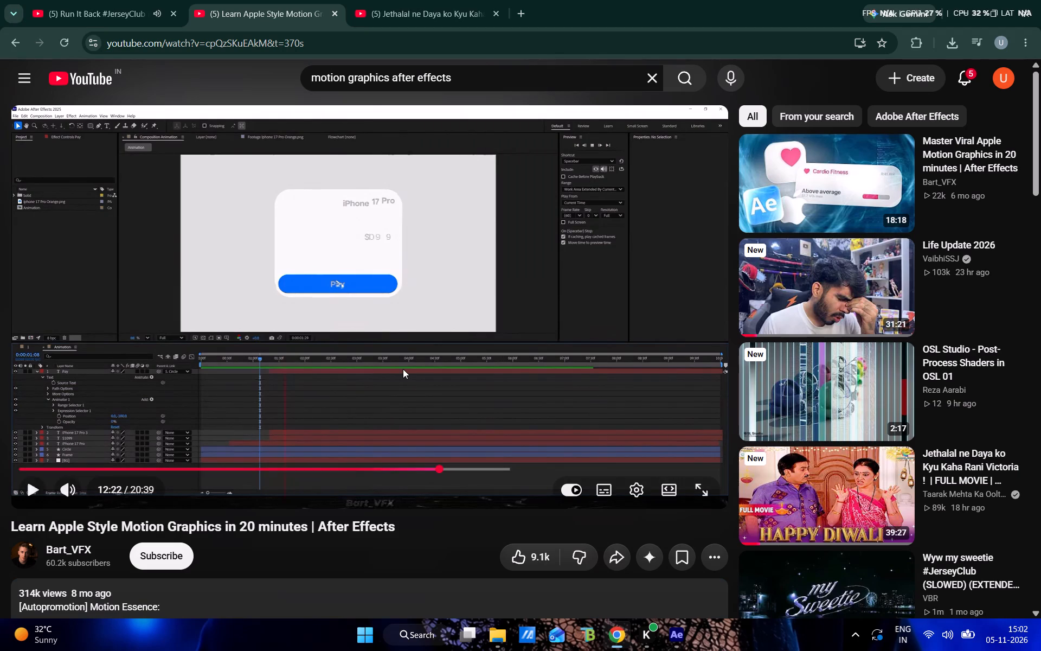
key(space)
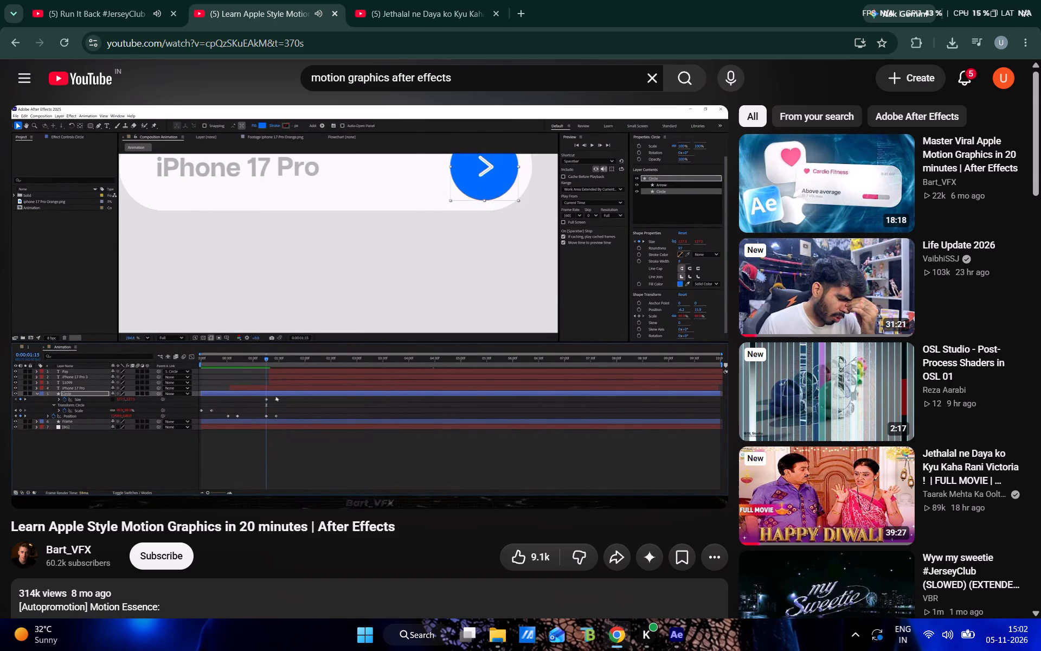
click(701, 490)
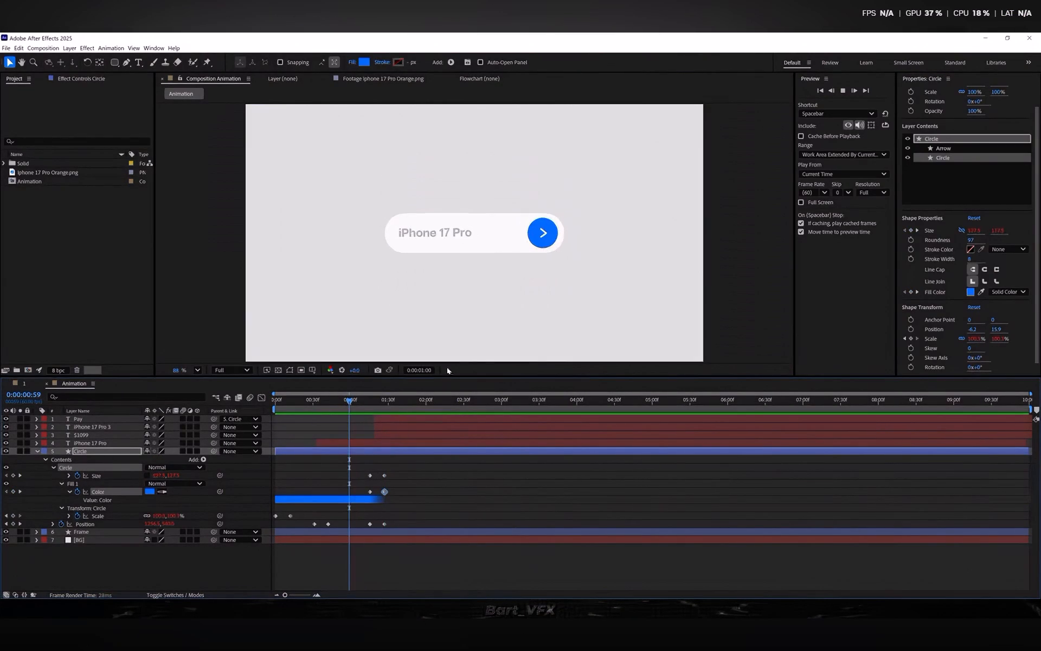
click(736, 458)
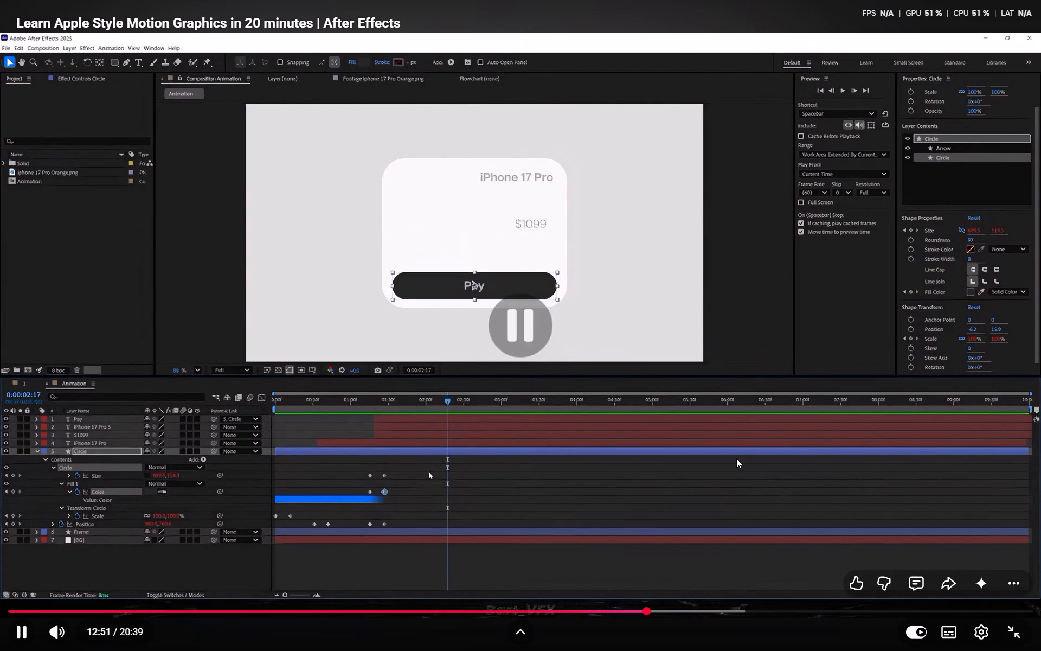
Pause the tutorial at 12:54, exit its full-screen view and switch back to After Effects.
click(748, 464)
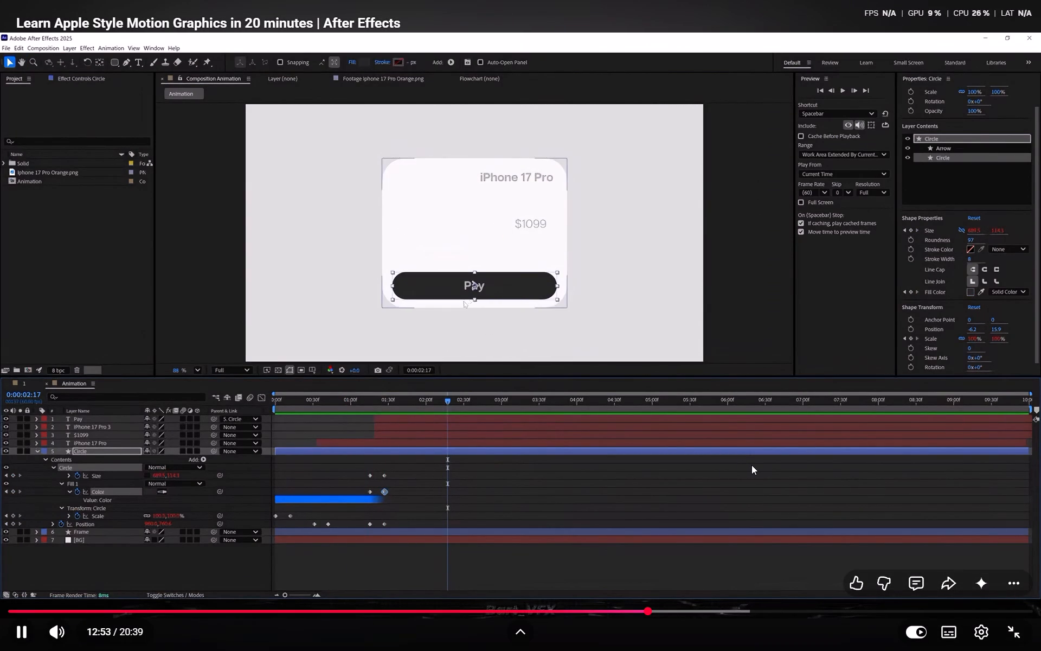
click(751, 465)
click(1017, 640)
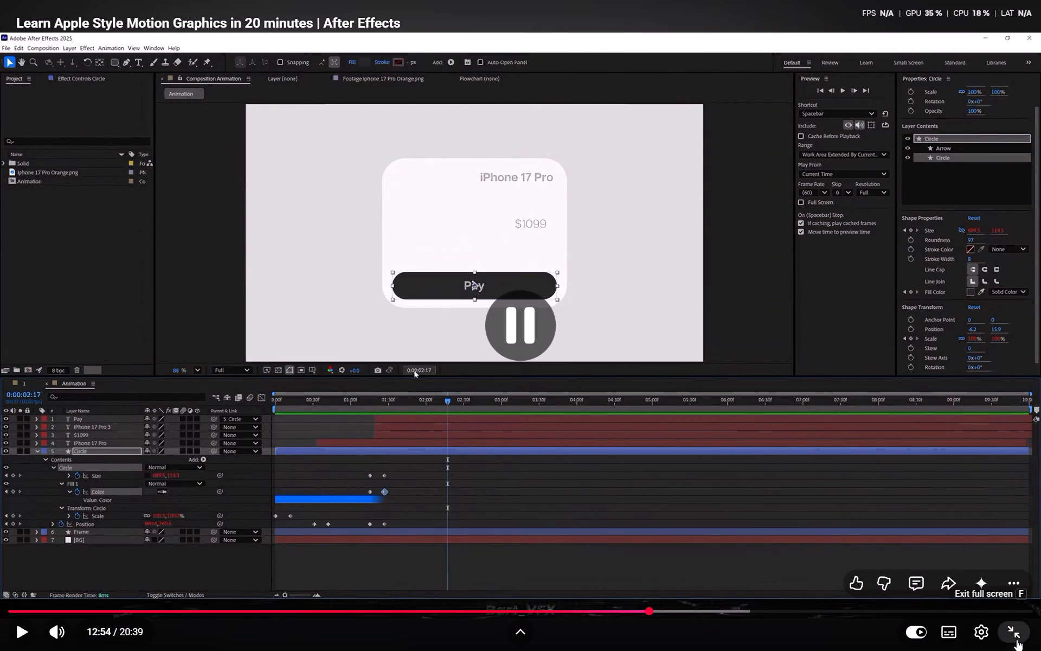
click(681, 635)
Preview and scrub the animation between 0:00:01:12 and 0:00:03:21 to examine how the blue button expands, ending at 0:00:02:07.
key(space)
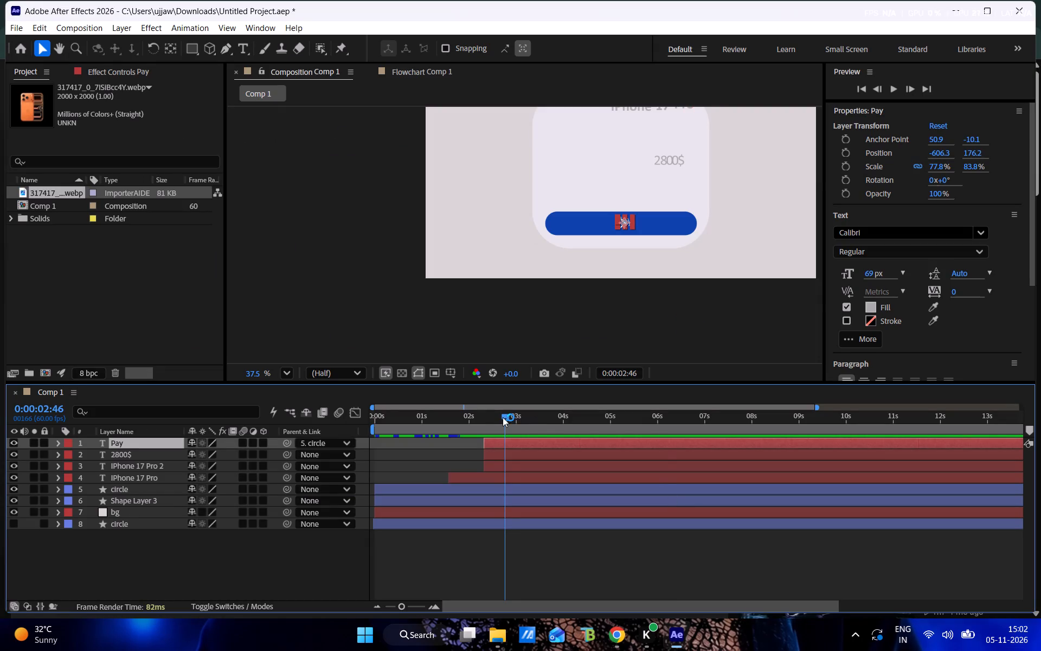
drag(511, 424, 433, 416)
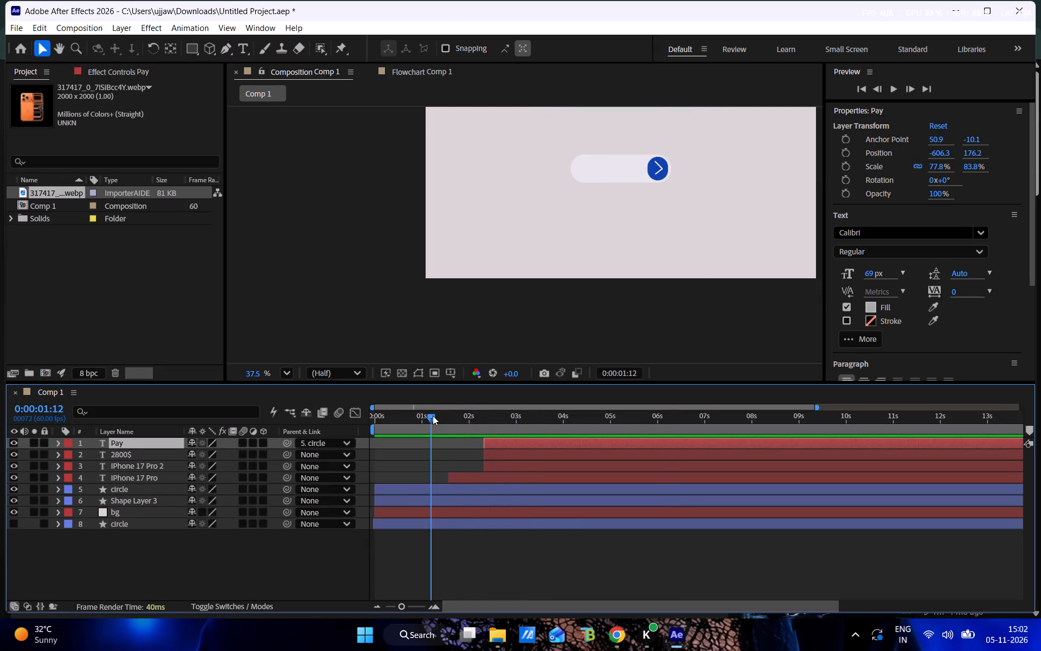
drag(433, 416, 532, 420)
click(653, 220)
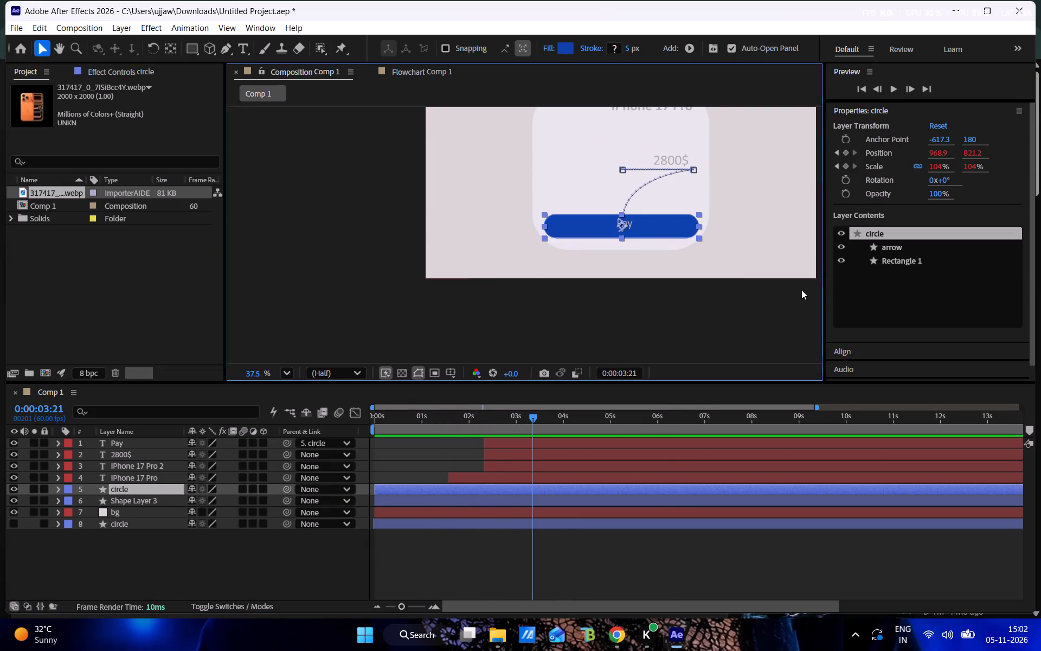
scroll(877, 231, down, 9)
scroll(896, 247, up, 11)
drag(535, 411, 463, 418)
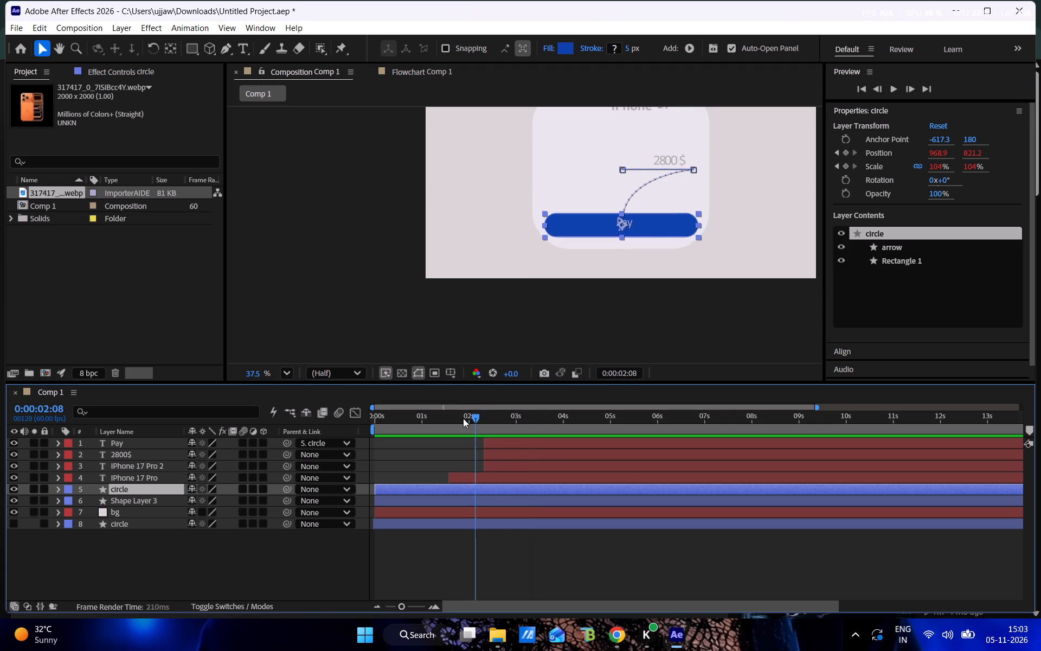
drag(463, 418, 437, 418)
key(space)
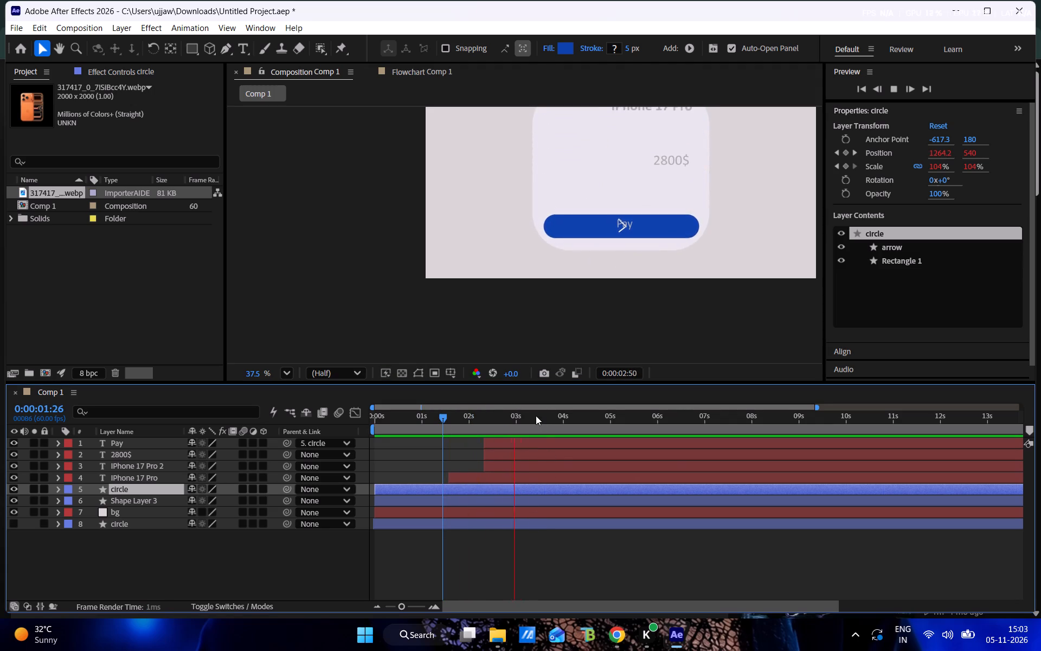
drag(519, 418, 493, 414)
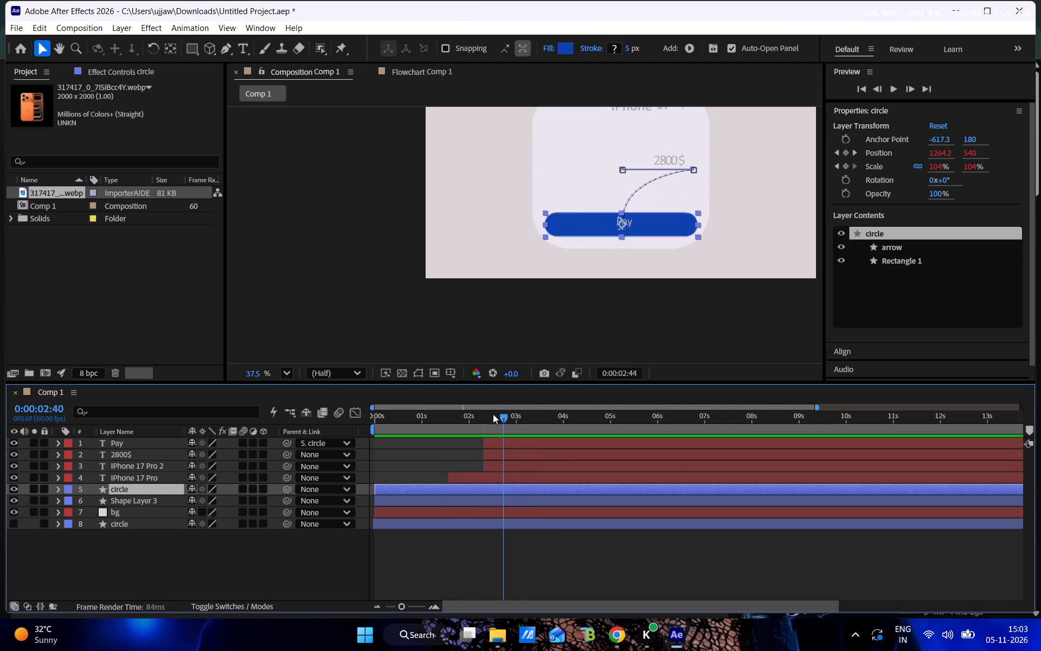
drag(493, 414, 474, 407)
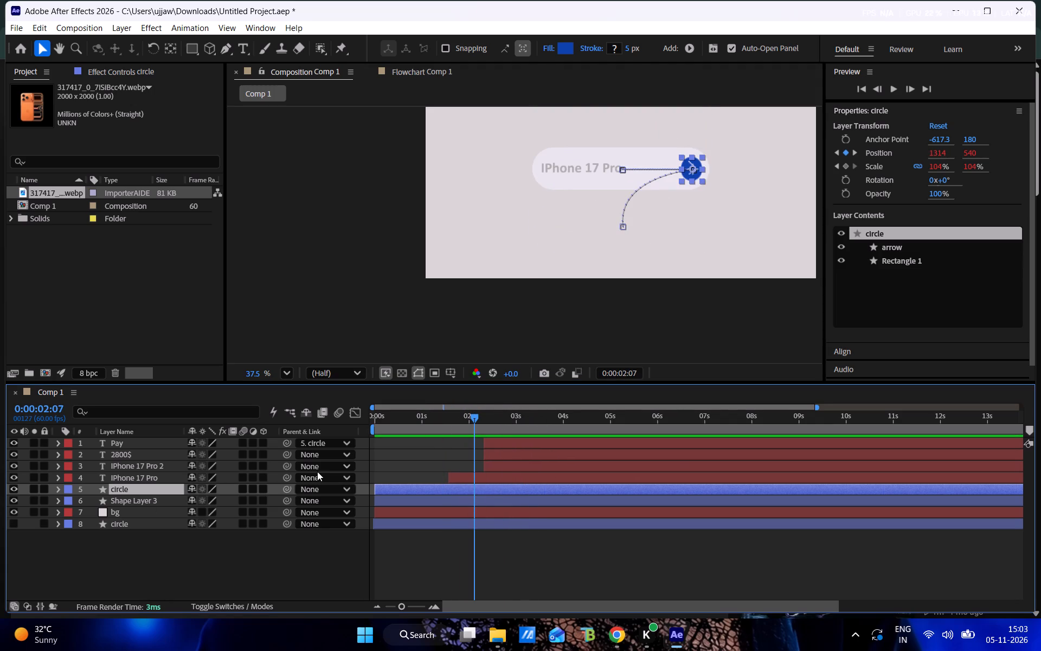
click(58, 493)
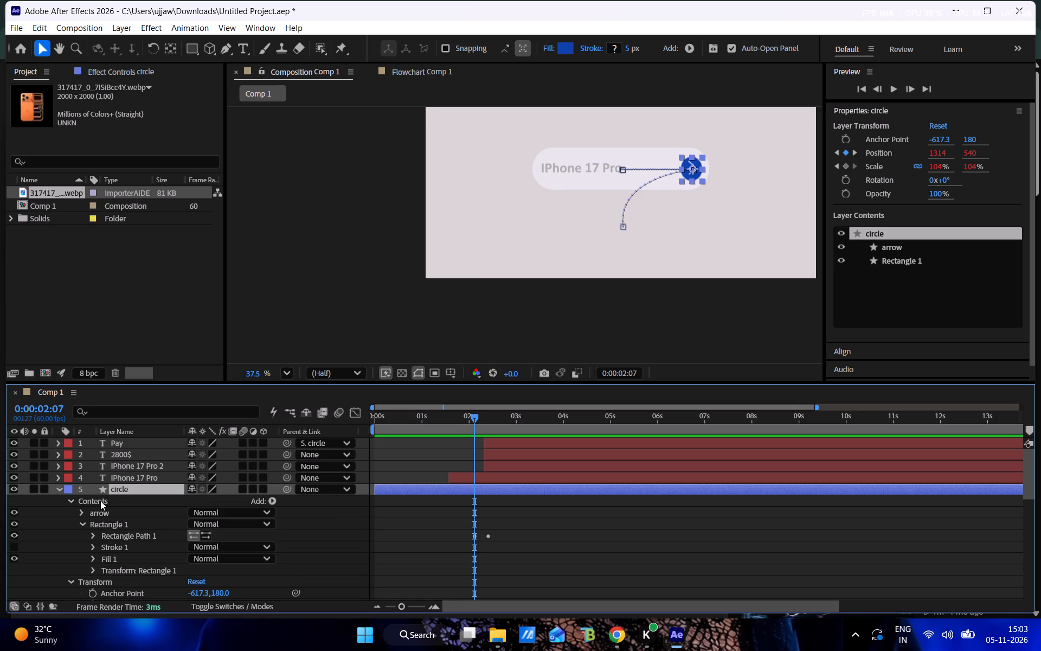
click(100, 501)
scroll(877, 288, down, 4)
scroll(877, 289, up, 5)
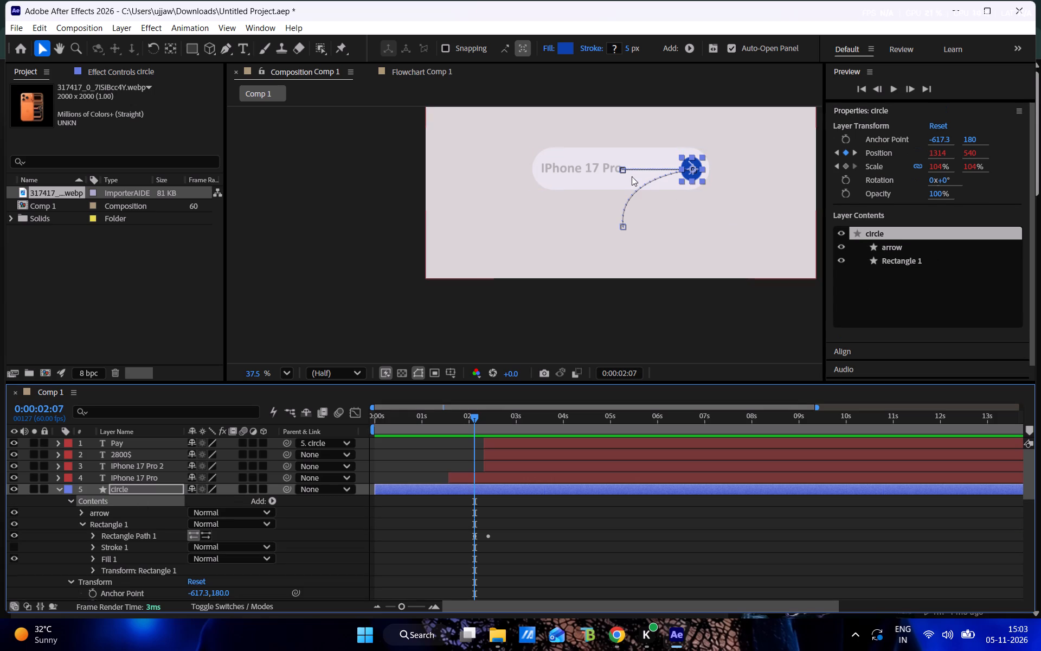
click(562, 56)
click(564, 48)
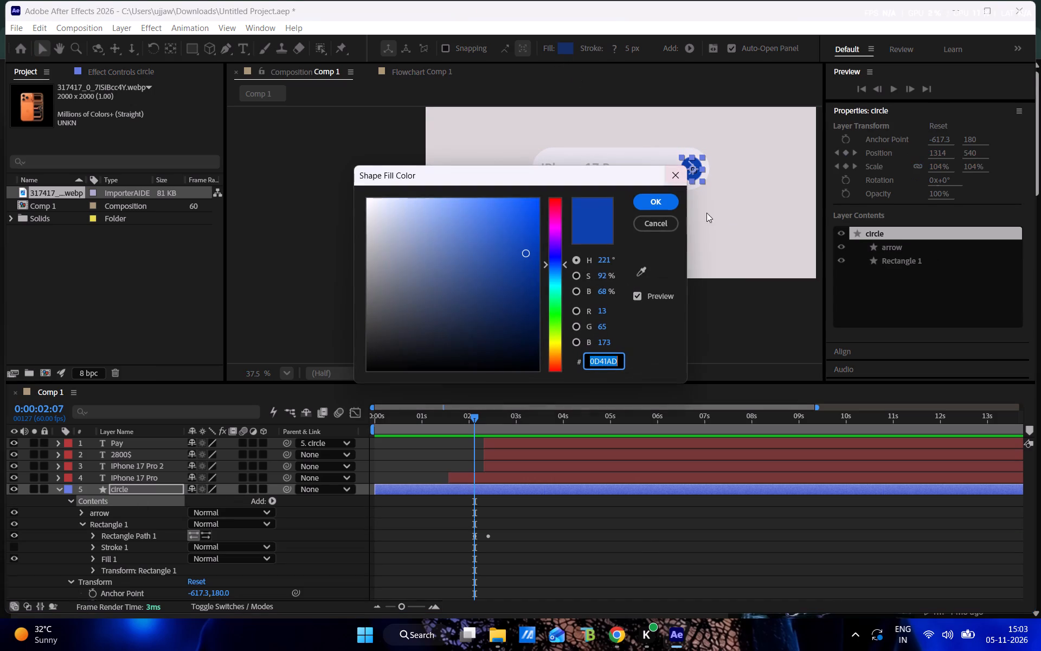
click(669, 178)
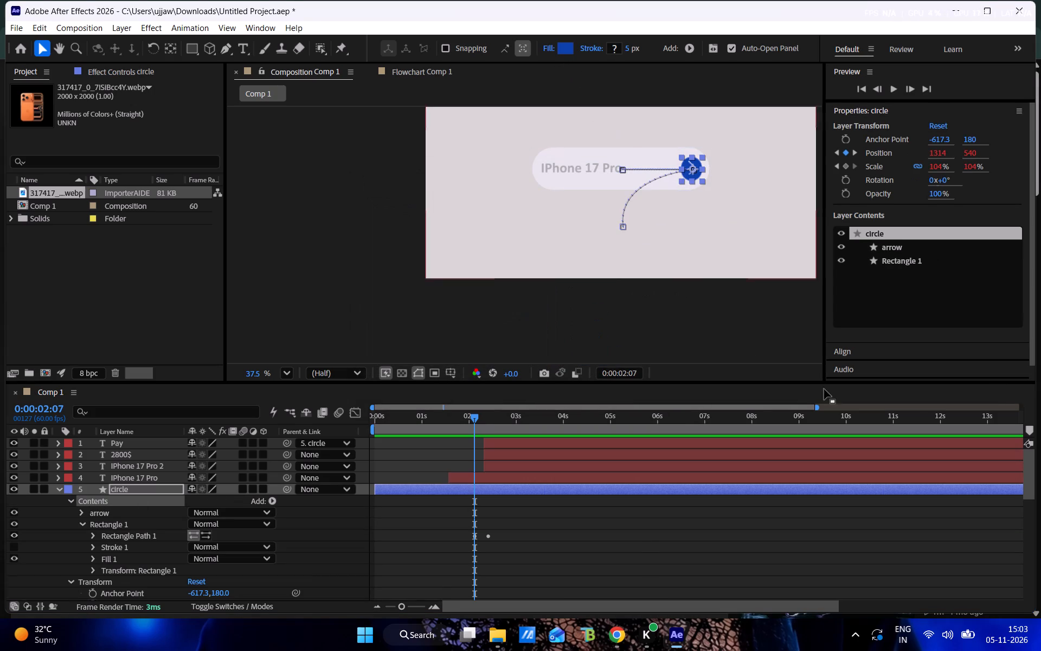
At 0:00:02:08, add the first Fill Color keyframe to Rectangle 1 in the circle layer (layer 5).
scroll(982, 295, down, 5)
click(914, 246)
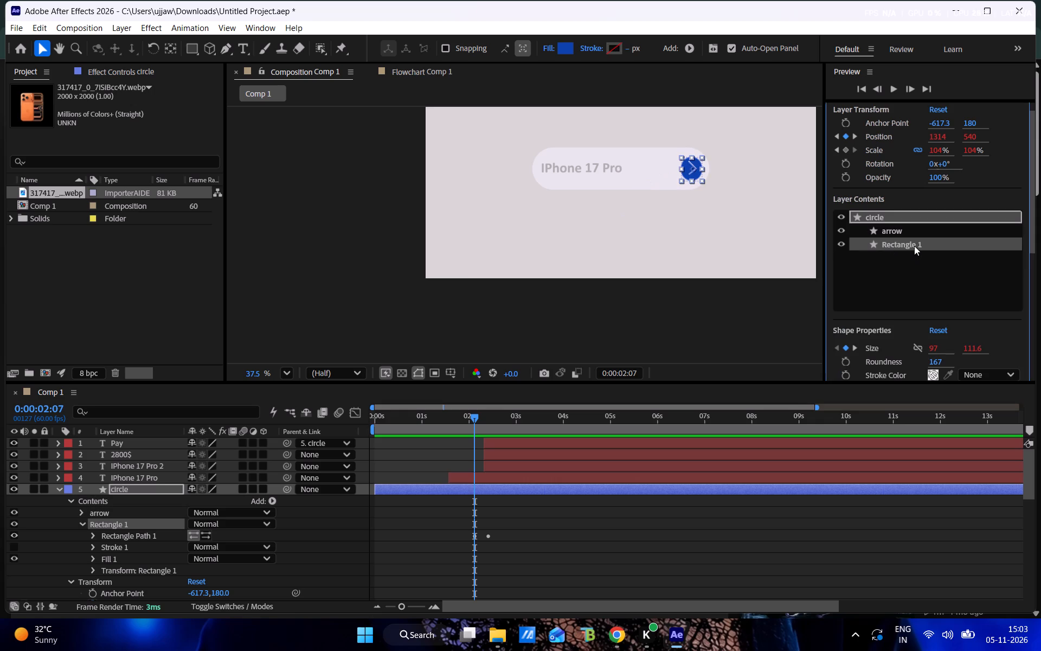
click(899, 228)
click(907, 242)
scroll(909, 246, down, 2)
scroll(836, 264, down, 3)
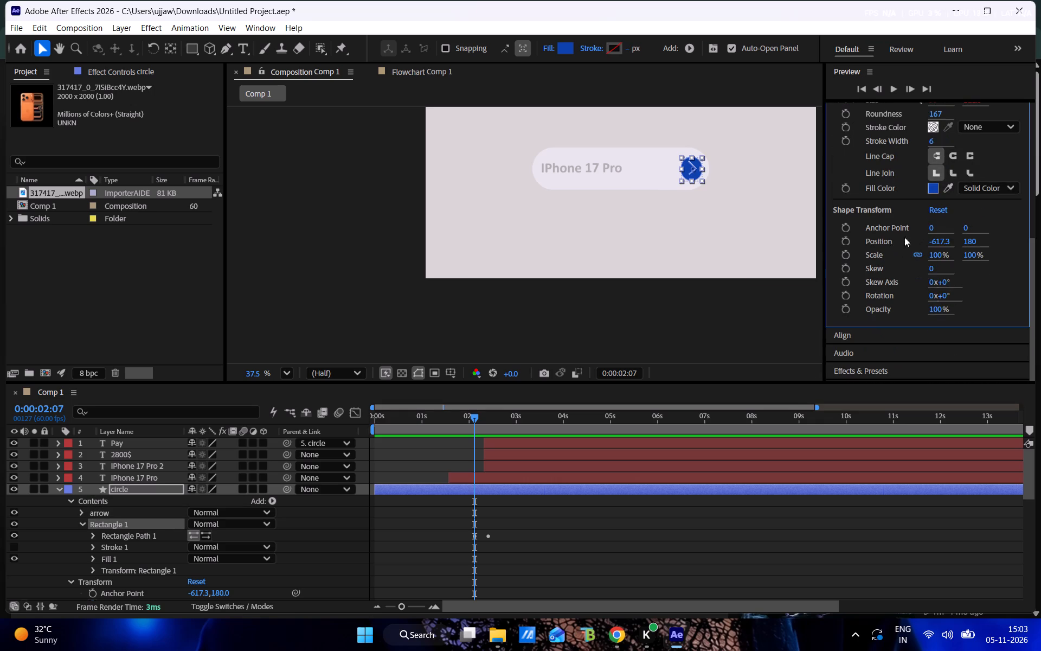
click(475, 424)
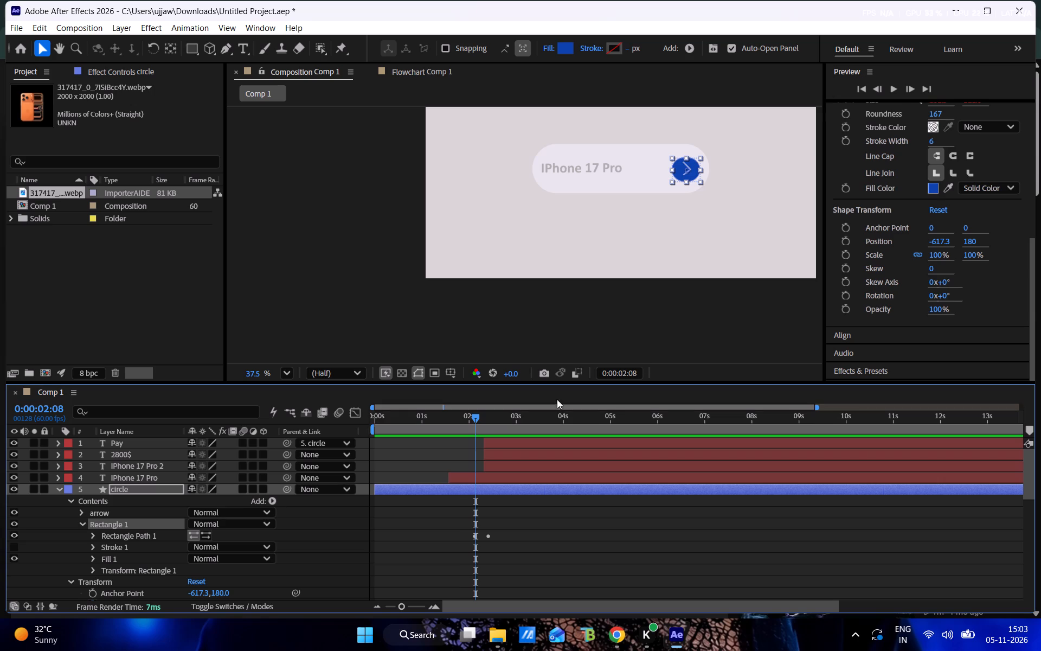
click(847, 188)
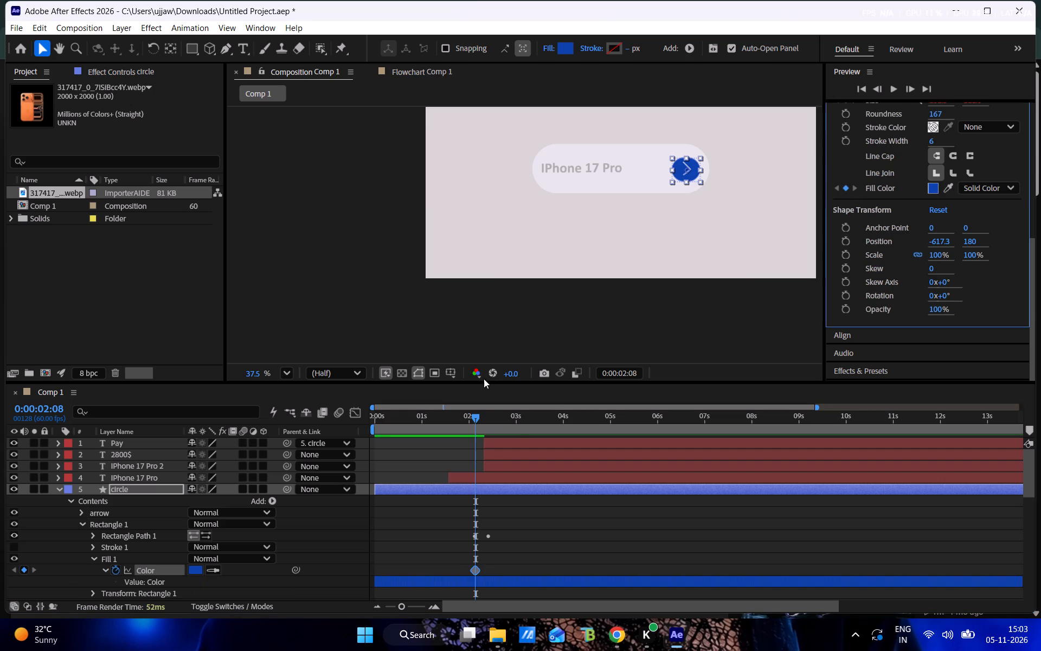
At 0:00:02:25, on the second Size keyframe, keyframe Rectangle 1's fill colour to near-black #150005 and deselect the layer.
drag(477, 415, 490, 418)
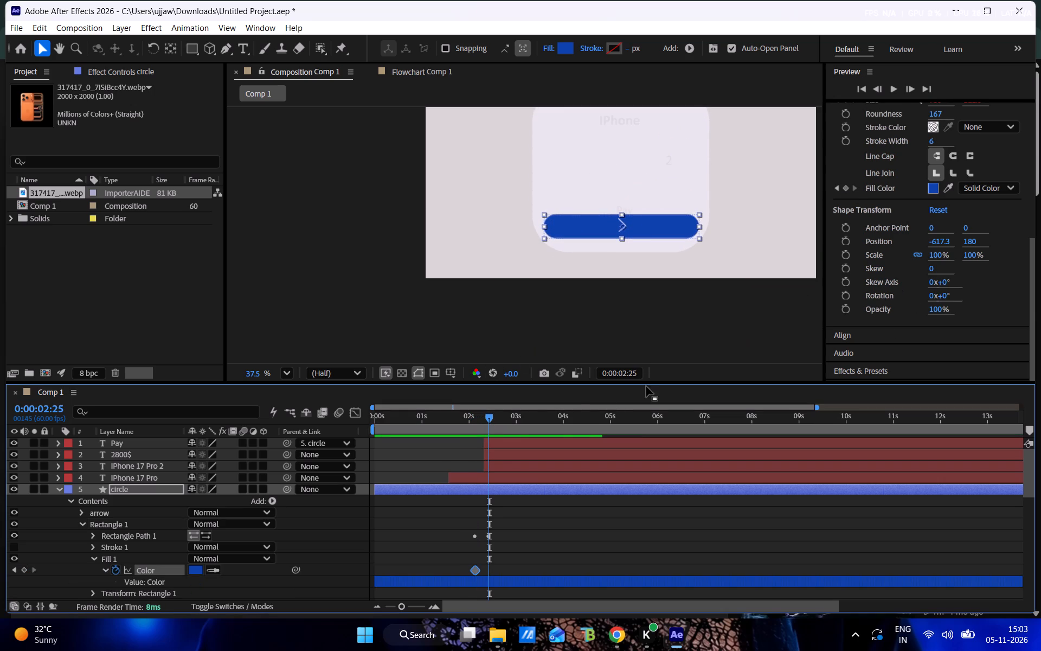
click(488, 420)
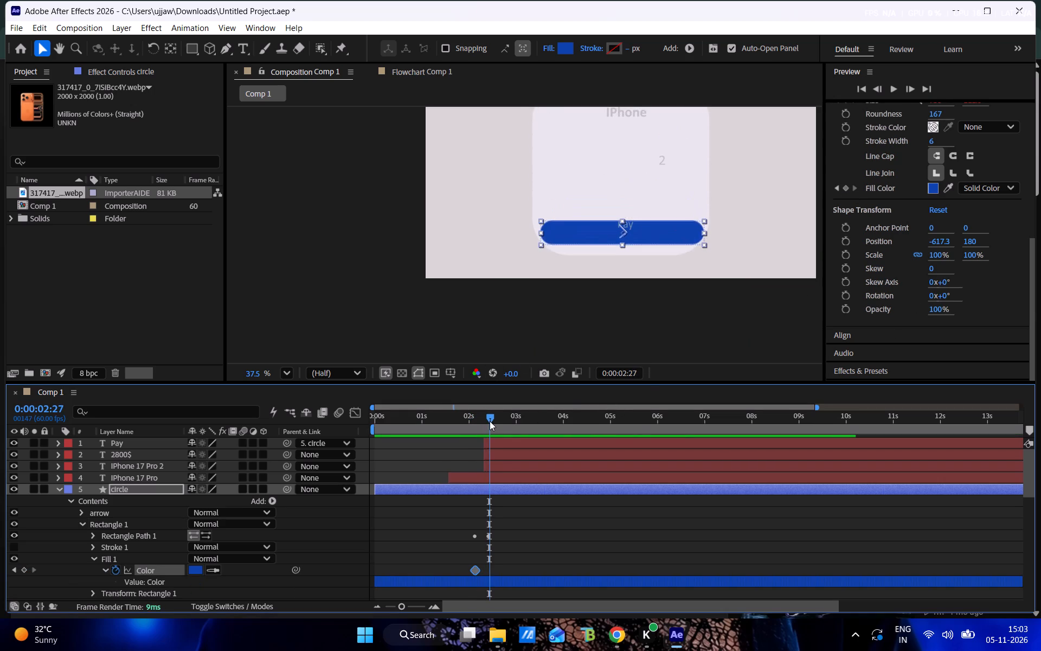
click(93, 537)
scroll(430, 521, down, 3)
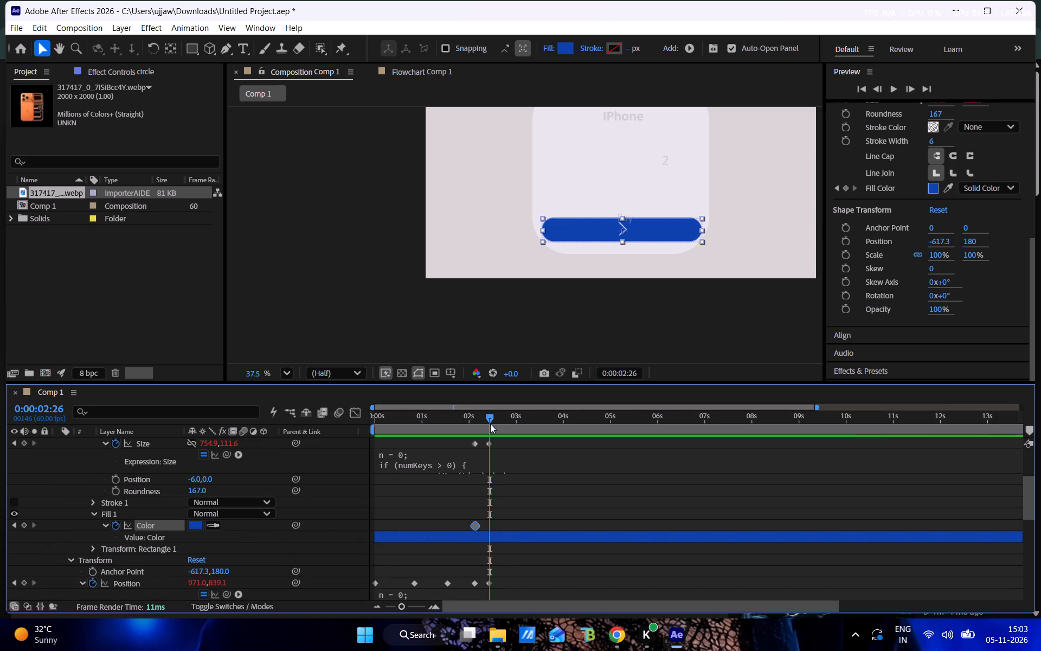
click(491, 423)
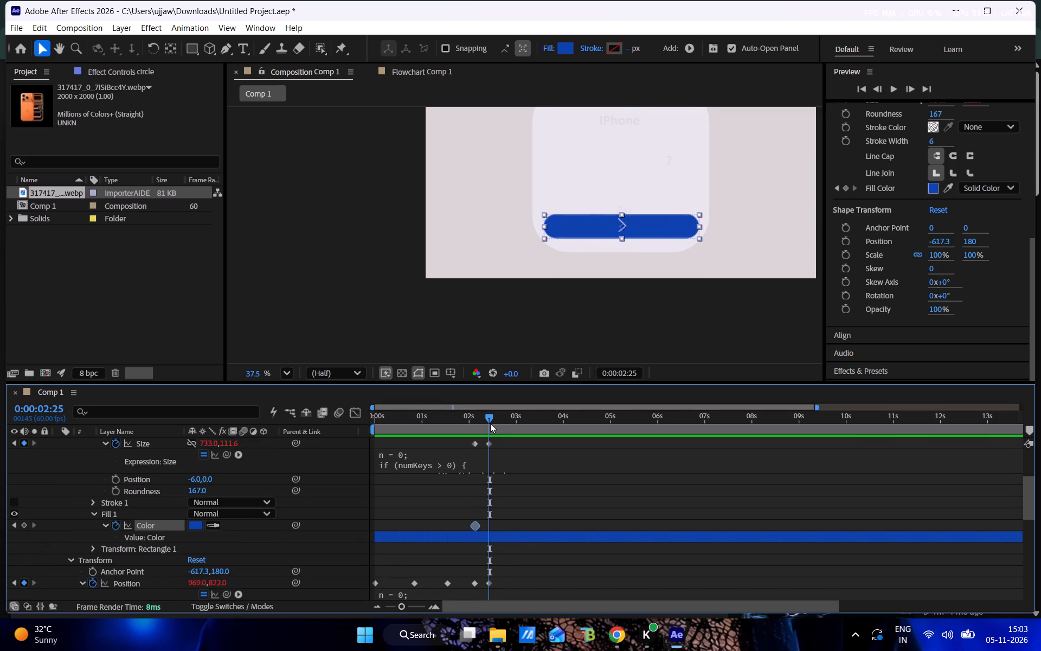
click(930, 187)
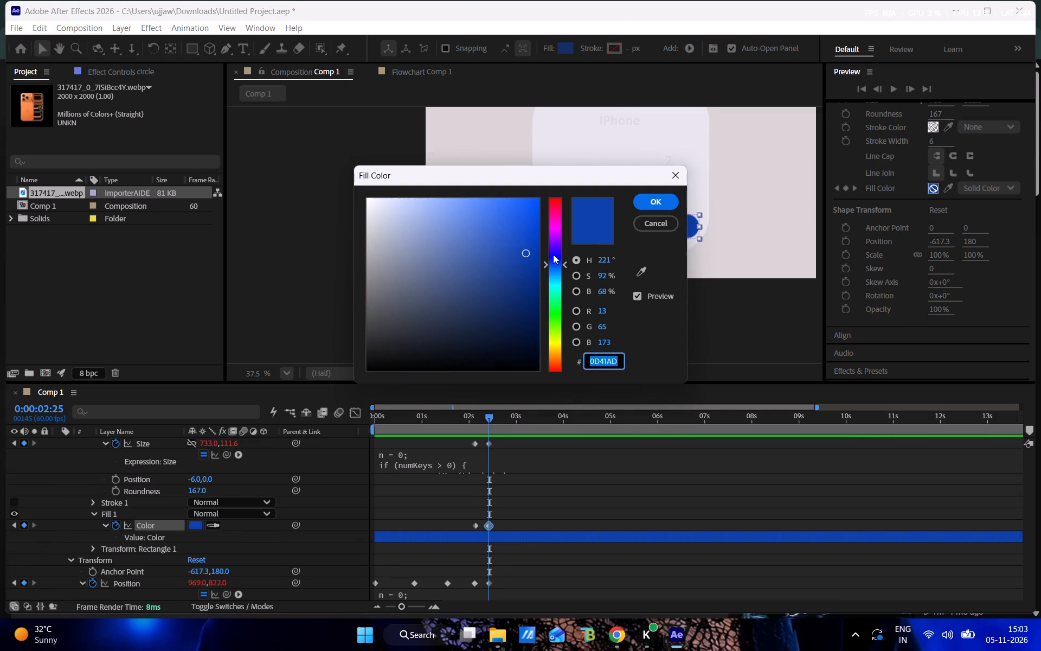
drag(519, 267, 411, 354)
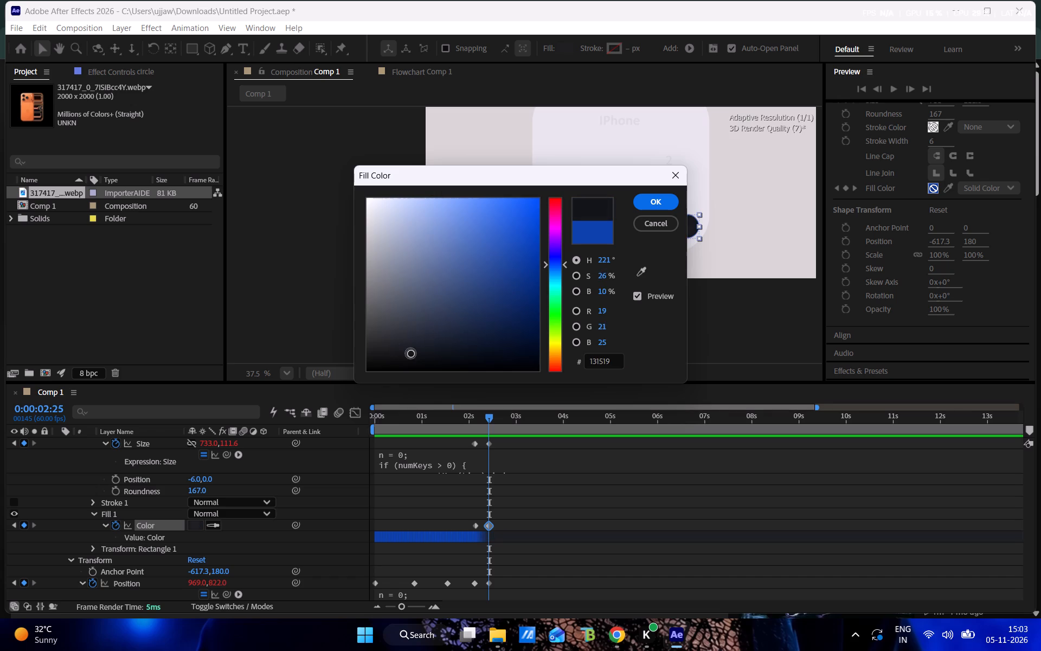
drag(411, 354, 419, 355)
drag(557, 271, 563, 221)
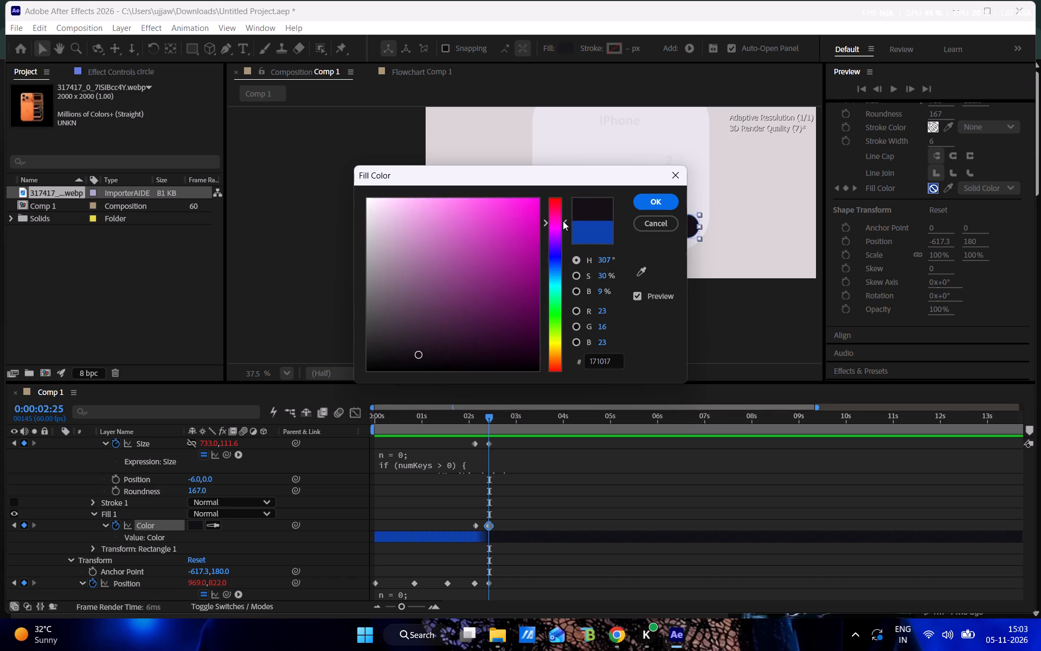
drag(563, 221, 564, 204)
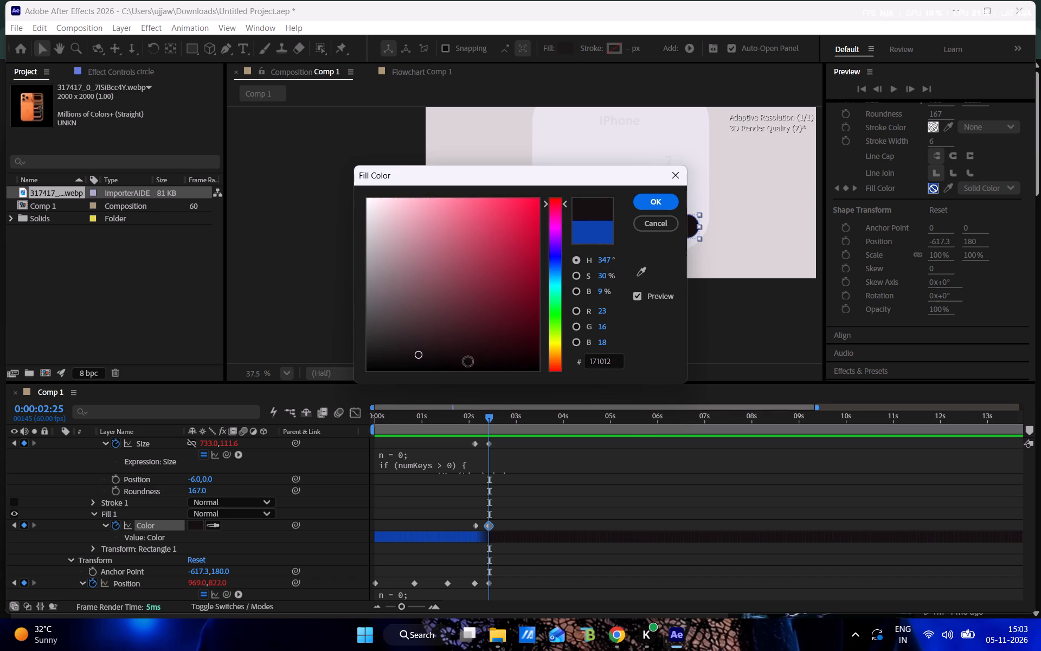
drag(486, 356, 547, 356)
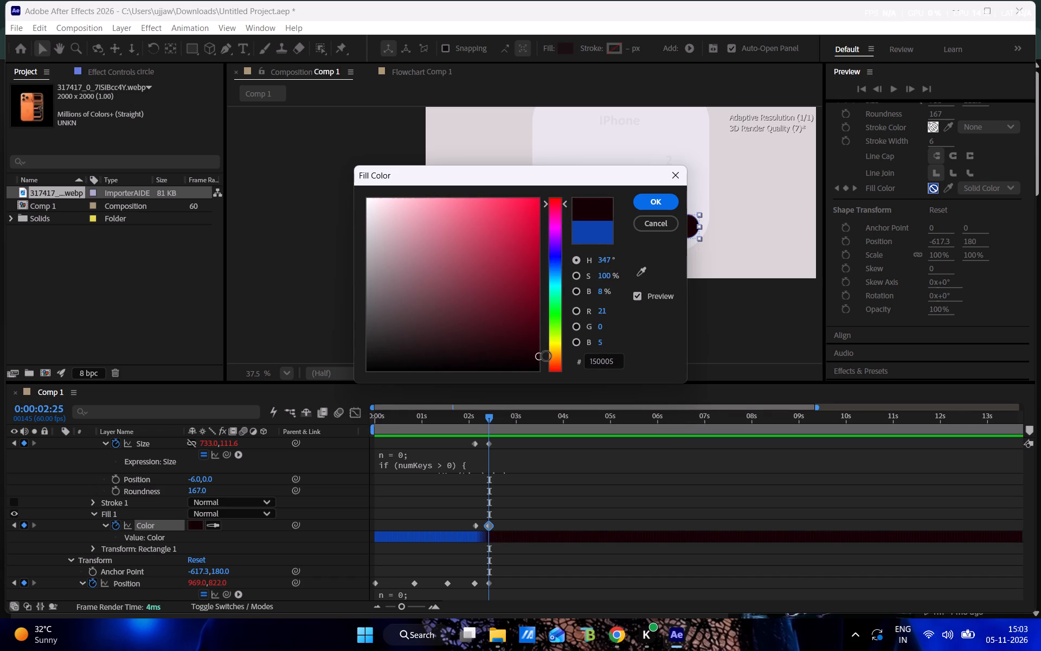
drag(547, 356, 546, 356)
click(664, 202)
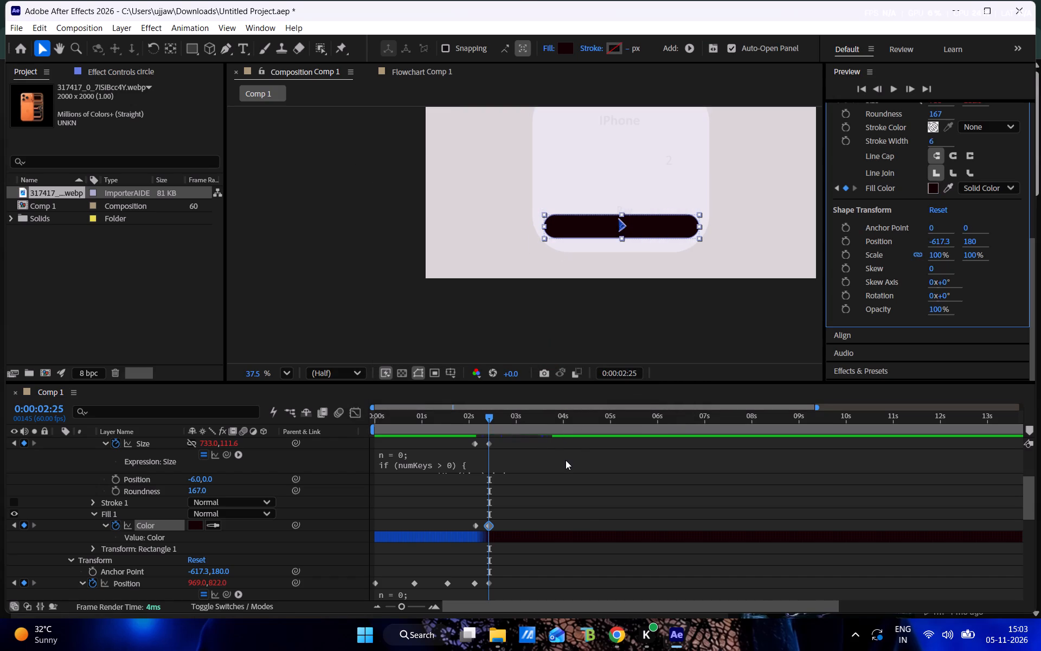
click(566, 460)
click(656, 363)
click(685, 307)
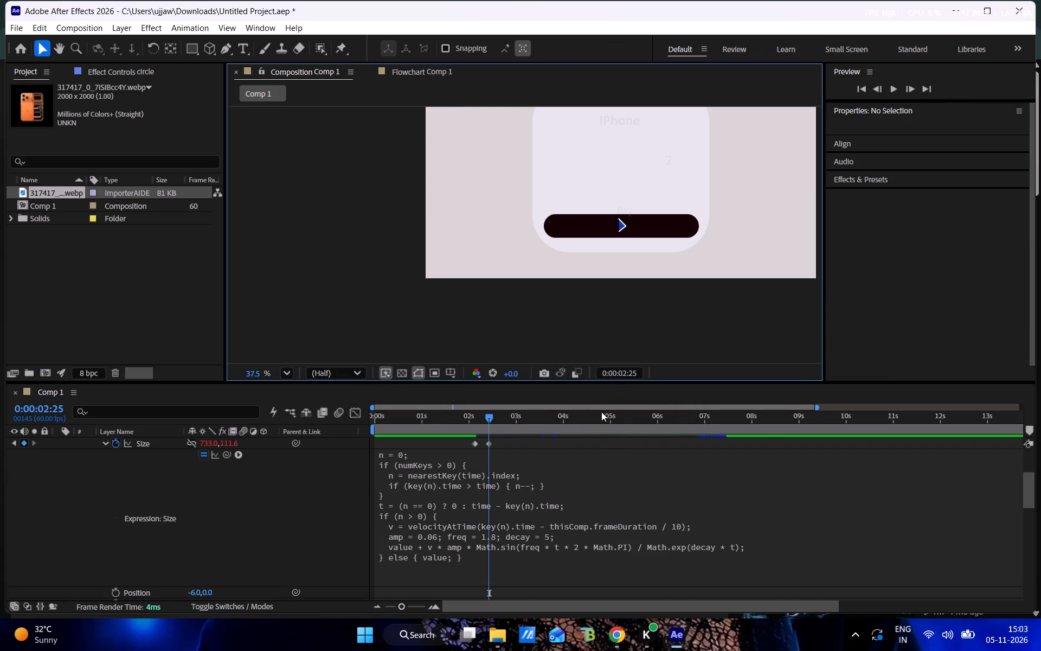
Set the fill of the arrow shape in the circle layer to None and deselect the layer.
click(625, 222)
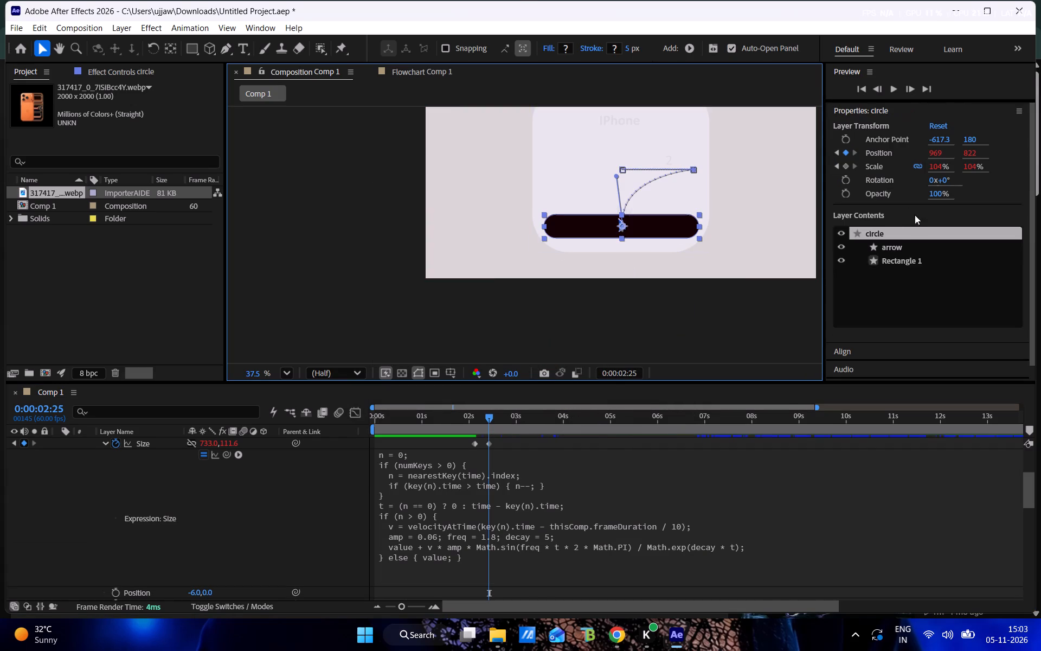
click(884, 253)
click(894, 248)
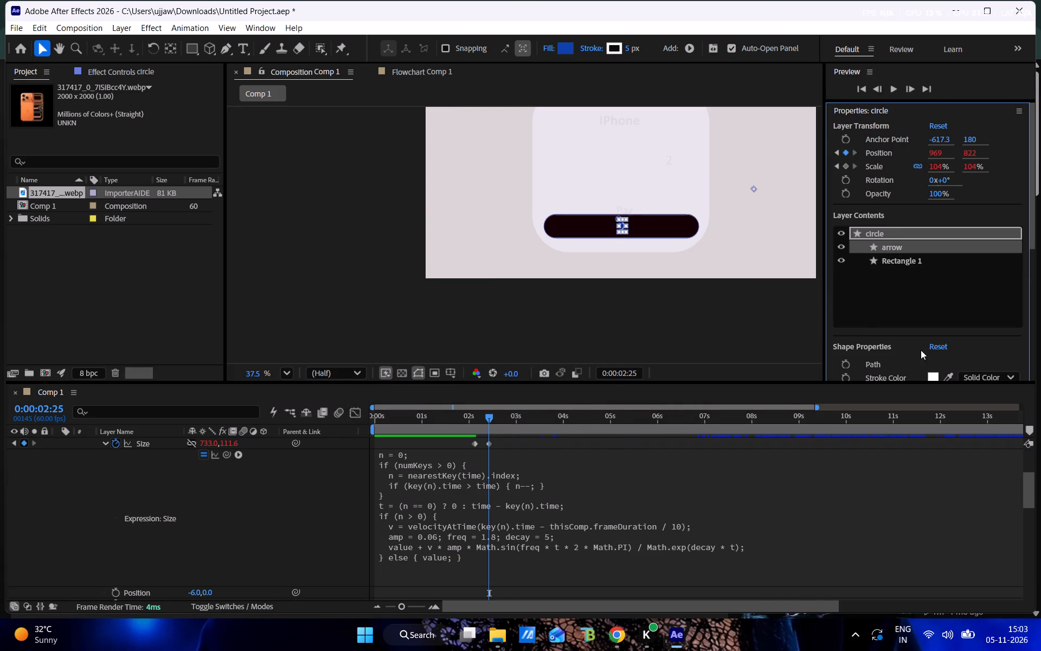
scroll(921, 353, down, 3)
click(999, 273)
click(983, 292)
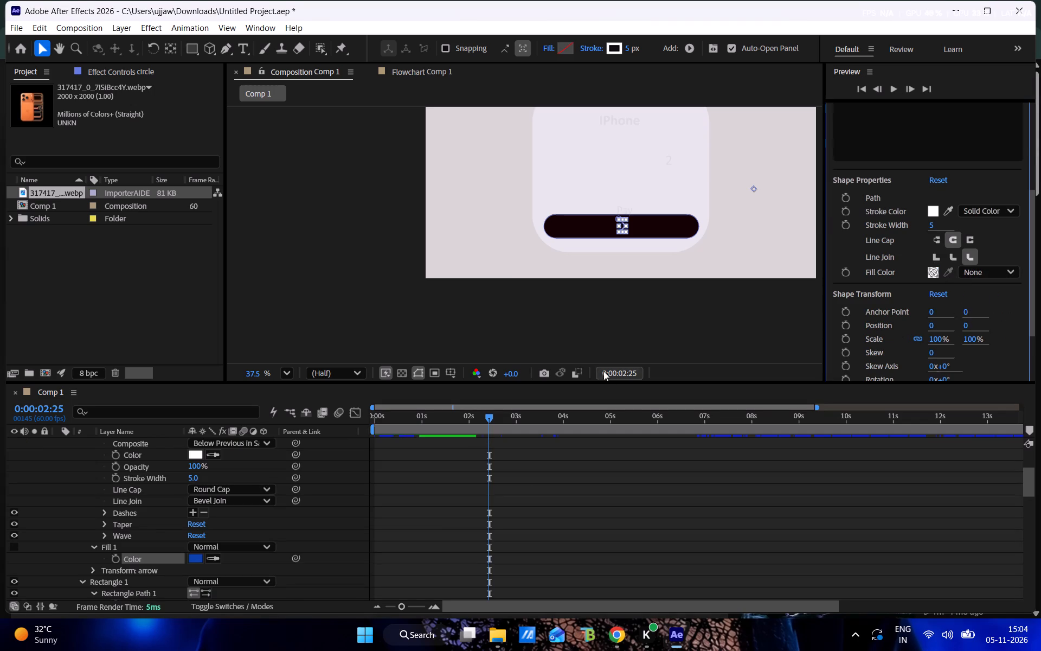
click(693, 334)
Collapse the circle layer (layer 5) in the timeline, with the Selection tool active and the current time at 0:00:00:19.
drag(494, 416, 287, 440)
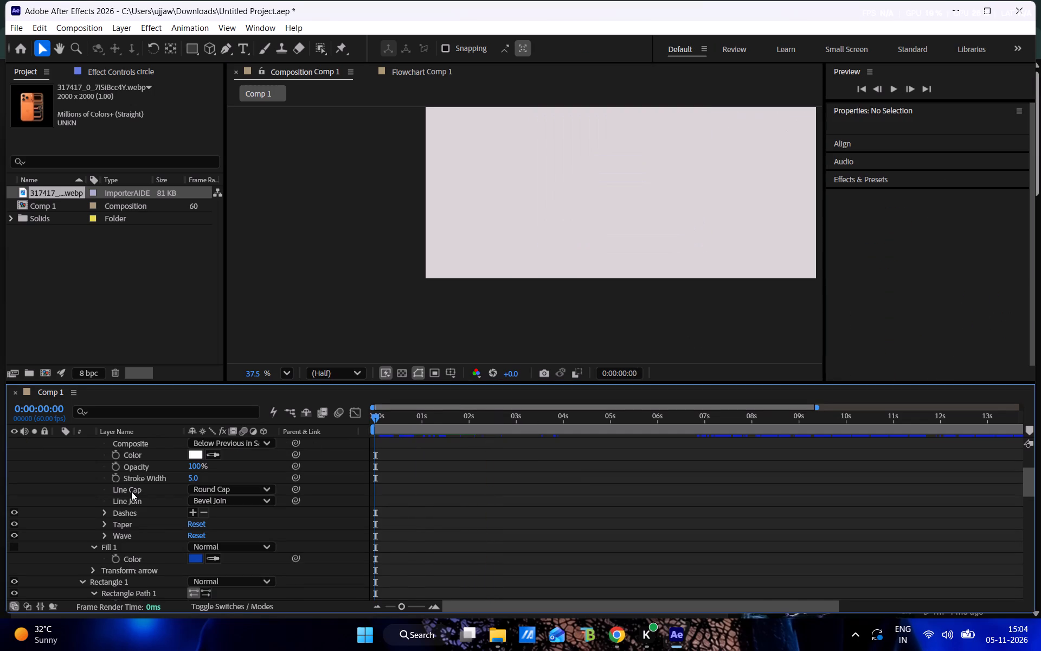
key(space)
key(space)
key(space)
key(space)
key(space)
key(space)
key(space)
drag(652, 297, 490, 394)
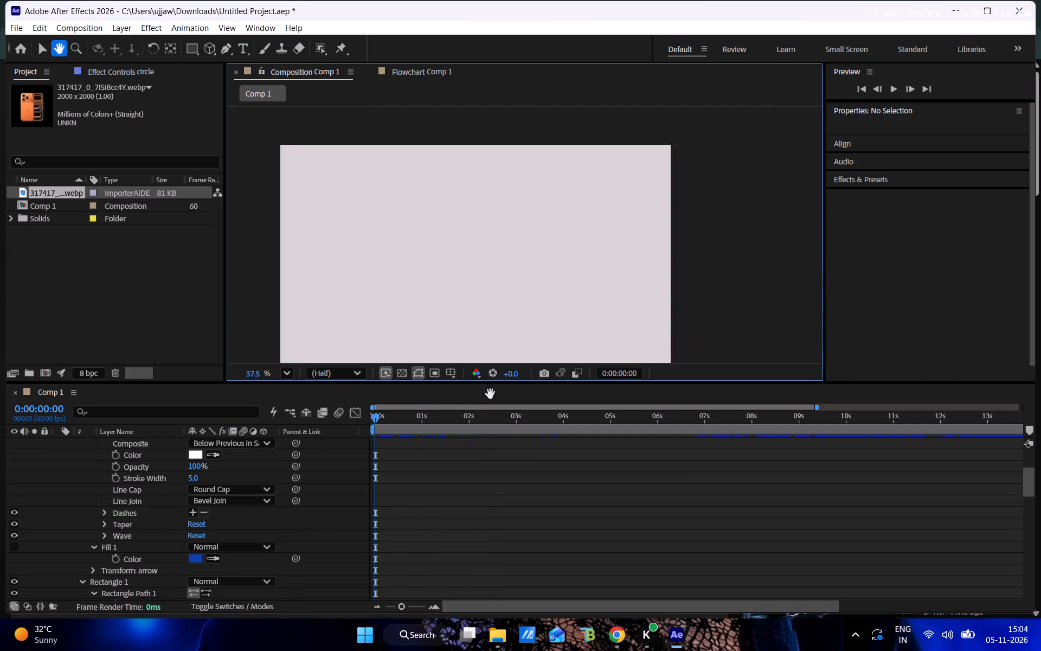
drag(490, 394, 573, 346)
click(390, 413)
scroll(116, 461, up, 3)
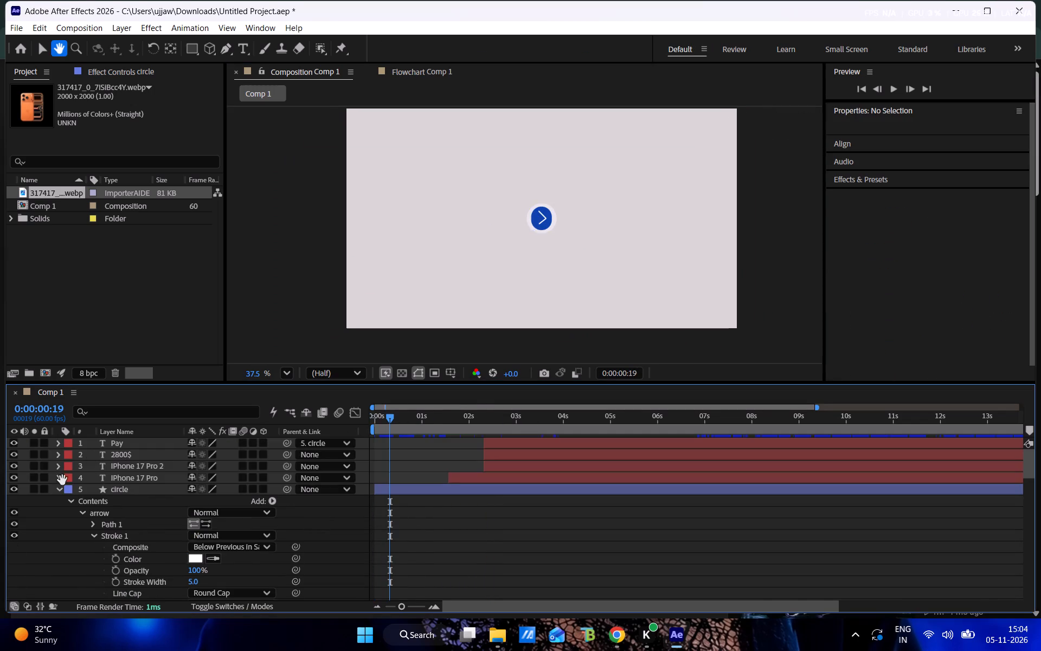
click(35, 52)
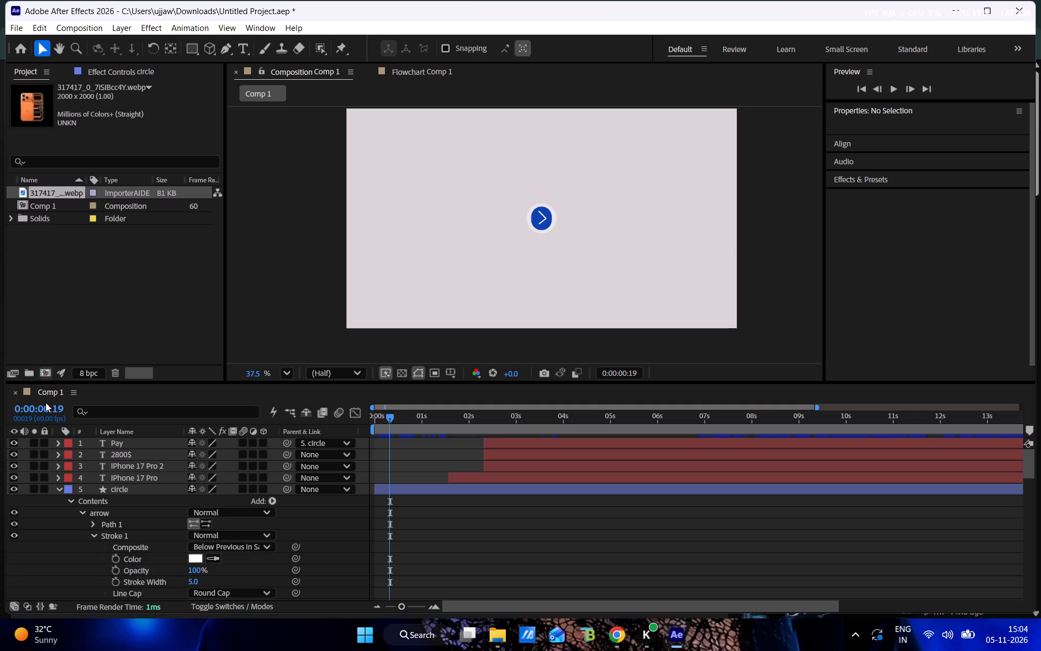
click(57, 490)
Preview from 0:00:00:19 and scrub between 0:00:01:52 and 0:00:02:47 to examine the button's colour change and the arrow behind the Pay text.
key(space)
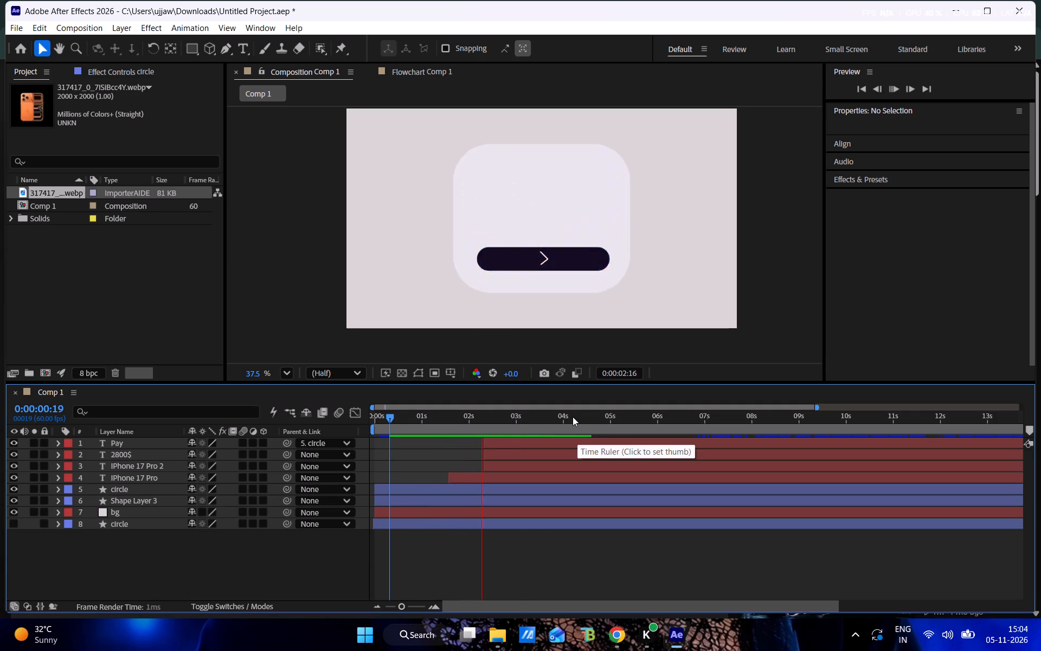
drag(529, 422, 459, 422)
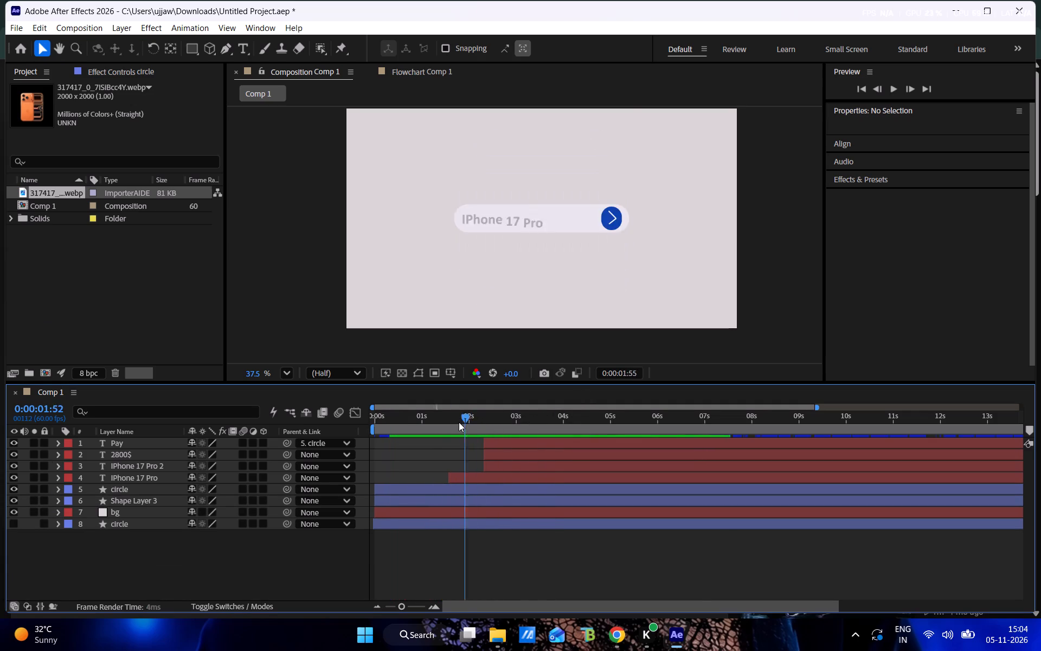
drag(459, 422, 480, 423)
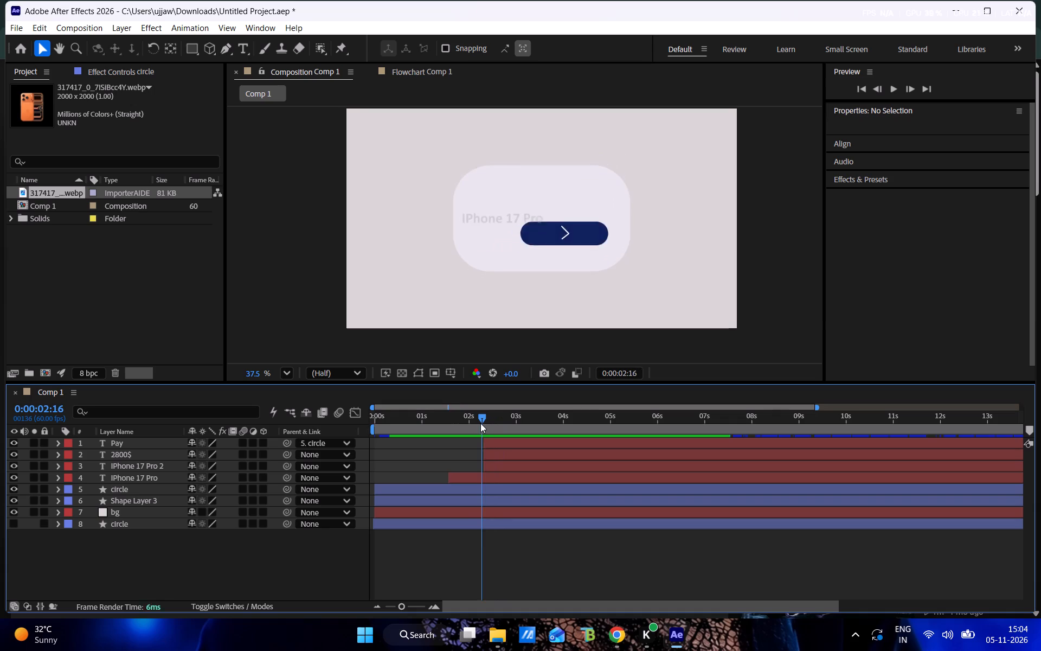
drag(480, 423, 464, 419)
key(space)
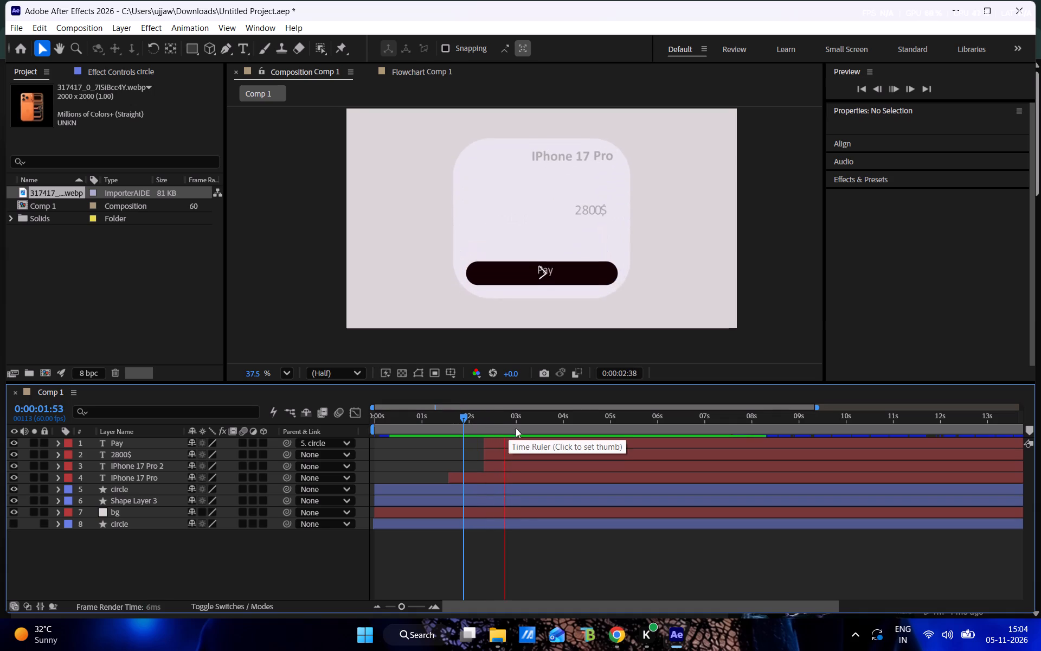
drag(517, 419, 500, 420)
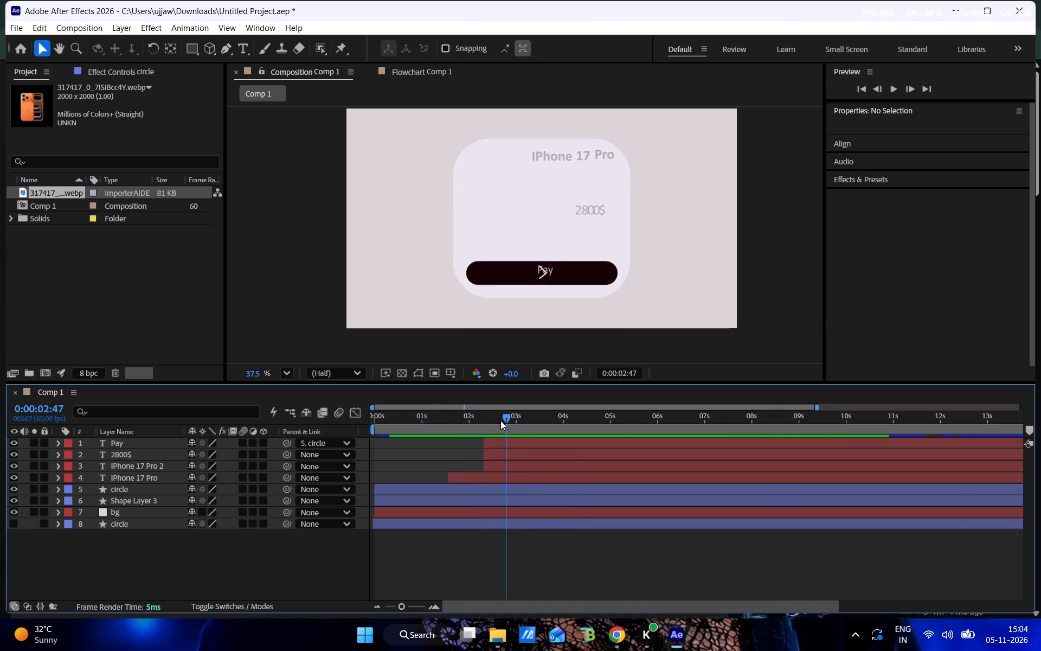
drag(500, 420, 502, 422)
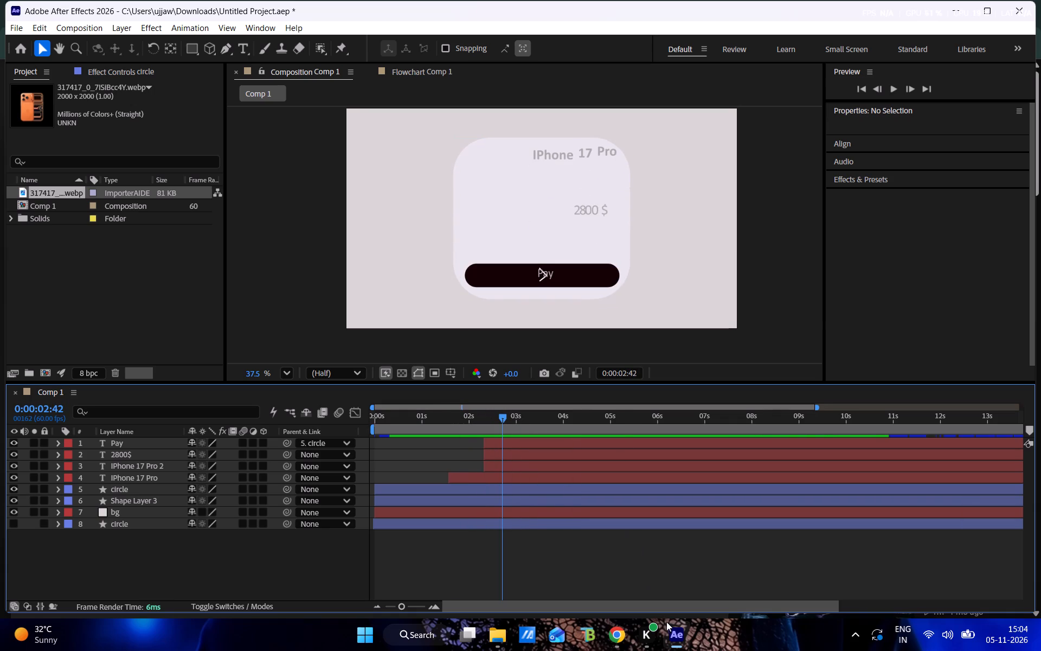
Replay the animation from 0:00:00:00 and recheck the button expansion and text reveal from 0:00:01:26 onward, ending at 0:00:01:41.
drag(487, 408, 389, 408)
drag(440, 422, 270, 433)
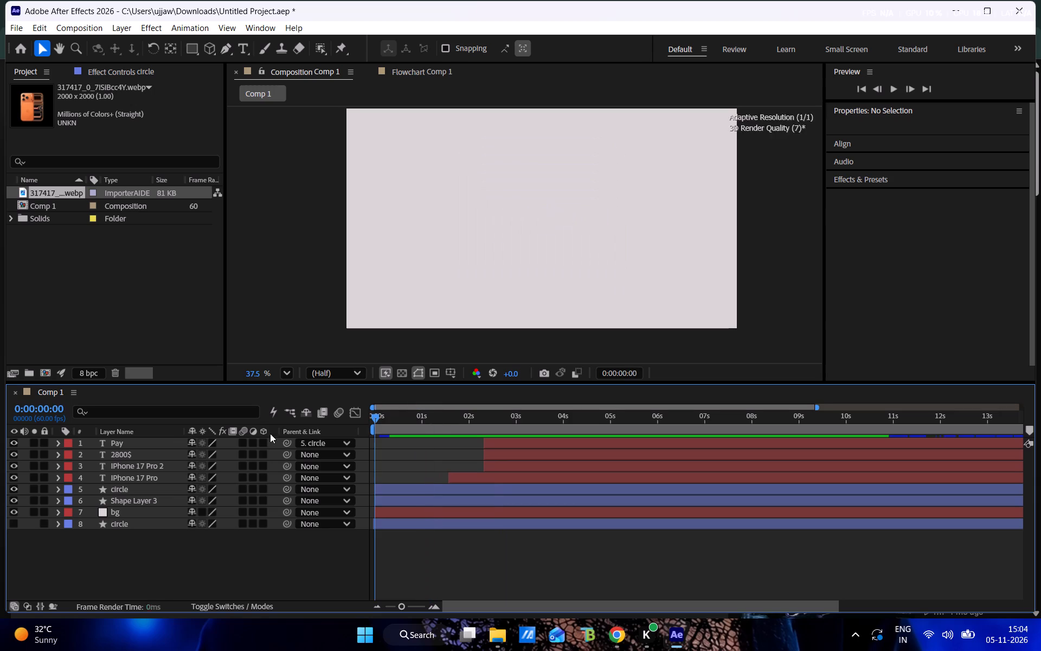
drag(270, 433, 268, 433)
key(space)
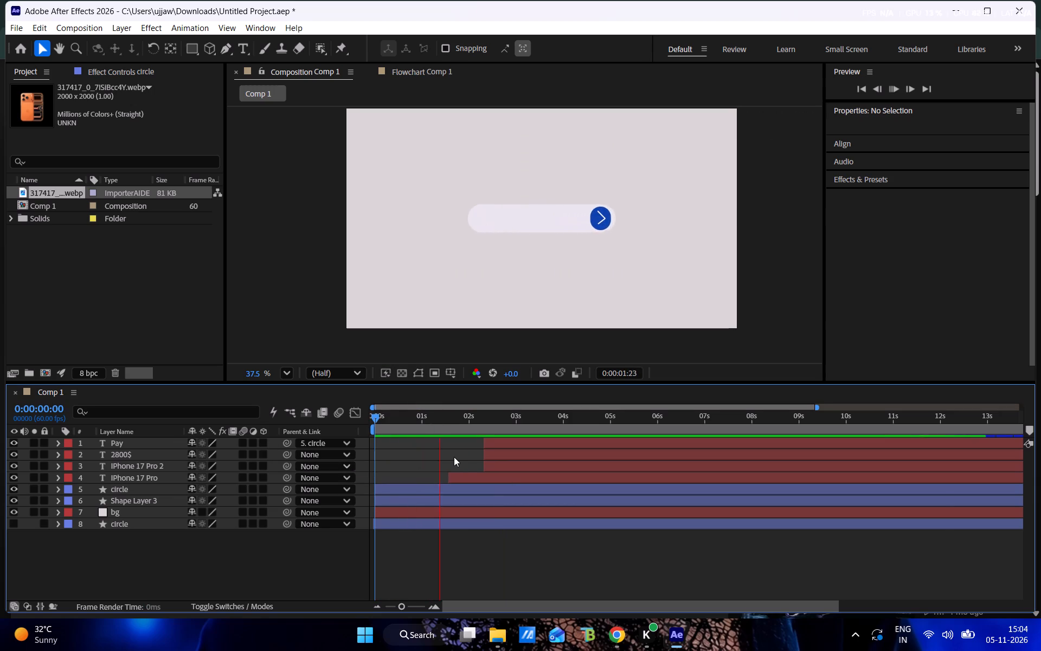
drag(491, 418, 489, 422)
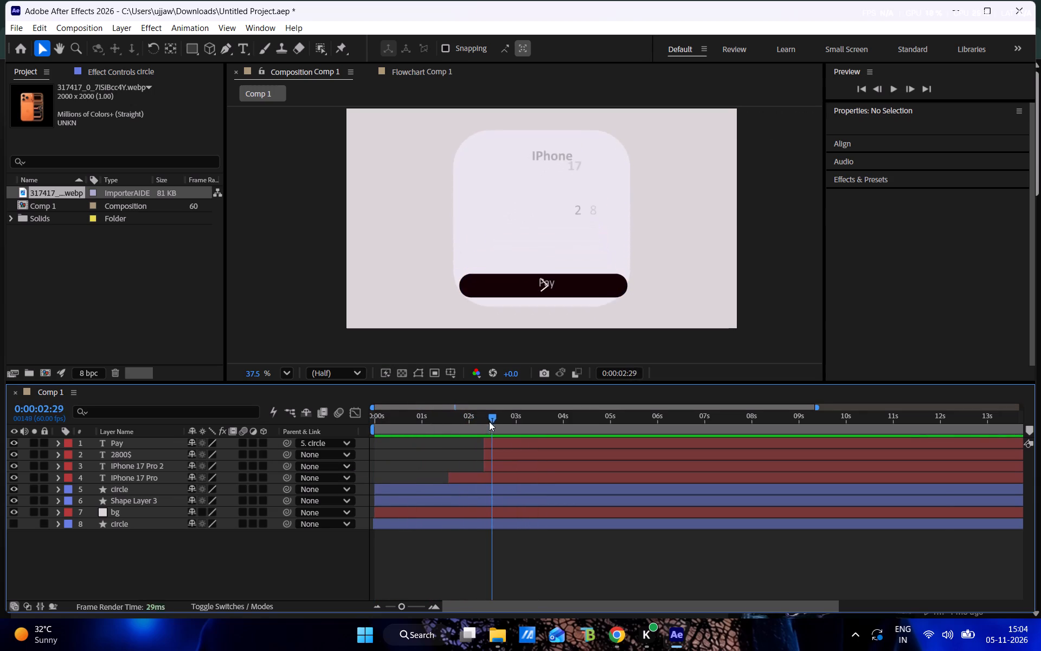
drag(489, 422, 461, 415)
key(space)
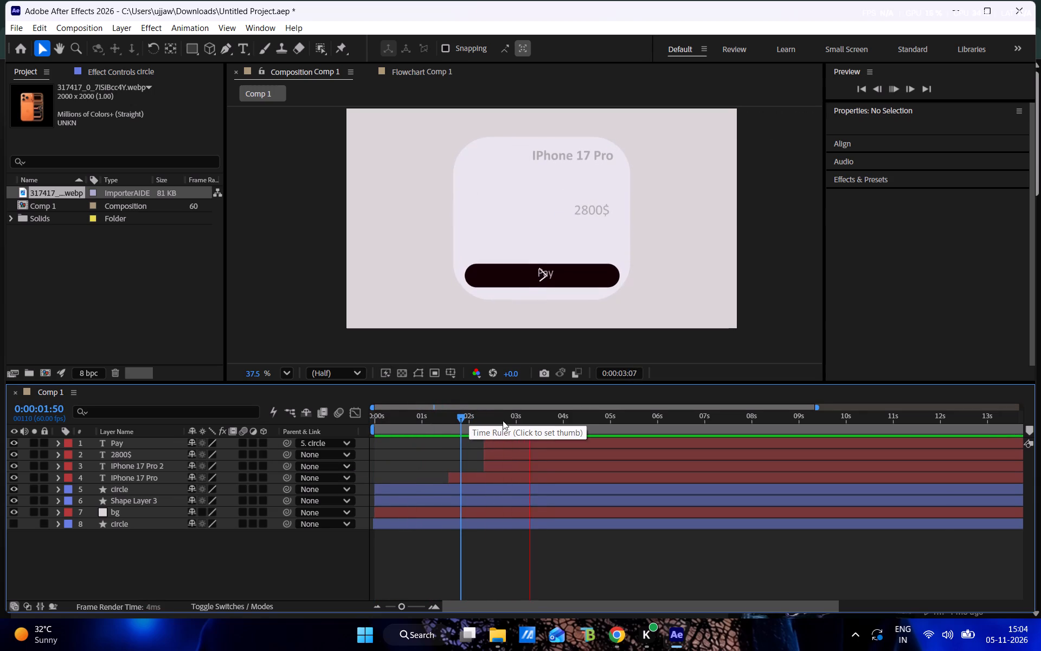
drag(500, 419, 442, 411)
key(space)
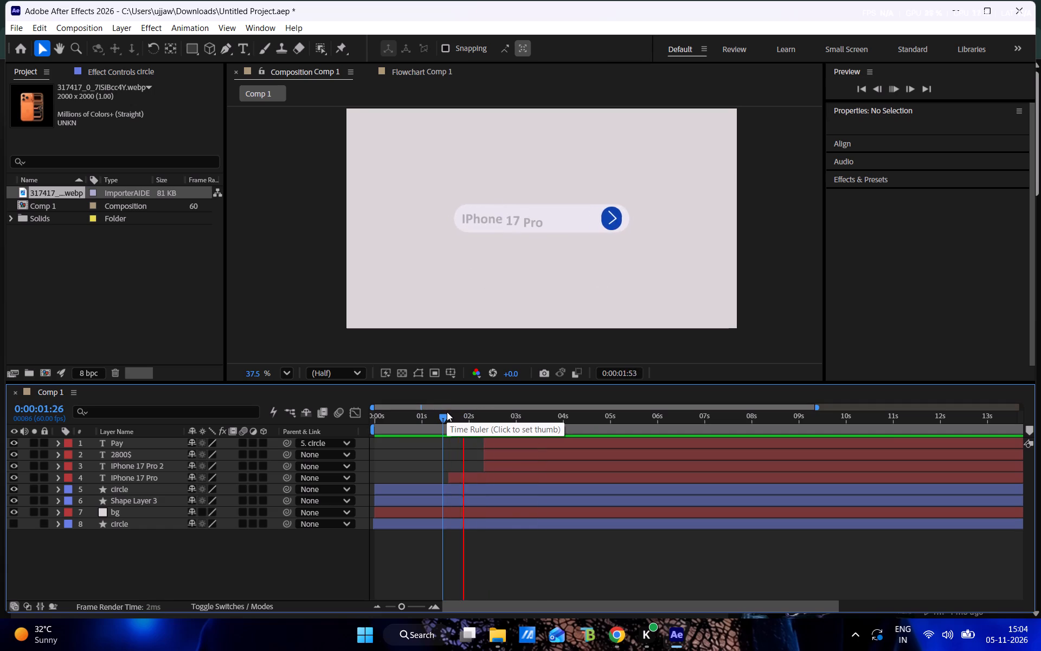
scroll(502, 314, up, 5)
drag(506, 406, 478, 407)
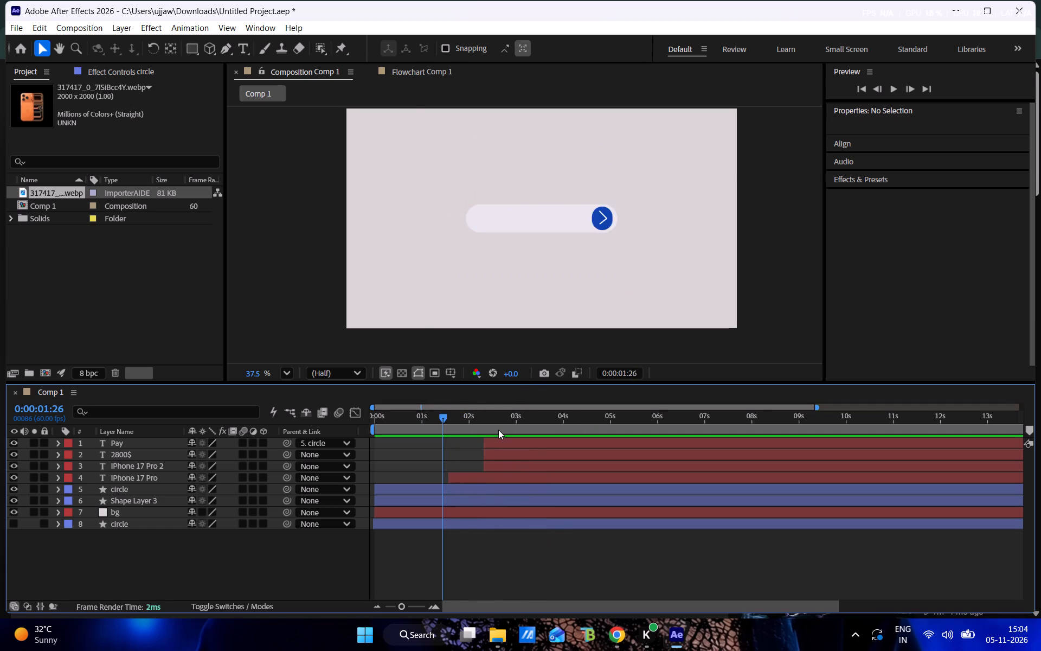
drag(498, 430, 452, 424)
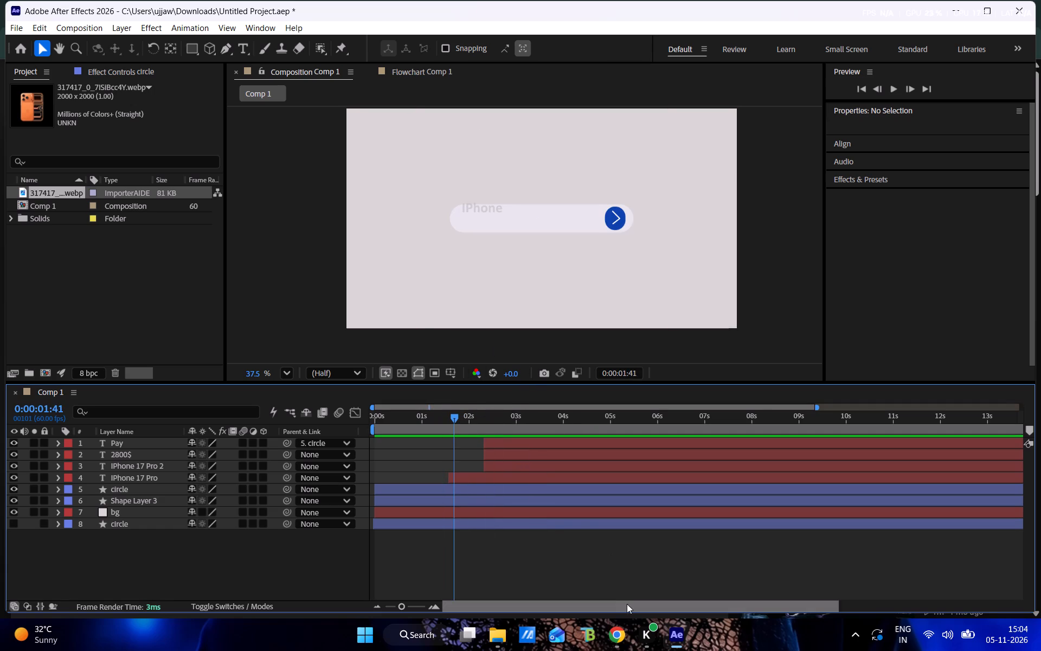
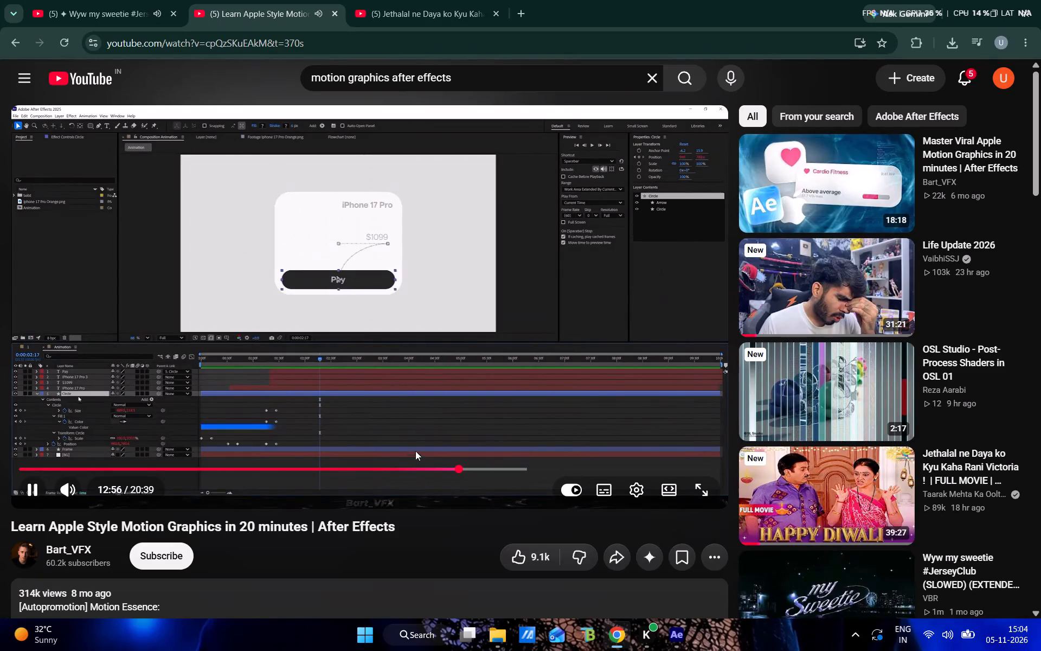
Rewatch the tutorial from about 11:40 to 12:54 to review the Pay text setup and the button's colour keyframing.
click(418, 474)
click(413, 468)
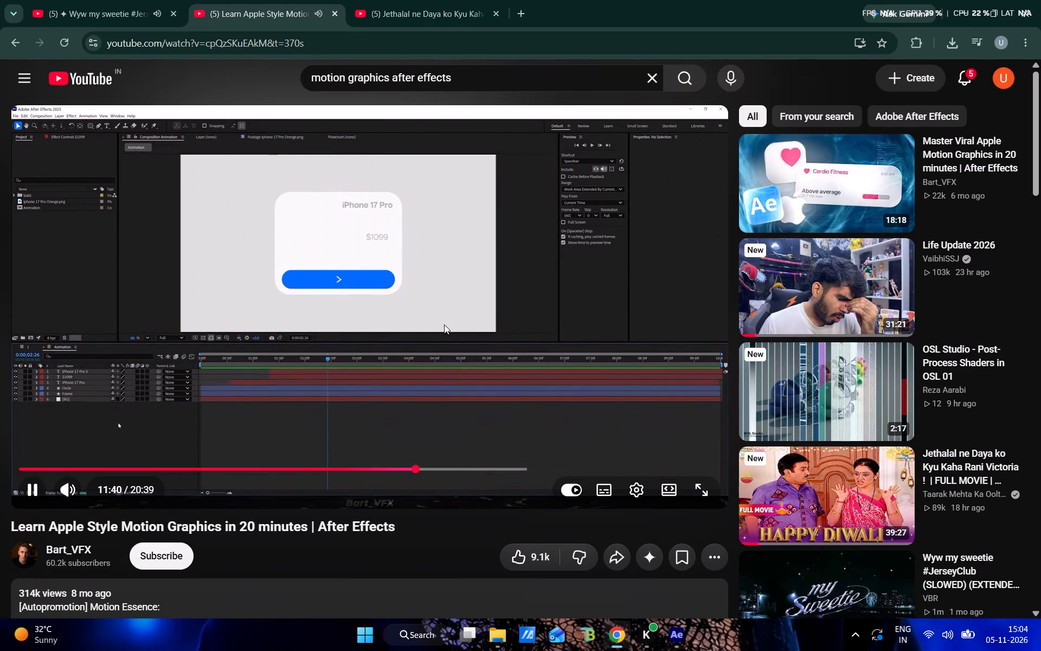
double_click(444, 324)
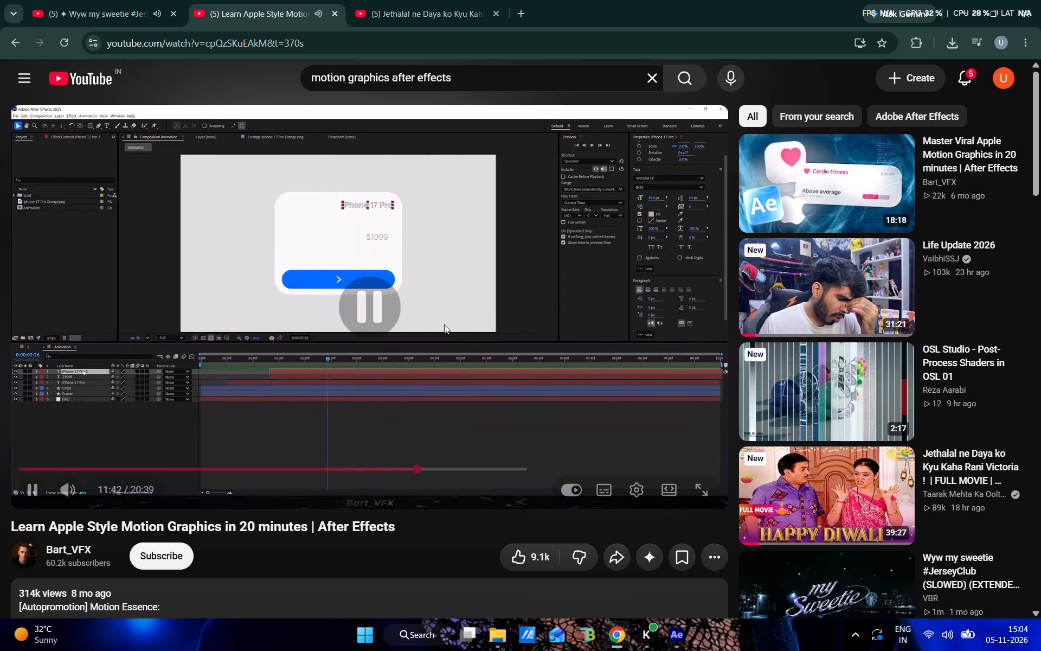
click(1008, 630)
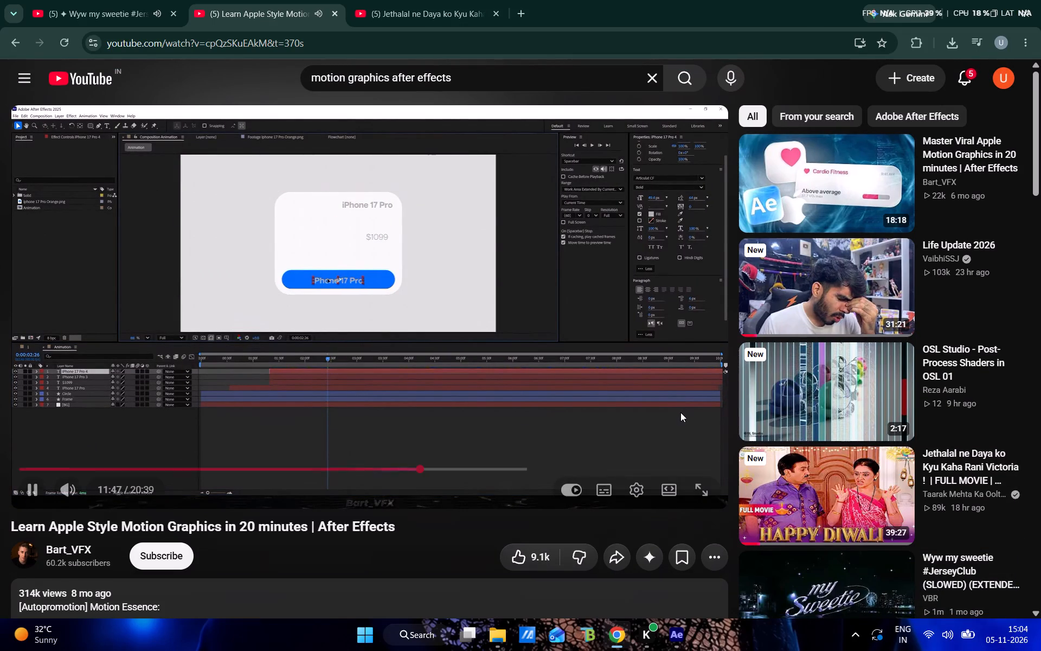
key(Right)
key(Right)
key(Right)
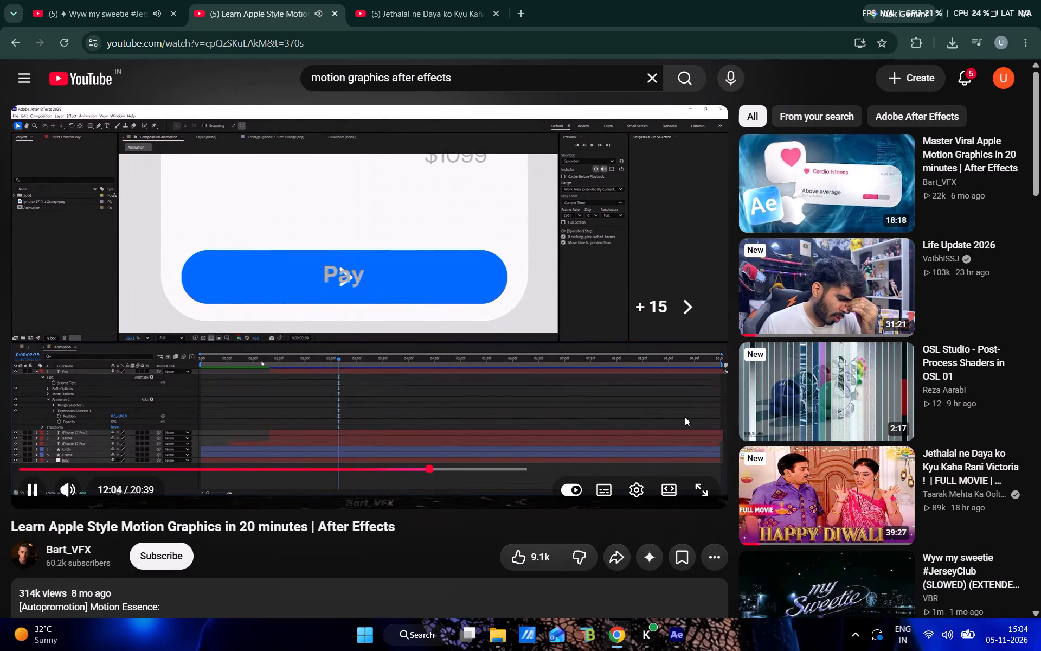
key(Right)
key(Right)
key(Right)
key(Right)
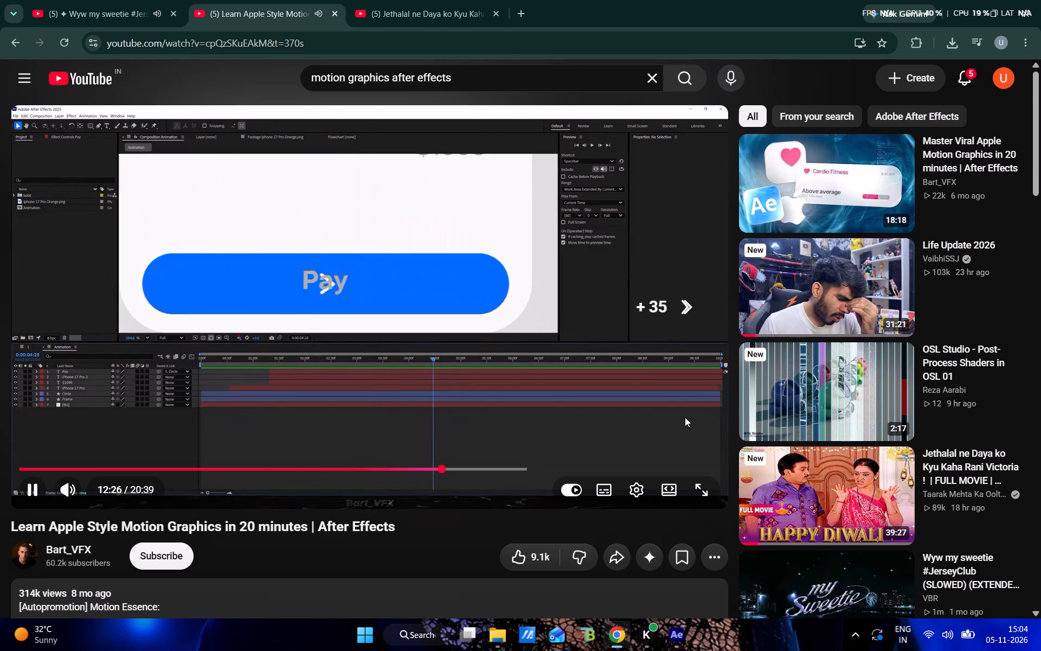
key(Right)
key(Right)
key(Right)
key(Right)
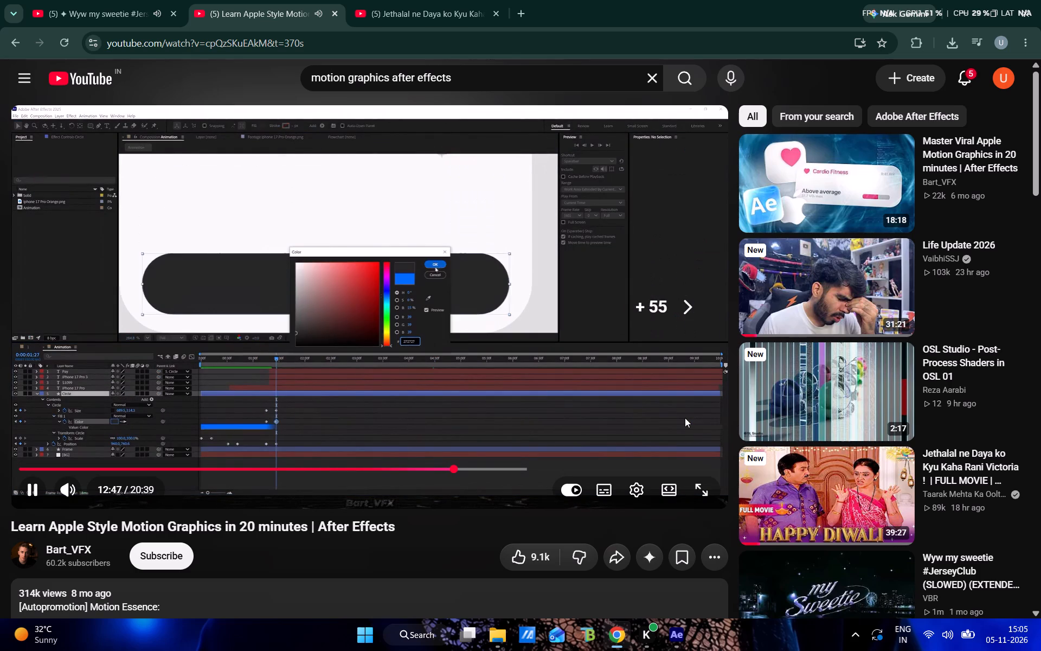
key(Right)
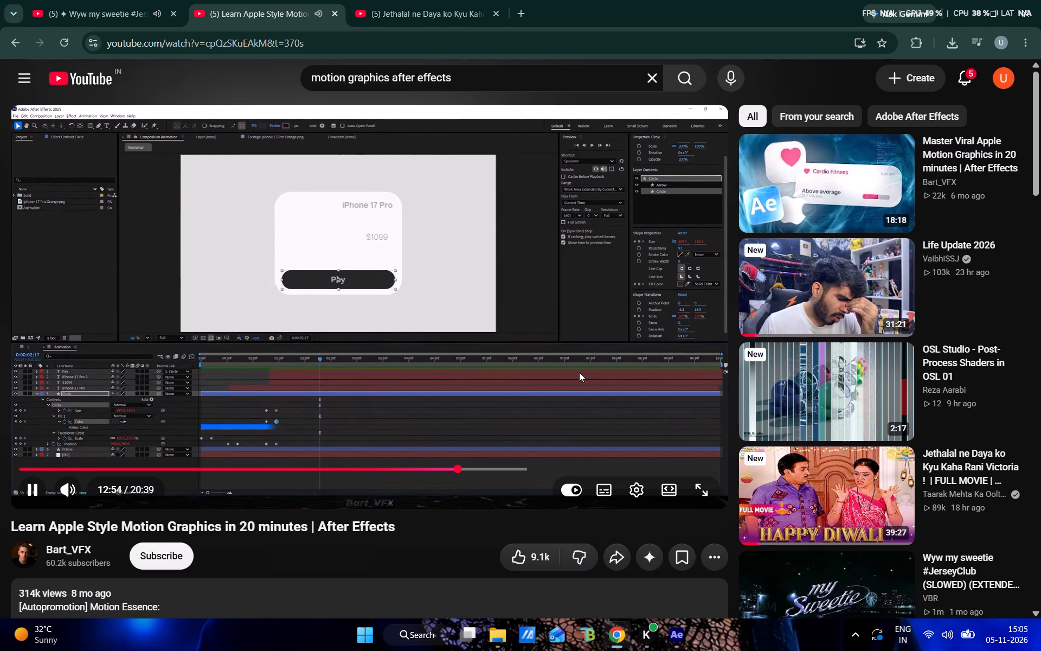
click(579, 372)
In After Effects, select Rectangle 1 in the circle layer, reveal its fill colour keyframes and move to 0:00:02:26.
click(685, 640)
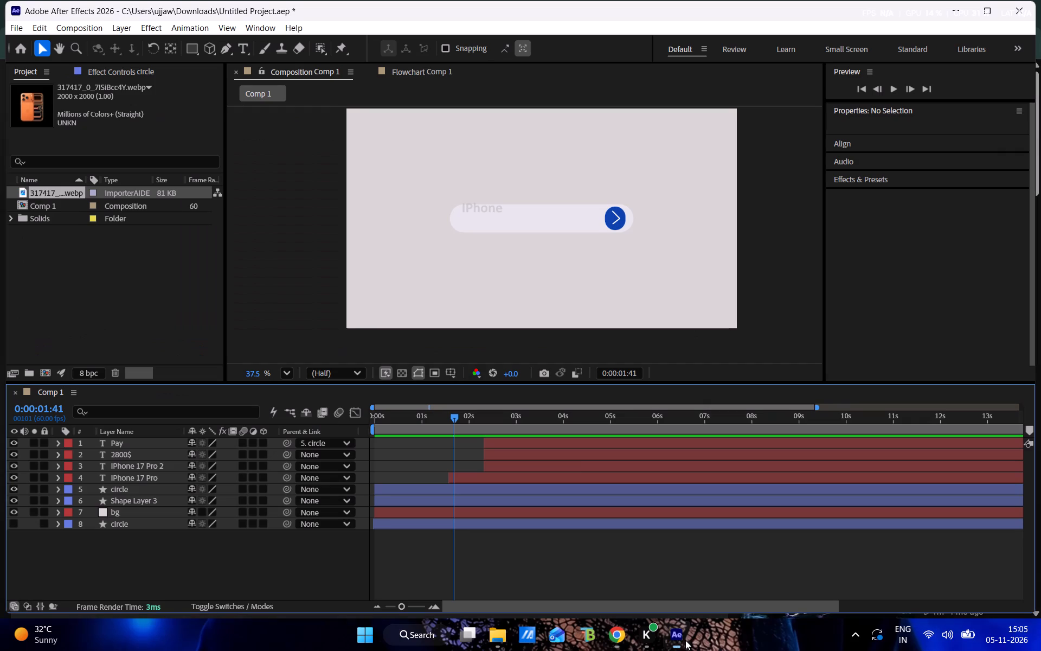
drag(470, 418, 513, 428)
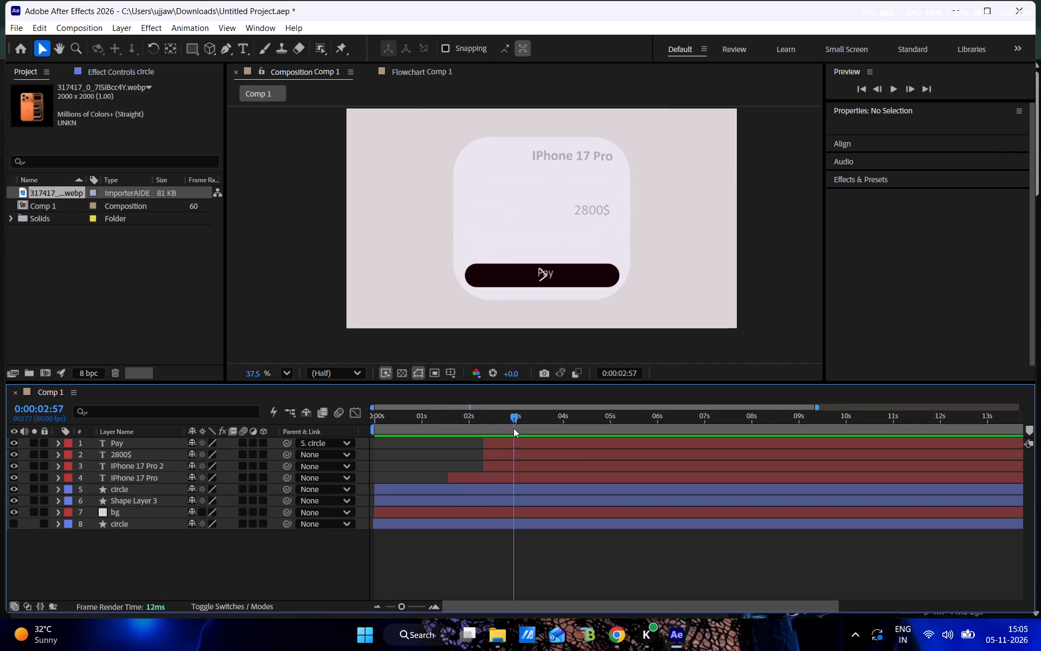
drag(513, 428, 515, 425)
click(590, 272)
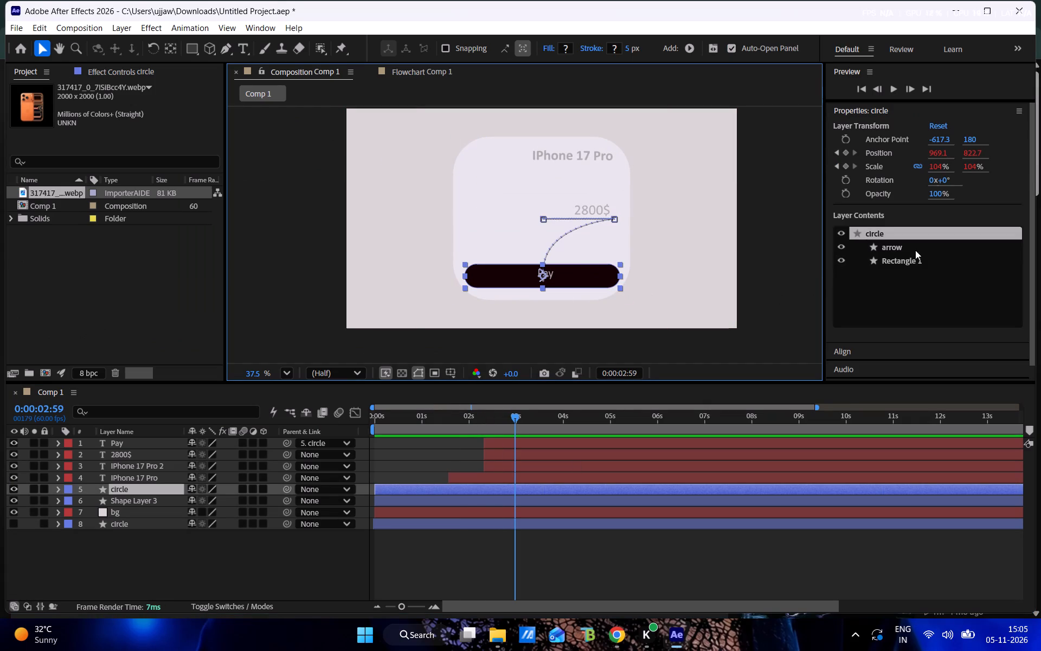
click(904, 250)
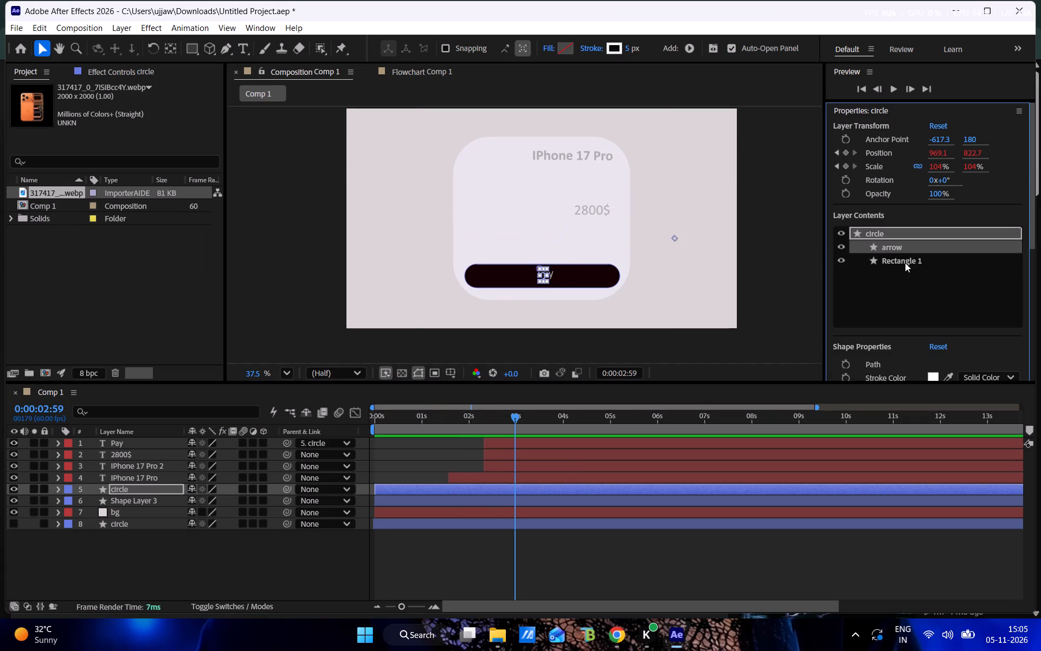
click(905, 263)
scroll(843, 346, down, 3)
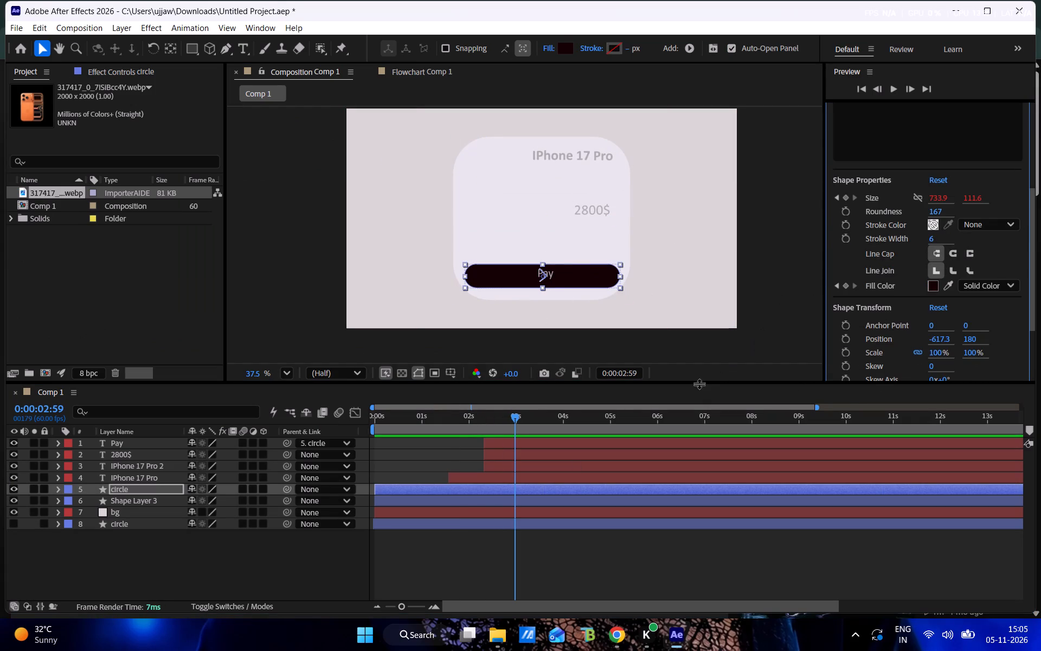
click(58, 487)
scroll(498, 475, down, 13)
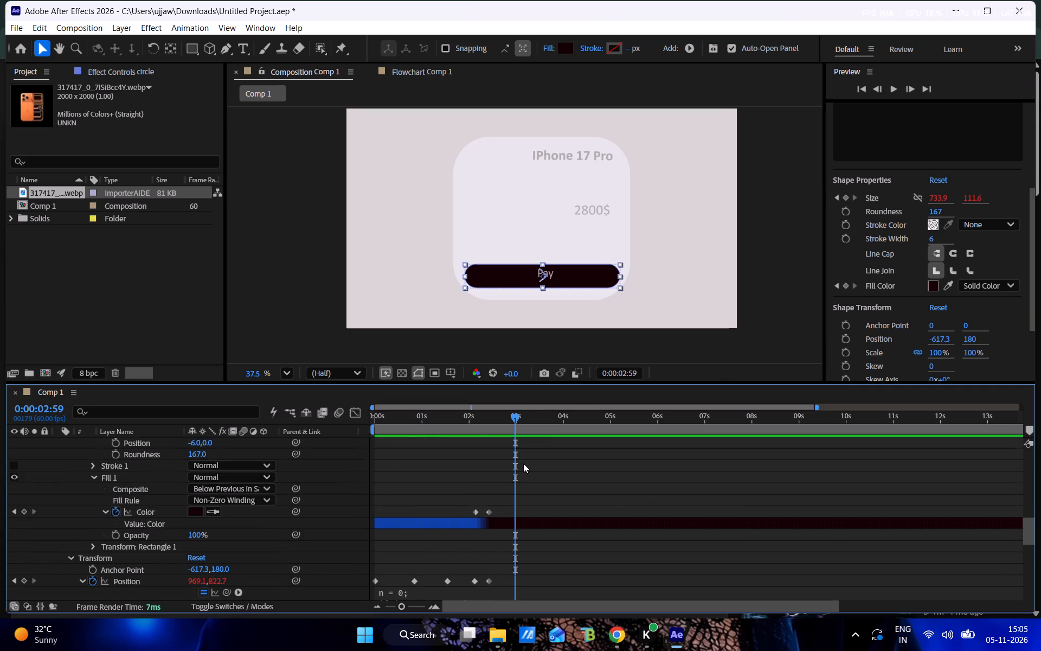
scroll(523, 463, down, 2)
scroll(523, 463, up, 2)
drag(518, 417, 490, 419)
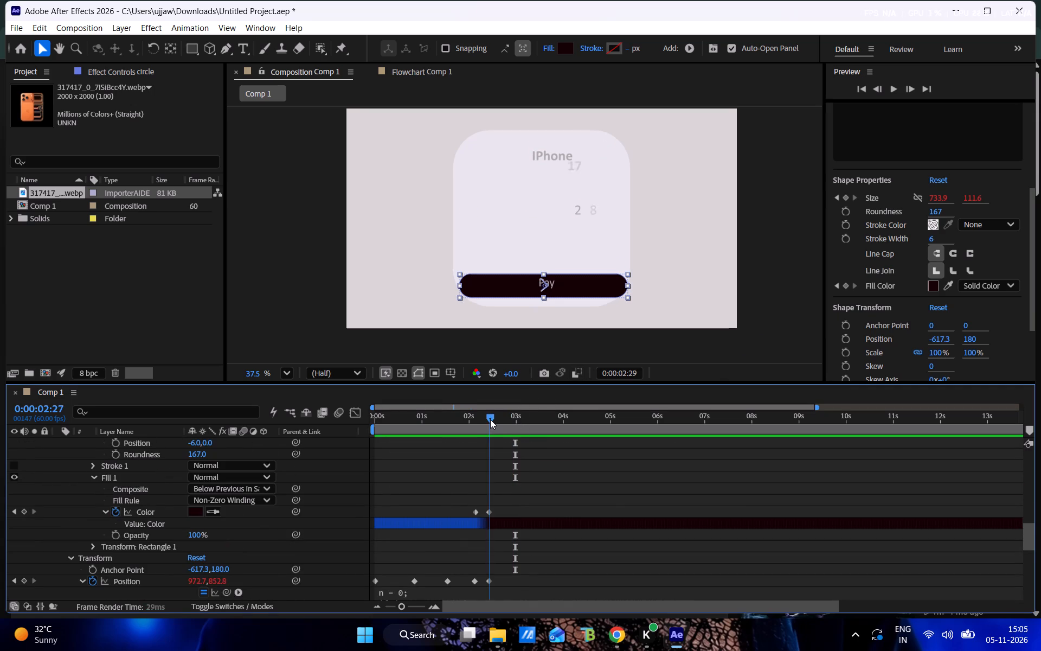
drag(490, 419, 492, 422)
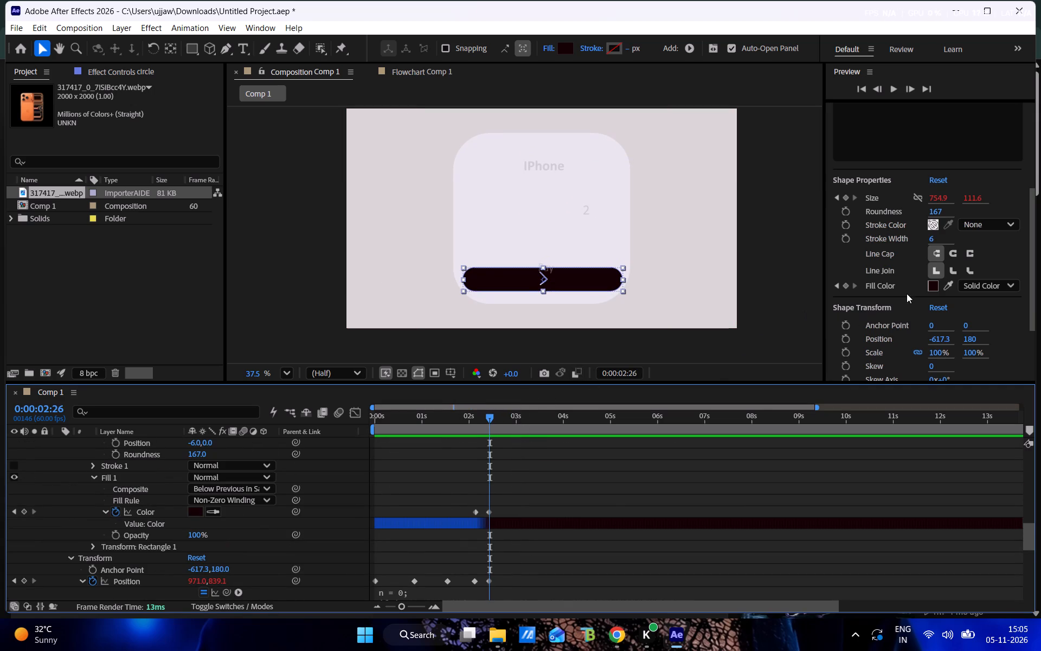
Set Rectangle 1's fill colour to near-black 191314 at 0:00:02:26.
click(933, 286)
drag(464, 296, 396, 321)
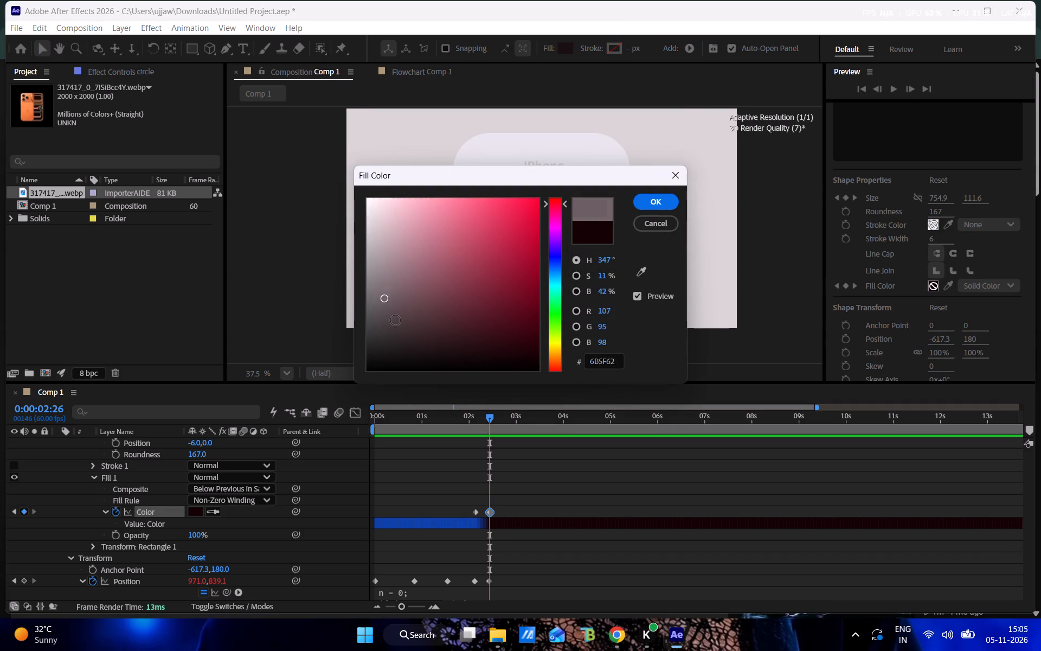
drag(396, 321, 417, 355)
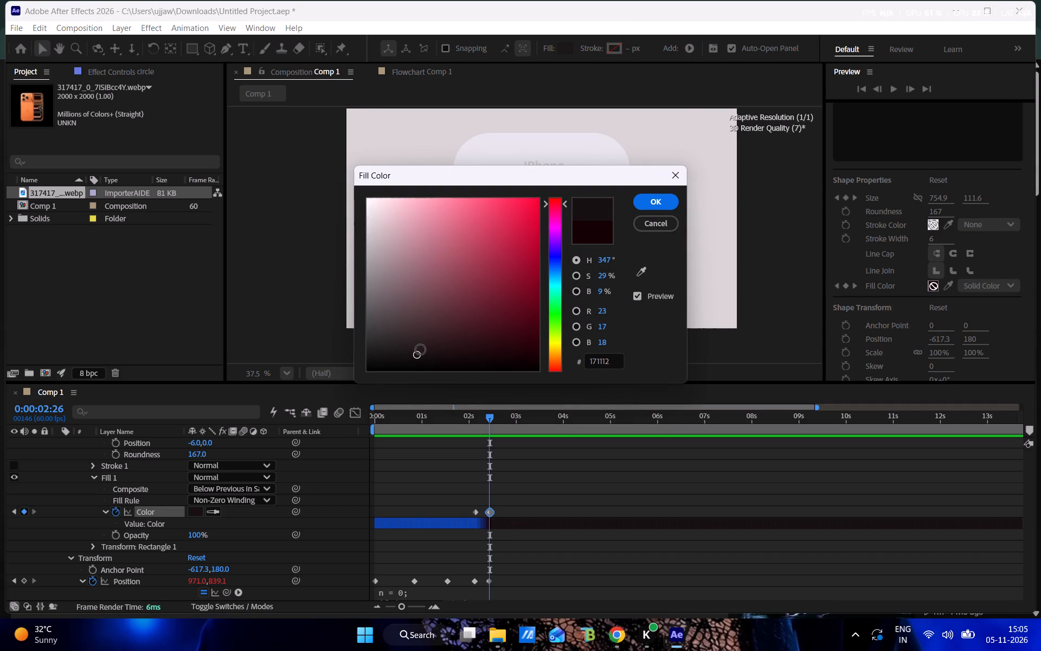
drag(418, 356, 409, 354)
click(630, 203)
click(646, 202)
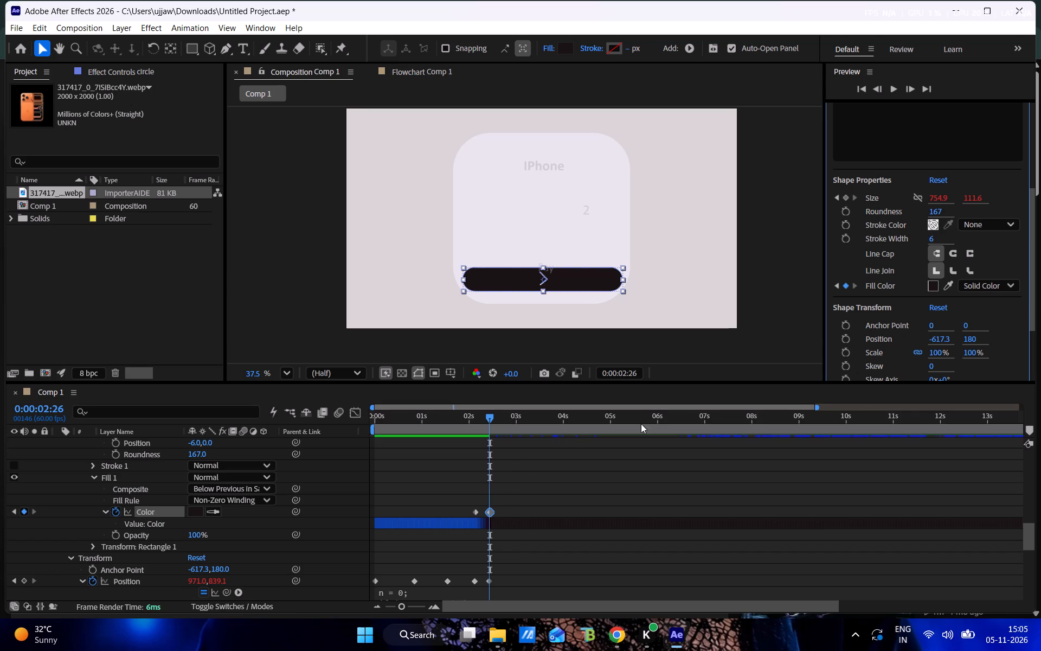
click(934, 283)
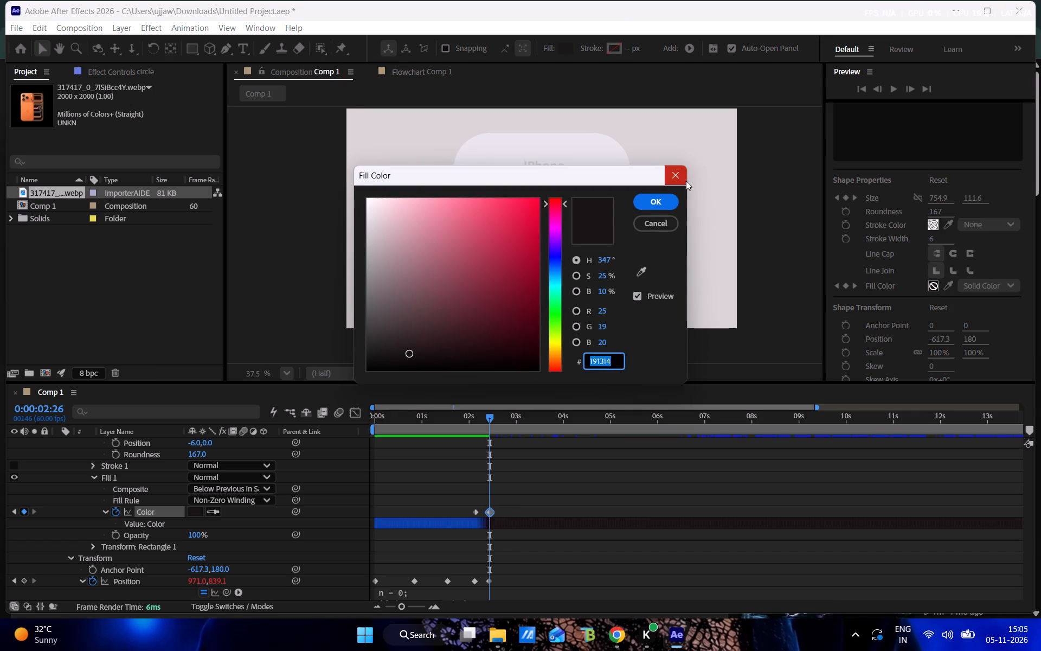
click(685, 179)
Delete Rectangle 1's fill colour keyframes at 0:00:02:25 and 0:00:02:26.
click(840, 286)
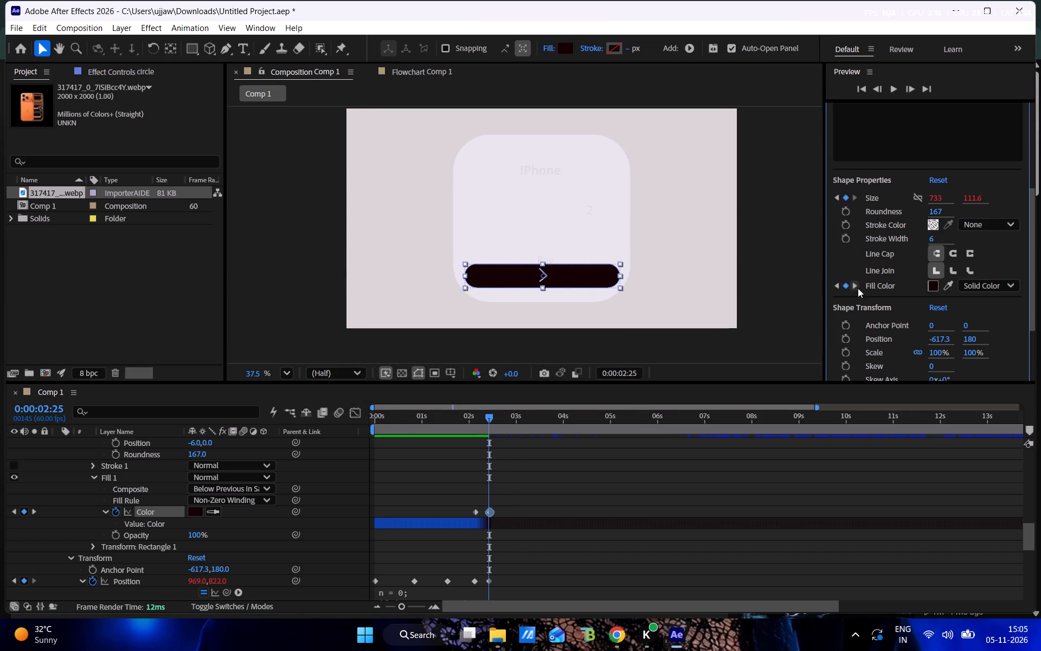
click(854, 287)
click(838, 285)
click(844, 288)
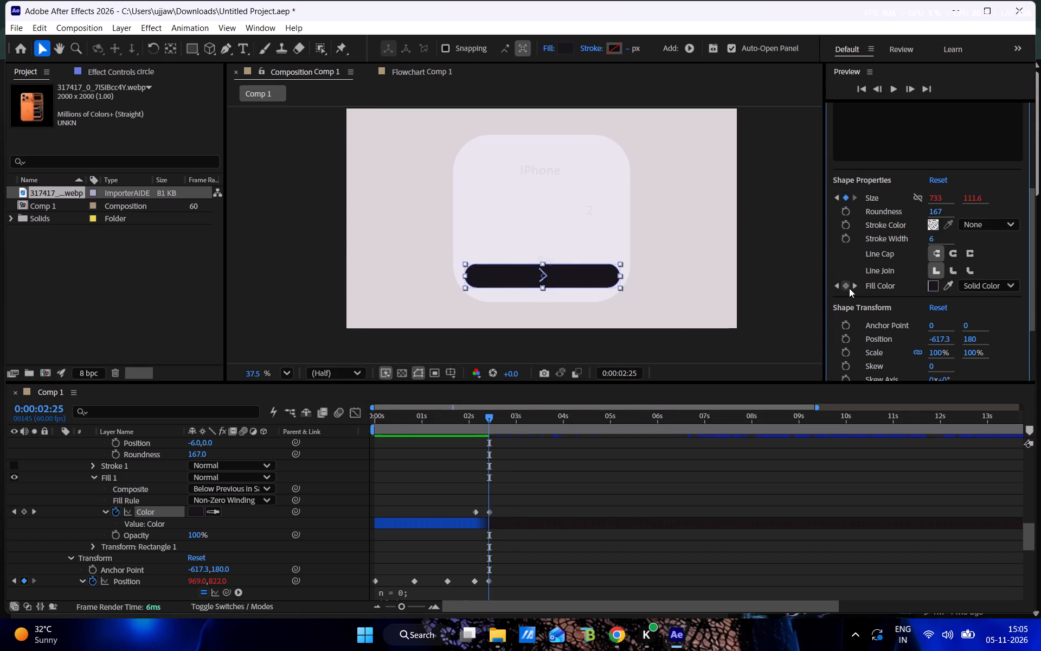
click(853, 286)
click(844, 286)
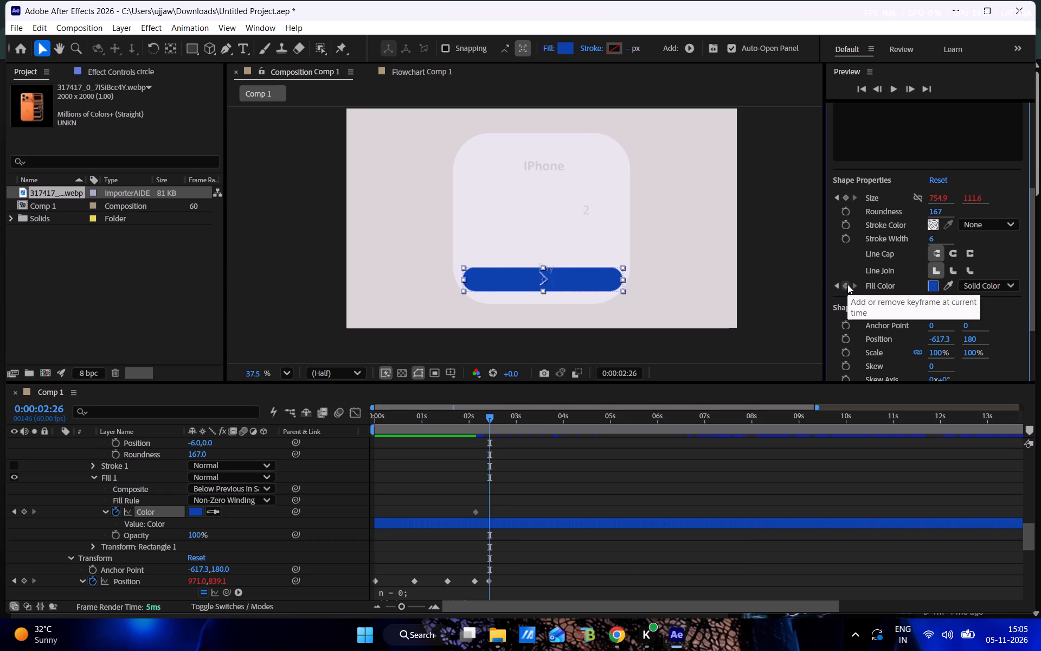
Add a fill colour keyframe to Rectangle 1 at 0:00:02:26 with colour 16181B and deselect the layer.
click(847, 284)
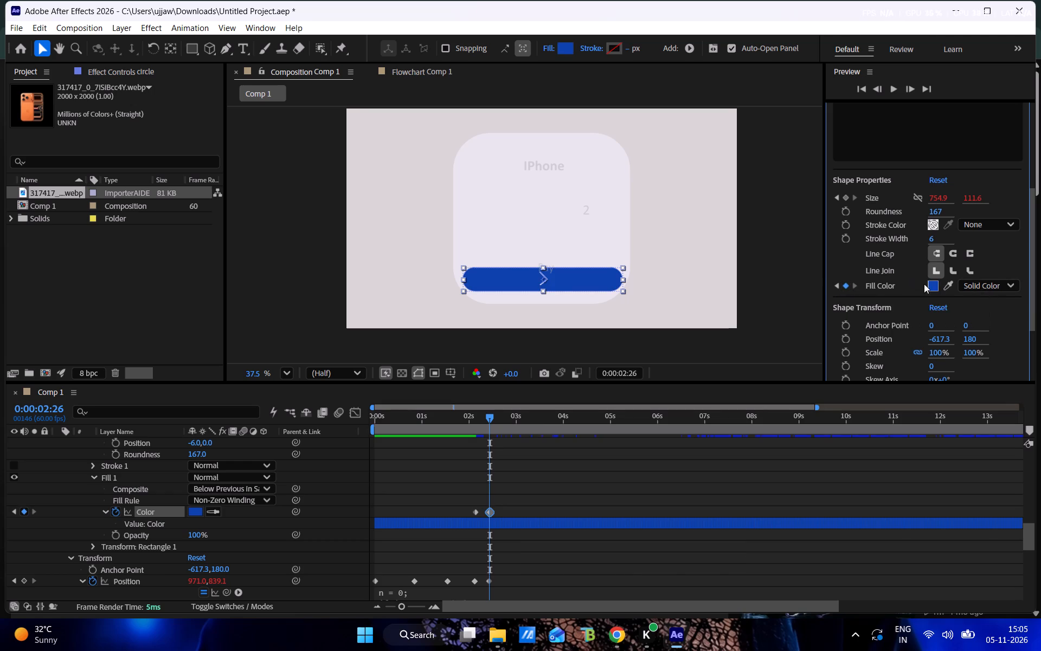
click(934, 288)
click(396, 353)
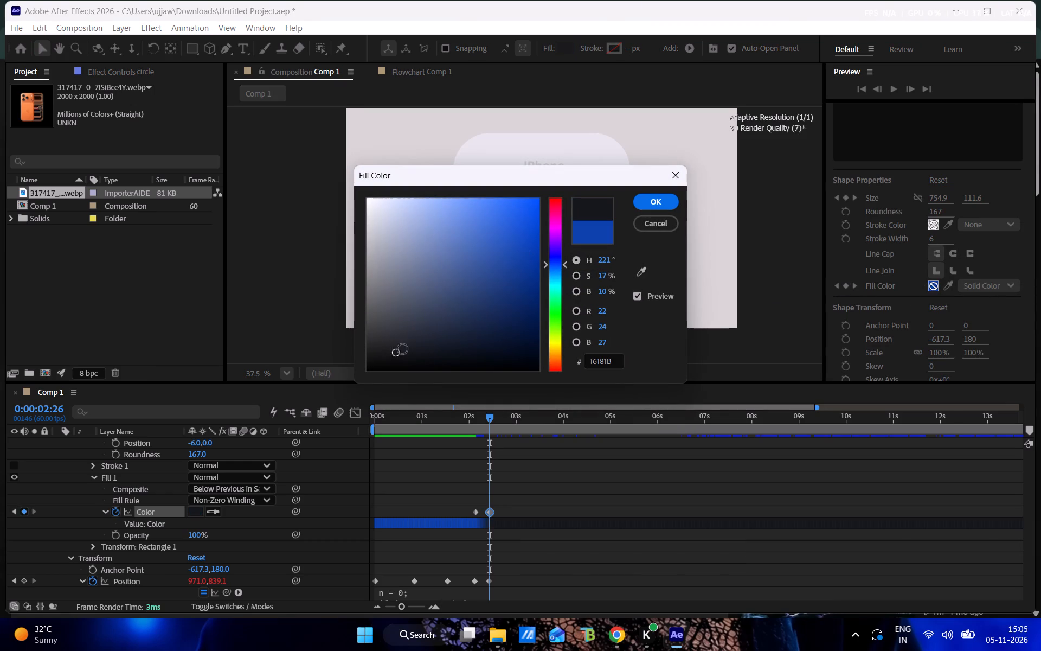
click(657, 202)
click(503, 448)
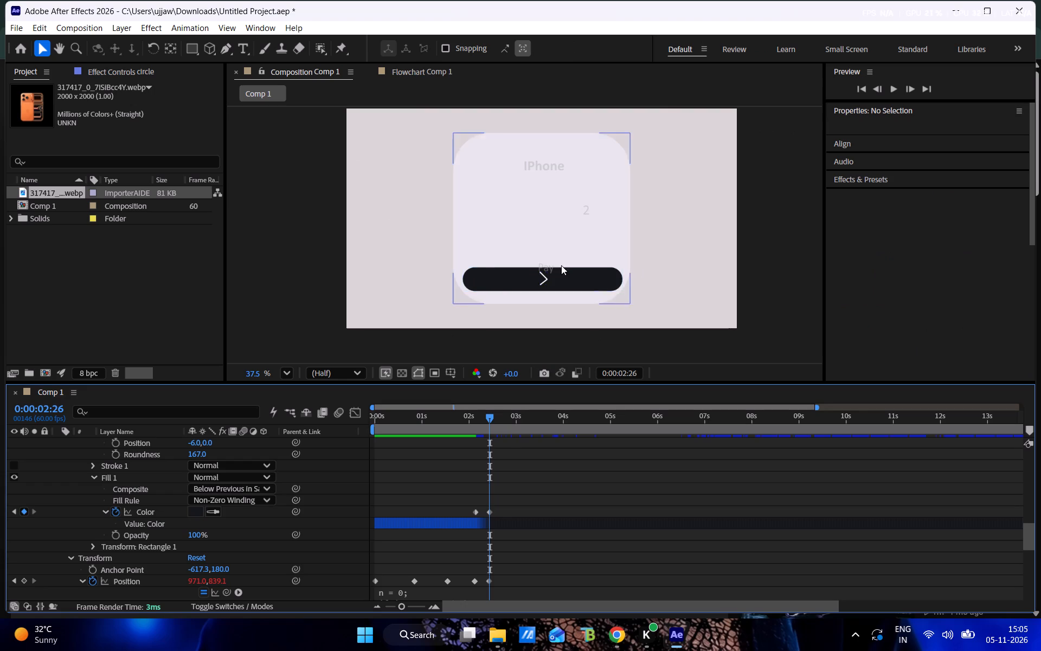
Preview the animation from near its start to examine the button's blue to near-black change and the Pay text, stopping at 0:00:04:10.
scroll(562, 265, up, 9)
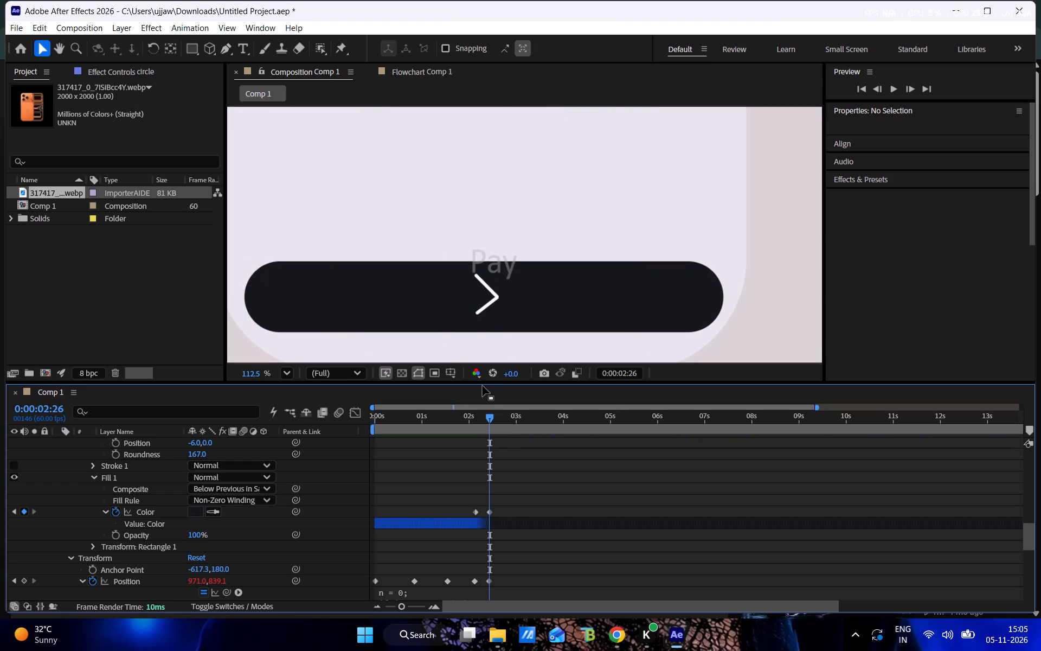
drag(490, 418, 337, 429)
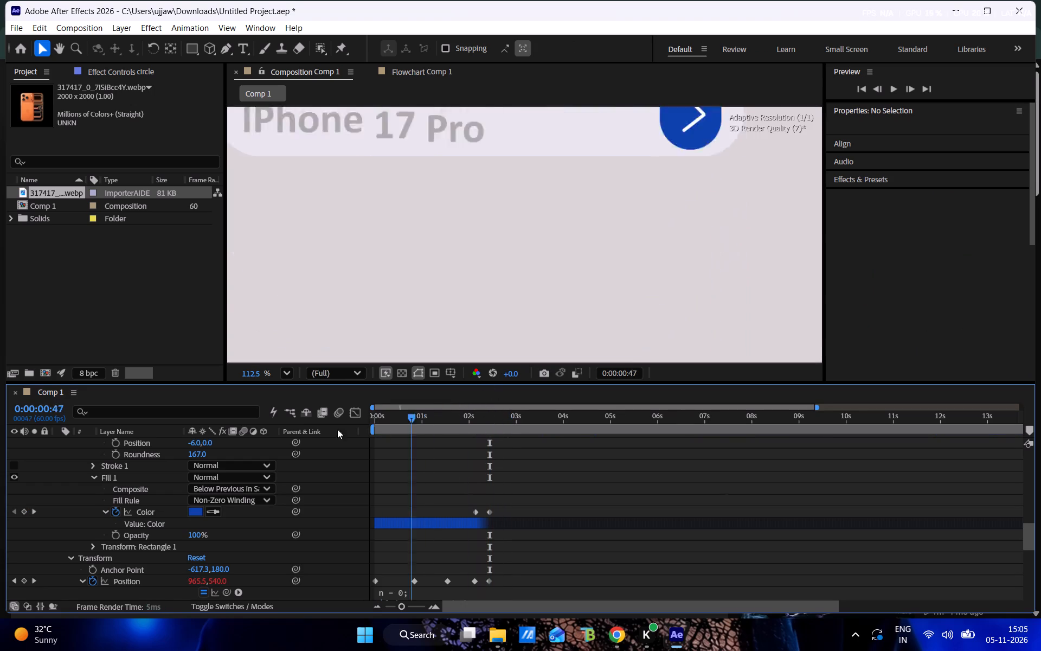
drag(337, 429, 290, 433)
scroll(682, 177, down, 12)
key(space)
key(space)
key(space)
key(space)
key(space)
key(space)
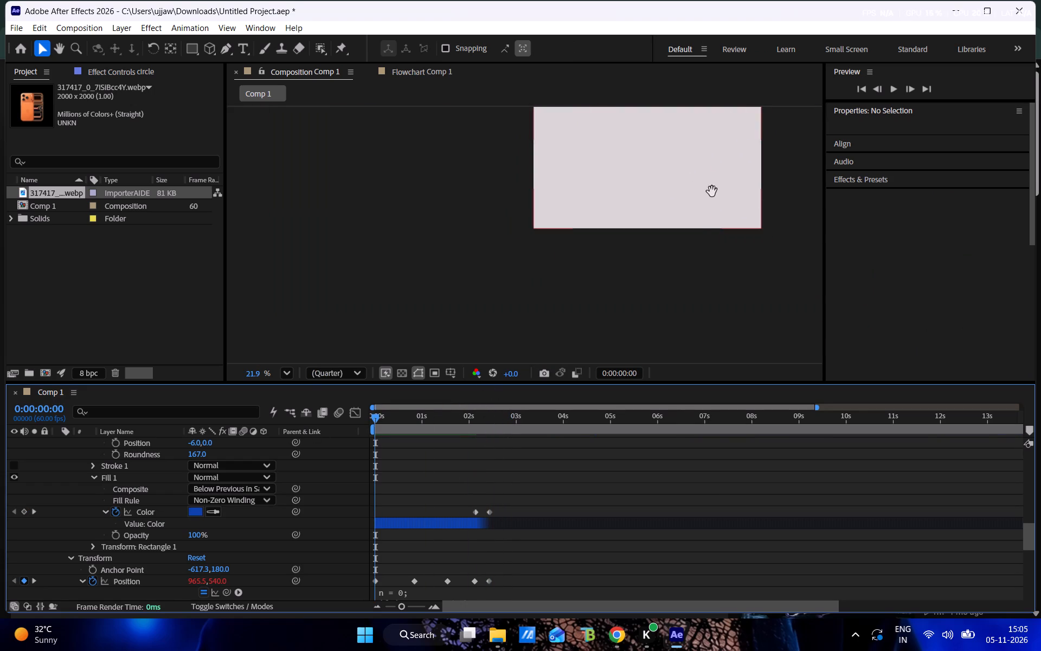
drag(711, 197, 597, 310)
scroll(575, 260, up, 3)
drag(440, 423, 316, 444)
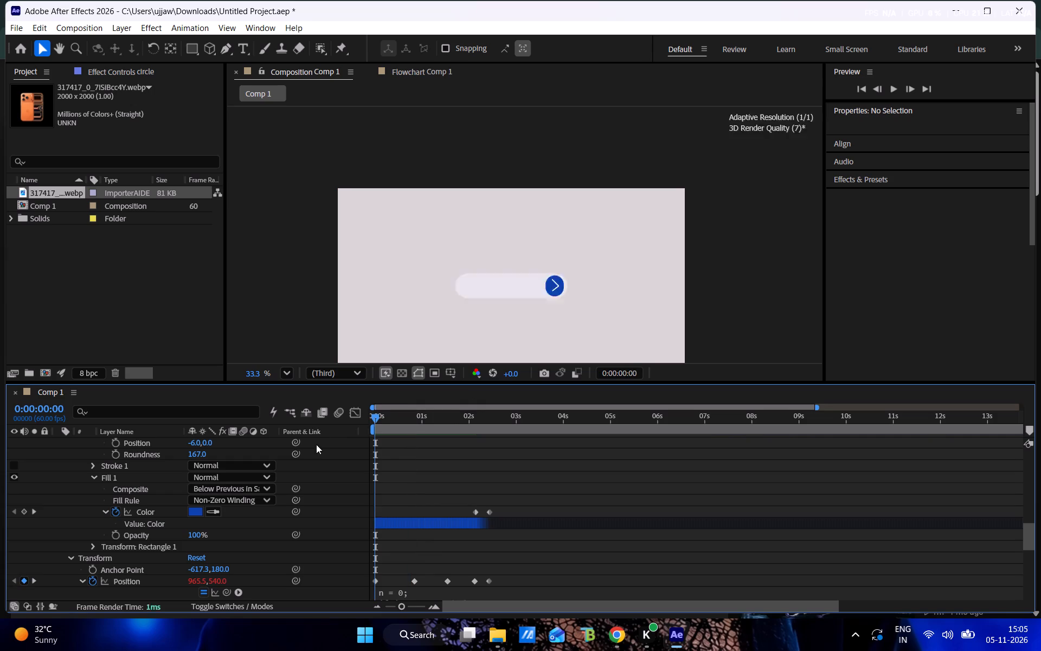
drag(316, 444, 315, 450)
key(space)
key(space)
drag(534, 272, 551, 237)
key(space)
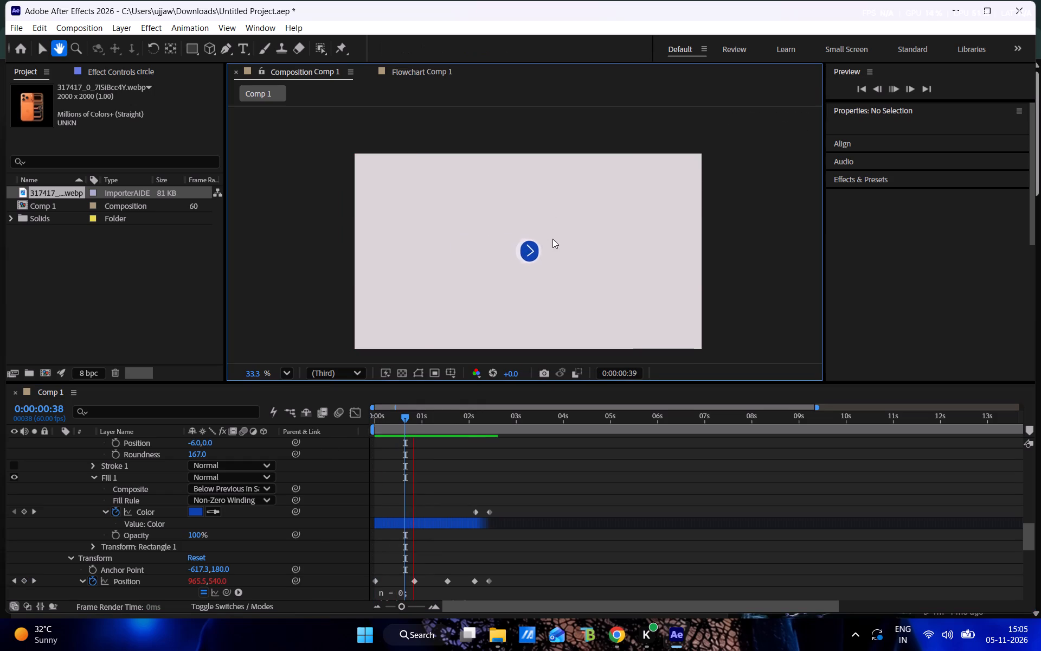
click(639, 251)
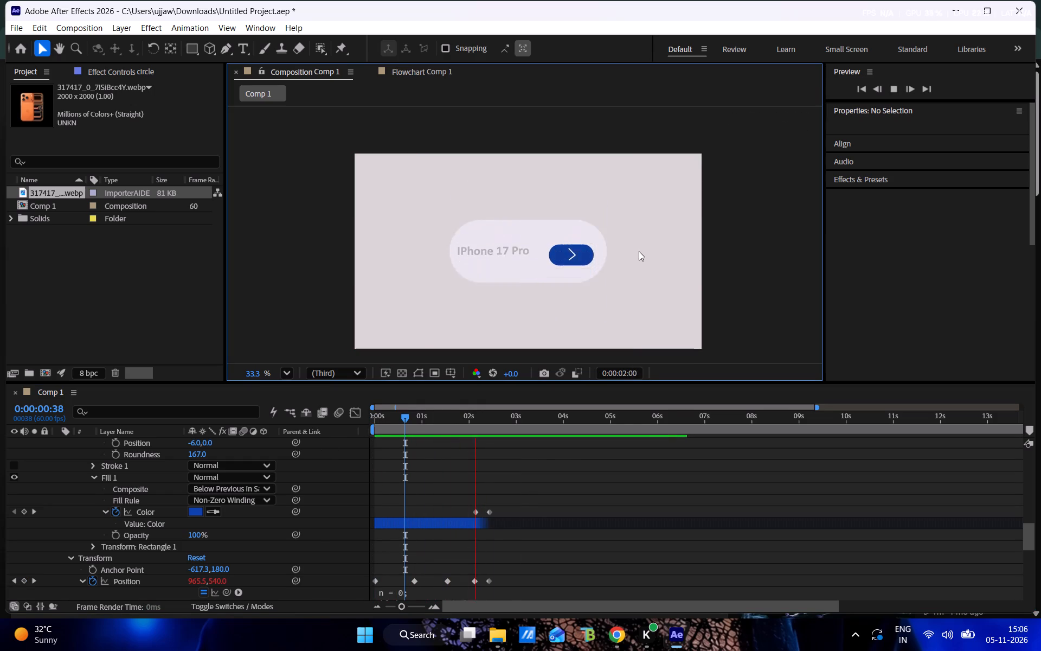
key(space)
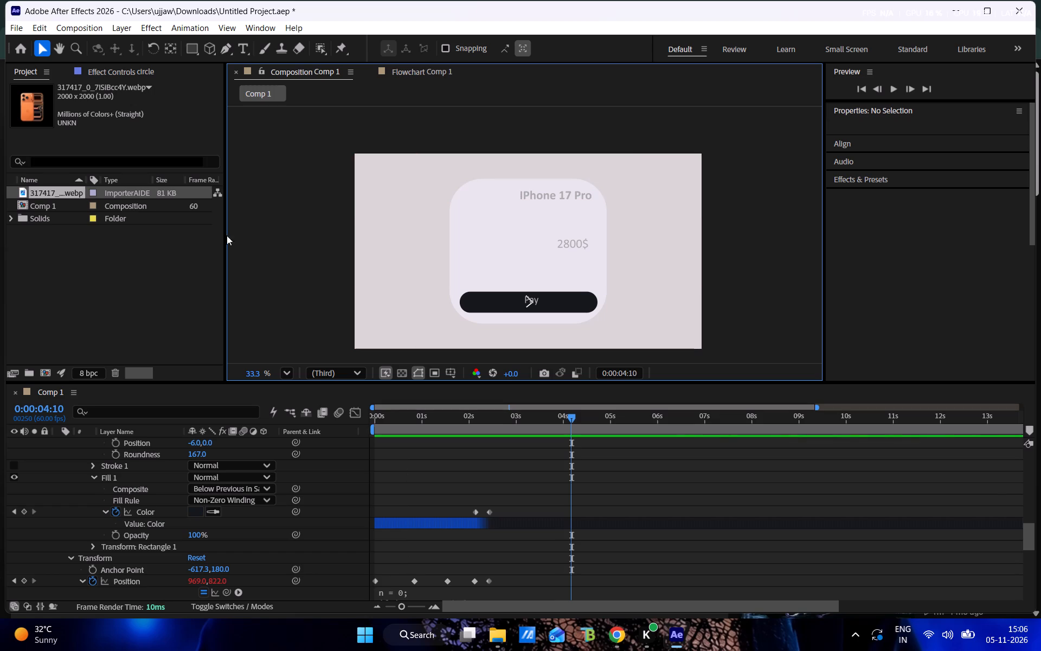
Collapse the circle layer's expanded property groups in the timeline.
scroll(122, 474, up, 4)
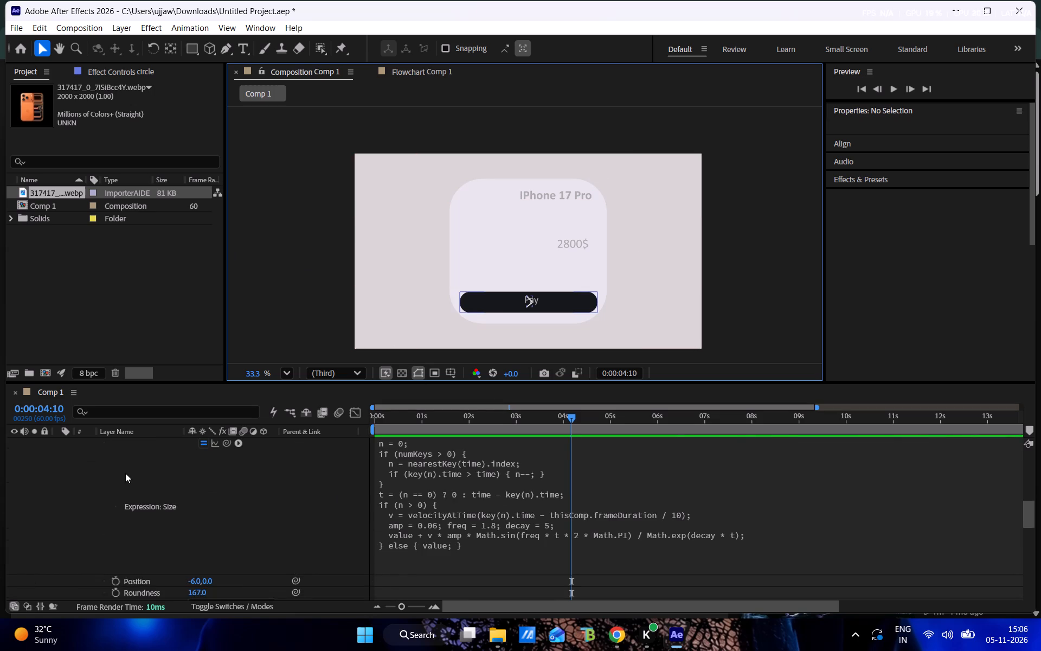
scroll(125, 474, up, 10)
click(80, 508)
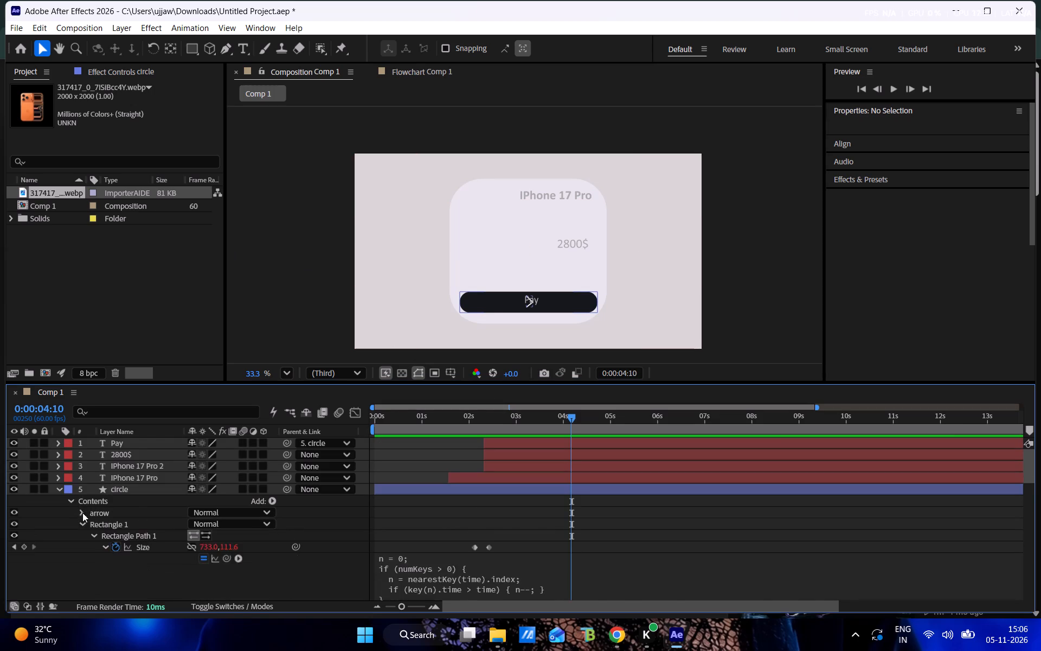
scroll(88, 514, down, 1)
click(81, 490)
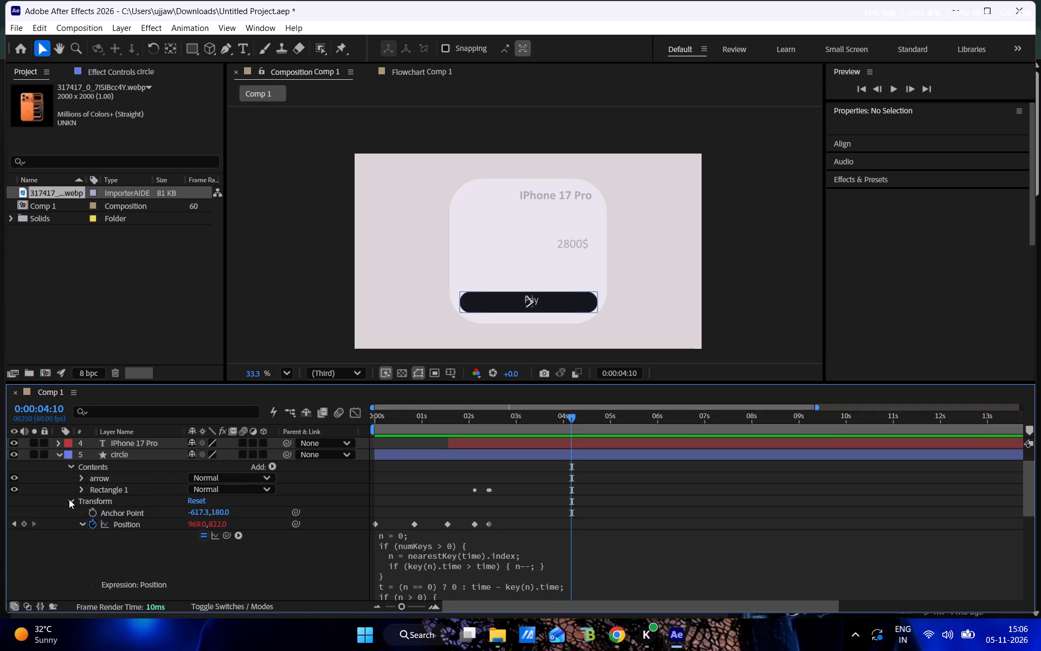
click(67, 499)
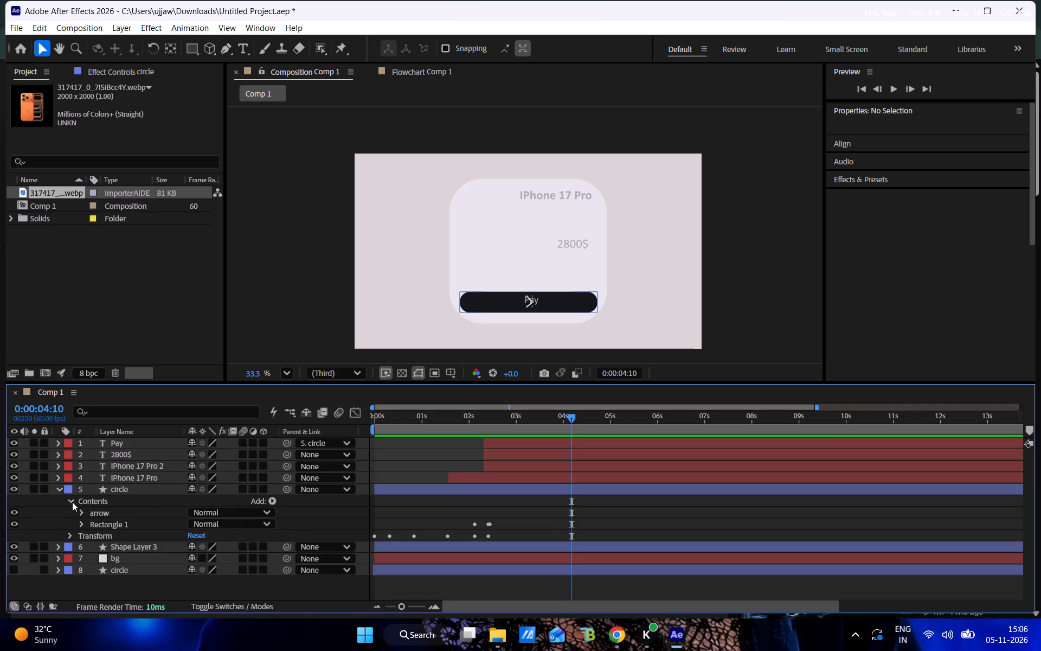
click(72, 502)
click(57, 489)
Preview the animation from 0:00:00:00 to examine the arrow over the Pay text, stopping at 0:00:03:33.
drag(480, 430, 336, 426)
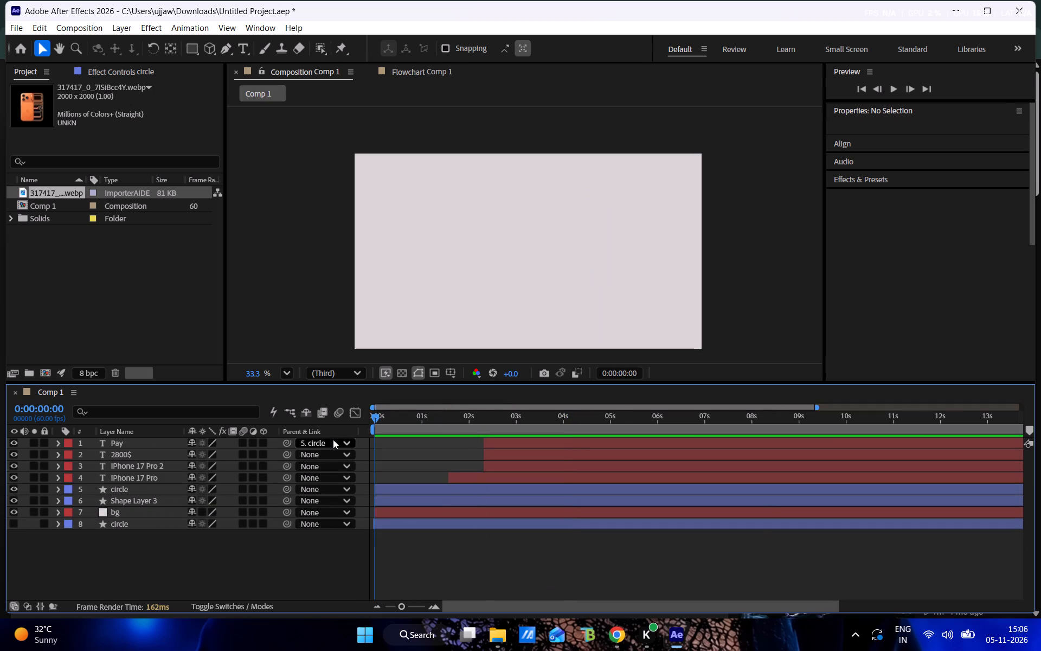
key(space)
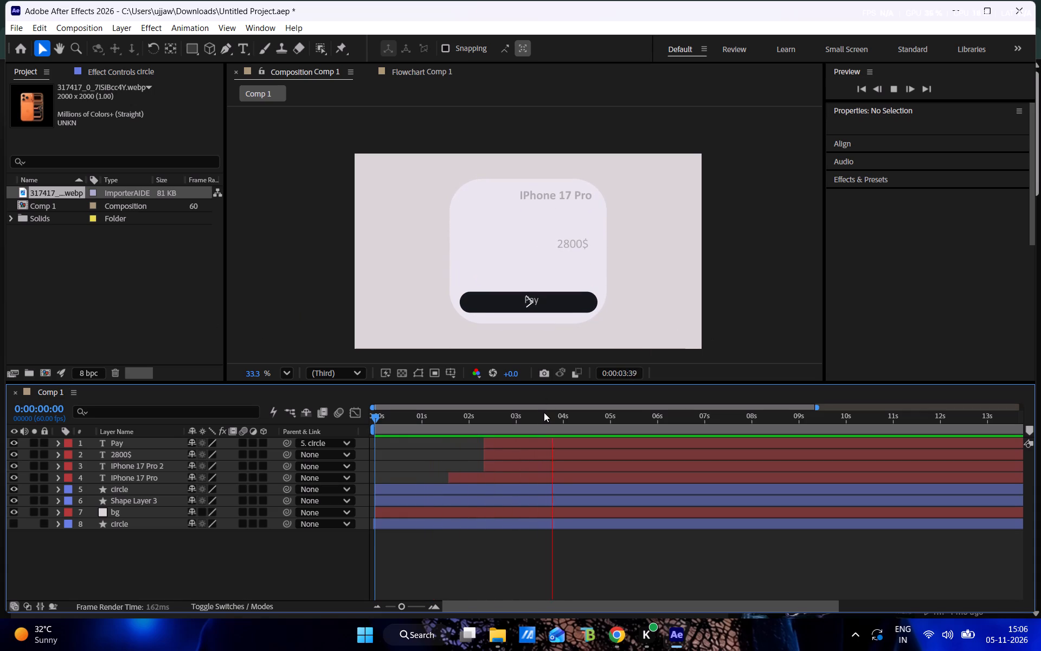
drag(530, 420, 541, 426)
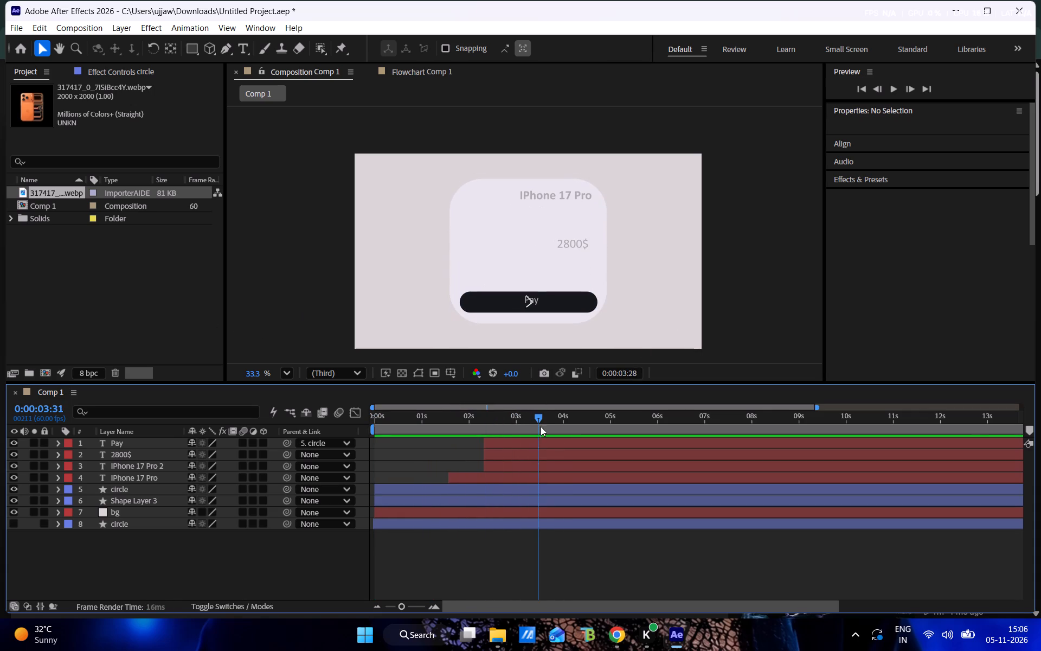
drag(541, 426, 542, 427)
Switch to Chrome to watch the tutorial's arrow opacity section, and return to After Effects to inspect the card transition around 0:00:02:19.
drag(631, 643, 623, 643)
click(620, 643)
key(space)
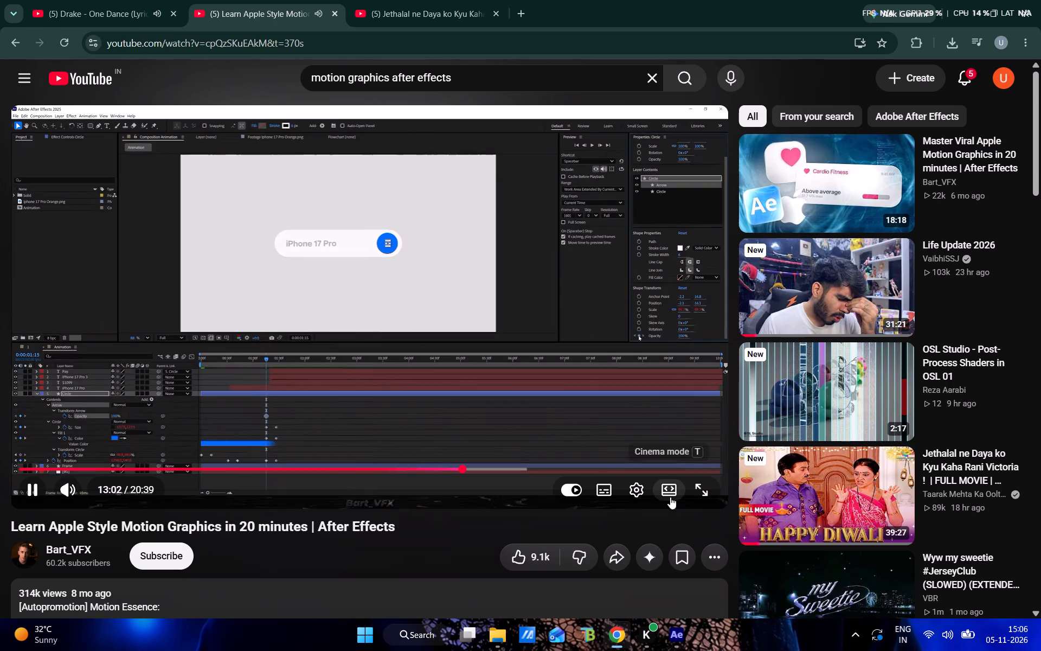
click(633, 350)
click(681, 641)
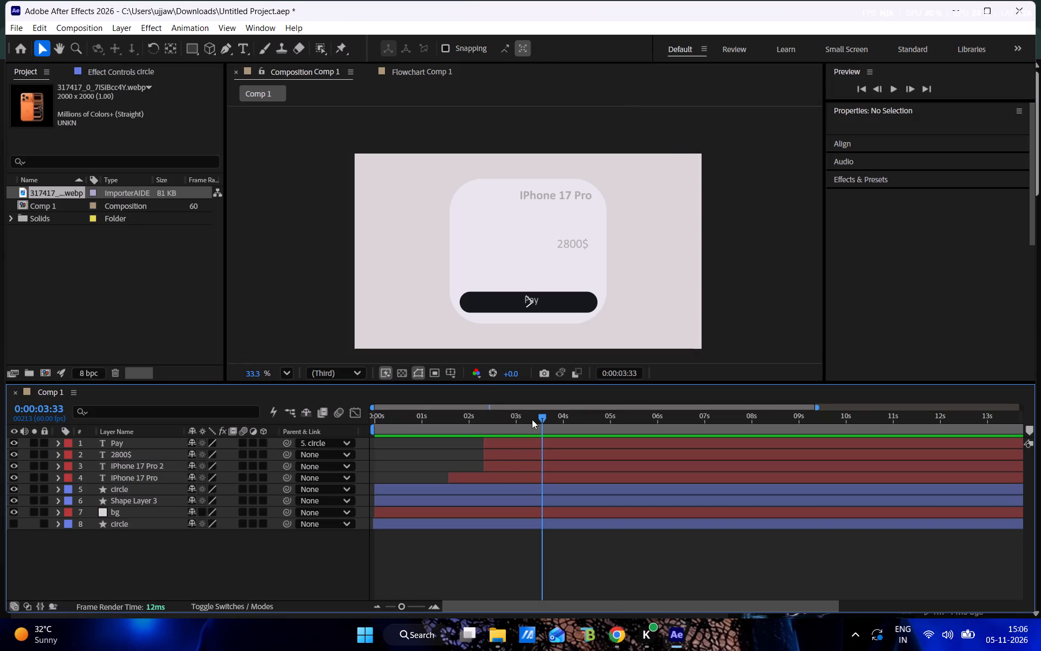
drag(537, 417, 496, 422)
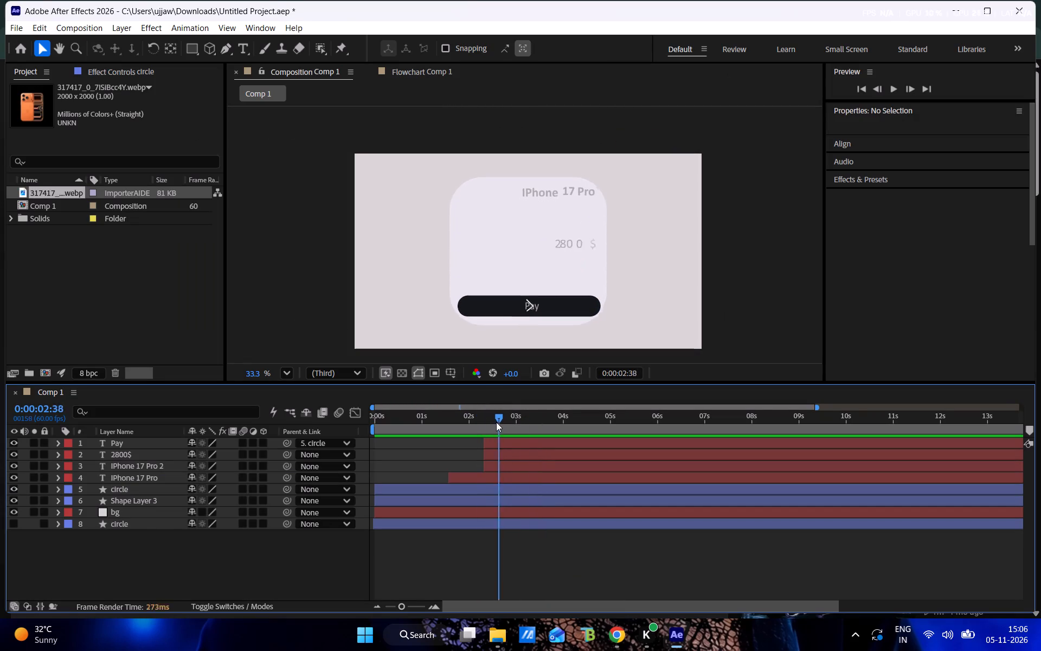
drag(496, 422, 482, 422)
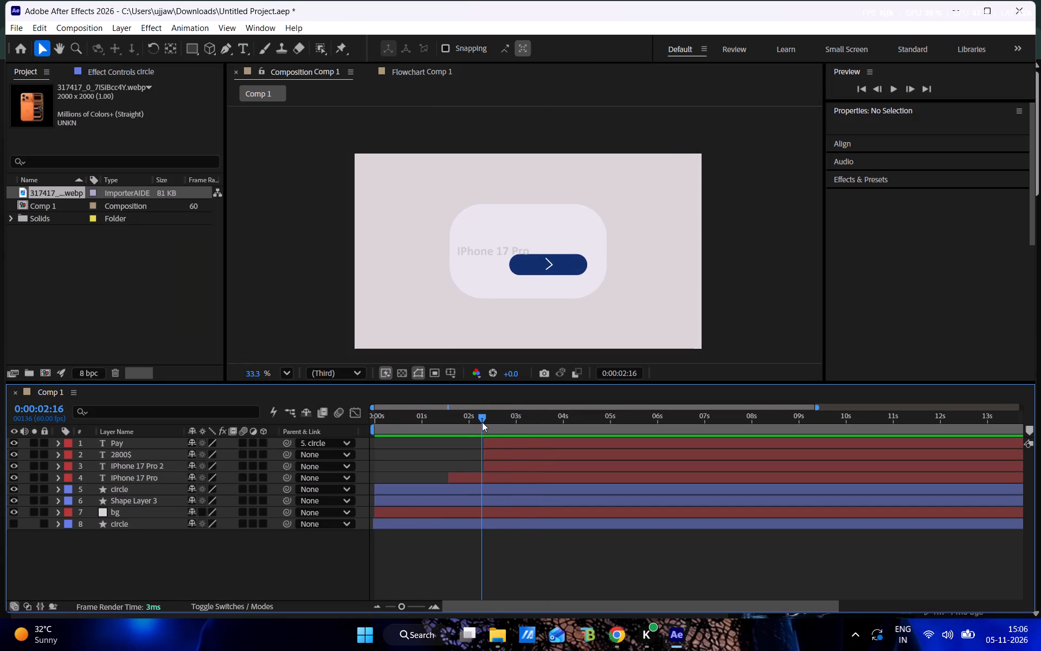
click(483, 423)
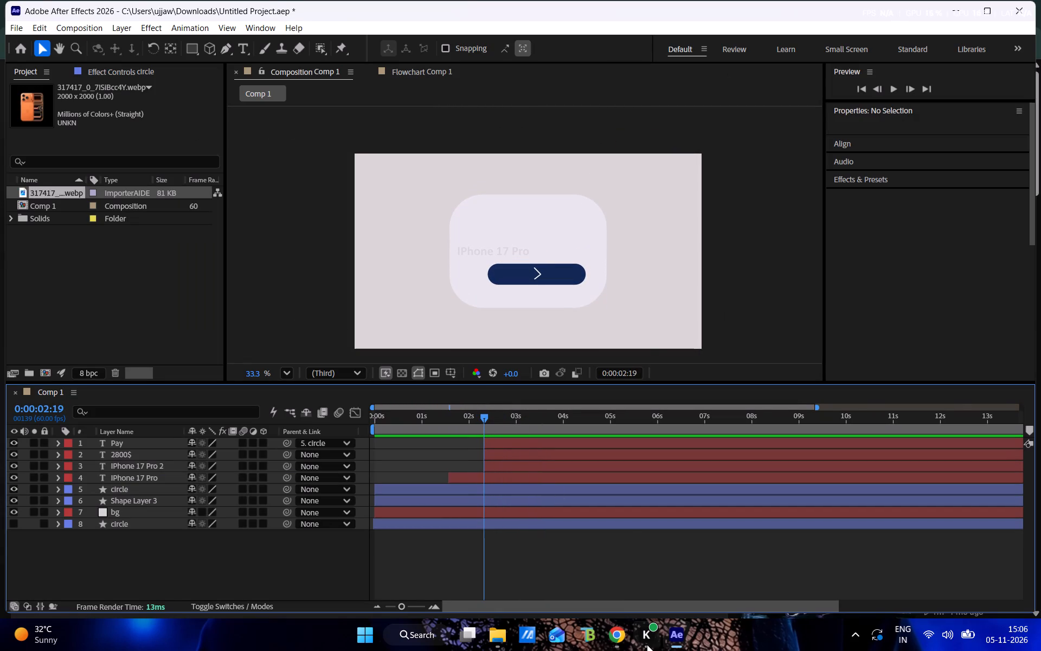
Switch to Chrome to watch the tutorial's finished Pay button preview, pause it and return to After Effects.
click(622, 642)
key(space)
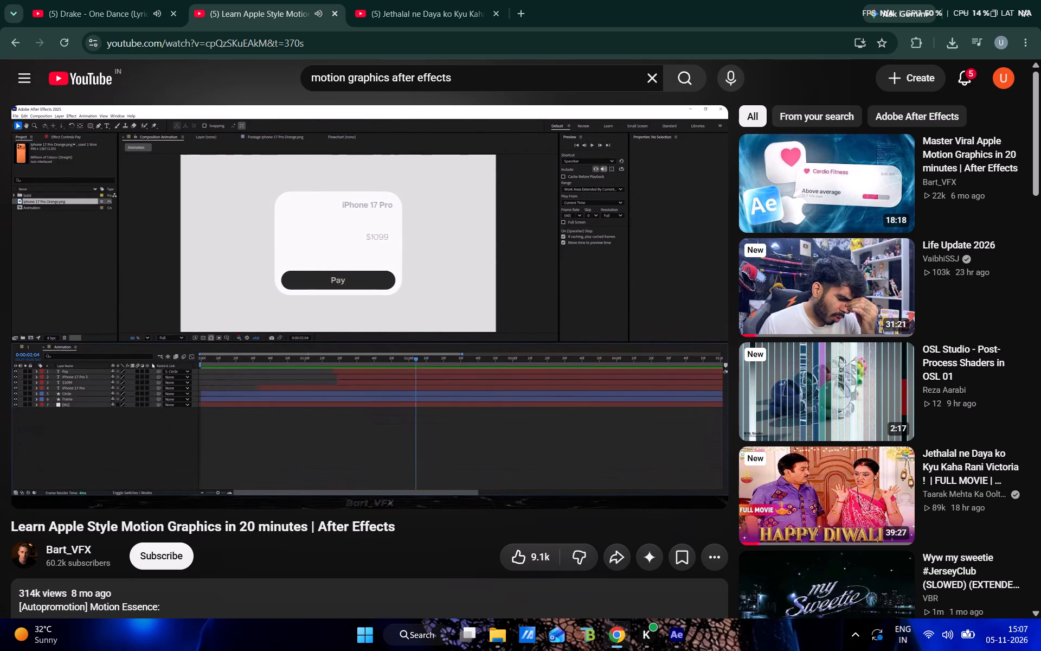
click(526, 377)
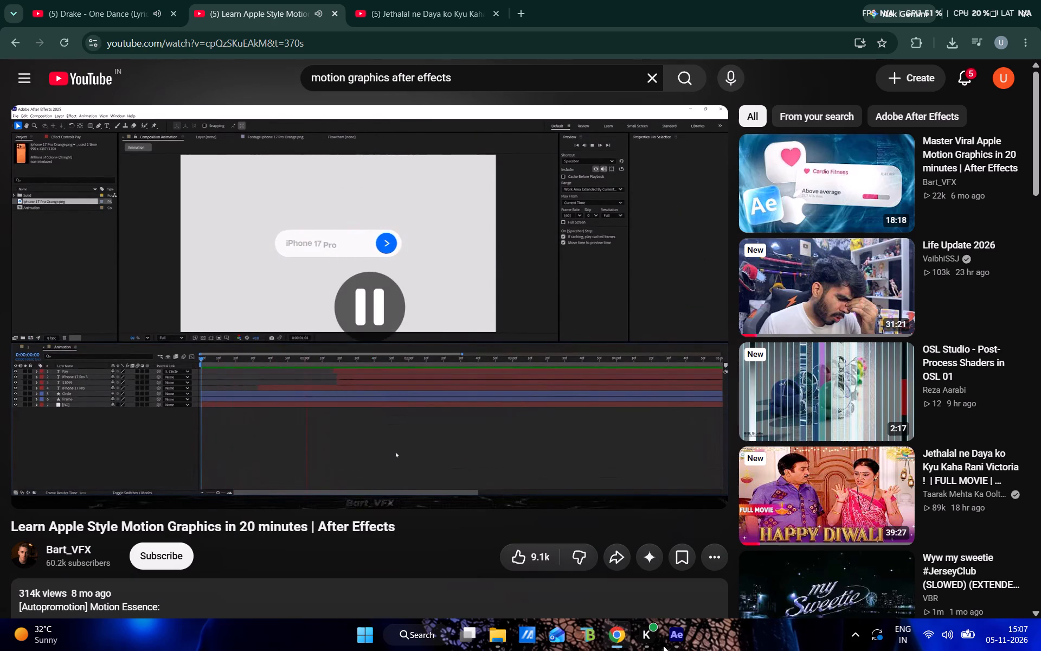
click(674, 646)
Add an opacity keyframe at 100% to the circle layer's arrow shape at 0:00:02:07.
drag(484, 429, 493, 429)
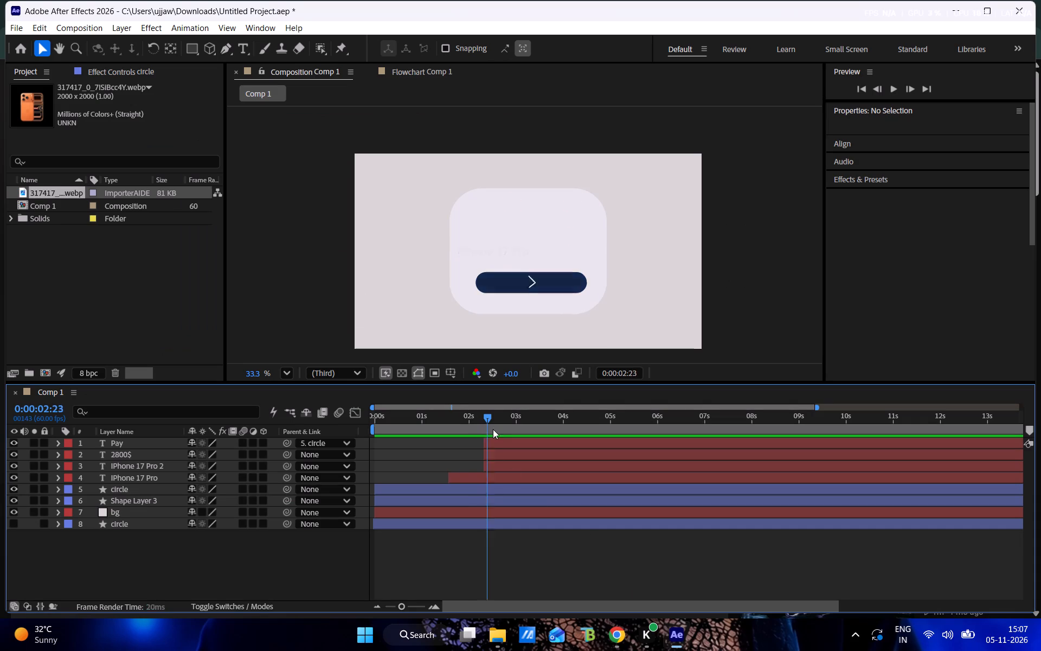
drag(493, 429, 485, 429)
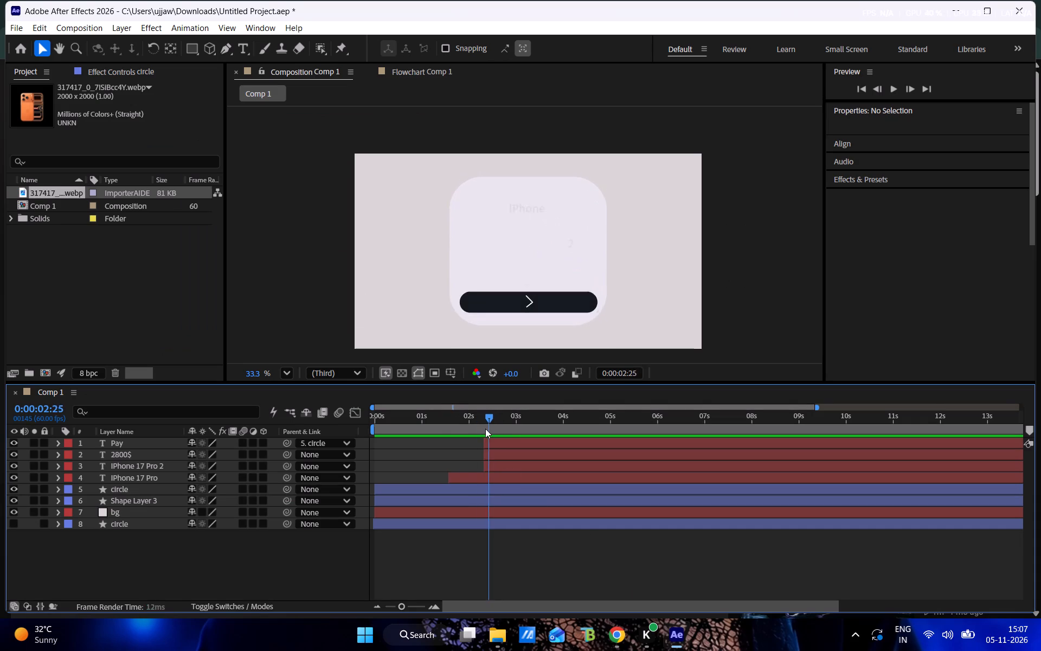
drag(485, 429, 475, 427)
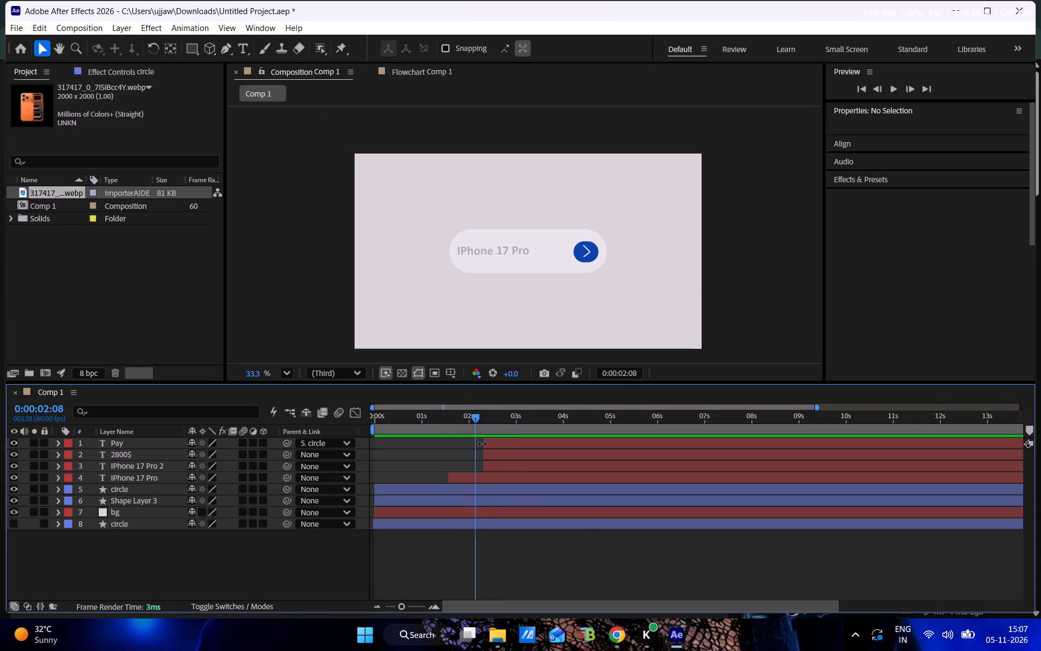
click(139, 484)
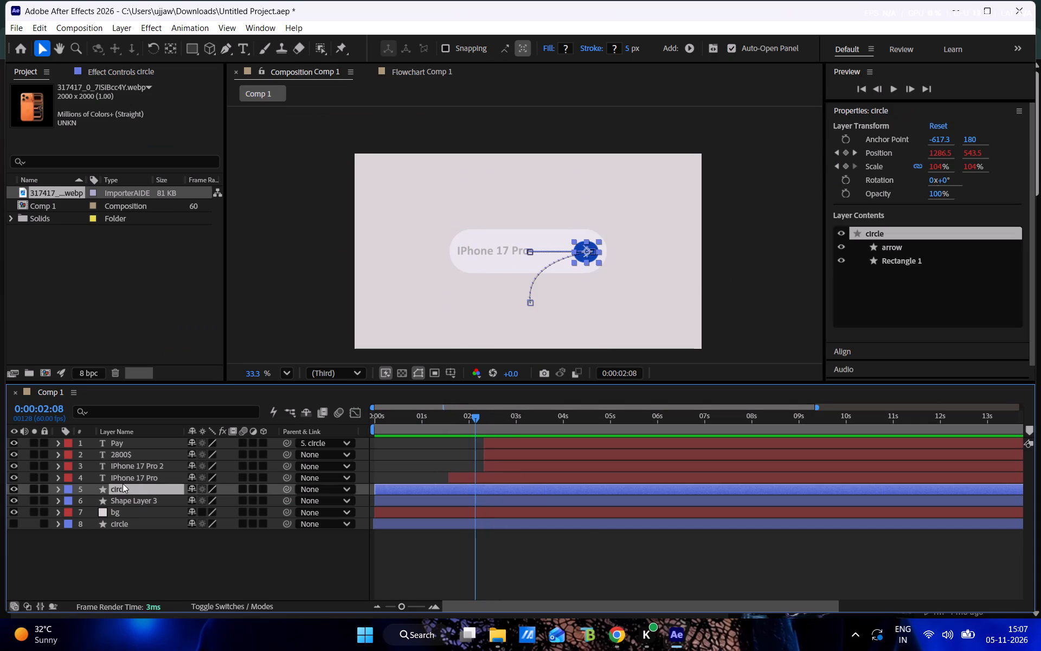
click(56, 488)
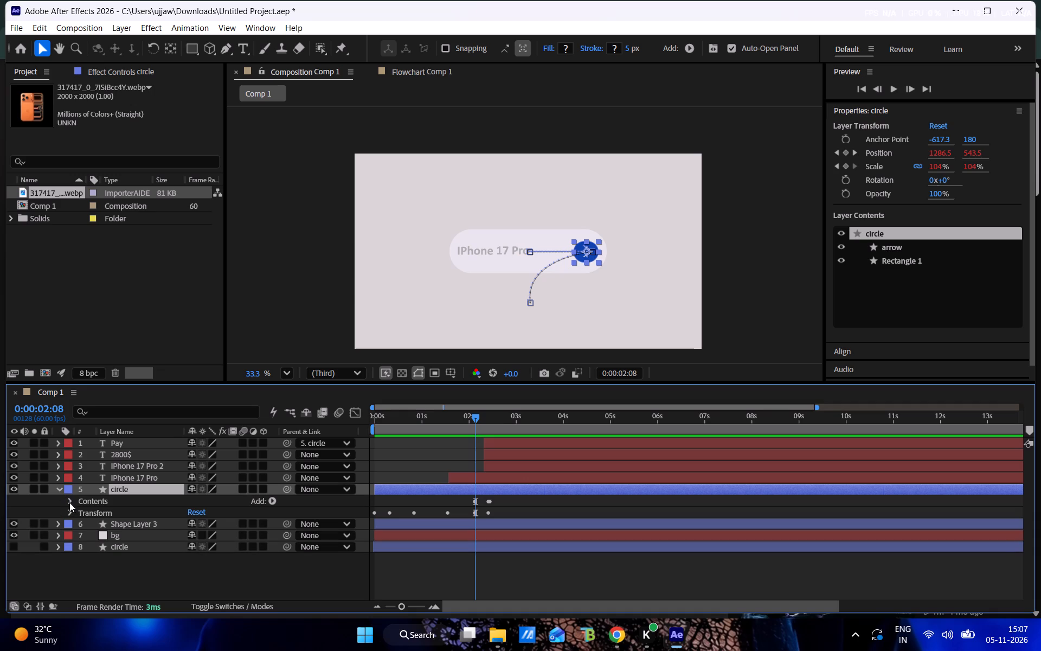
click(69, 502)
click(77, 514)
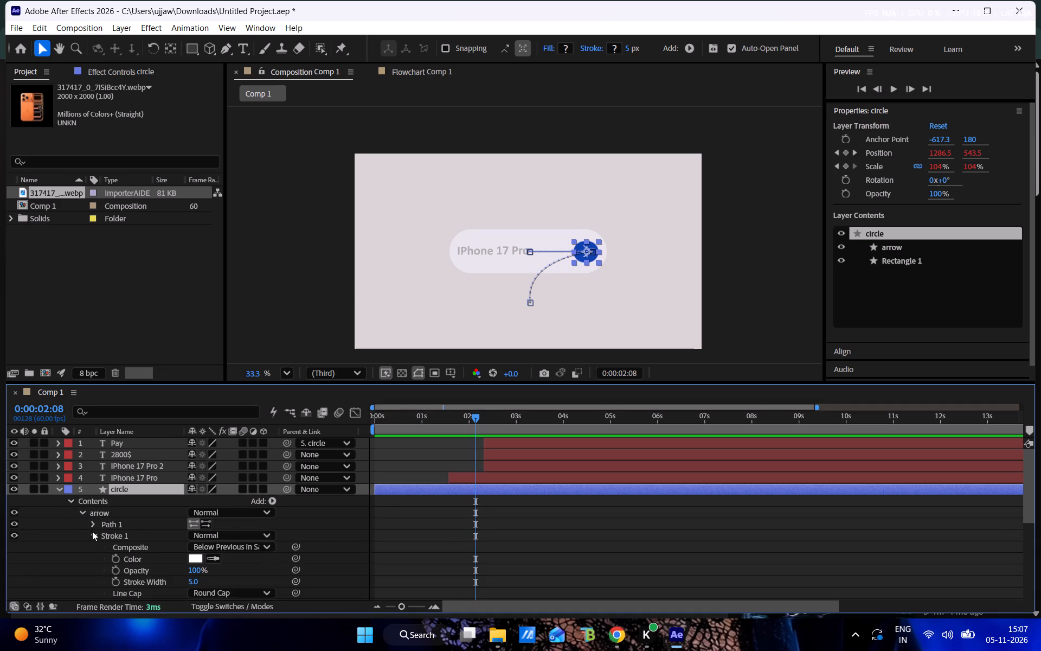
scroll(97, 551, down, 4)
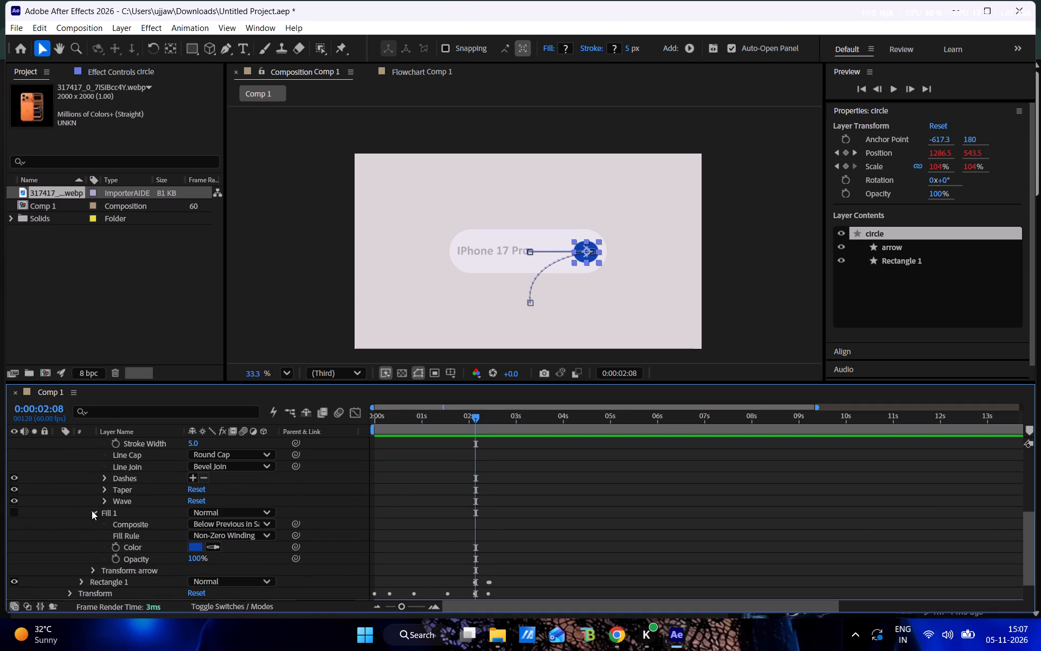
click(92, 510)
click(475, 419)
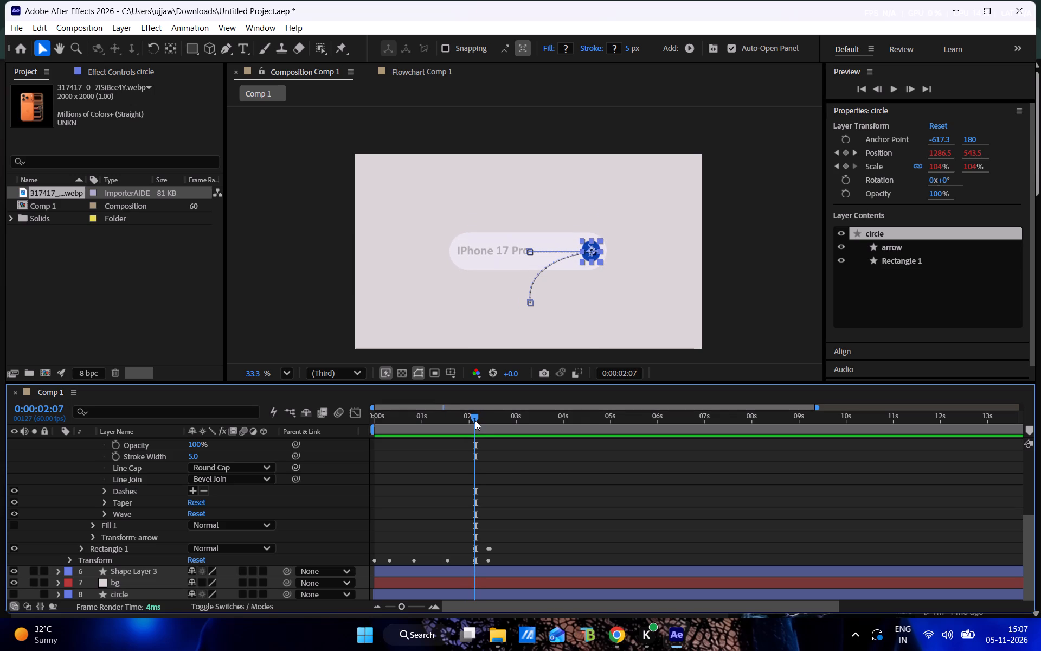
click(907, 247)
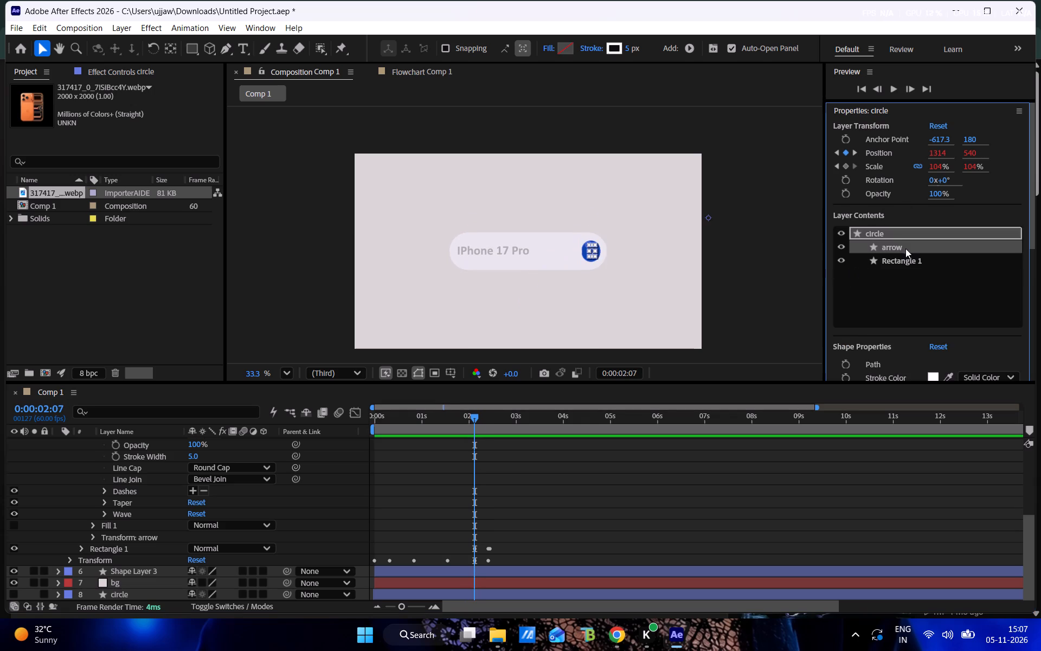
scroll(900, 258, down, 2)
scroll(929, 323, down, 1)
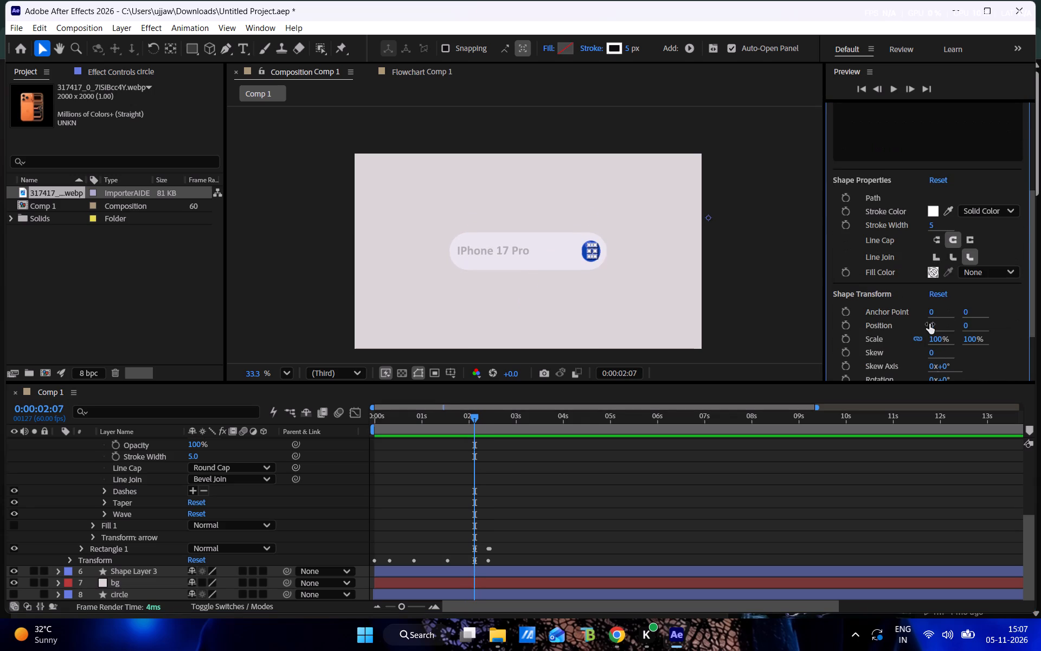
scroll(931, 324, down, 2)
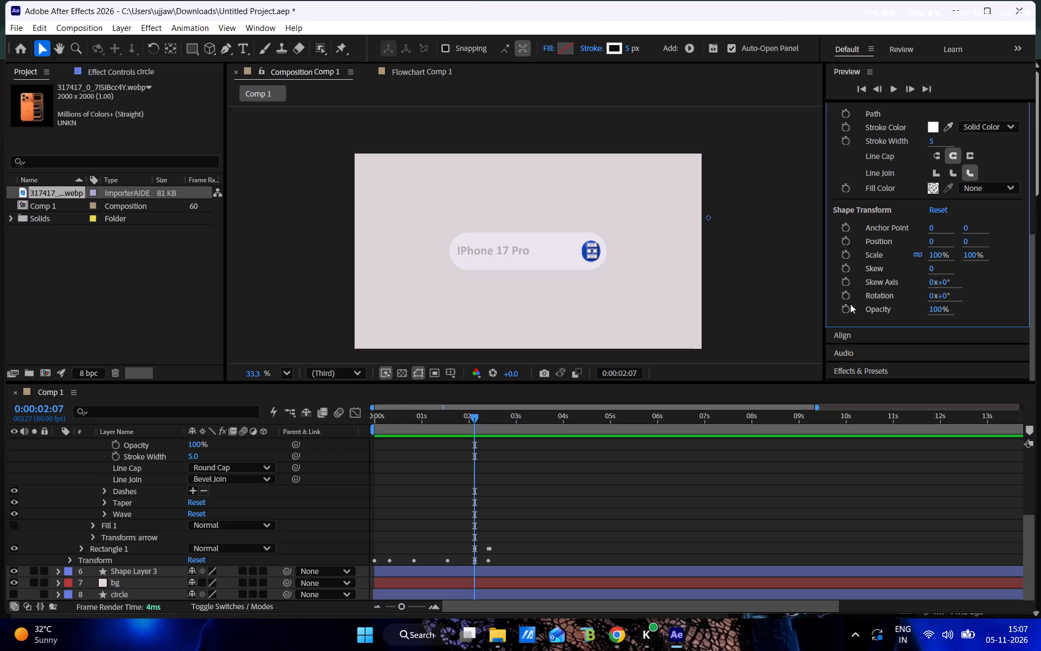
click(841, 312)
click(844, 314)
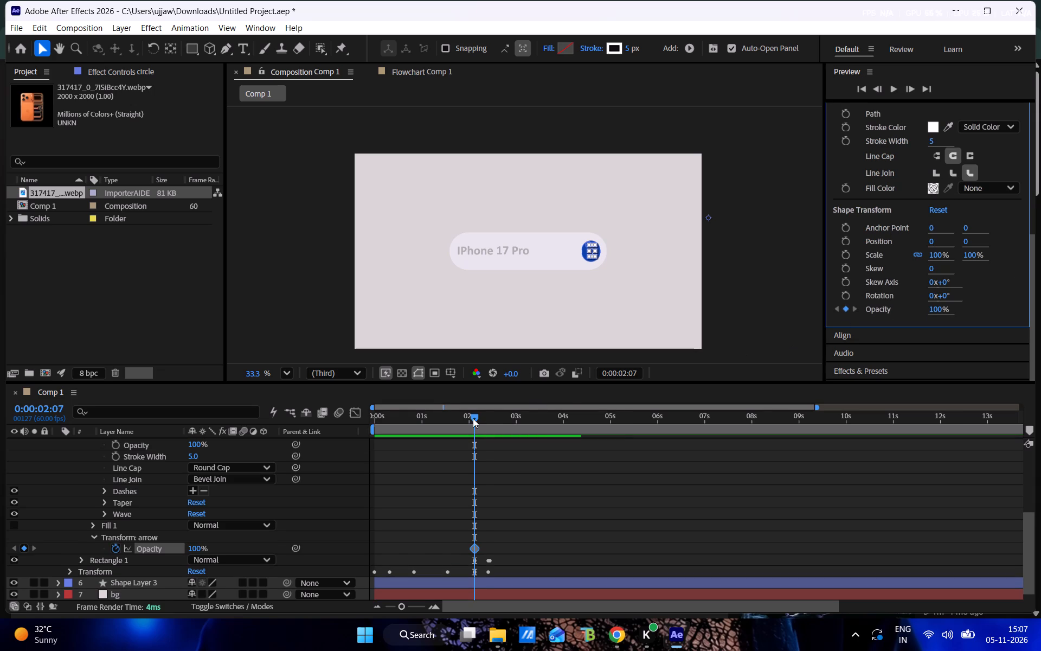
Set the arrow shape's opacity to 0% at 0:00:02:21 and deselect the layer.
drag(473, 418, 484, 422)
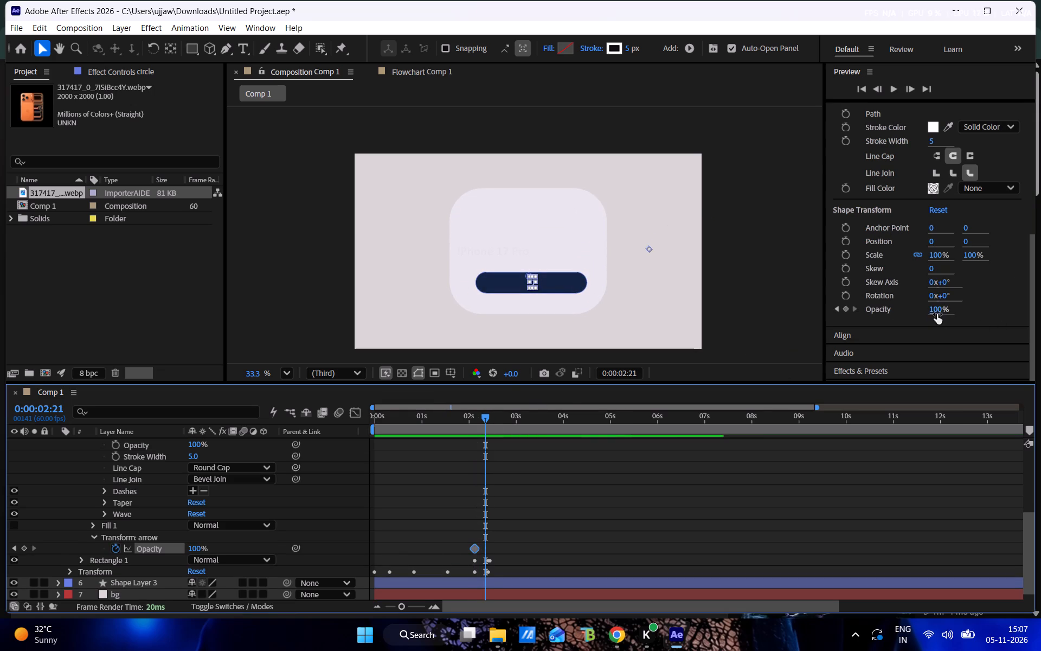
drag(938, 308, 539, 358)
drag(532, 359, 505, 363)
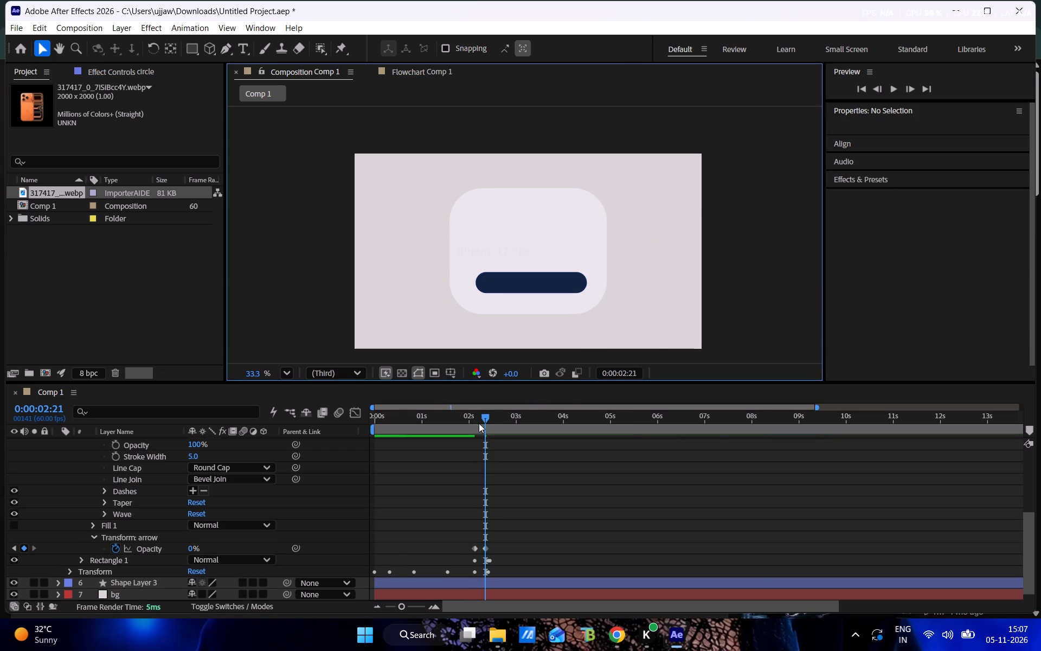
Shift the arrow's 100% opacity keyframe slightly forward in time, to about 0:00:02:09.
drag(483, 413, 475, 415)
click(474, 547)
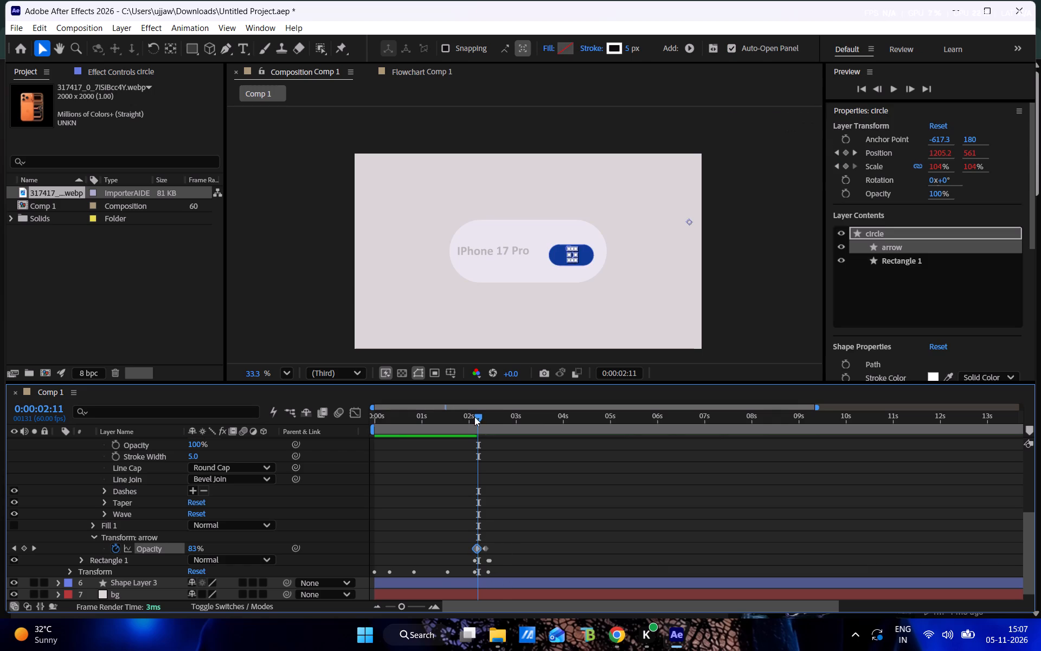
Preview the animation from 0:00:01:24 to examine the arrow fading out before the Pay text, stopping at 0:00:01:47.
drag(474, 417, 437, 422)
key(space)
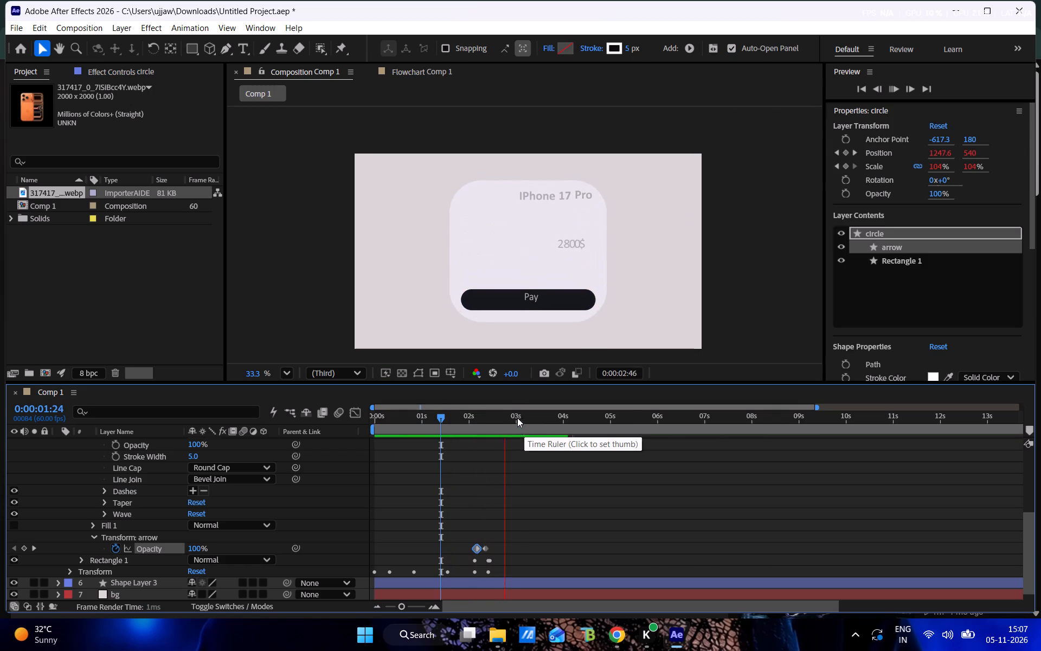
drag(494, 421, 464, 425)
Expand the circle layer's Rectangle 1 group and examine its size and colour keyframe timing against the arrow's opacity keyframes.
click(488, 559)
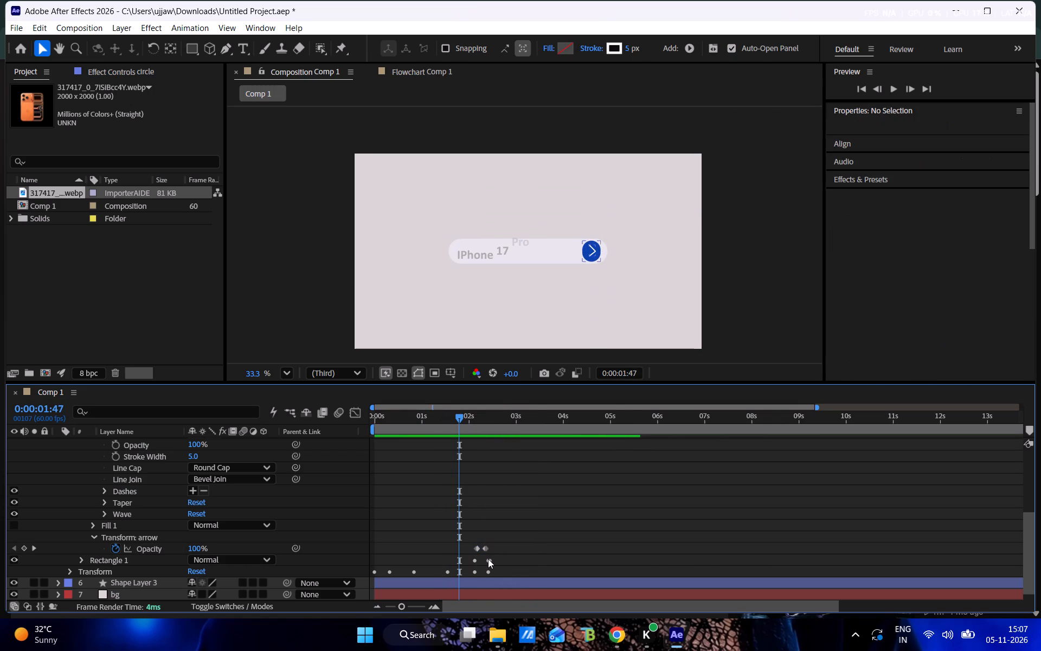
click(79, 559)
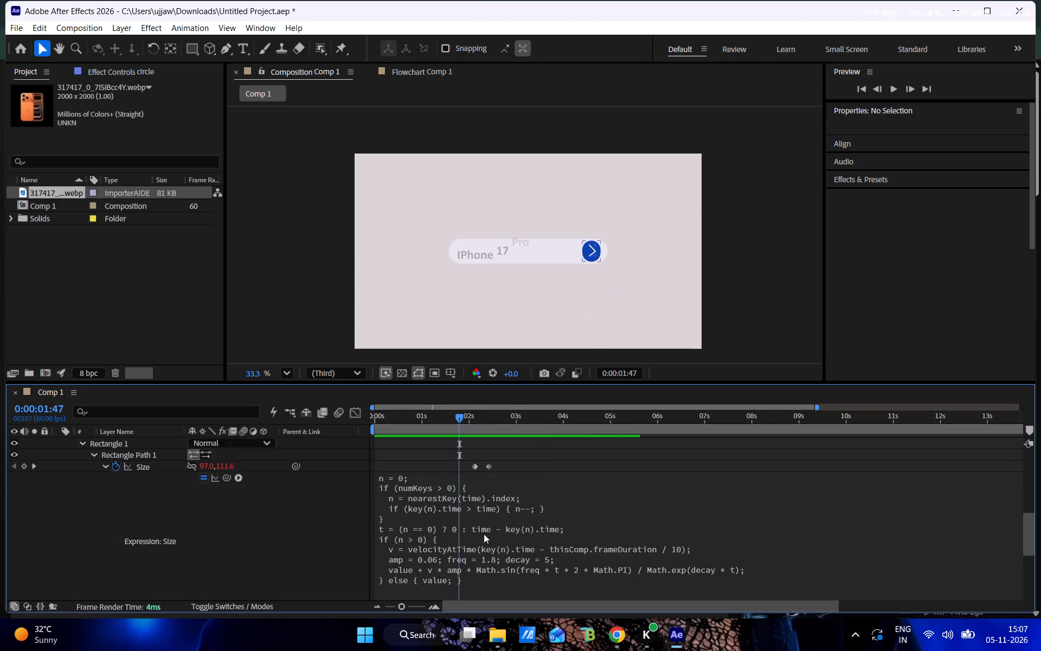
scroll(511, 529, down, 3)
scroll(511, 529, up, 3)
scroll(503, 509, down, 4)
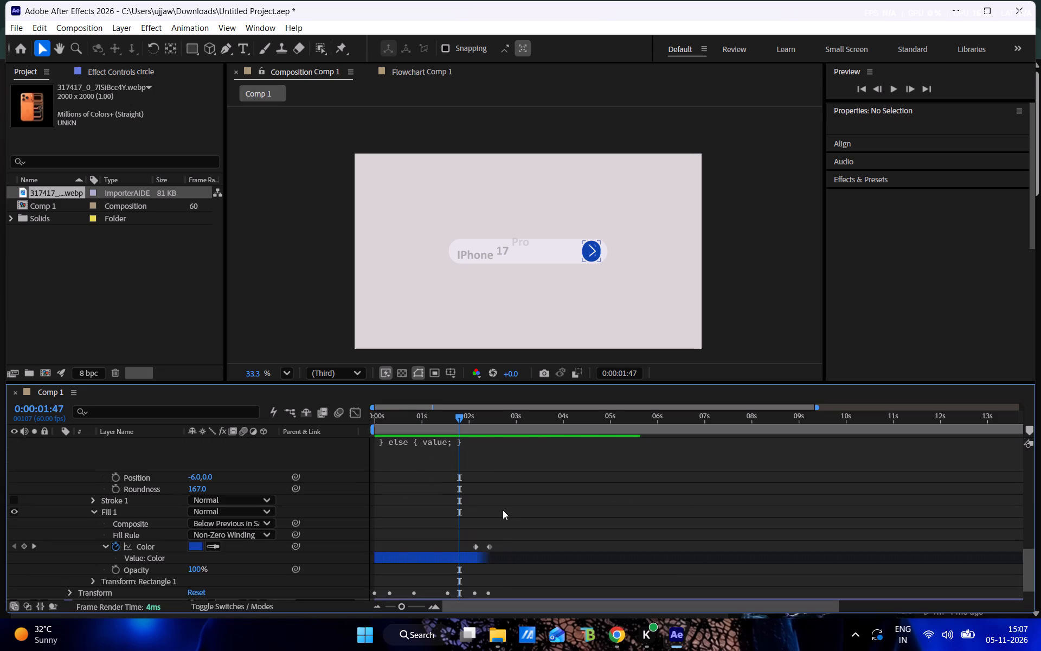
drag(408, 608, 414, 609)
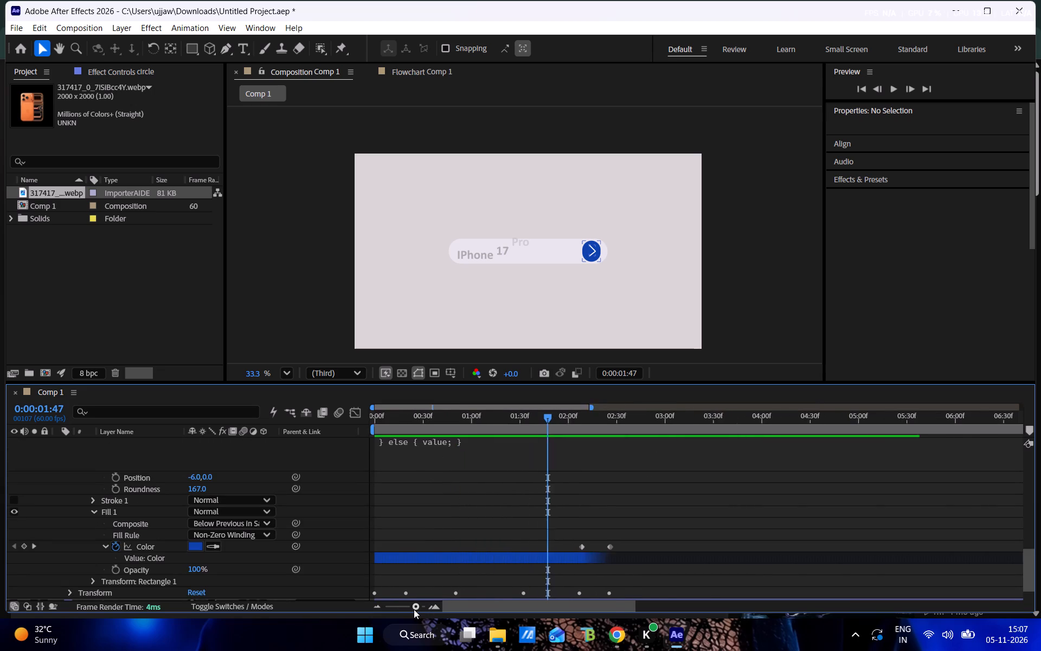
drag(414, 609, 417, 610)
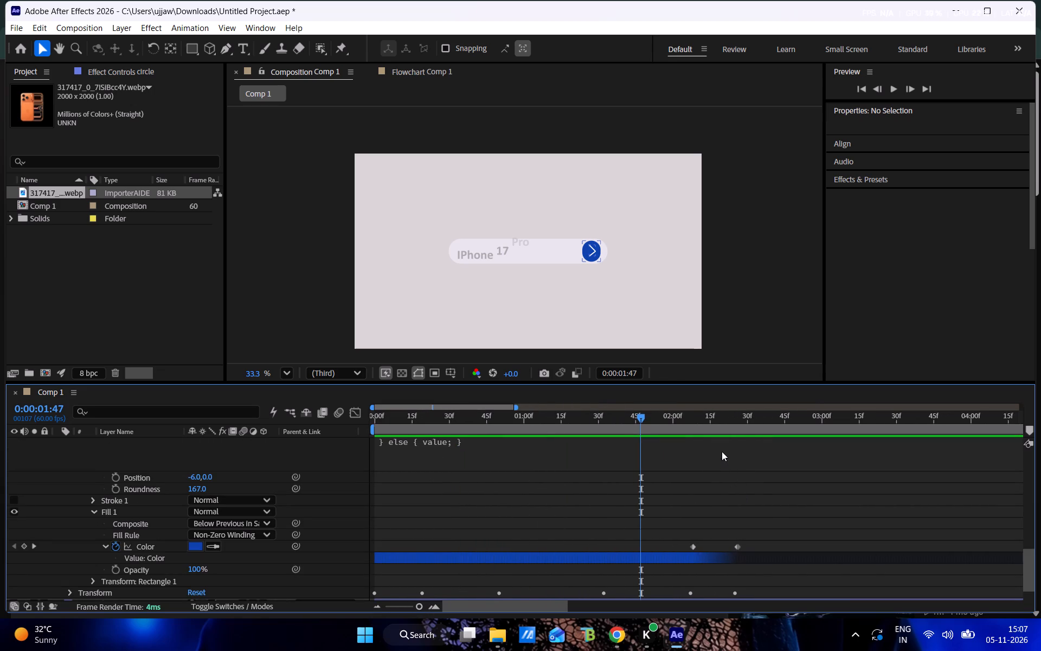
scroll(712, 462, up, 7)
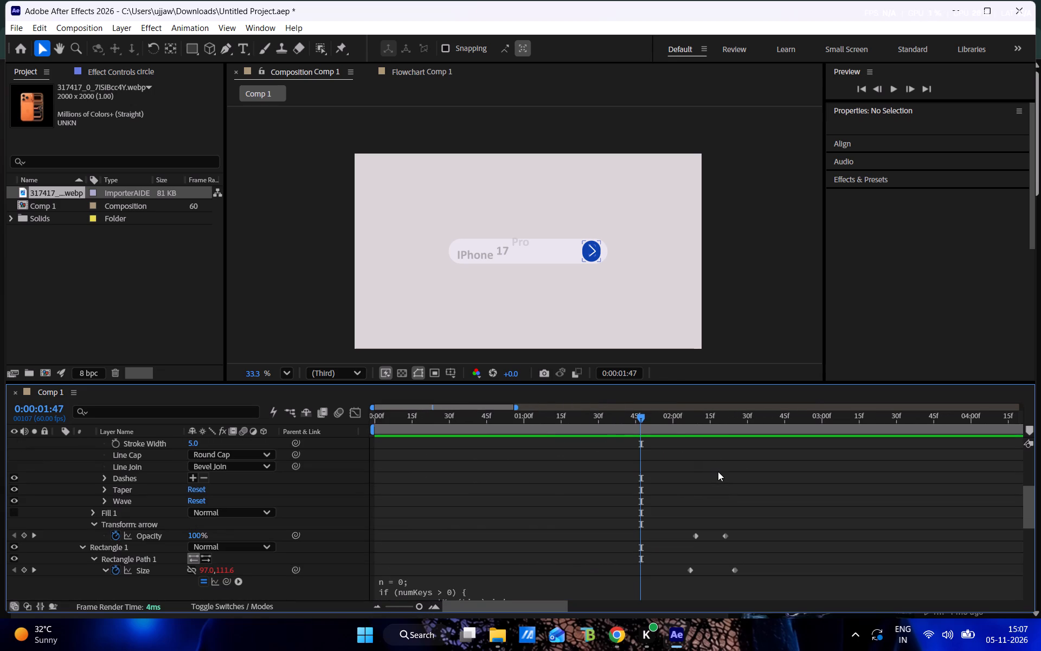
scroll(724, 503, up, 4)
scroll(728, 504, down, 13)
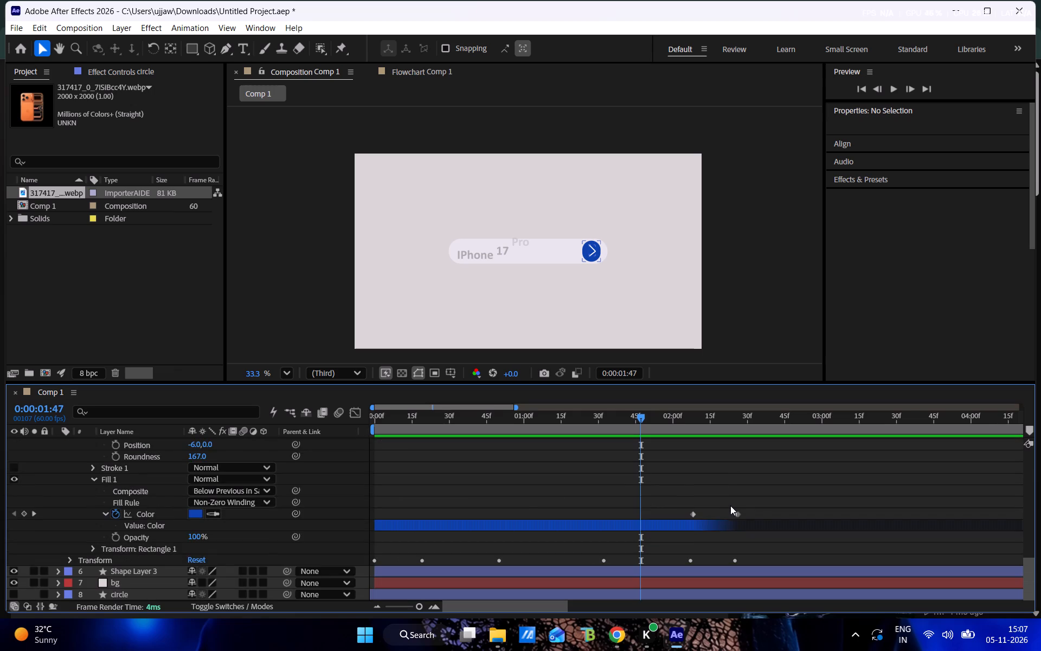
scroll(730, 506, down, 5)
scroll(731, 506, up, 6)
scroll(329, 481, up, 4)
scroll(170, 496, up, 4)
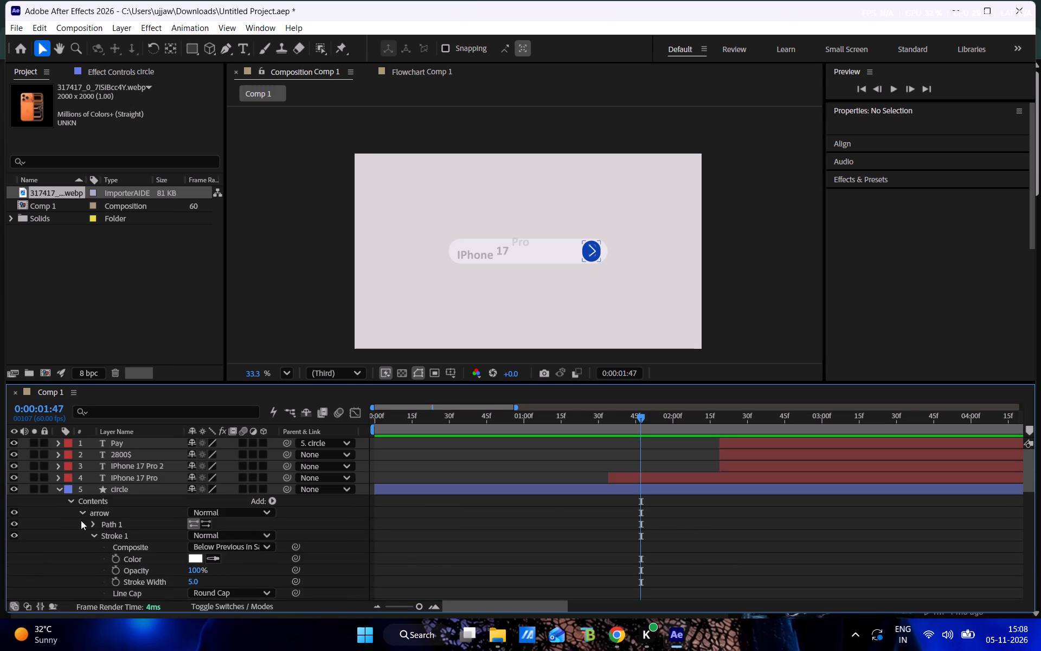
click(91, 522)
click(96, 525)
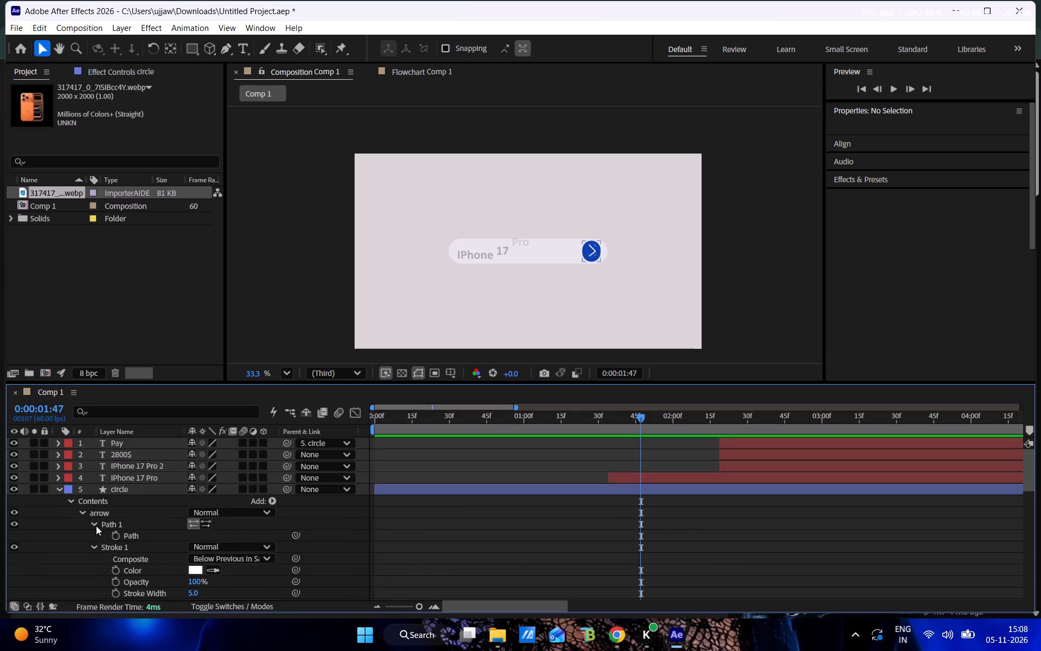
click(94, 537)
scroll(500, 550, down, 1)
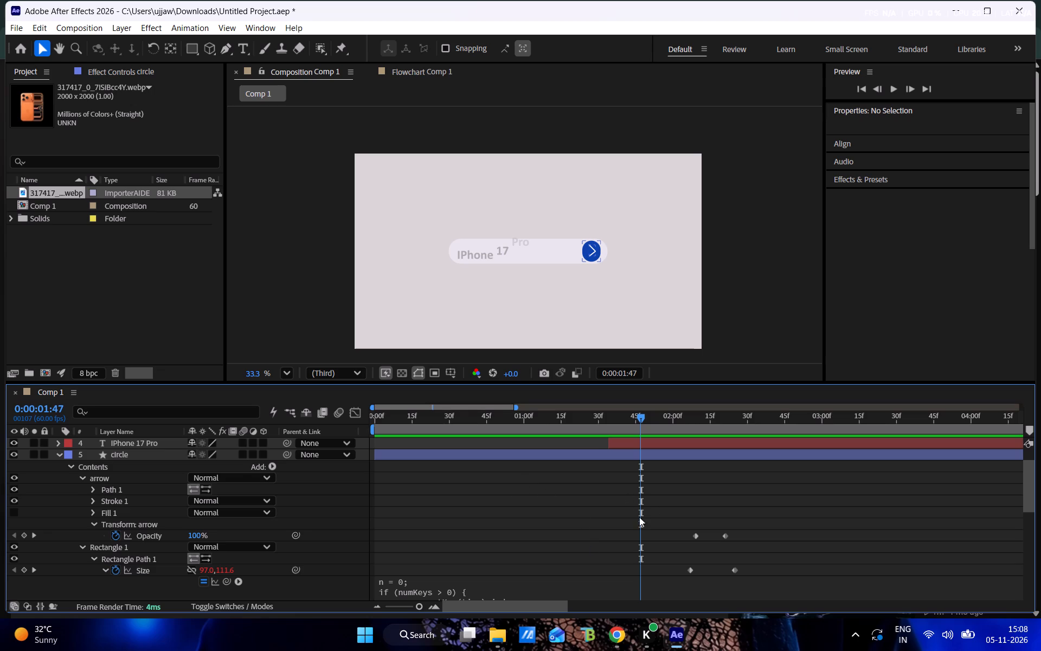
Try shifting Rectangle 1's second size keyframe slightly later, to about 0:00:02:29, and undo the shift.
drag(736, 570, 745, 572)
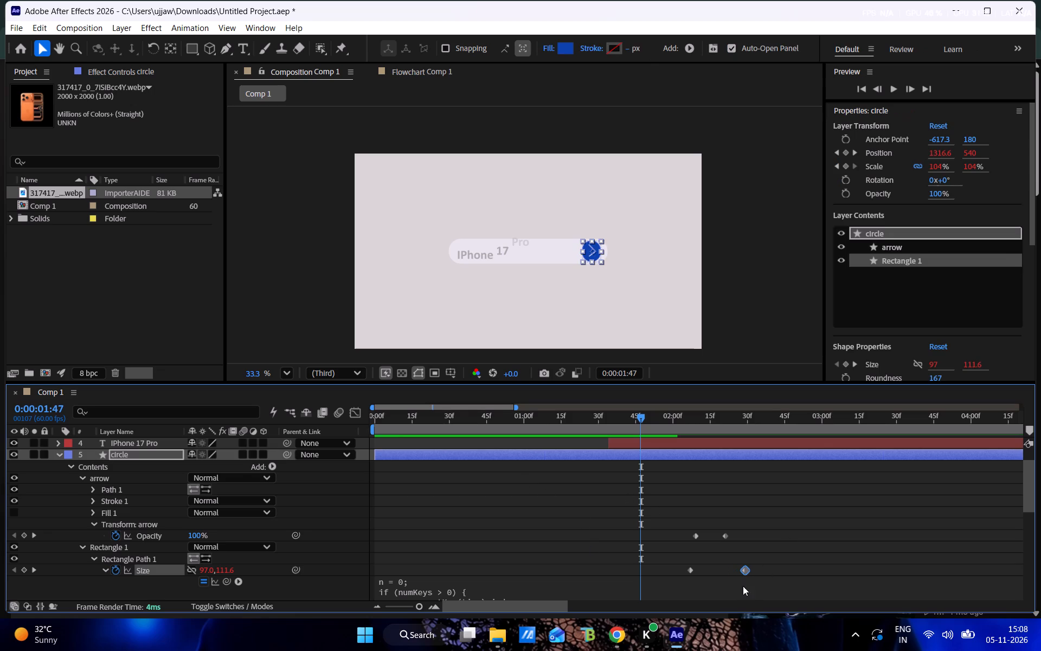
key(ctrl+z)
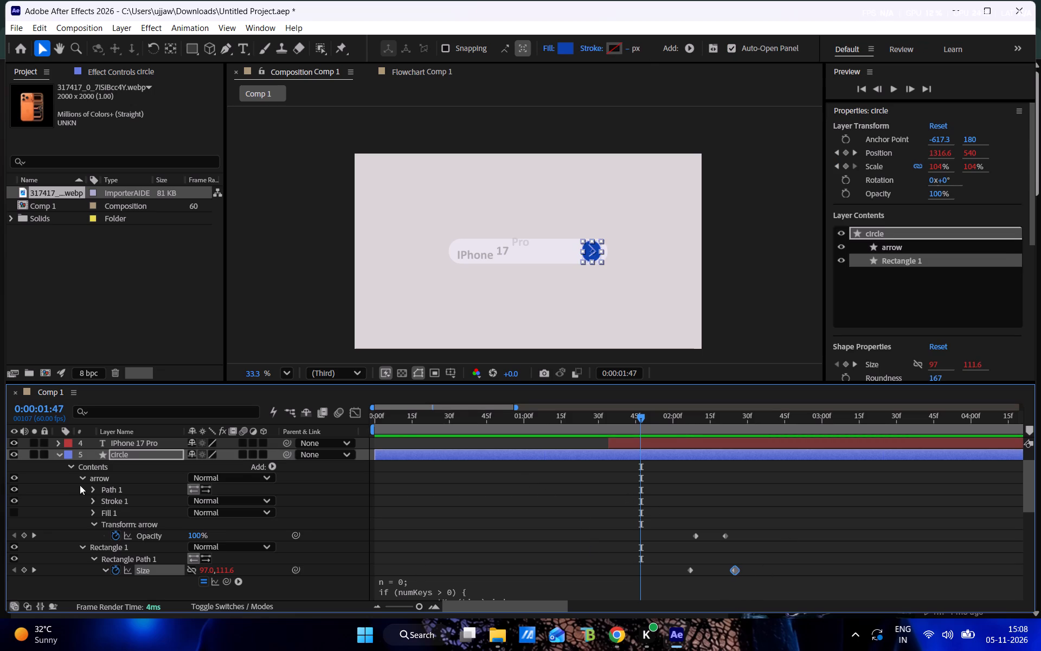
Collapse the arrow, Rectangle 1 and Contents groups of the circle layer.
click(81, 476)
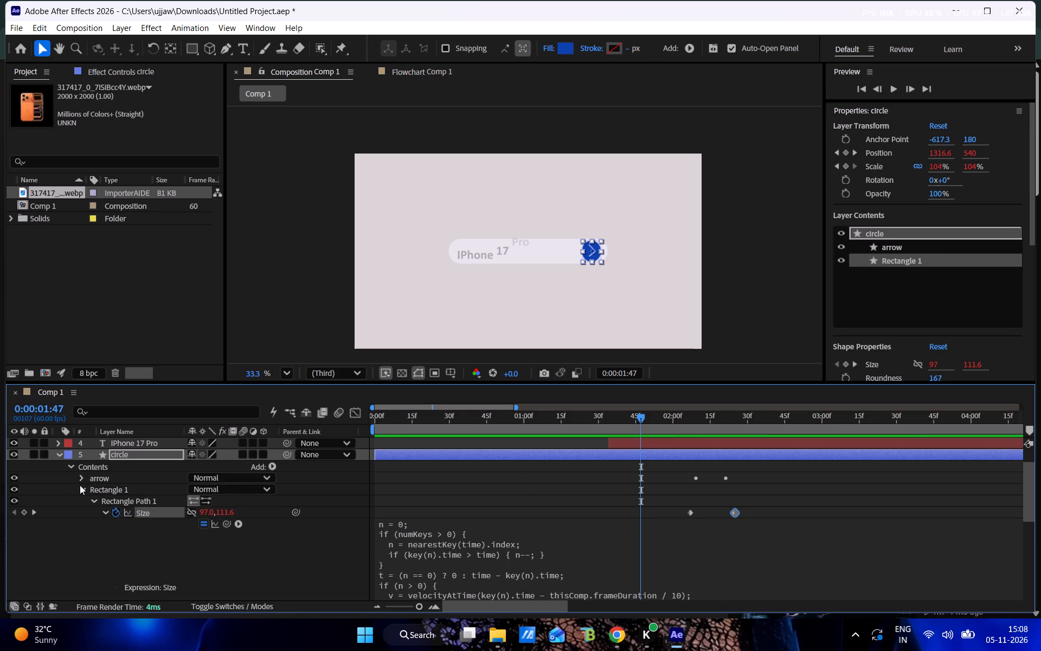
click(82, 487)
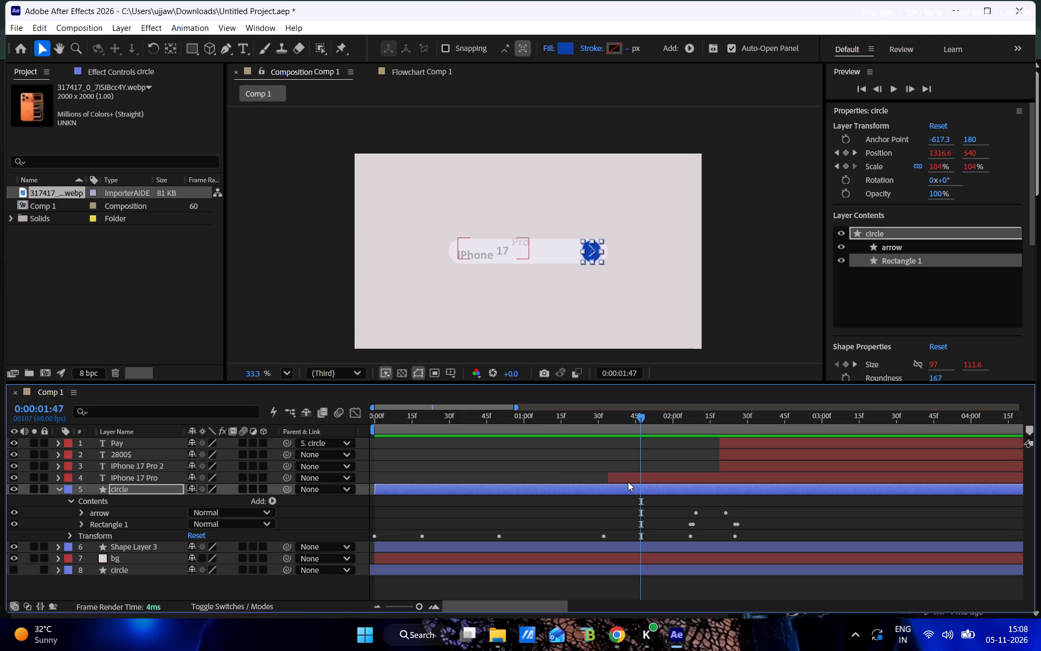
click(81, 521)
click(81, 521)
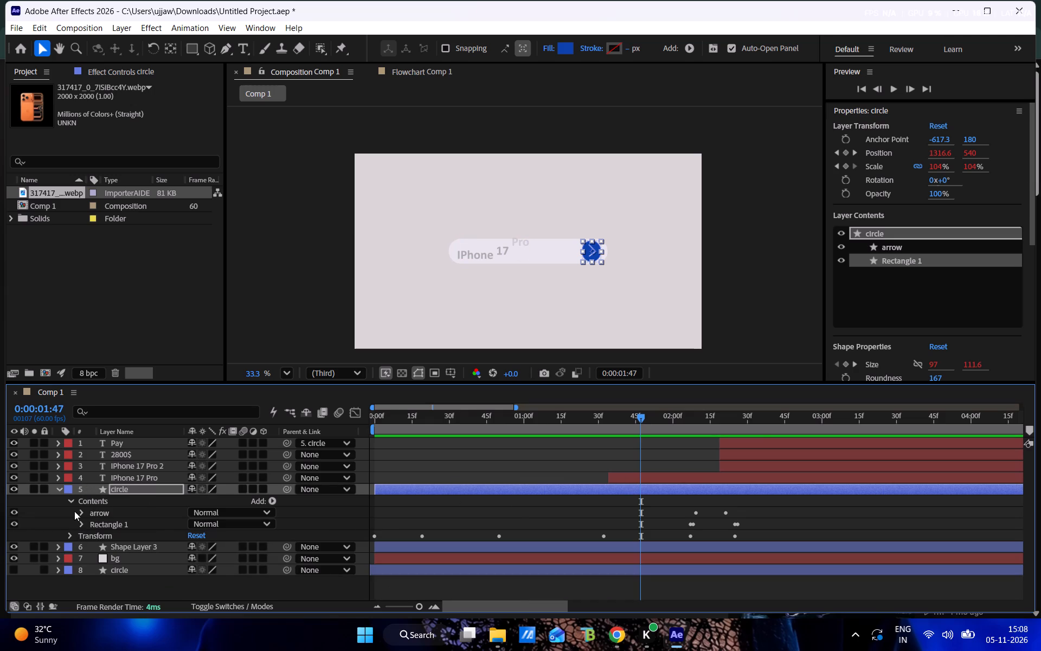
click(82, 515)
click(79, 513)
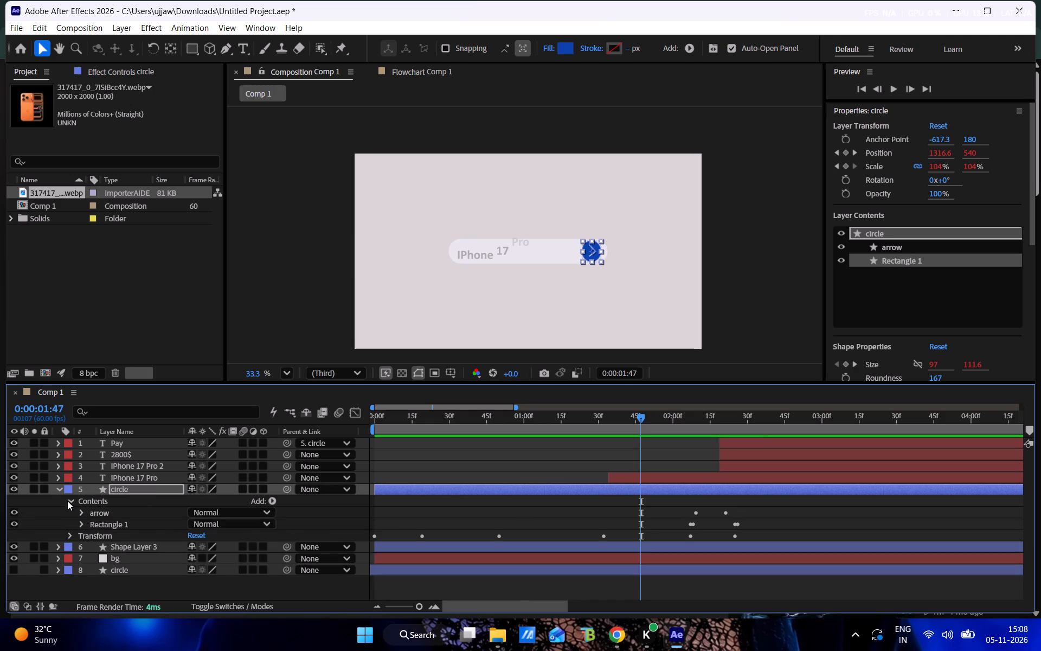
click(67, 500)
Preview the animation from 0:00:00:00 through the Pay button reveal and return the current time to 0:00:02:03.
drag(635, 412, 398, 454)
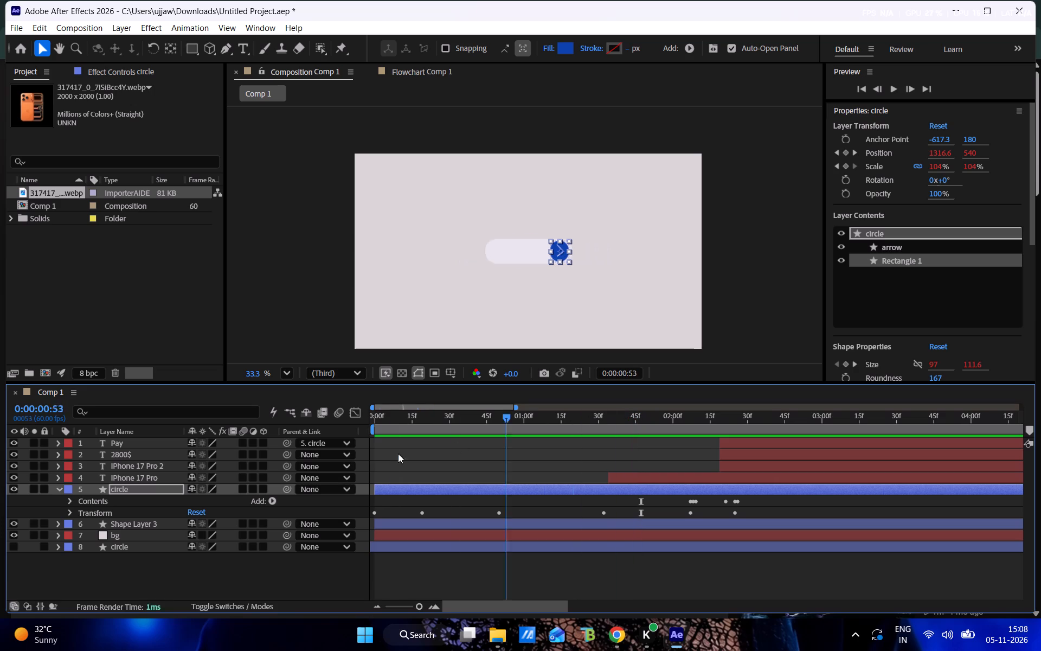
drag(398, 454, 318, 446)
key(space)
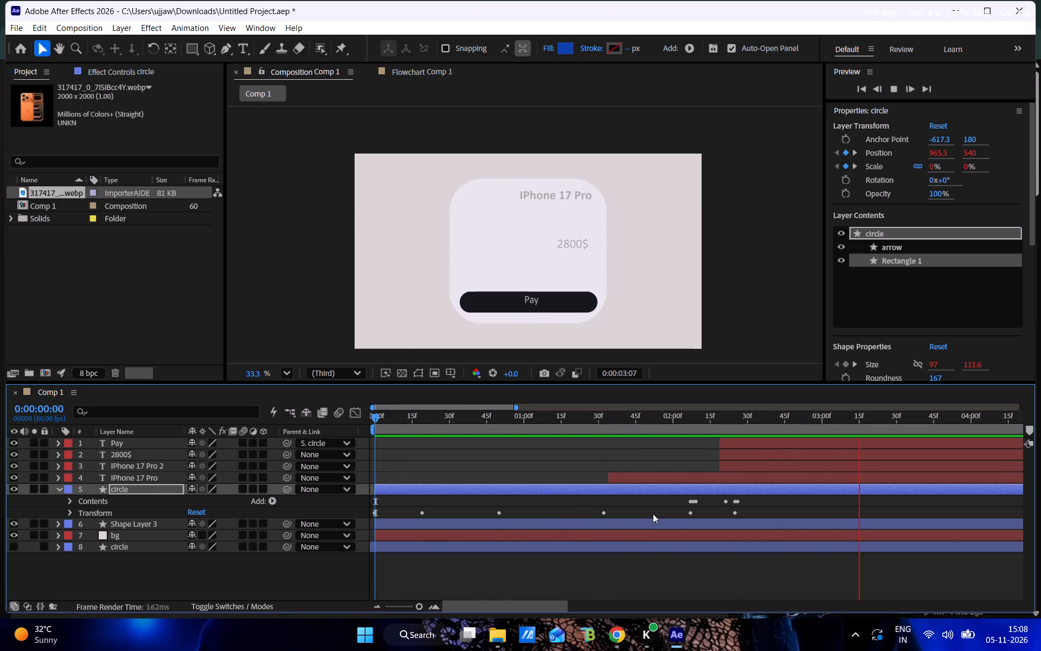
drag(743, 426, 680, 425)
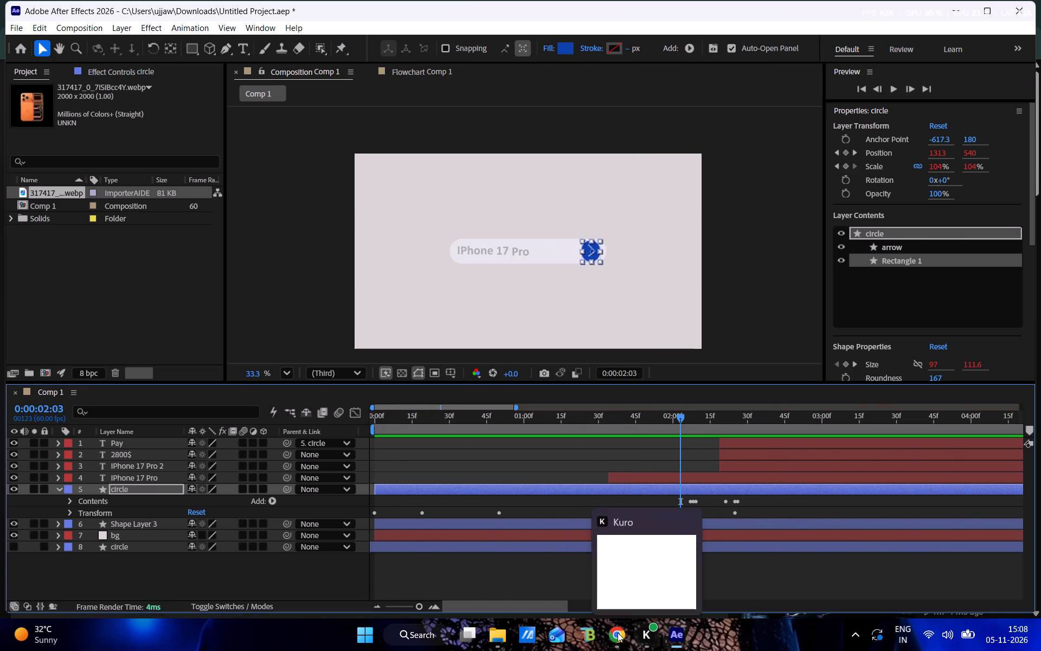
Switch to the YouTube tutorial in Chrome and watch how the iPhone image is added and animated, rewinding to about 13:36 to review it.
click(615, 633)
click(494, 316)
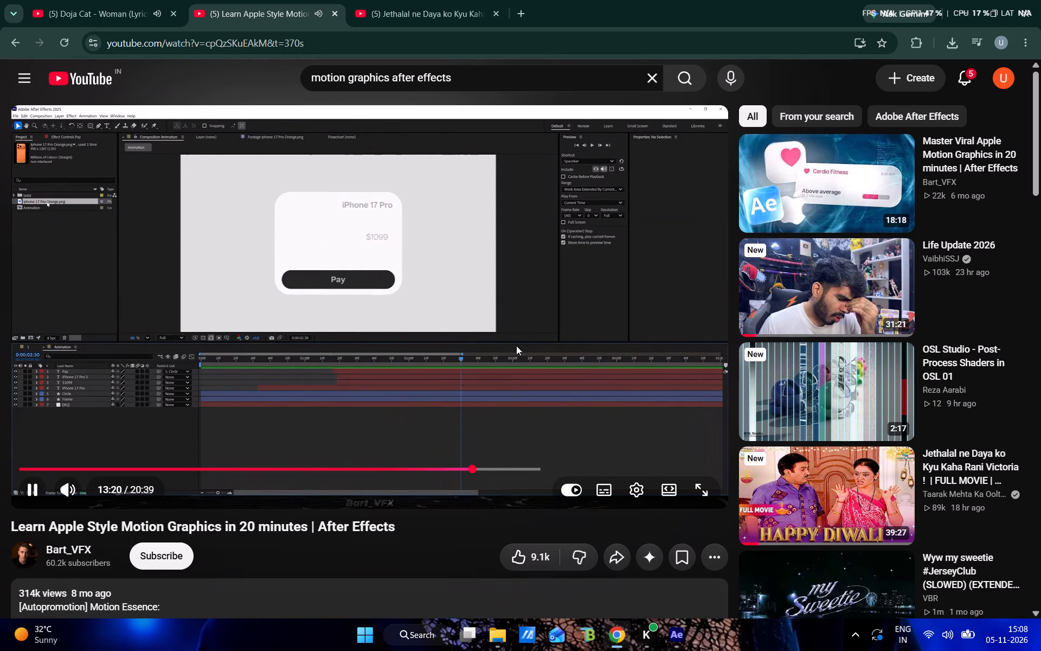
click(516, 346)
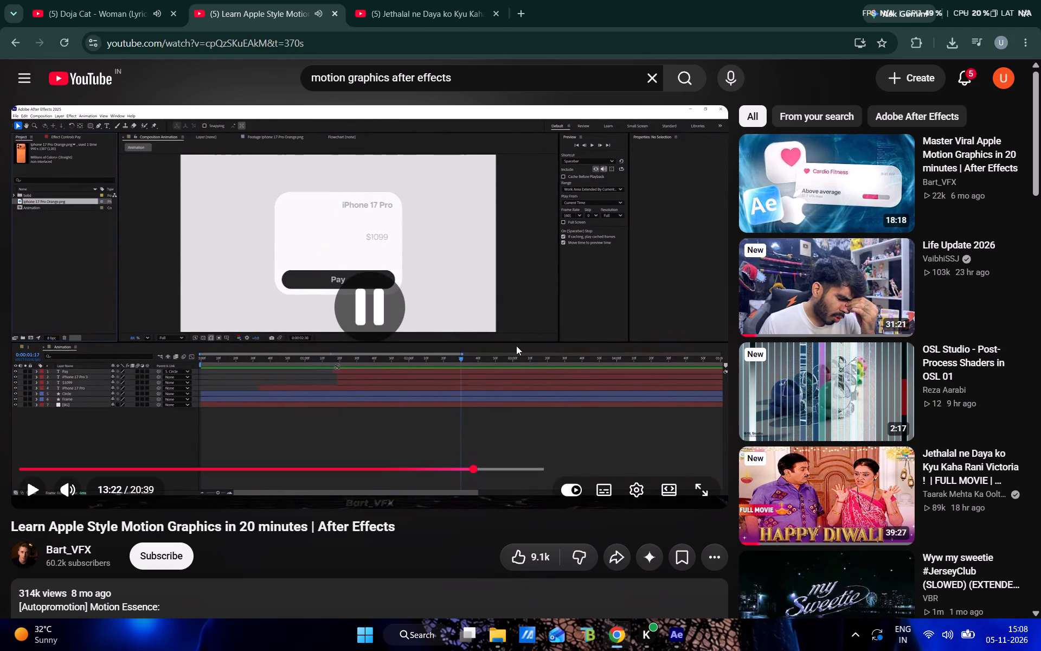
click(516, 346)
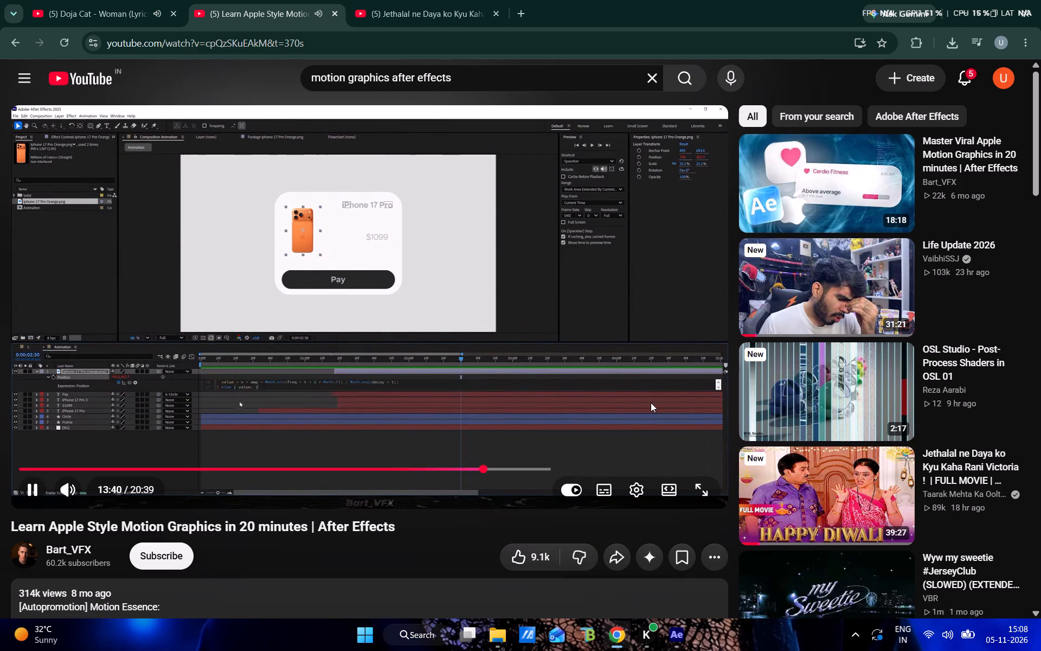
click(703, 489)
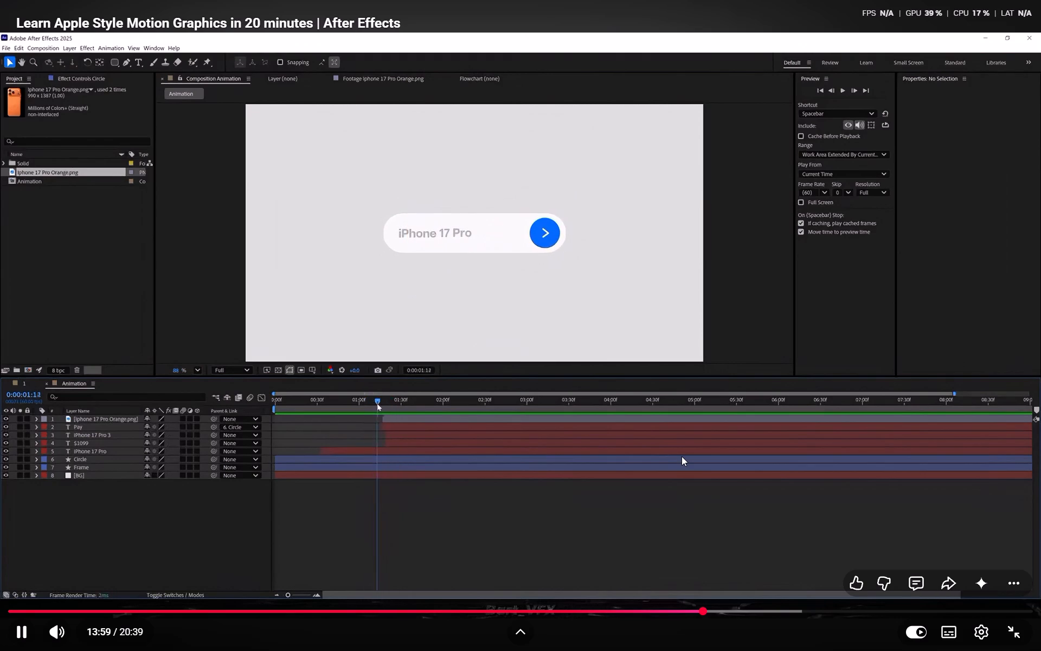
click(552, 439)
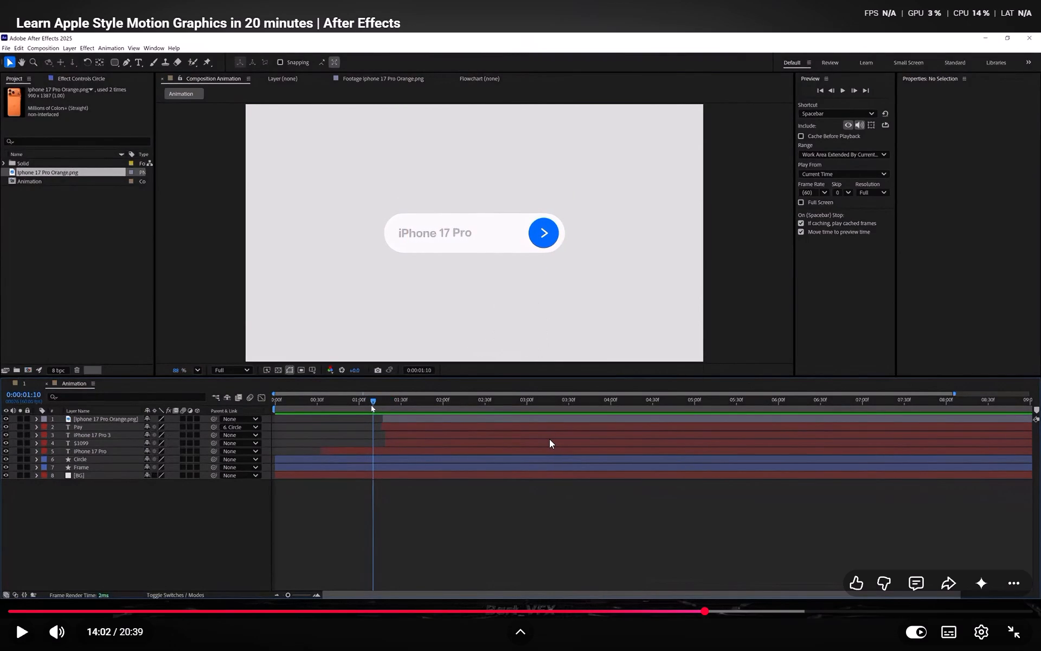
click(714, 416)
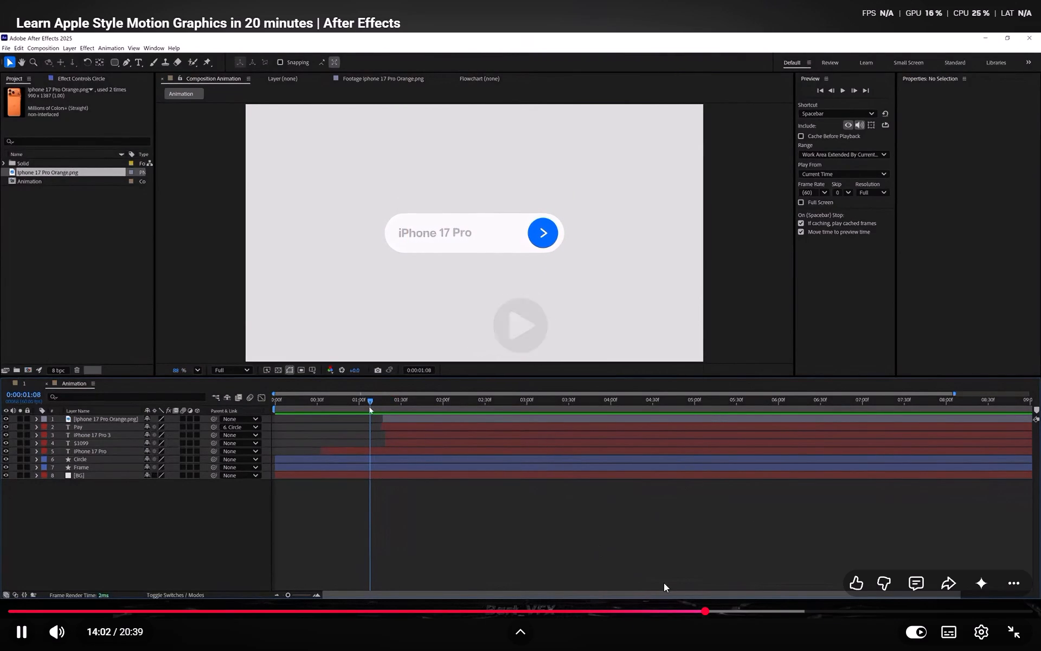
click(691, 614)
click(680, 610)
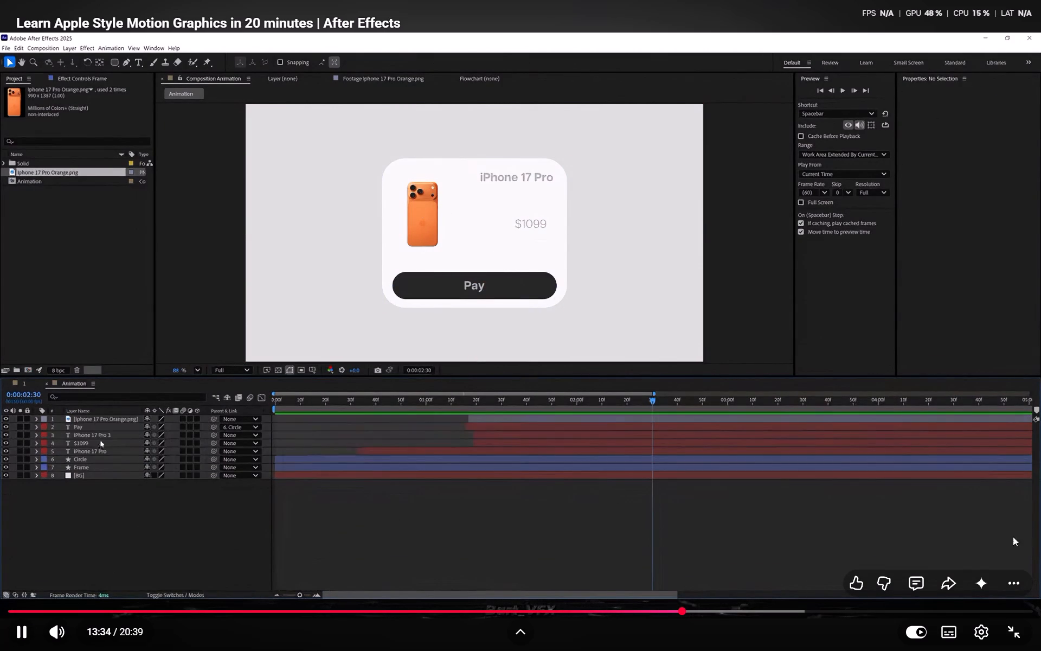
click(871, 494)
click(1011, 633)
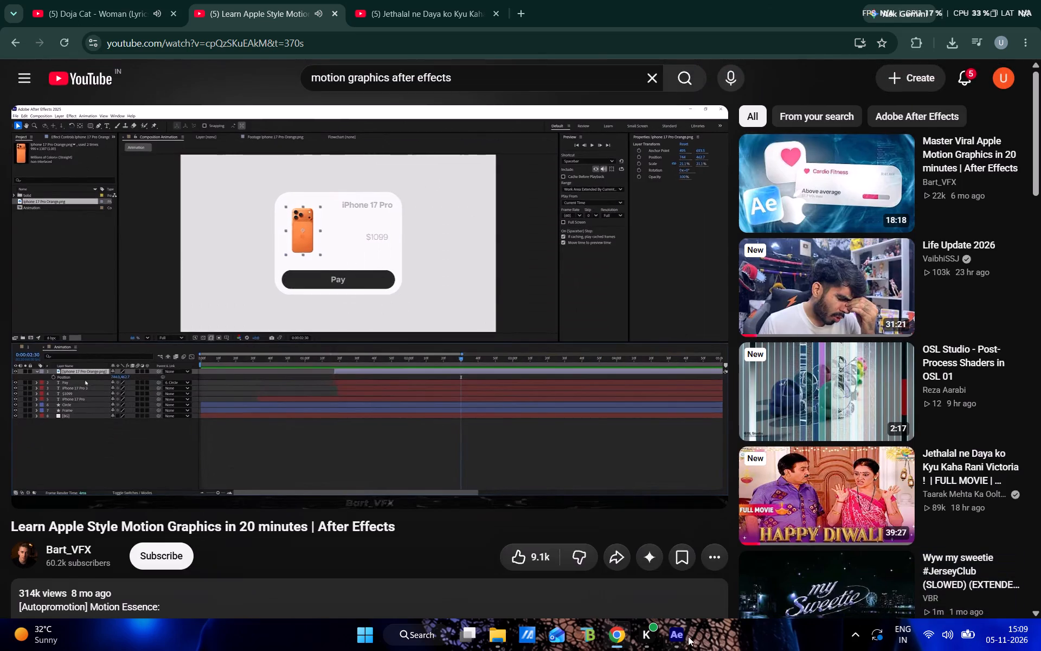
Back in After Effects, go to 0:00:02:31 and add the orange iPhone .webp image to Comp 1 as the top layer.
click(688, 636)
drag(670, 411, 704, 418)
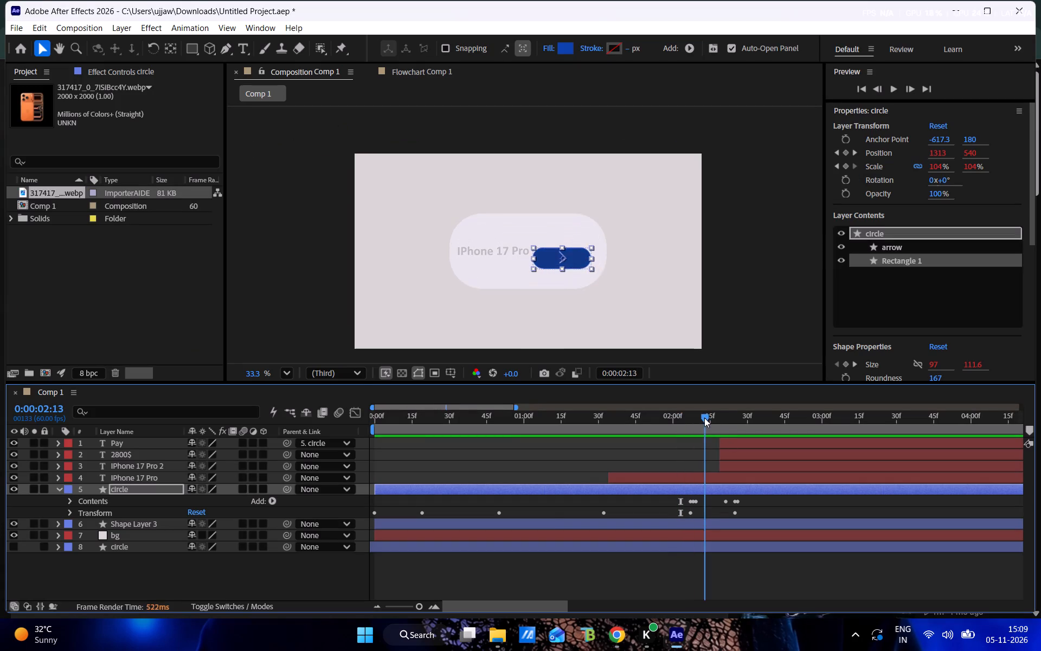
drag(704, 418, 750, 436)
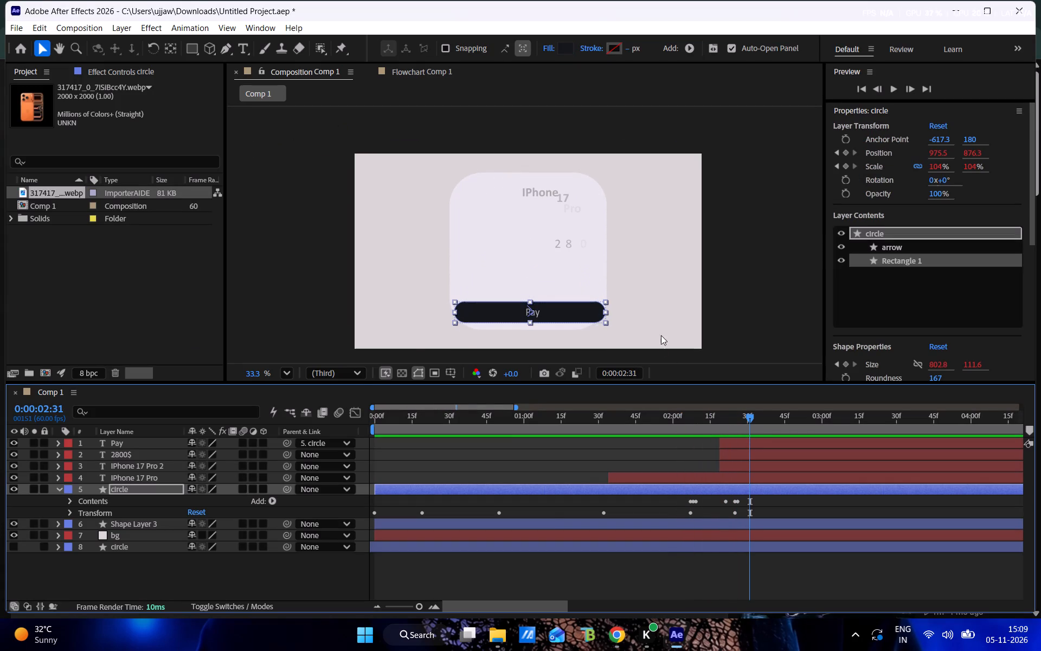
key(space)
key(space)
key(space)
key(space)
key(space)
key(space)
key(space)
key(space)
key(space)
key(space)
key(space)
key(space)
key(space)
key(space)
key(space)
key(space)
key(space)
key(space)
key(space)
key(space)
drag(659, 333, 622, 284)
drag(635, 291, 660, 305)
scroll(612, 288, up, 3)
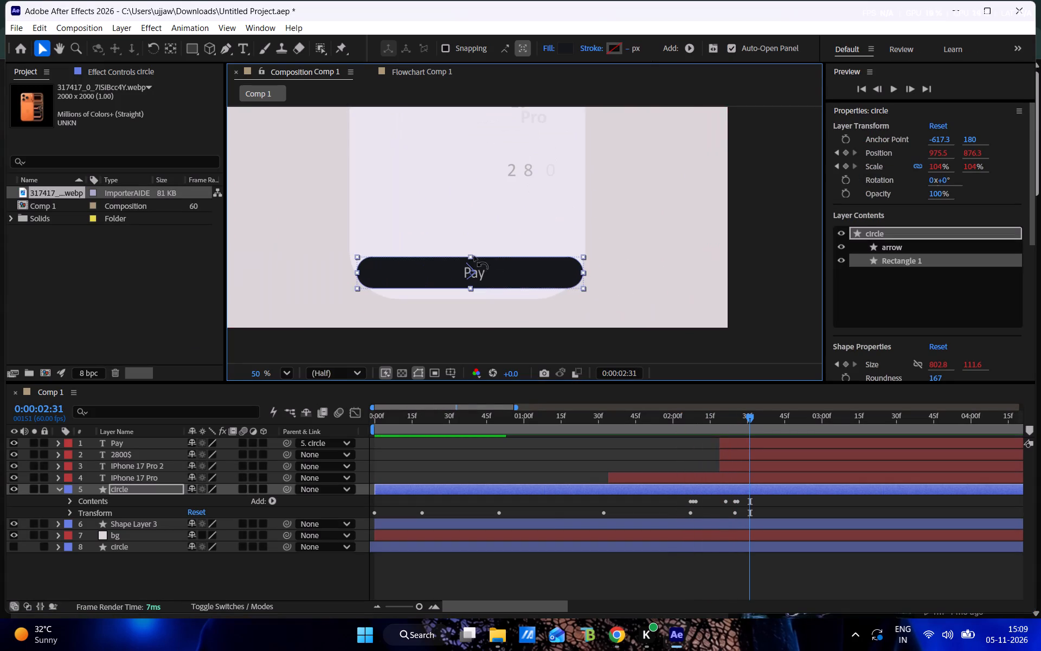
scroll(564, 260, down, 3)
drag(55, 190, 111, 424)
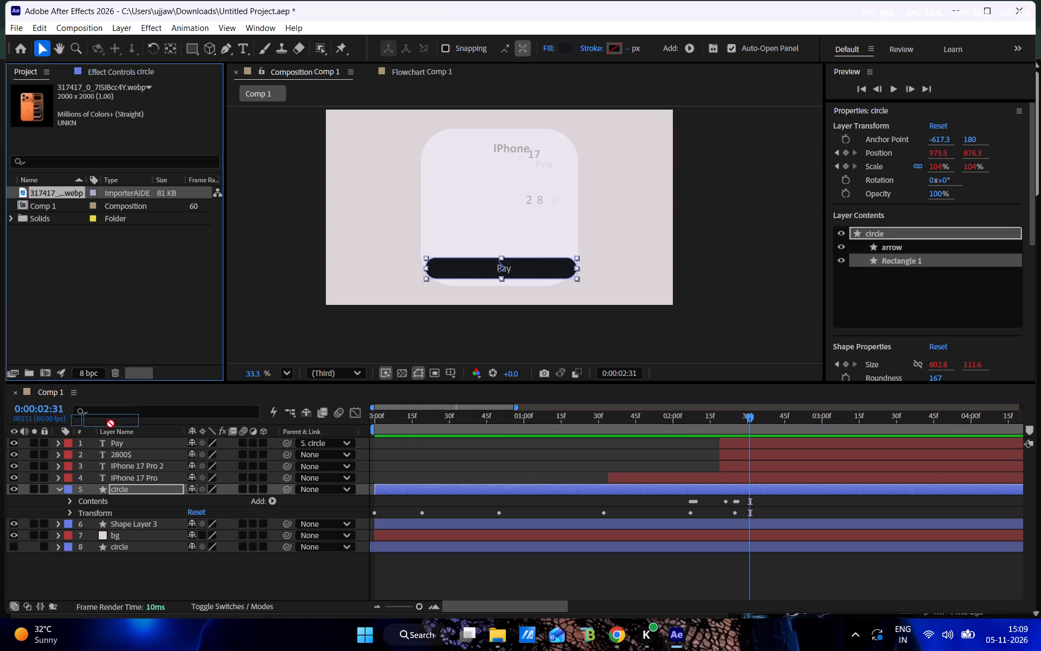
drag(111, 424, 132, 554)
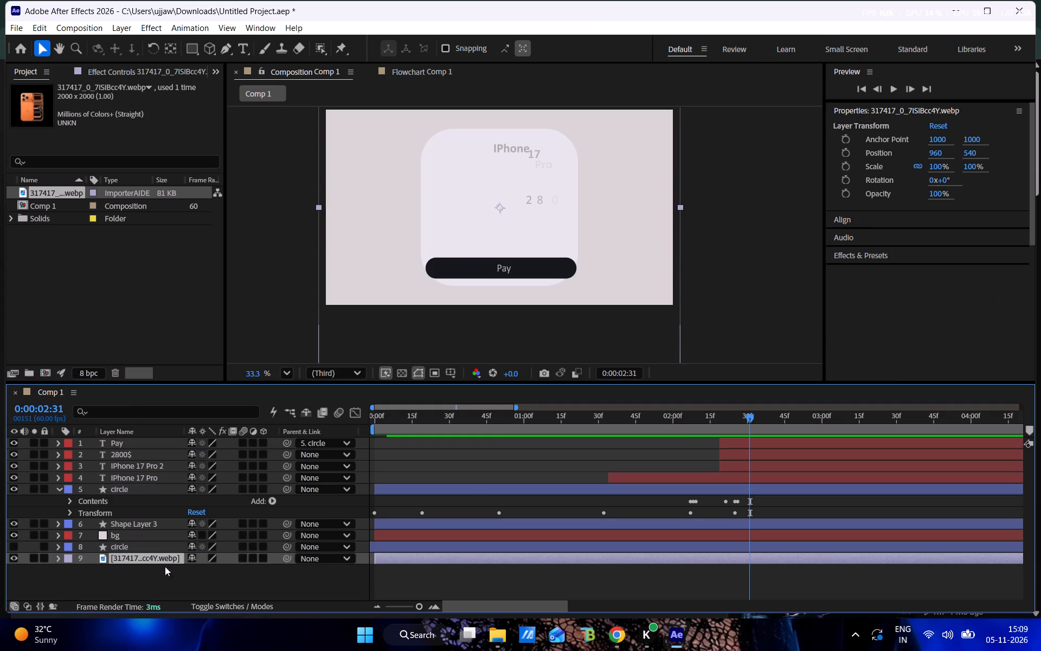
drag(151, 563, 145, 442)
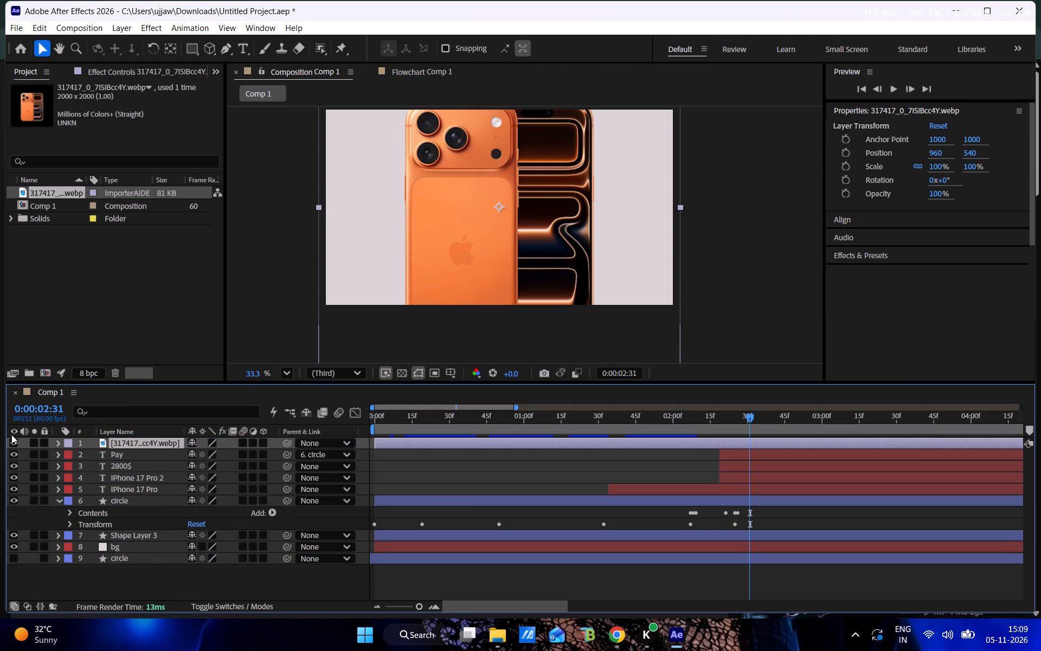
Split the iPhone image layer at 0:00:02:19 and delete the part before that time.
key(p)
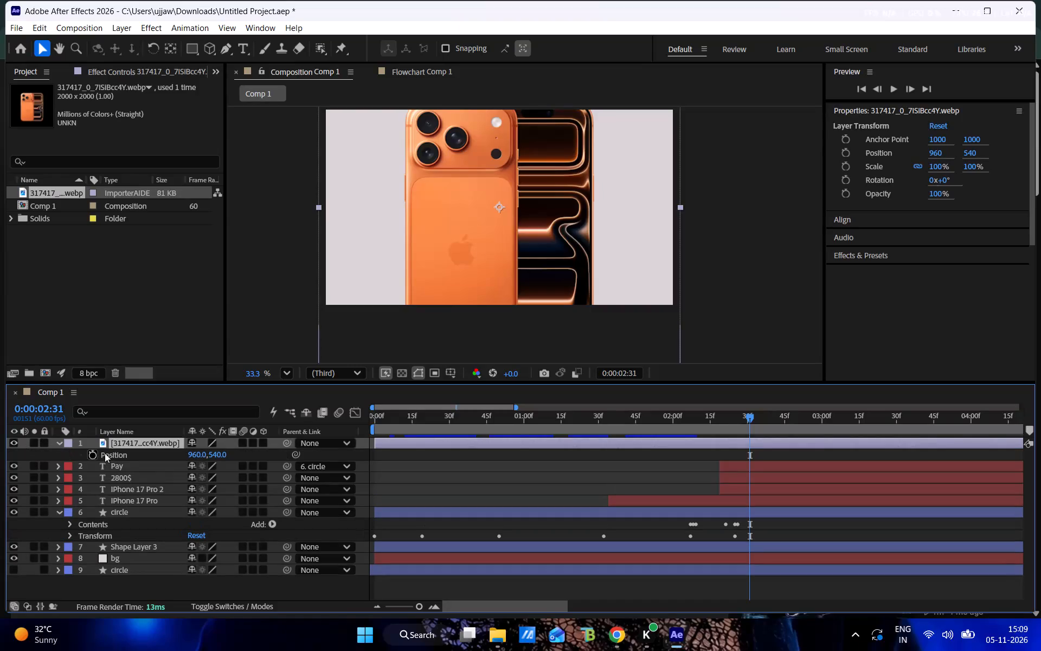
drag(735, 420, 727, 420)
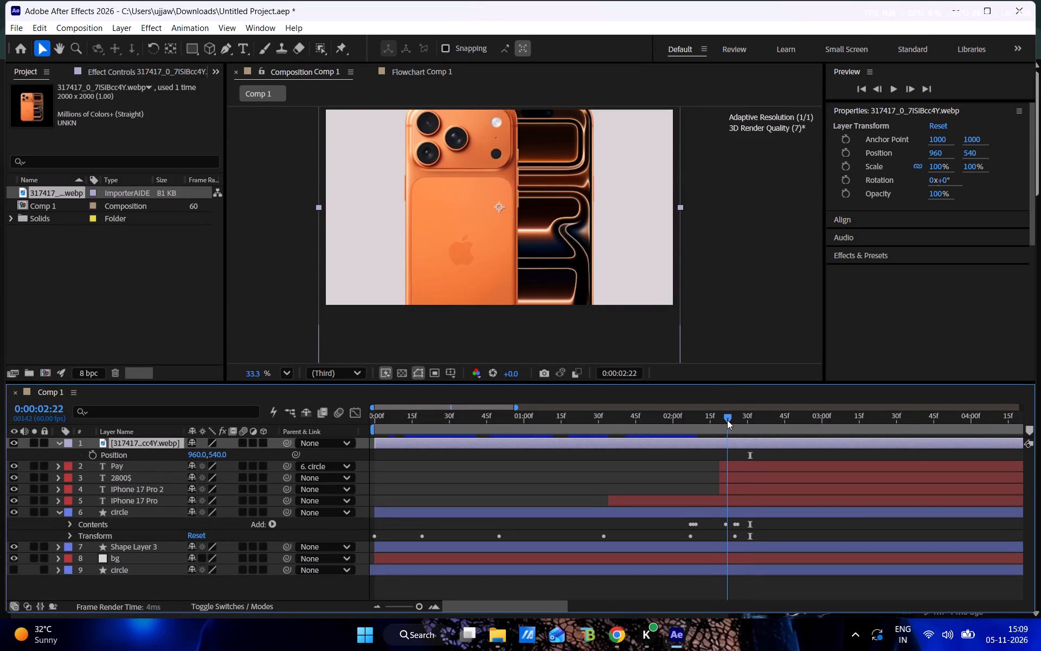
drag(727, 420, 719, 419)
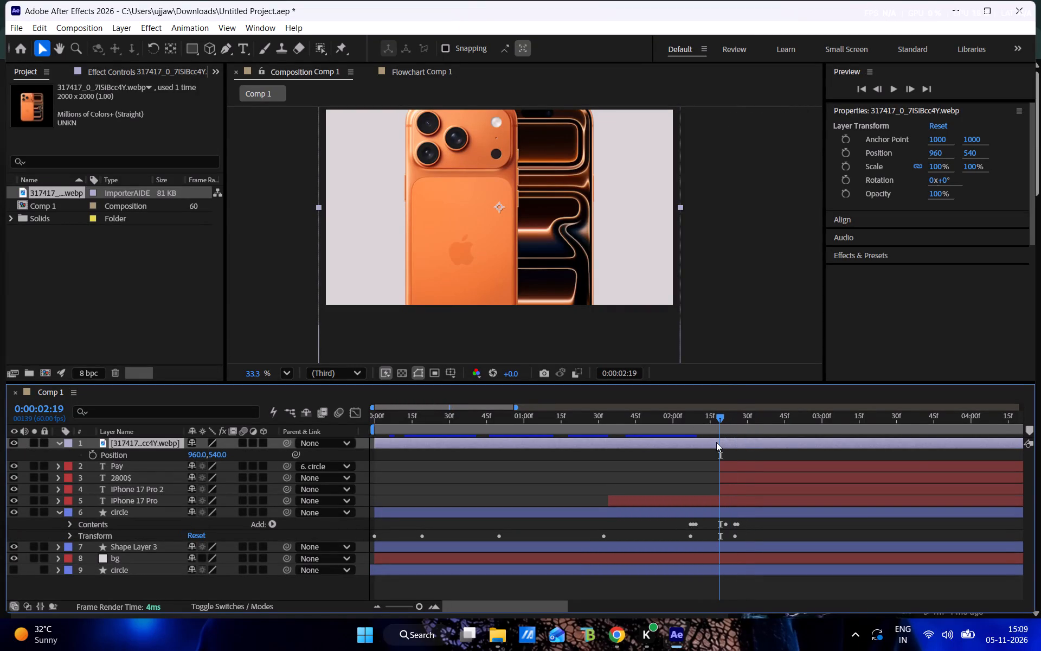
key(ctrl+shift+d)
click(707, 460)
click(706, 457)
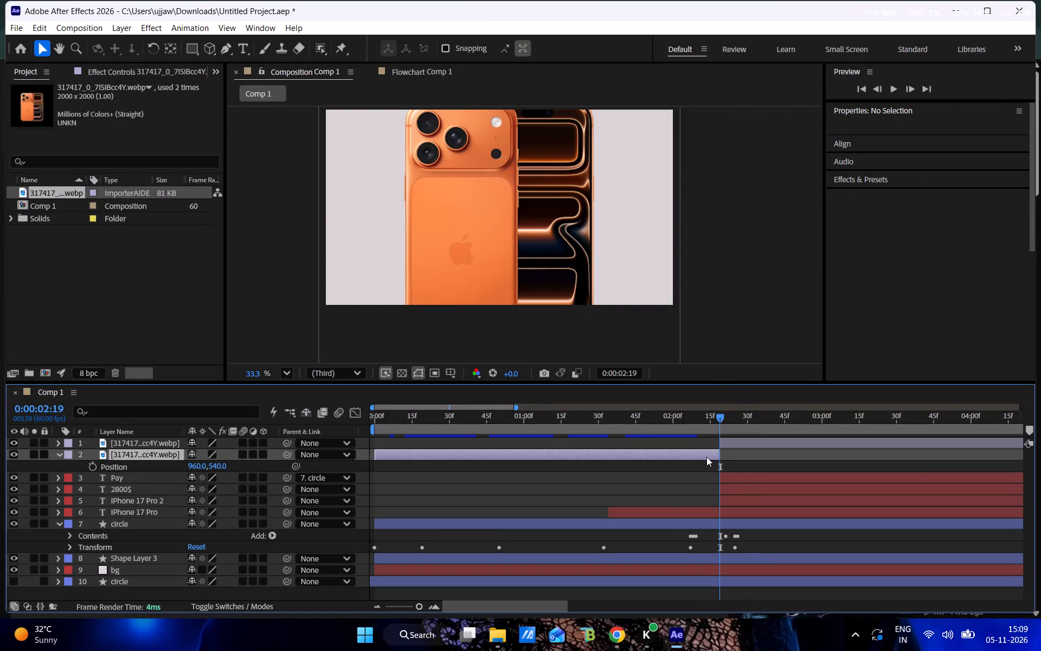
key(BackSpace)
Scale the iPhone image down to 22.4% and place it on the card at position 708, 452.
click(737, 444)
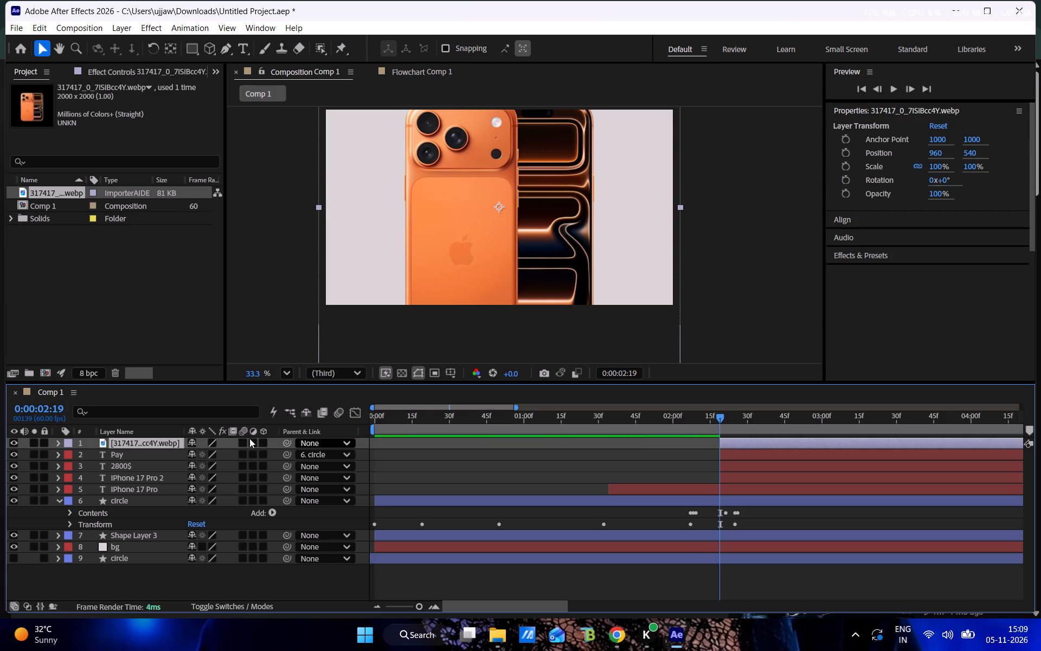
text(p[)
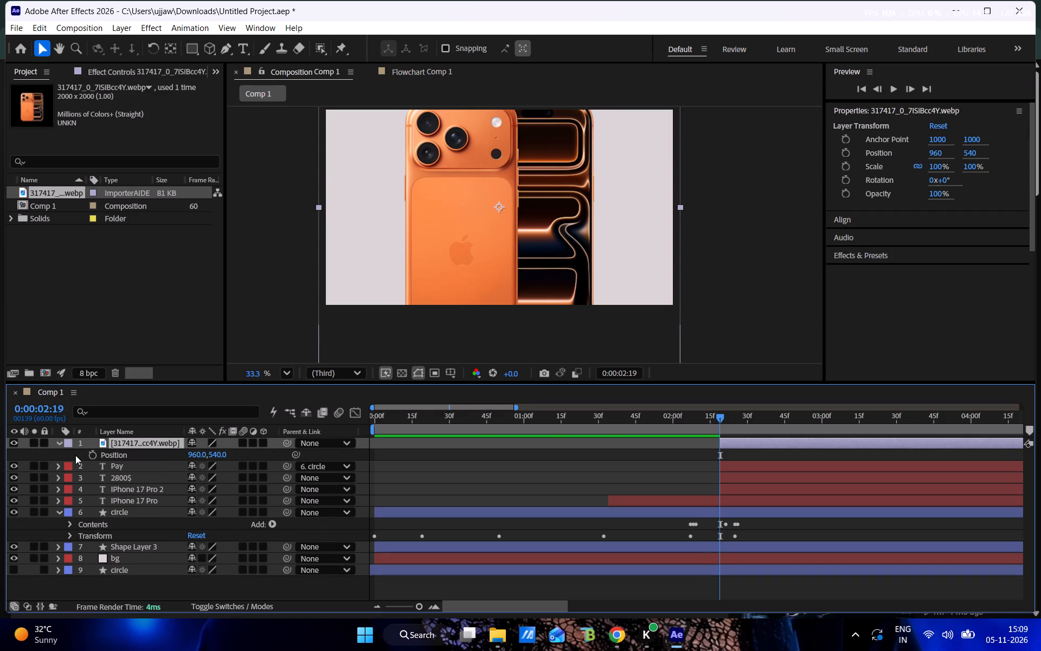
click(91, 451)
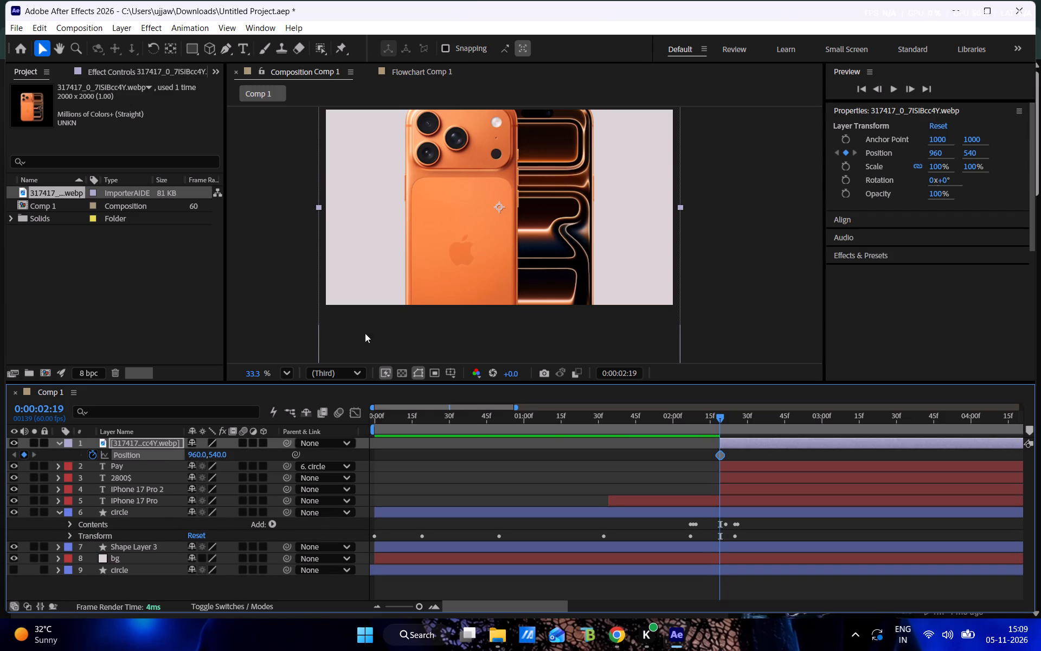
scroll(472, 253, down, 2)
key(BackSpace)
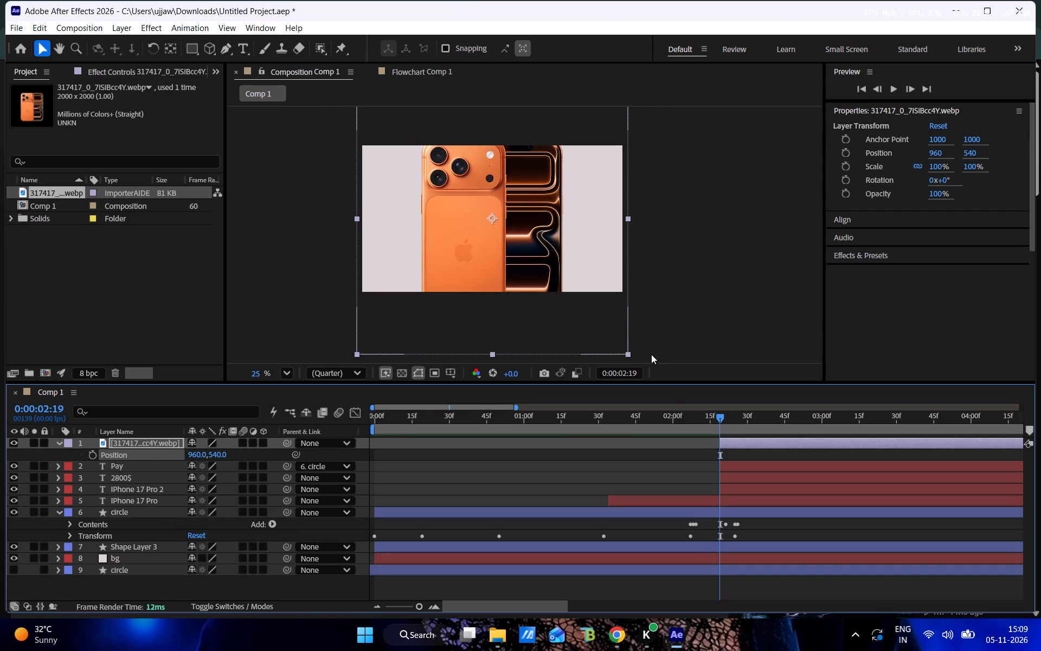
drag(628, 355, 624, 352)
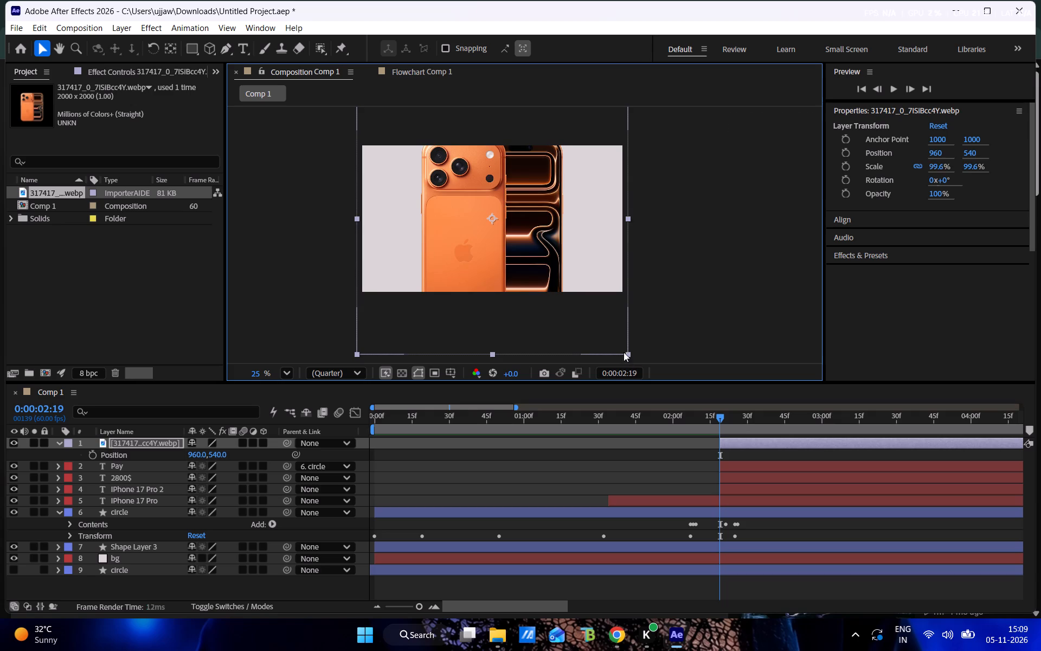
drag(624, 352, 523, 229)
drag(483, 228, 449, 216)
click(449, 216)
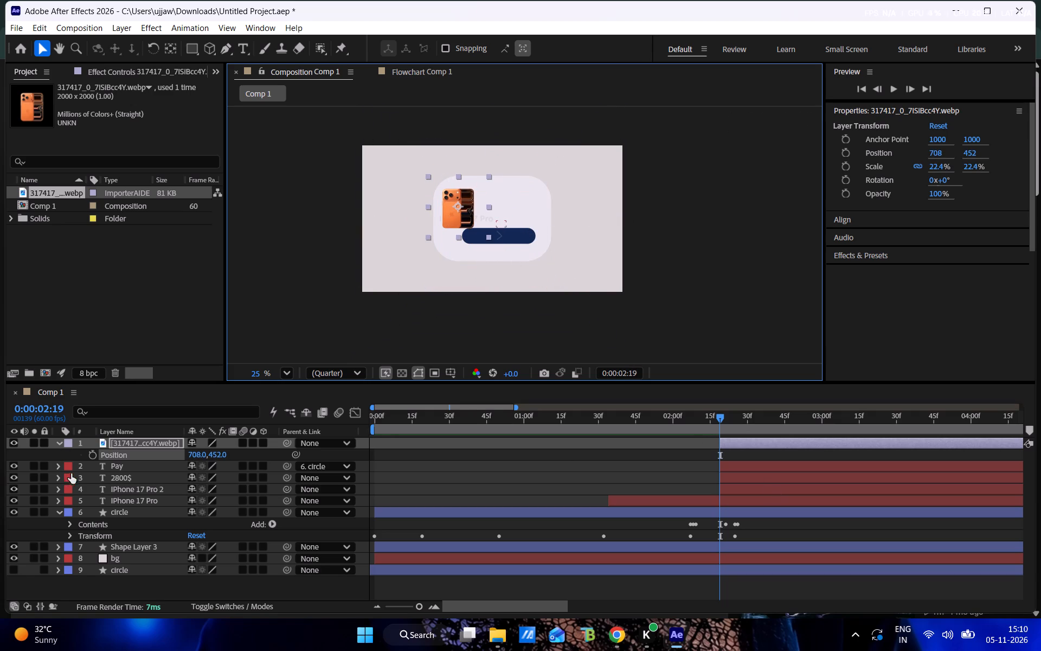
Add Position keyframes to the iPhone image at 0:00:02:19 and 0:00:02:38, both at 708, 452.
click(92, 456)
drag(717, 418, 734, 420)
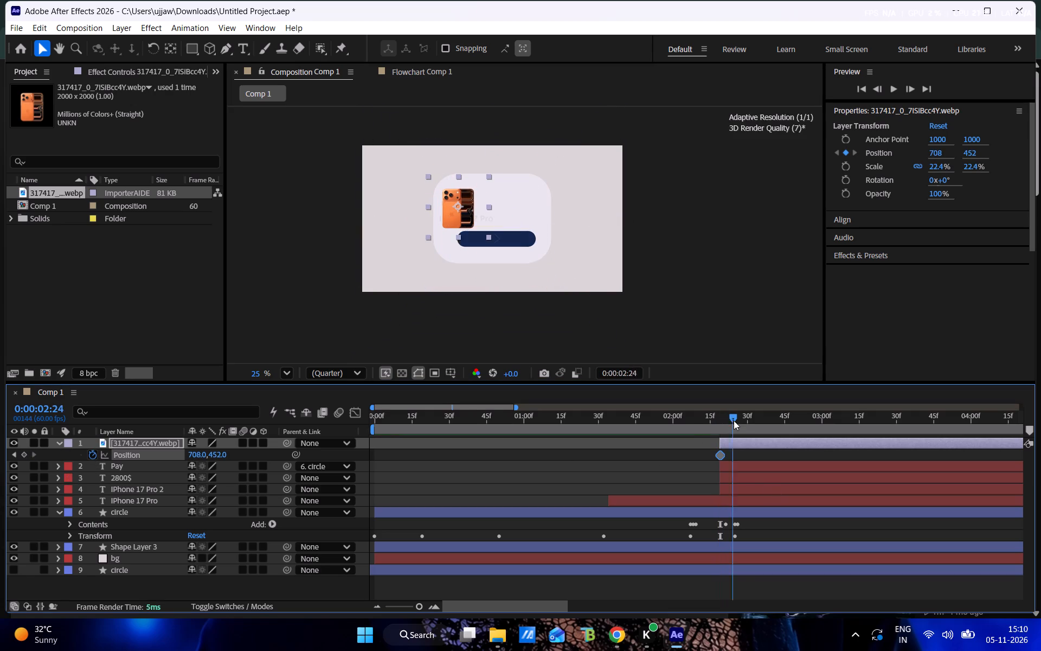
drag(734, 420, 744, 422)
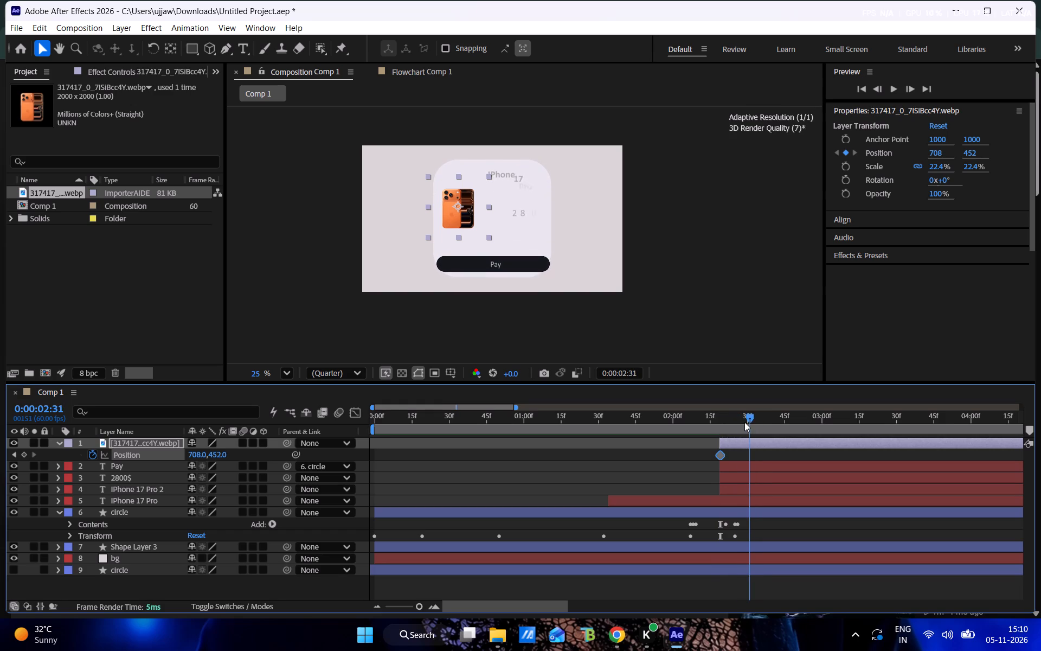
drag(744, 422, 780, 427)
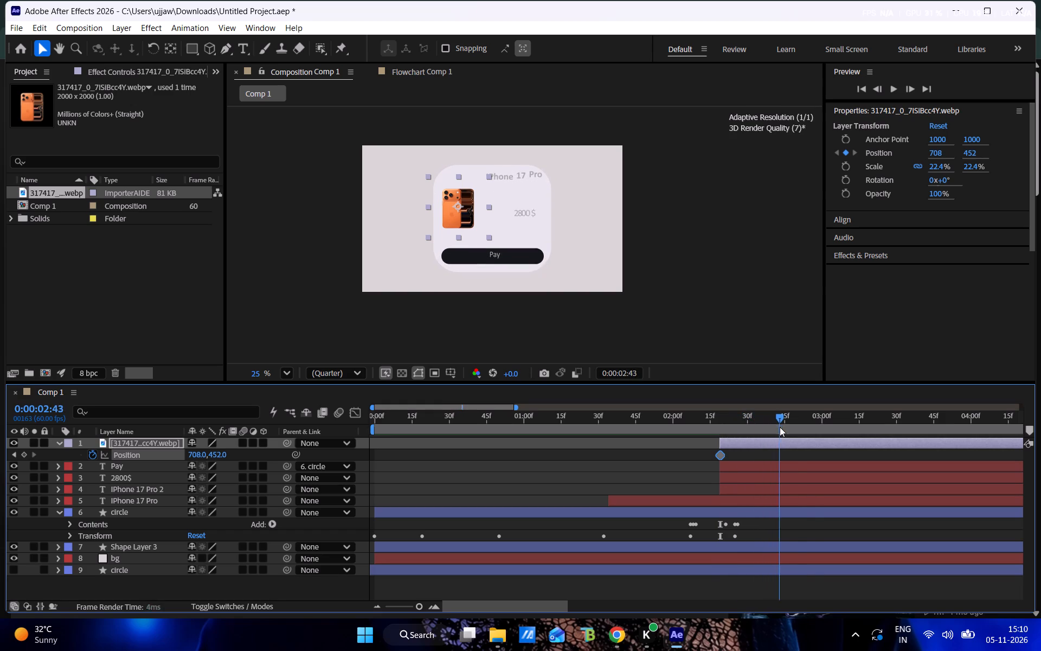
drag(780, 427, 760, 435)
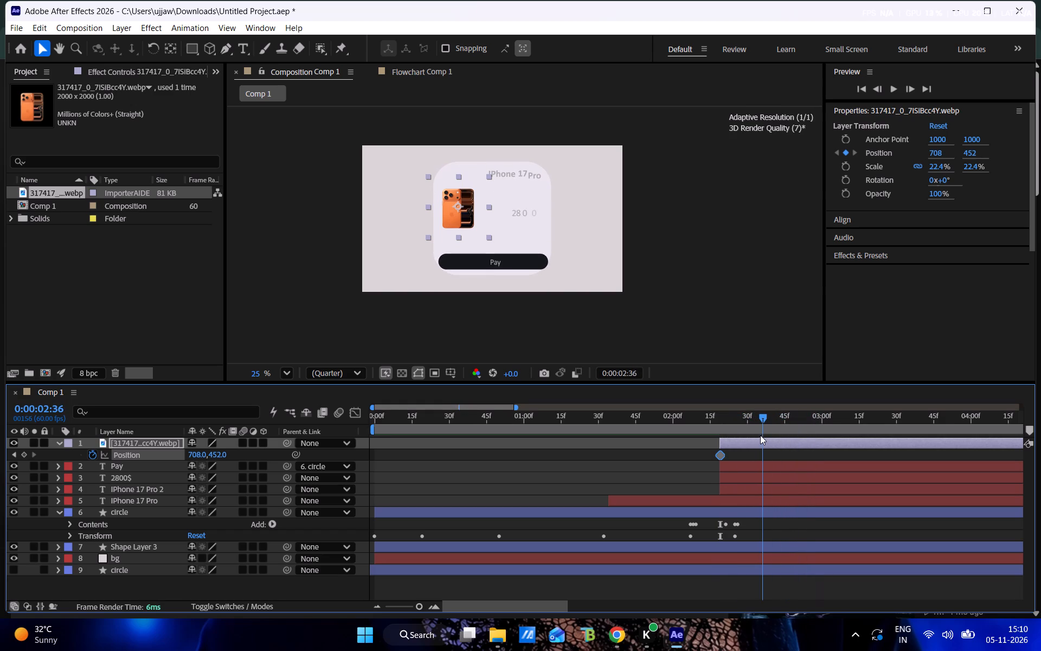
drag(760, 435, 765, 435)
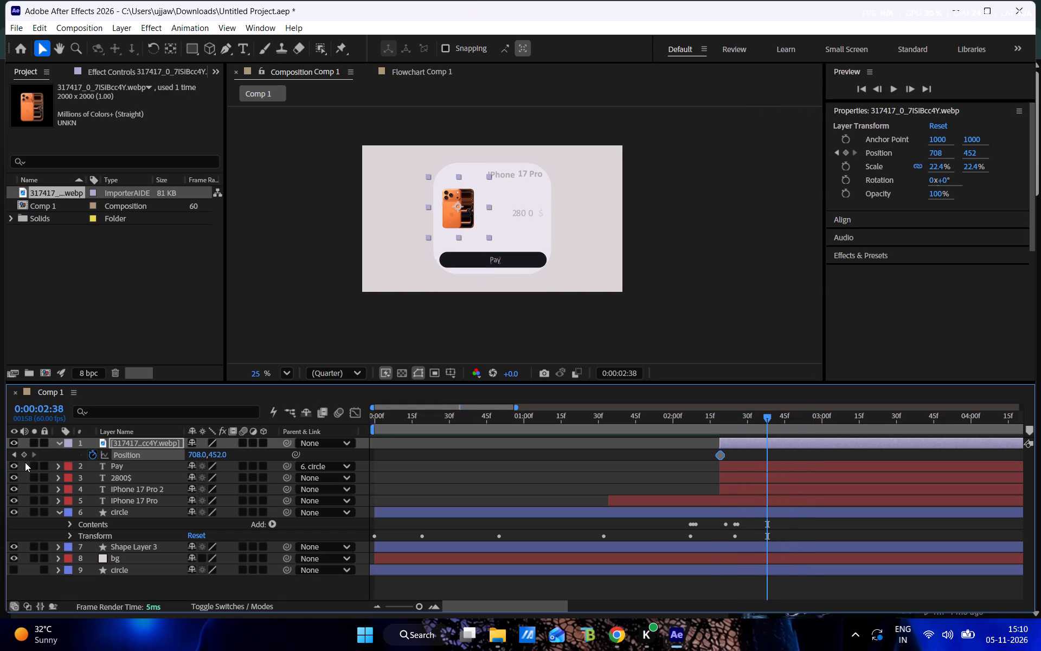
click(24, 454)
Return to 0:00:02:19 and lower the iPhone image's first Position keyframe to 708, 884.
drag(755, 417, 733, 421)
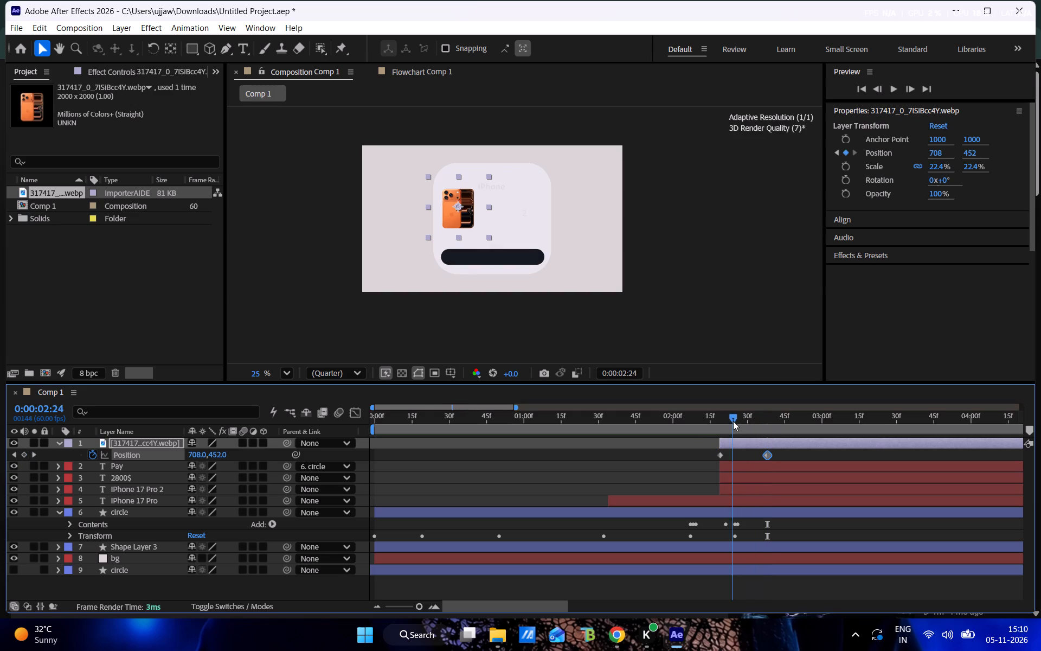
drag(733, 421, 722, 419)
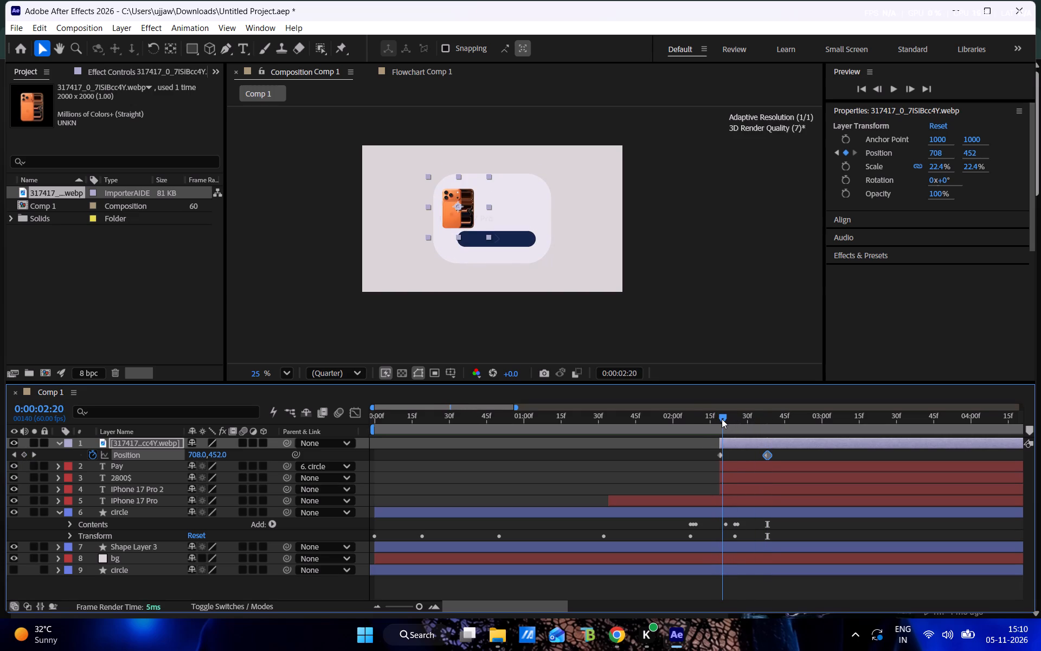
drag(722, 419, 721, 419)
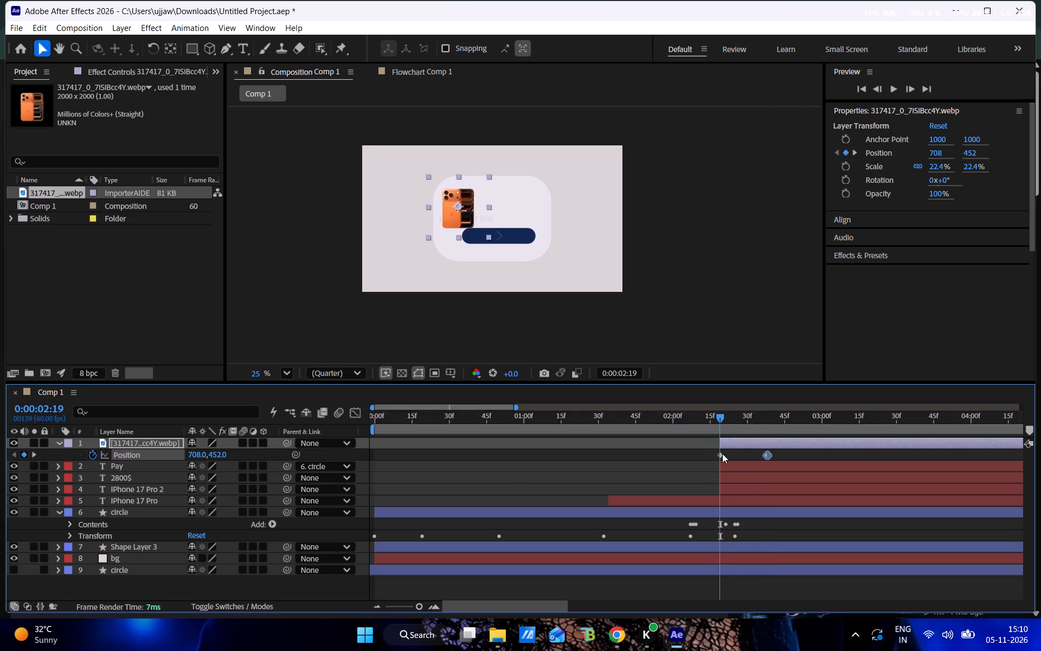
click(722, 454)
drag(216, 454, 190, 461)
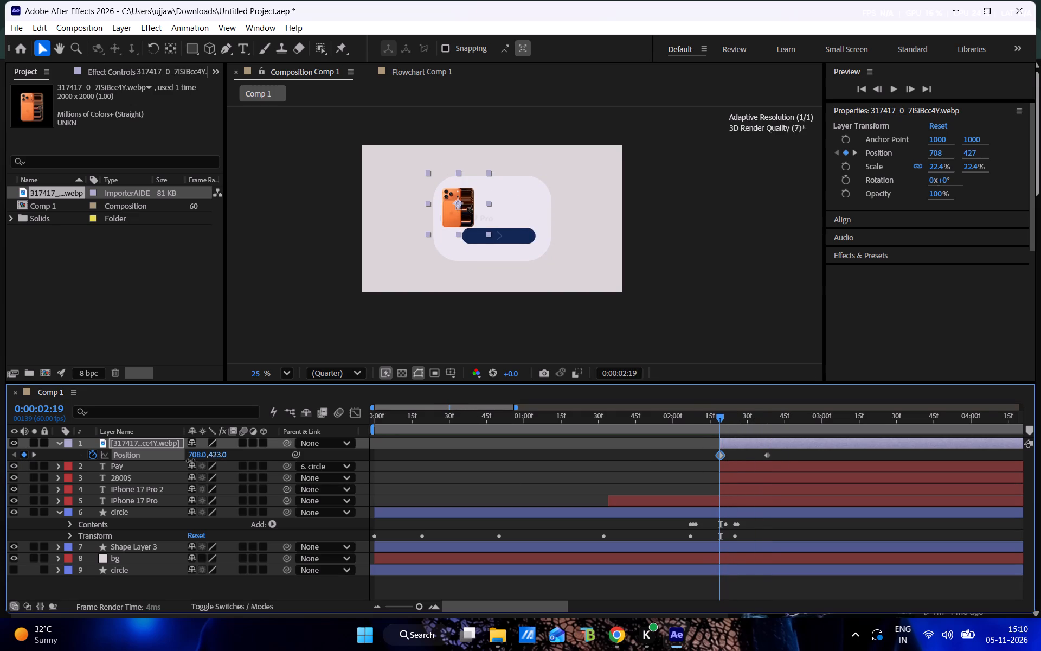
drag(190, 461, 502, 459)
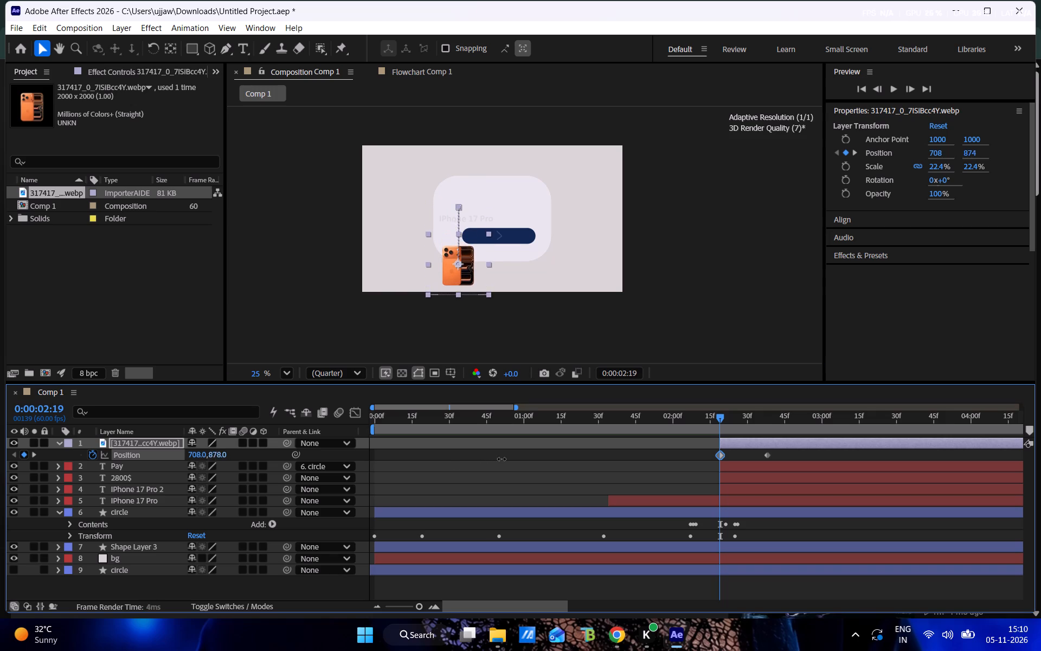
drag(502, 459, 505, 458)
Move the image's second Position keyframe earlier to about 0:00:02:33, previewing the motion before and after, and go to 0:00:02:16.
drag(722, 414, 656, 418)
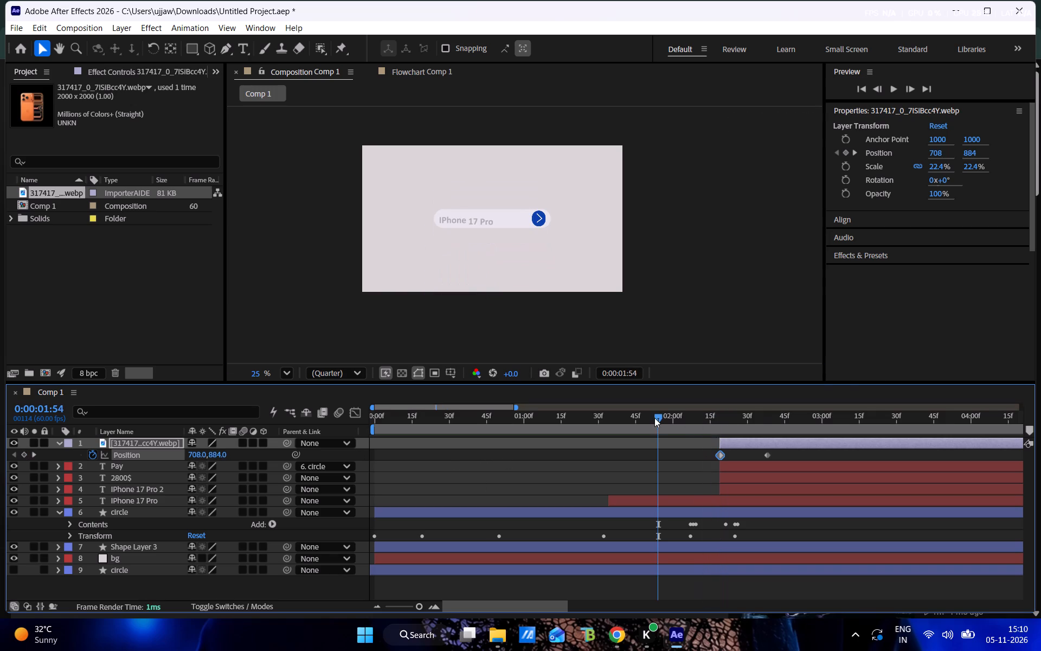
key(space)
drag(772, 418, 721, 416)
drag(766, 456, 754, 456)
drag(712, 416, 642, 428)
key(space)
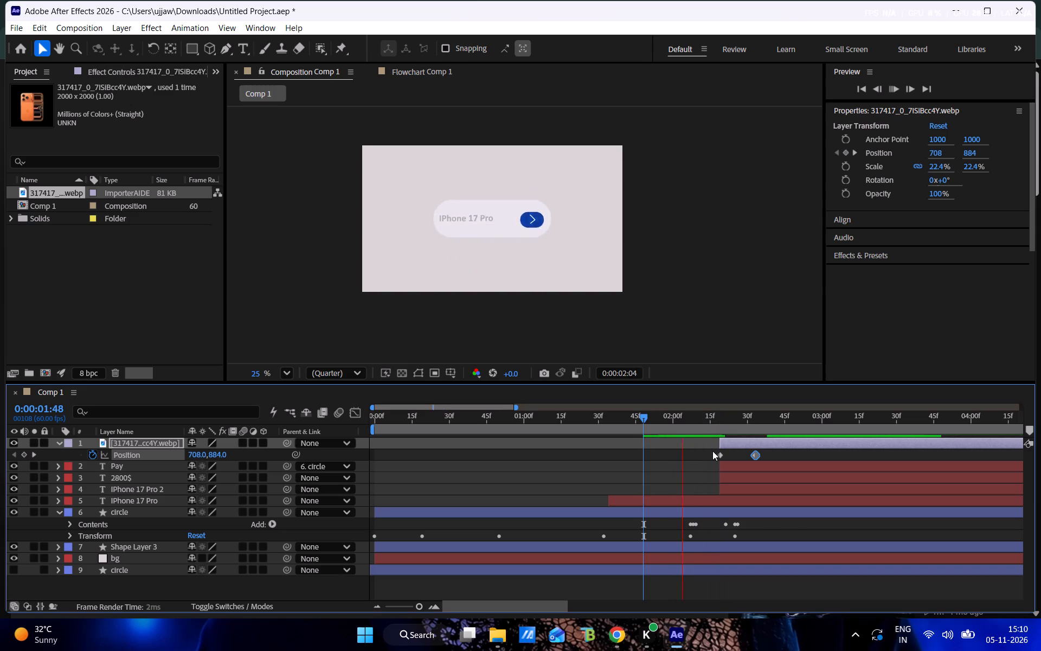
drag(728, 419, 714, 420)
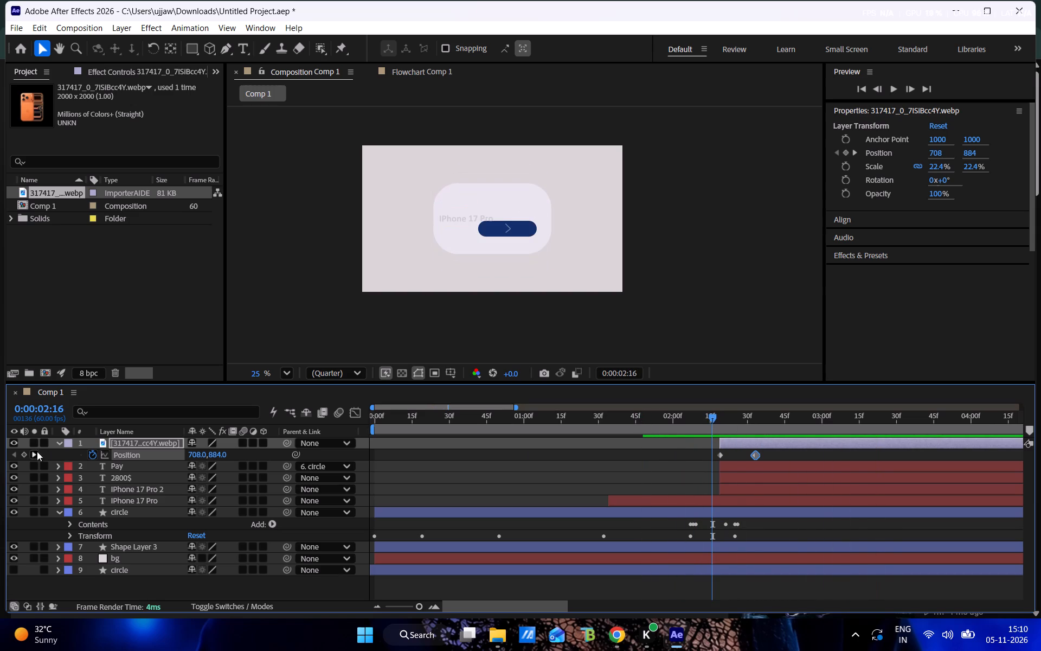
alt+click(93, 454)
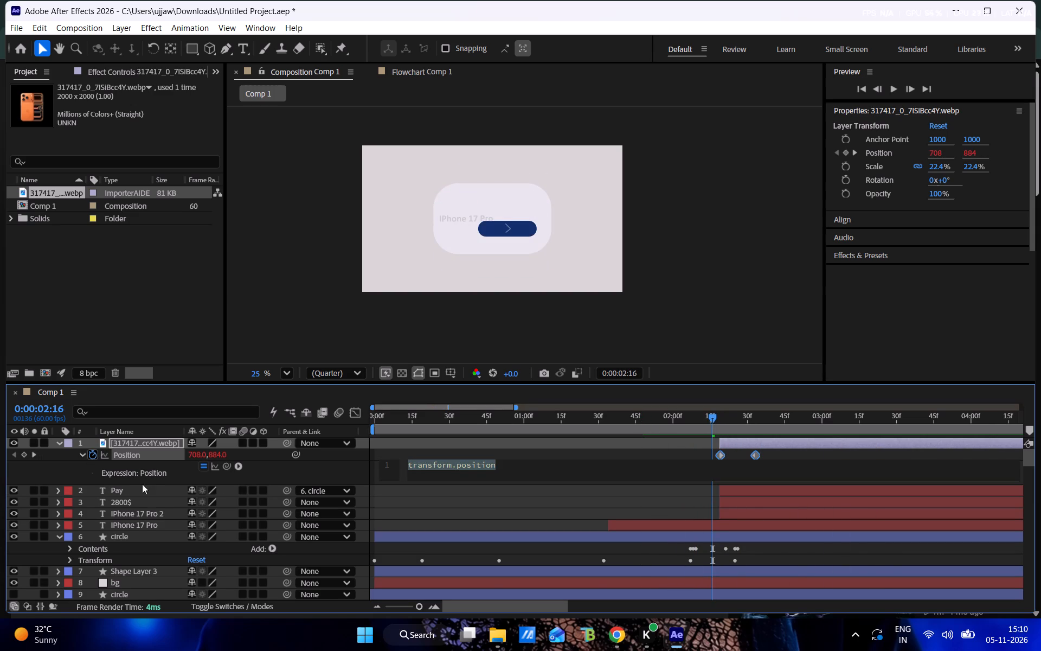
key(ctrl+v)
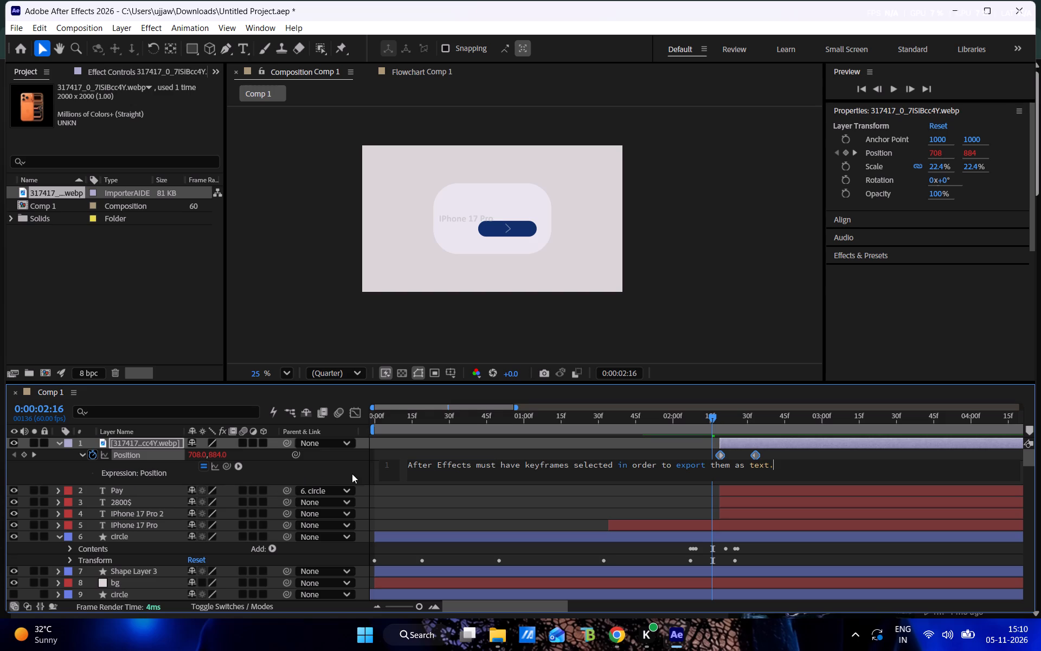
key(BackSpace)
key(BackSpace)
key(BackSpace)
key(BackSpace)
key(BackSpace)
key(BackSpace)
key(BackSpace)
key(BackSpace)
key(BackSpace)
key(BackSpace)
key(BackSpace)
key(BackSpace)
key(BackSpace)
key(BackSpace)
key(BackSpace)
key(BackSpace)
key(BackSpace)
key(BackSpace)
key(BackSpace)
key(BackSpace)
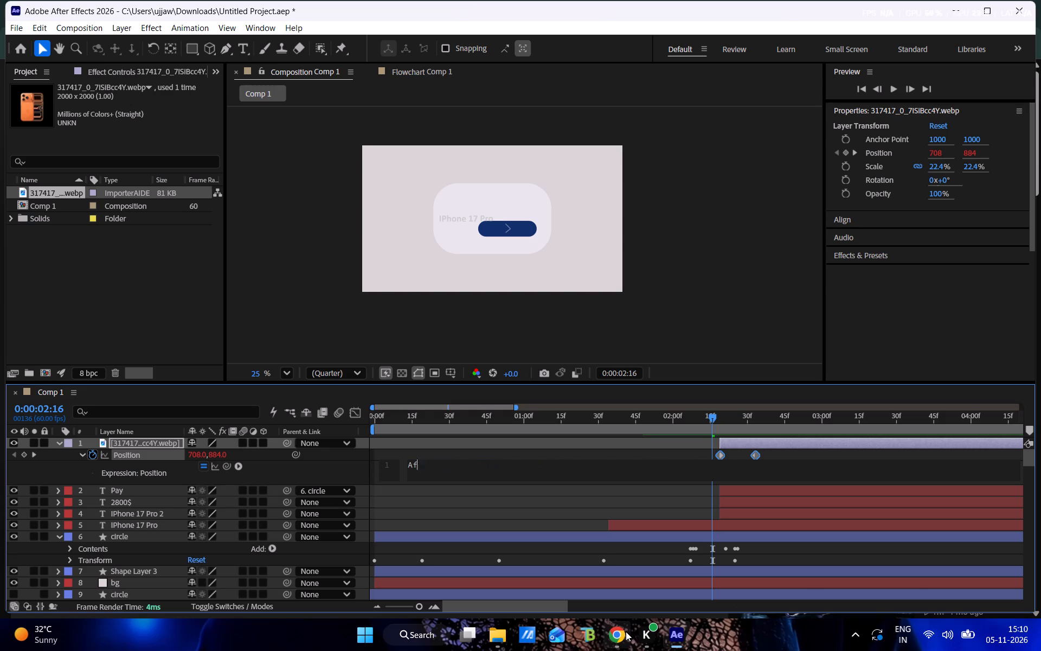
Switch to the YouTube tutorial in Chrome, expand the pinned comment and copy only the Expression 1 code.
click(613, 637)
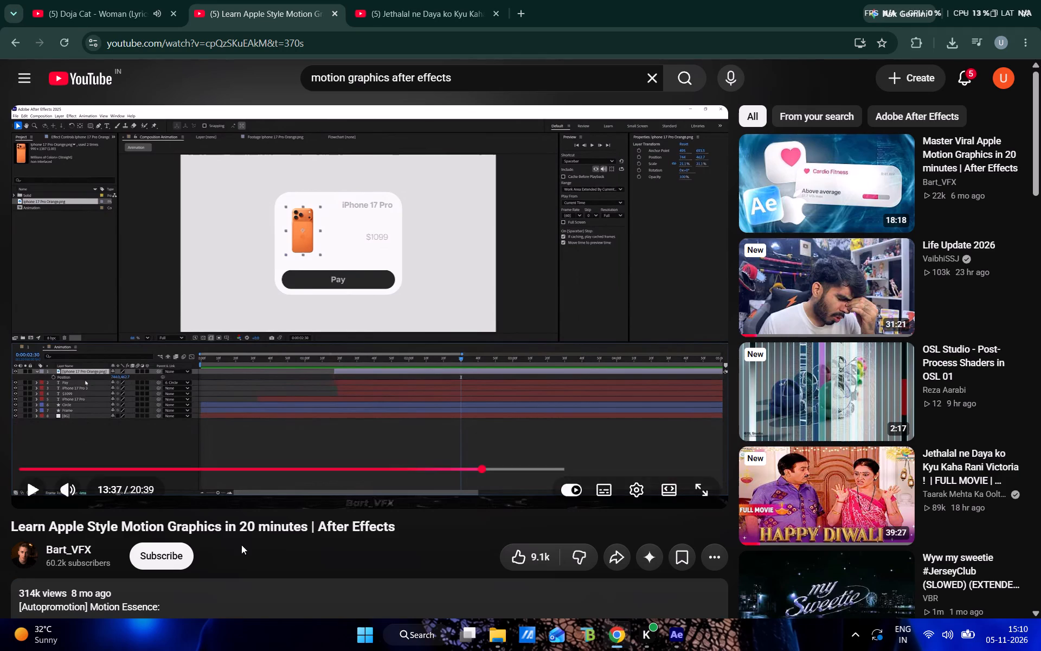
scroll(187, 563, down, 4)
scroll(132, 513, down, 1)
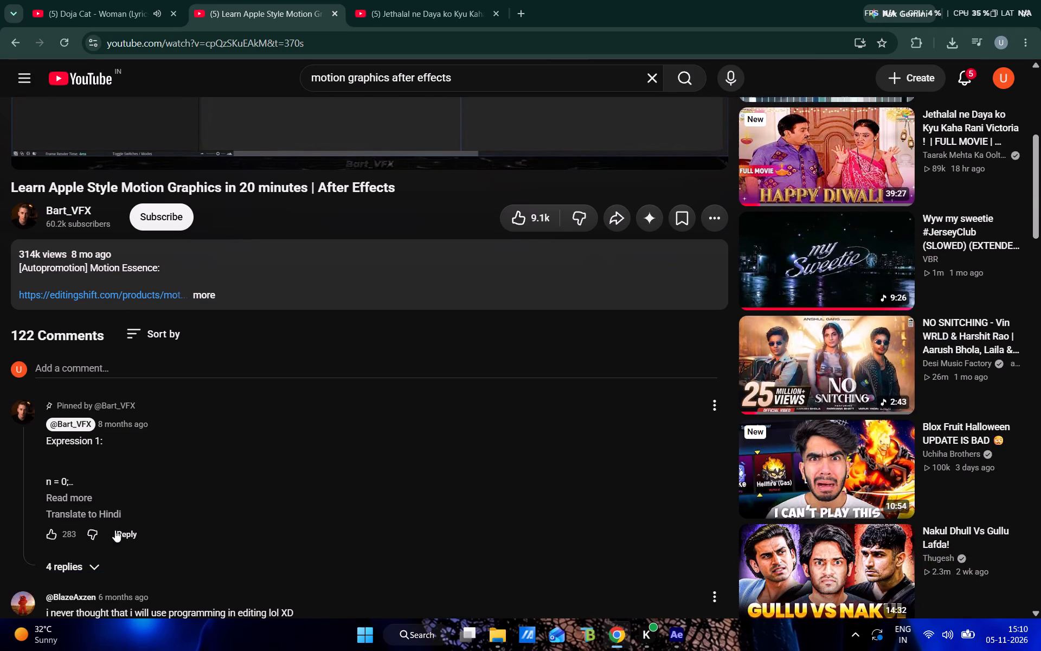
click(113, 532)
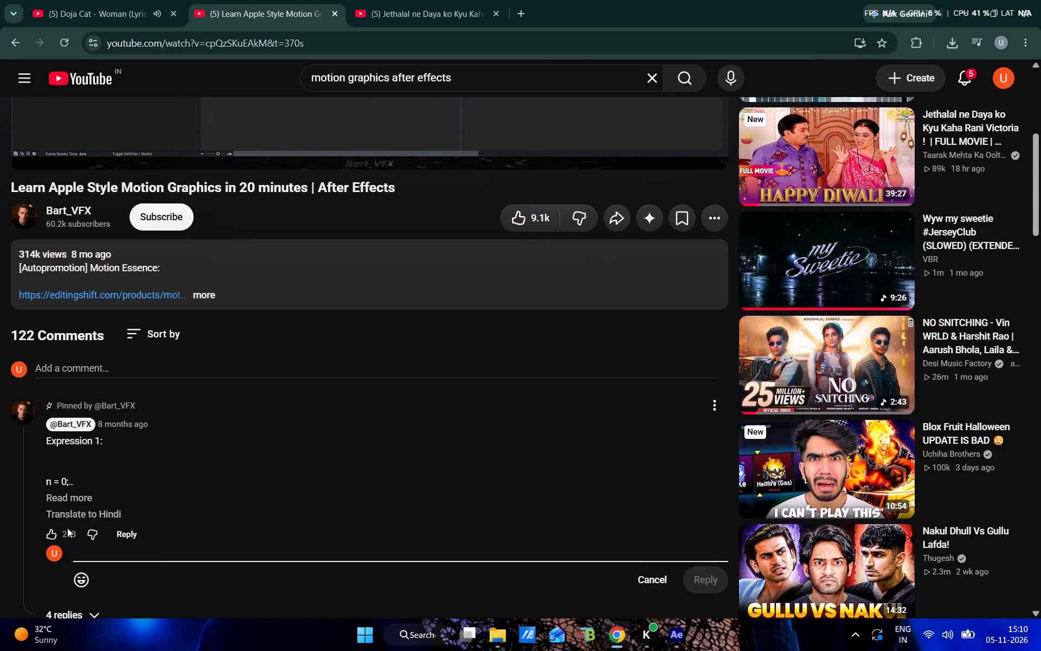
click(78, 494)
click(43, 482)
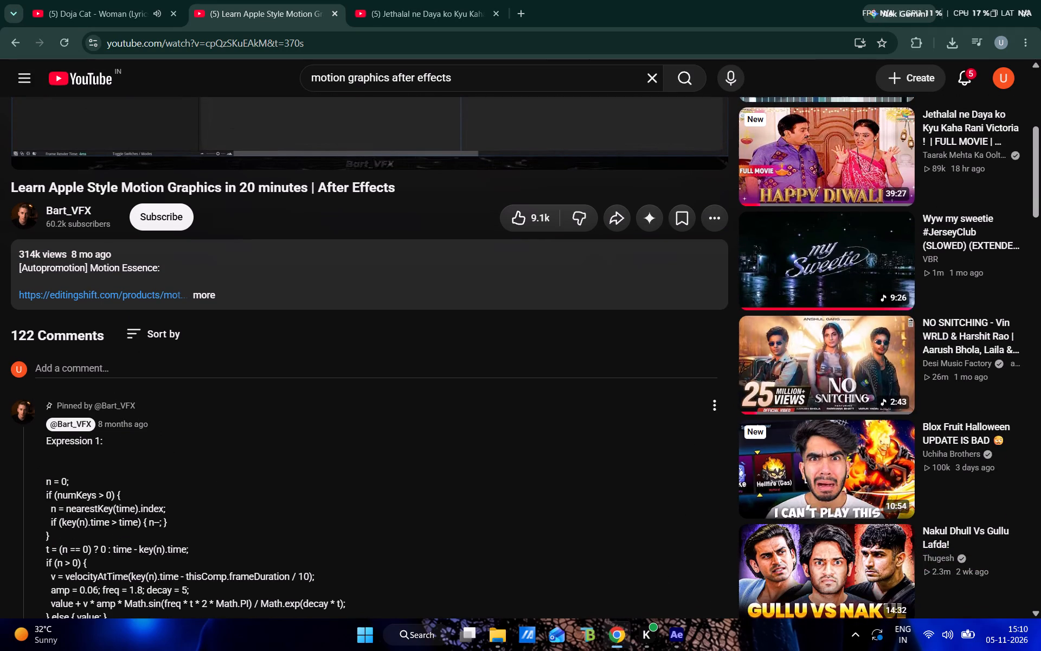
drag(47, 481, 120, 432)
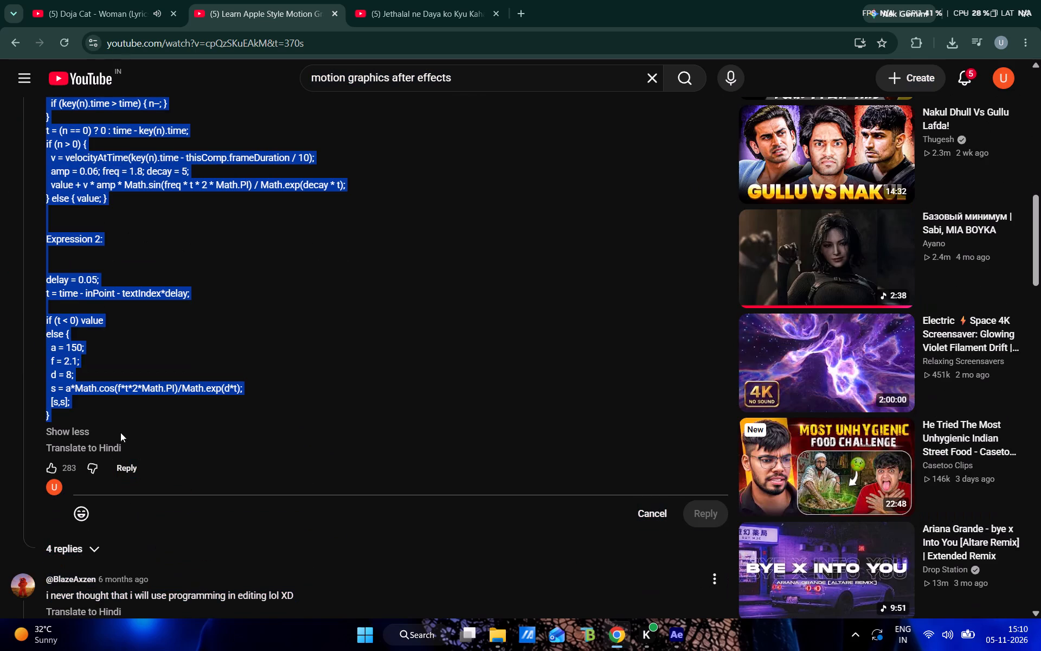
drag(120, 432, 118, 204)
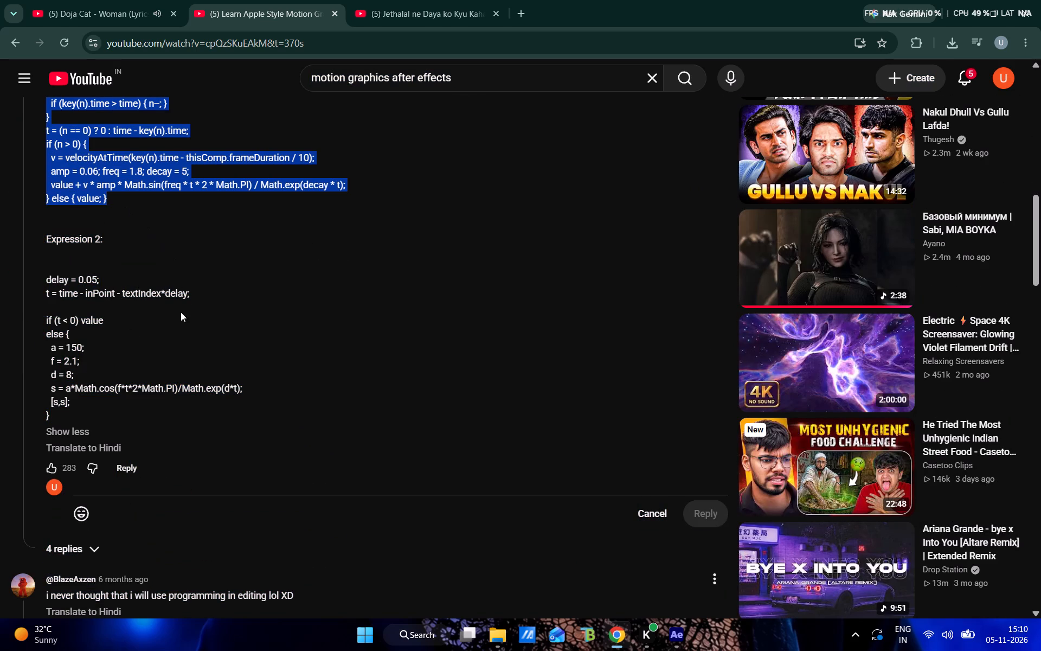
key(ctrl+c)
Switch to After Effects, add the copied Expression 1 code to the iPhone image's Position property, and preview the motion.
click(663, 639)
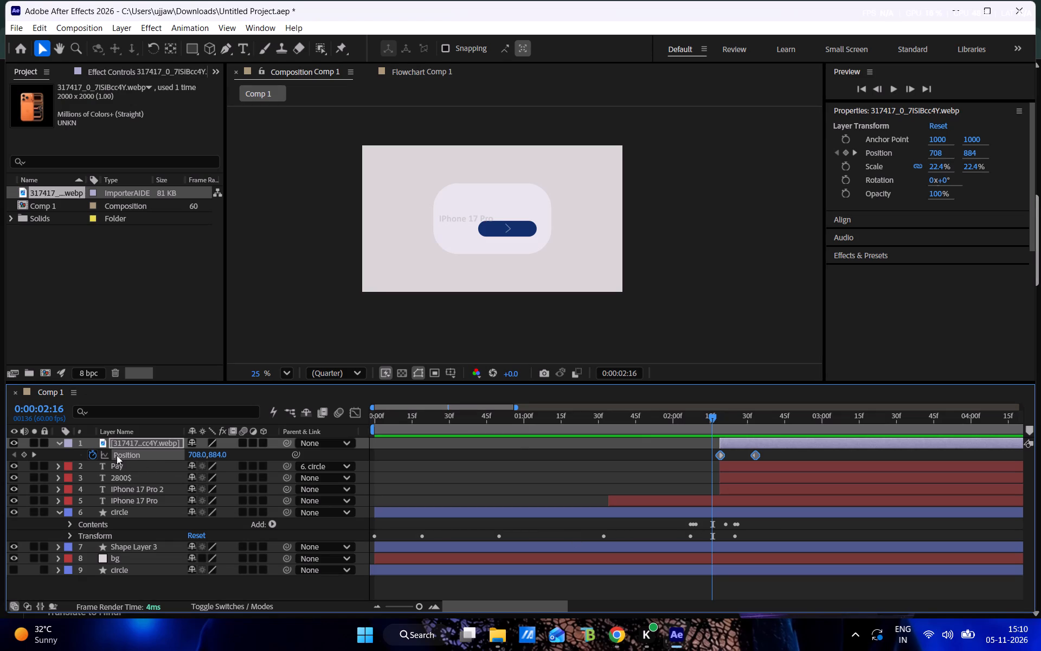
alt+click(93, 457)
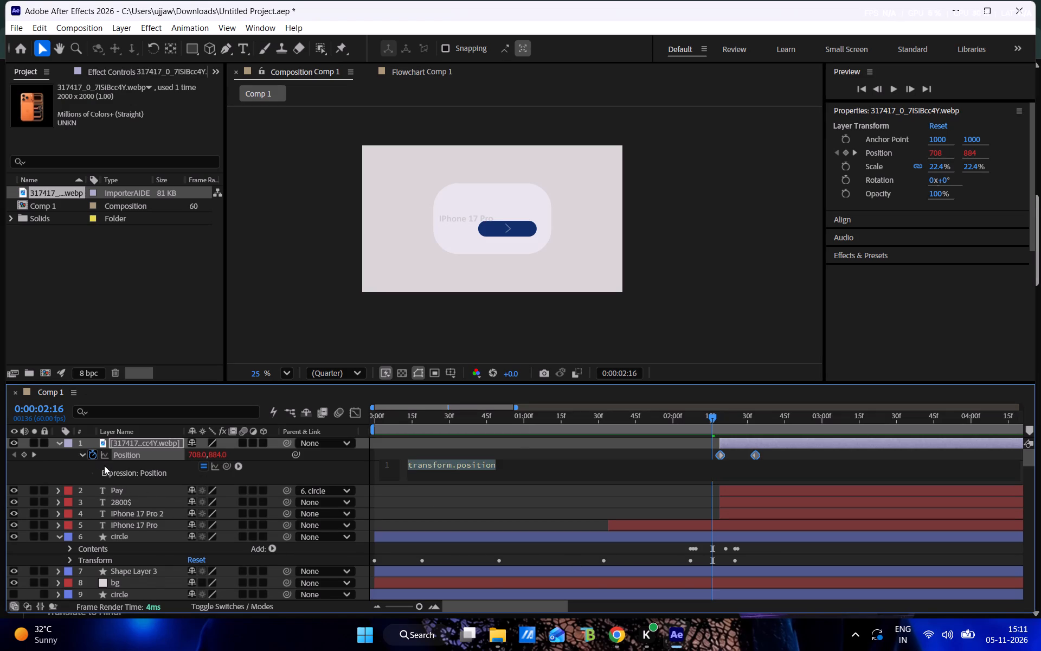
key(ctrl+v)
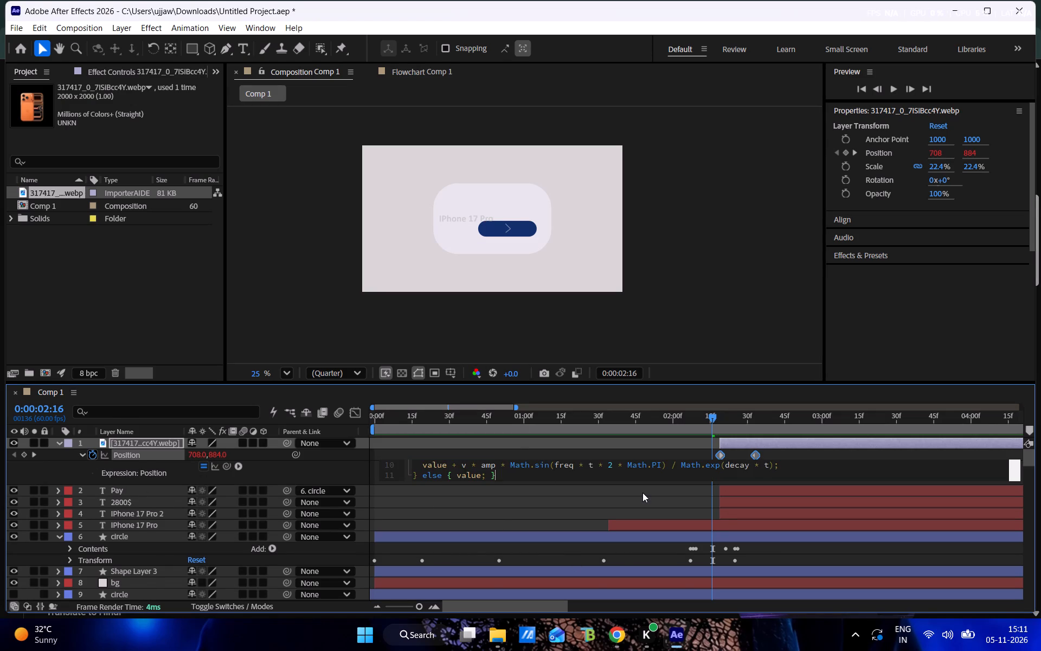
click(642, 493)
drag(693, 419, 589, 415)
key(space)
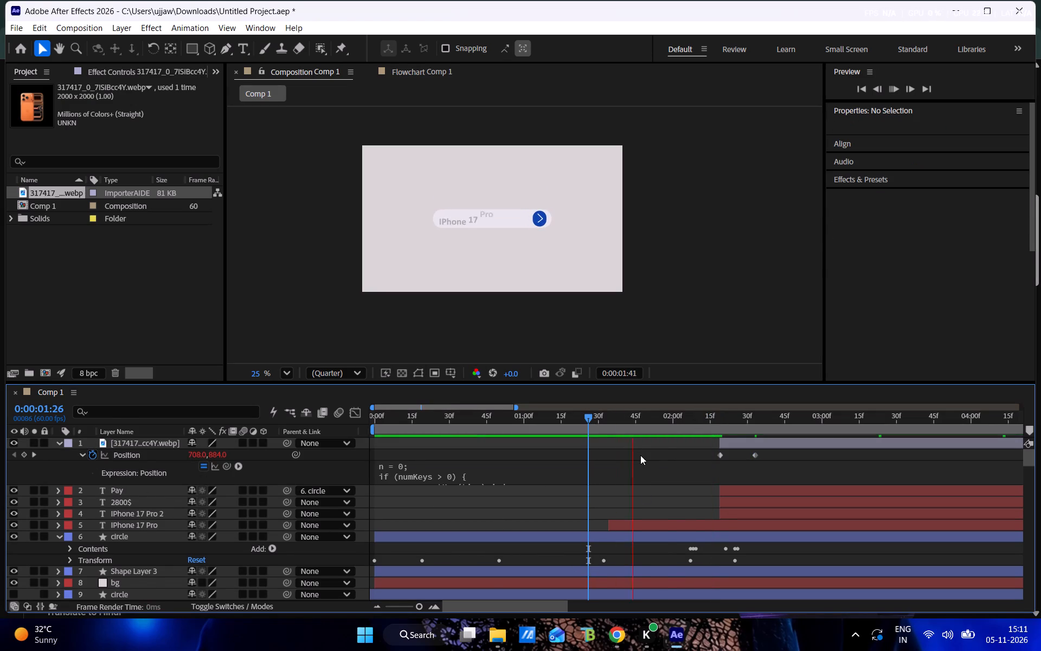
drag(736, 424, 705, 424)
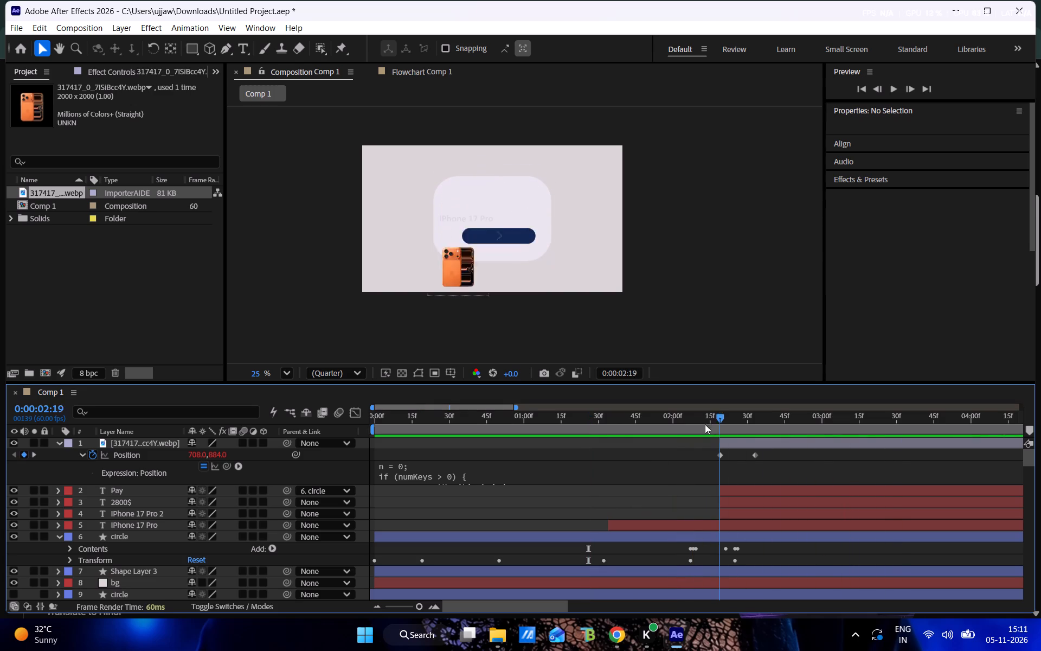
drag(705, 424, 713, 425)
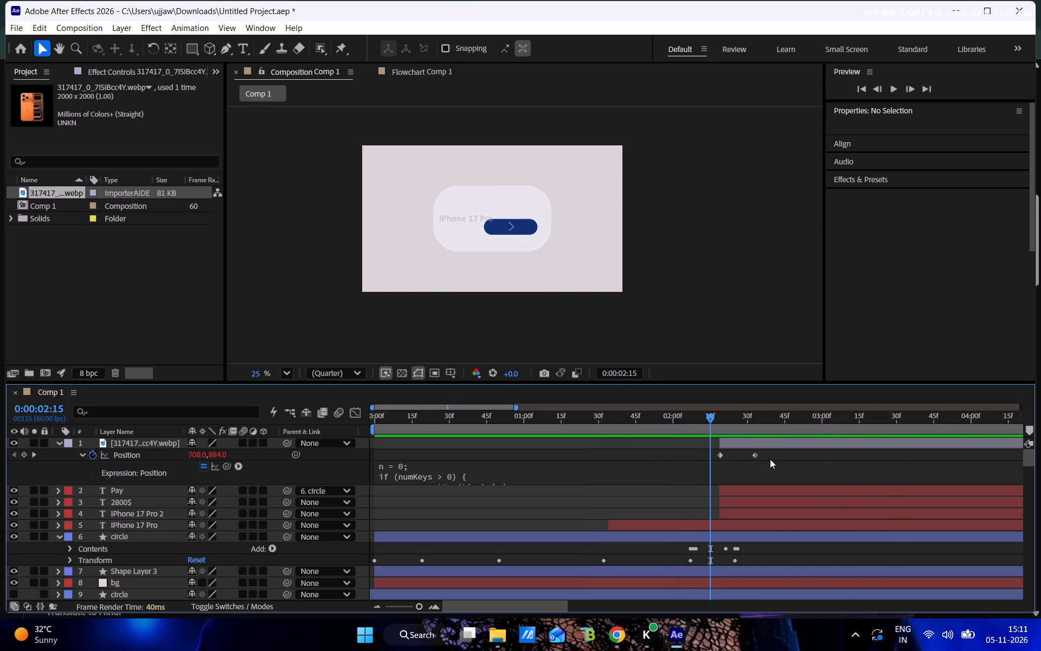
Move the iPhone image's second Position keyframe earlier to about 0:00:02:26 and preview the bounce.
drag(757, 455, 742, 455)
drag(700, 424, 695, 424)
key(space)
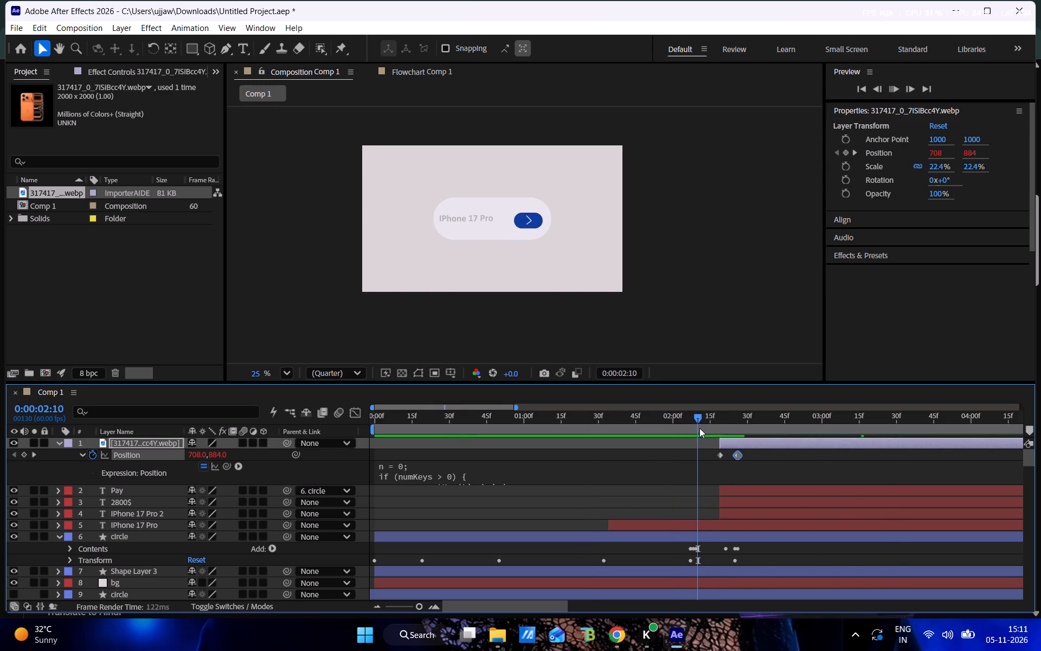
drag(721, 415, 709, 414)
key(space)
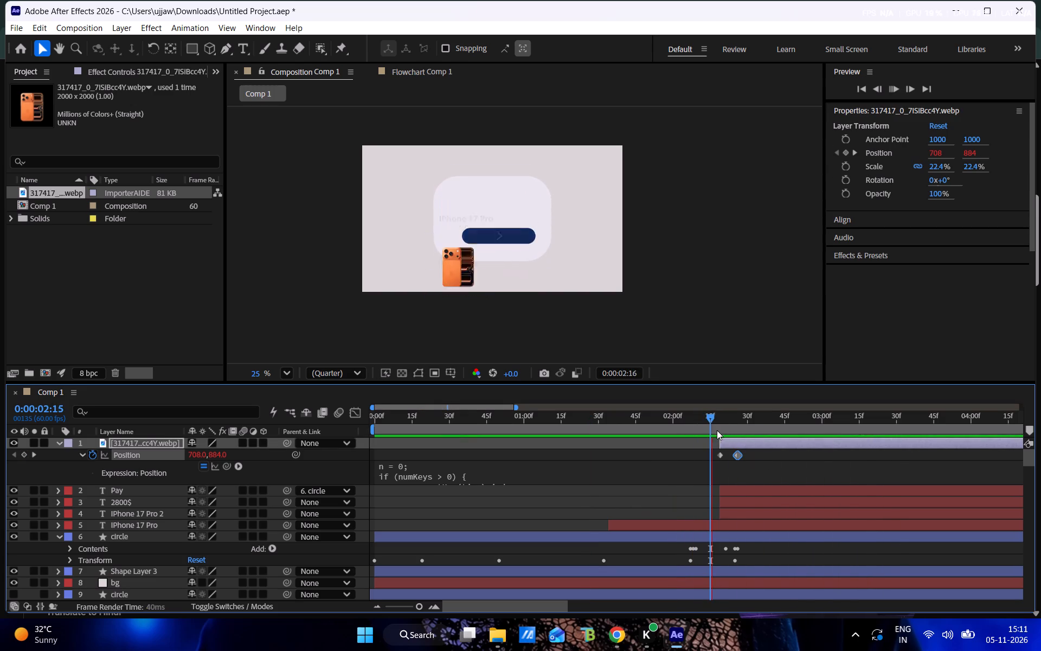
drag(712, 412, 657, 412)
key(space)
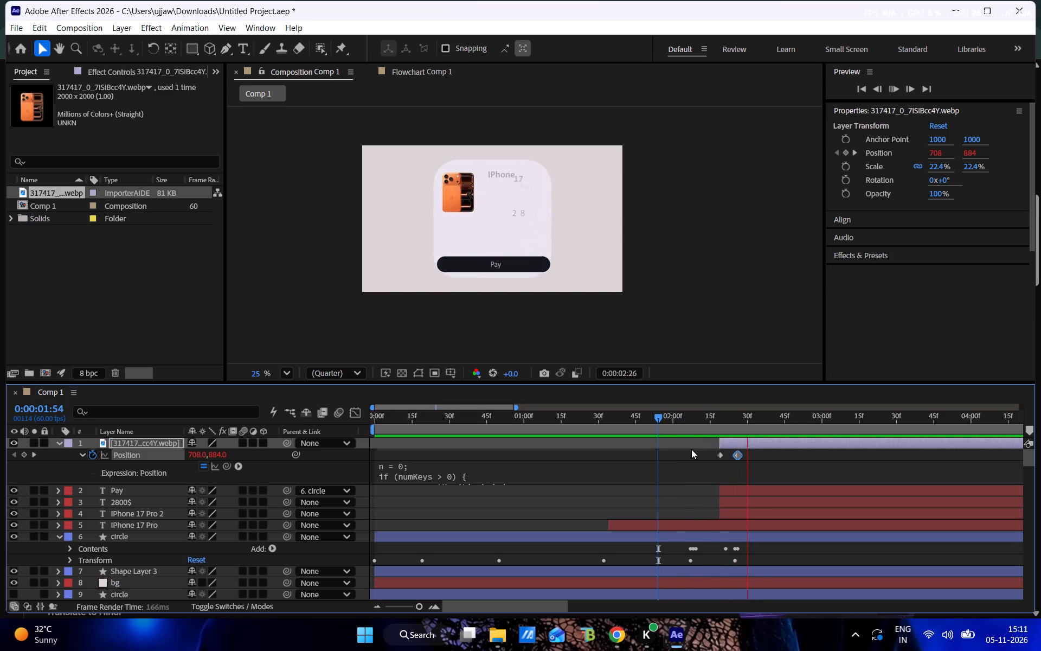
drag(713, 423, 577, 433)
key(space)
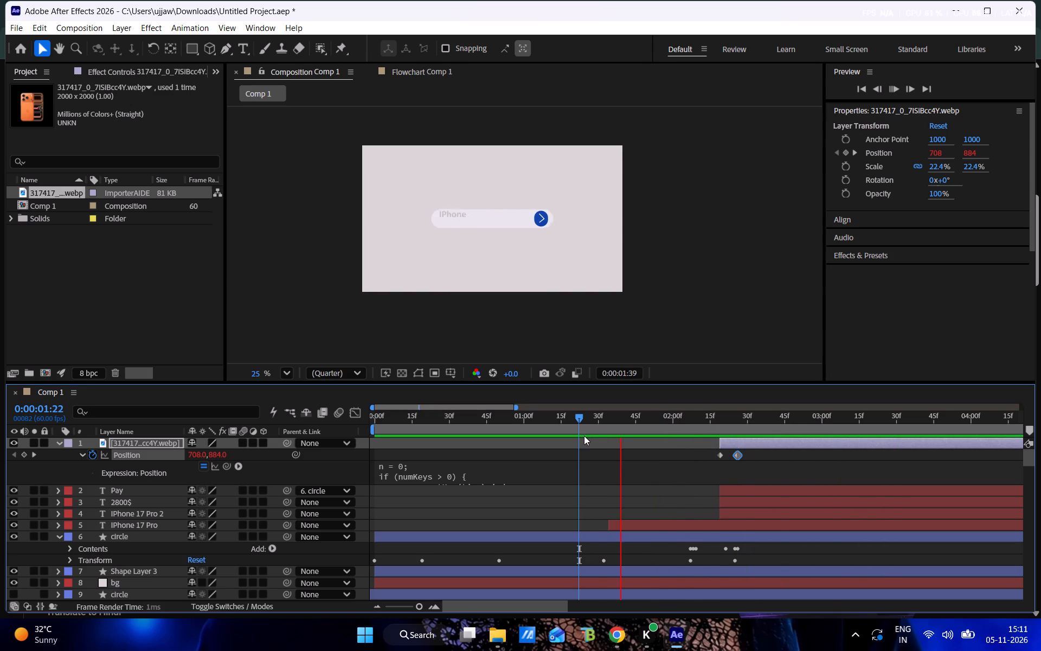
drag(734, 410, 721, 410)
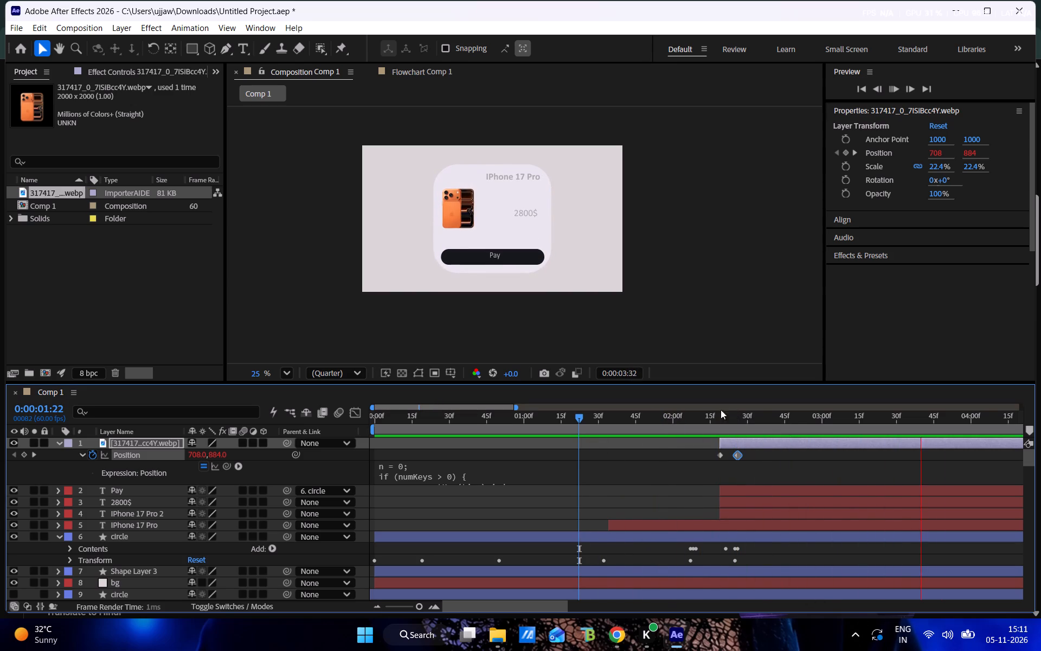
At 0:00:02:19, raise the iPhone image's first Position keyframe to 708, 784 and preview the entrance.
drag(721, 410, 706, 409)
drag(713, 417, 688, 412)
drag(683, 412, 719, 418)
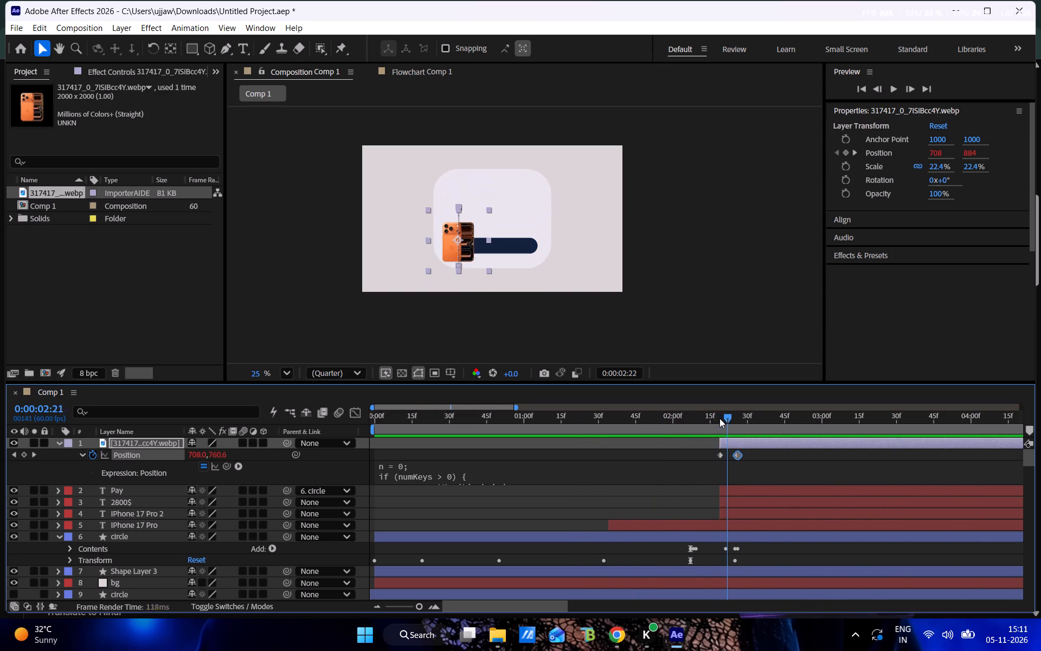
drag(719, 418, 720, 418)
click(720, 418)
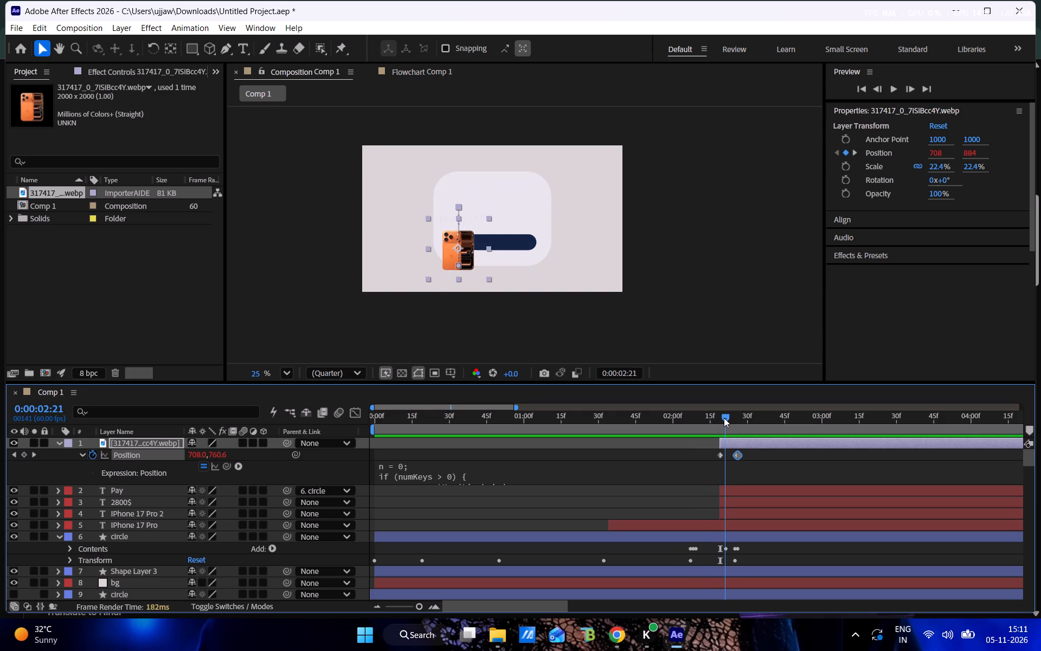
click(724, 418)
click(719, 454)
drag(725, 429, 719, 426)
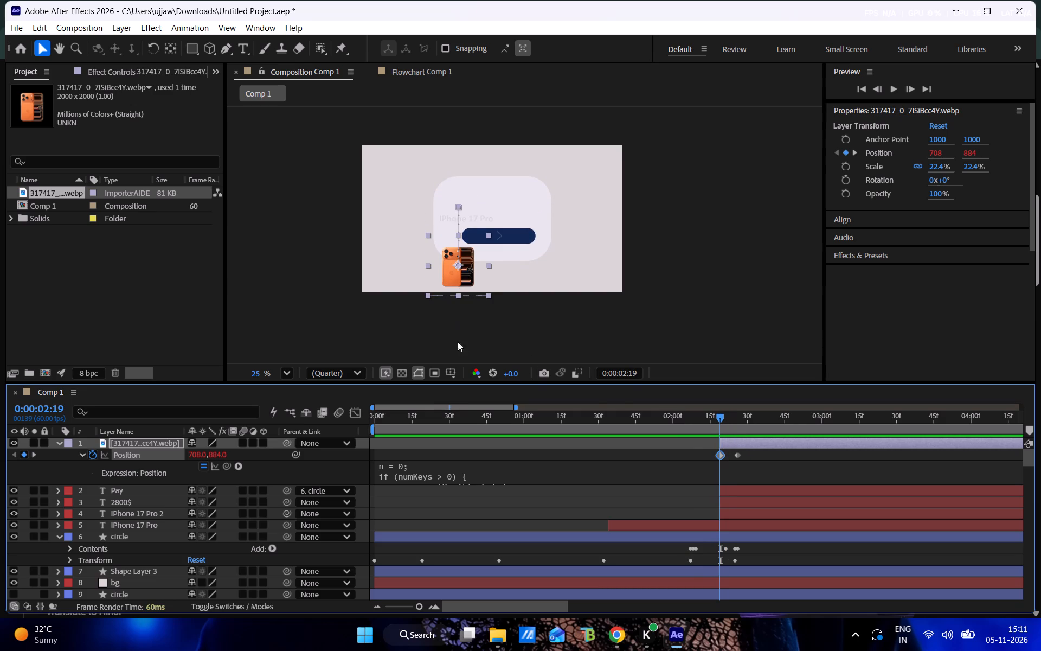
drag(214, 457, 195, 456)
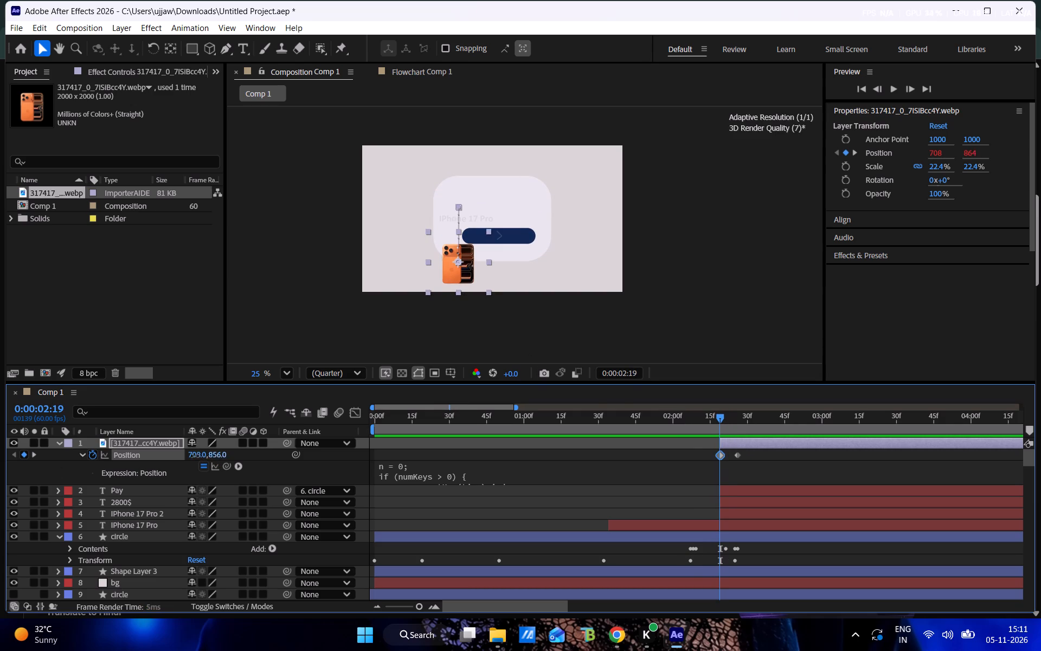
drag(195, 456, 157, 446)
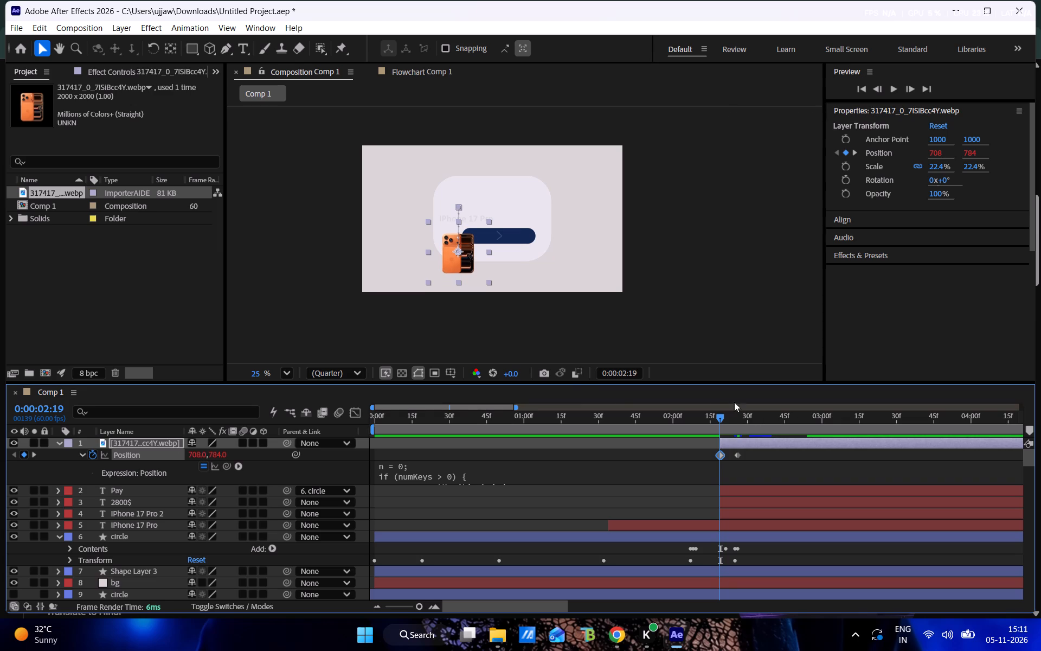
drag(712, 423, 692, 422)
key(space)
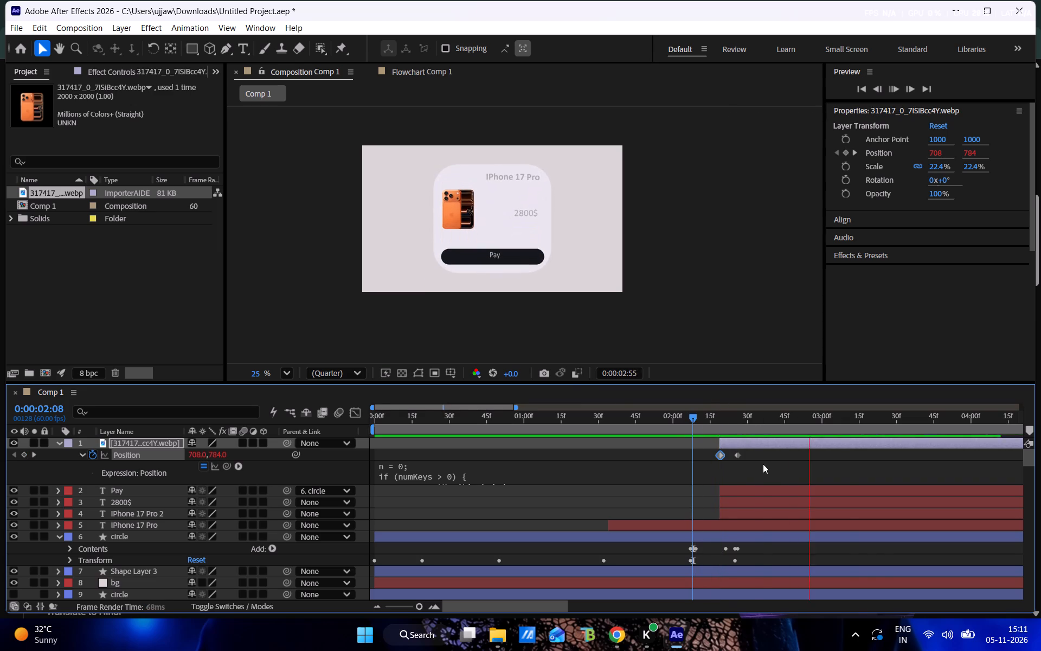
drag(745, 419, 692, 422)
key(space)
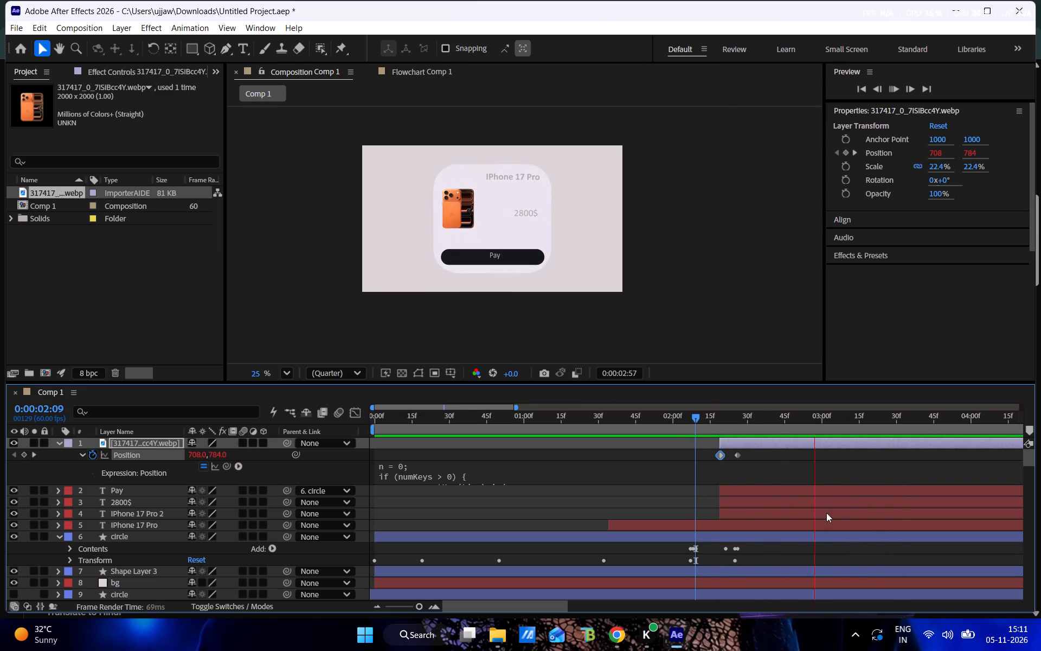
drag(740, 421, 722, 418)
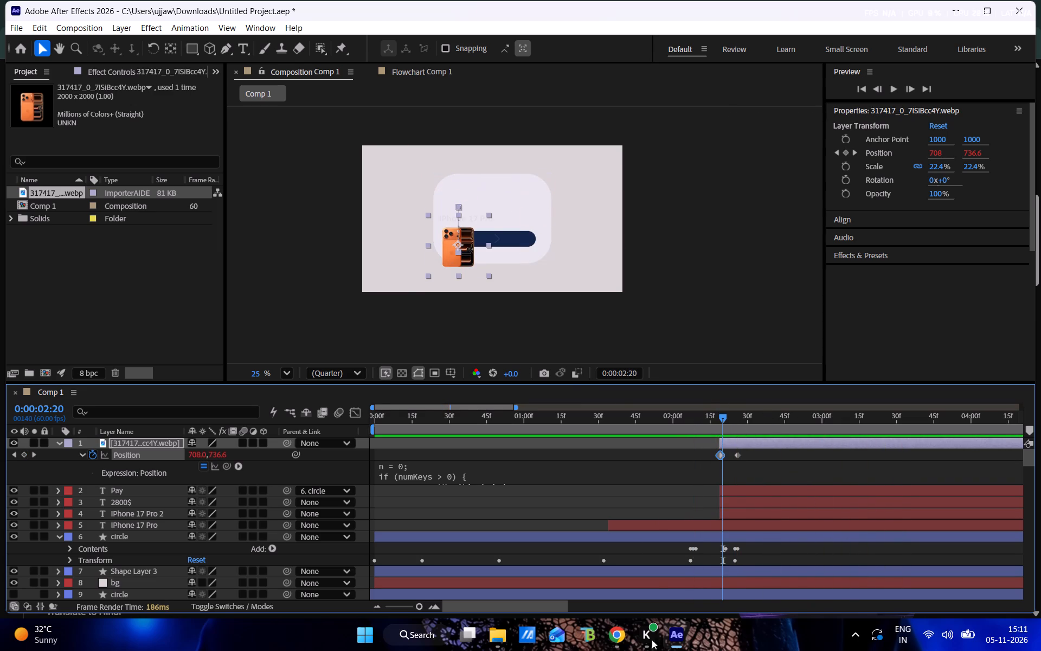
Switch to the YouTube tutorial in Chrome and watch the section on the phone's expression and the Circle's Scale keyframe timing in full screen.
click(618, 638)
scroll(429, 242, up, 4)
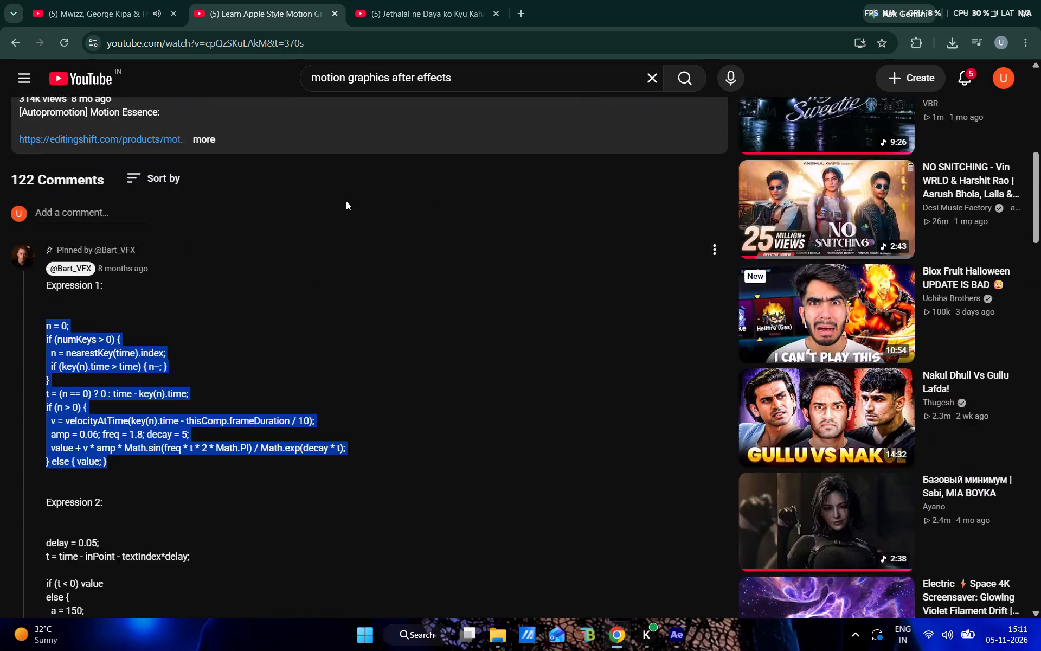
scroll(346, 201, up, 14)
key(space)
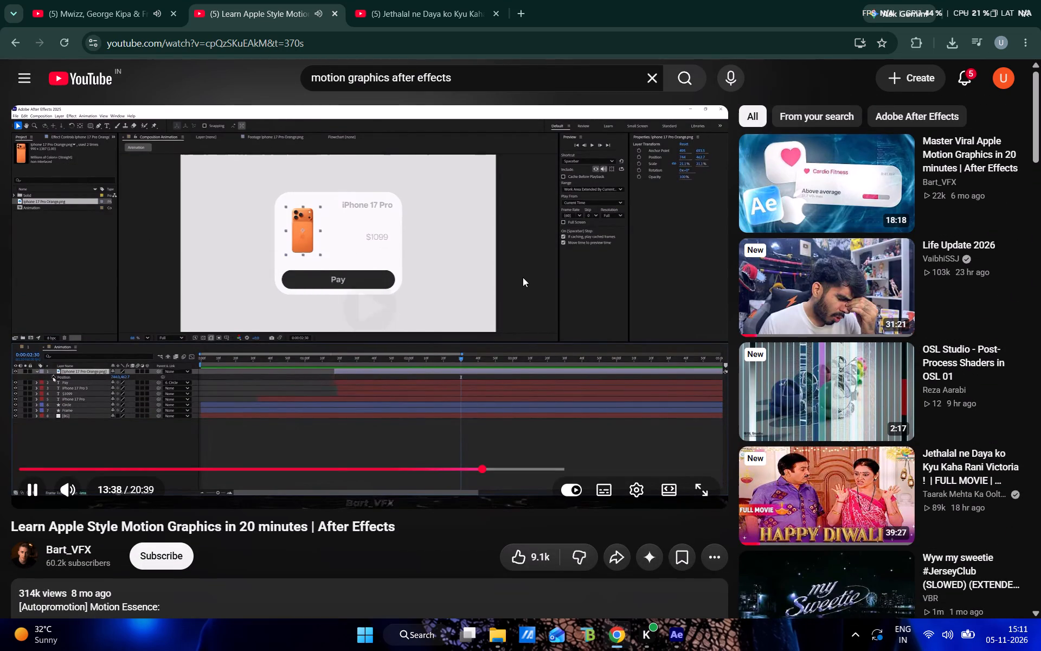
click(572, 326)
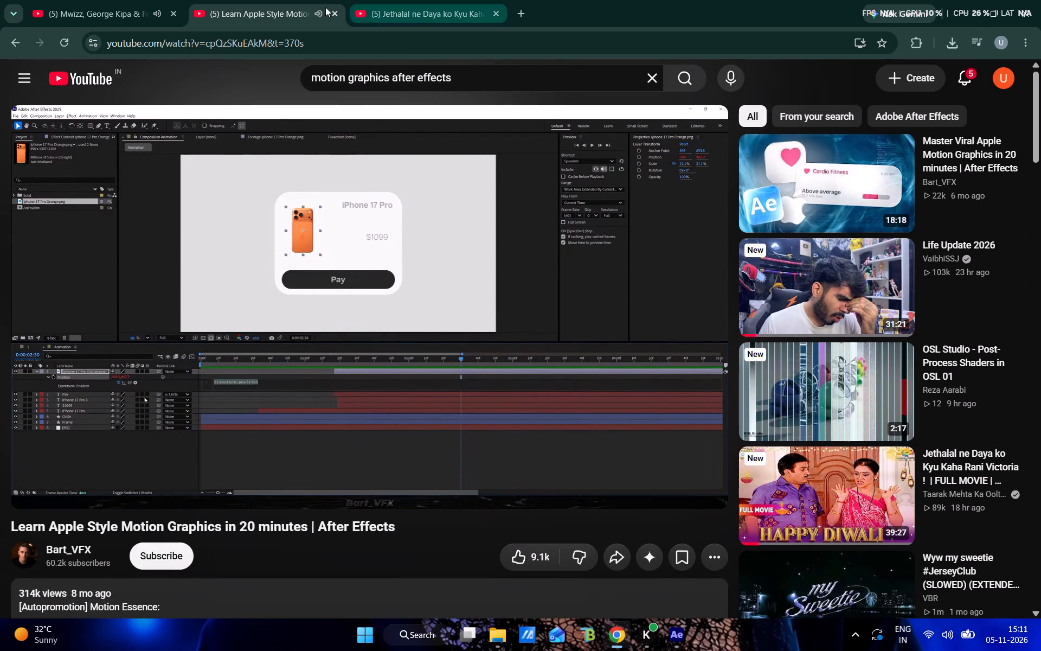
click(120, 0)
click(310, 0)
key(space)
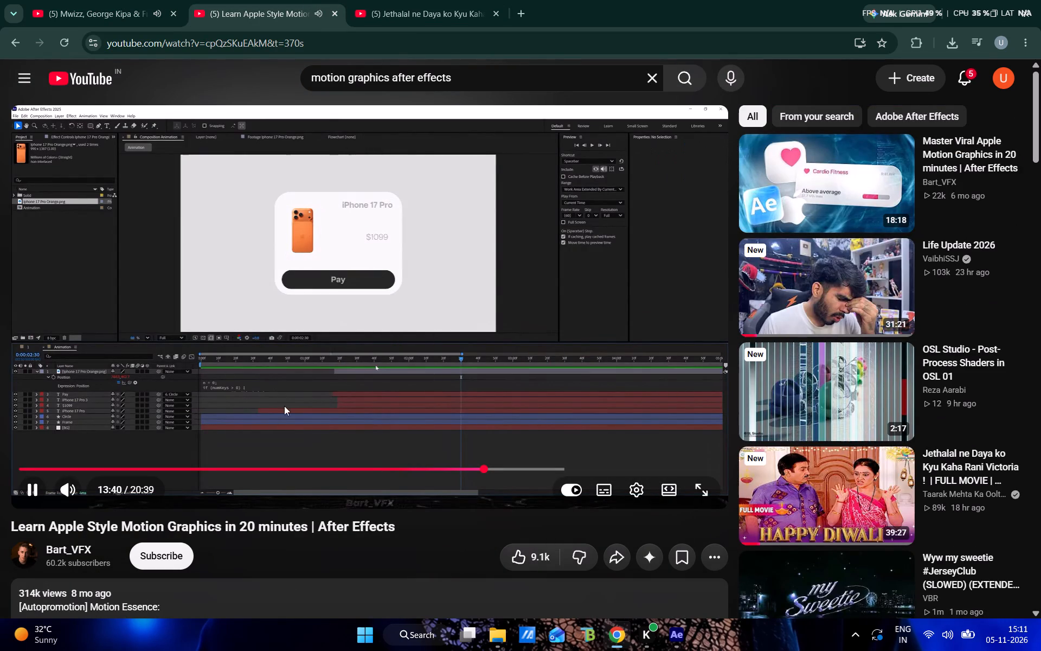
click(699, 504)
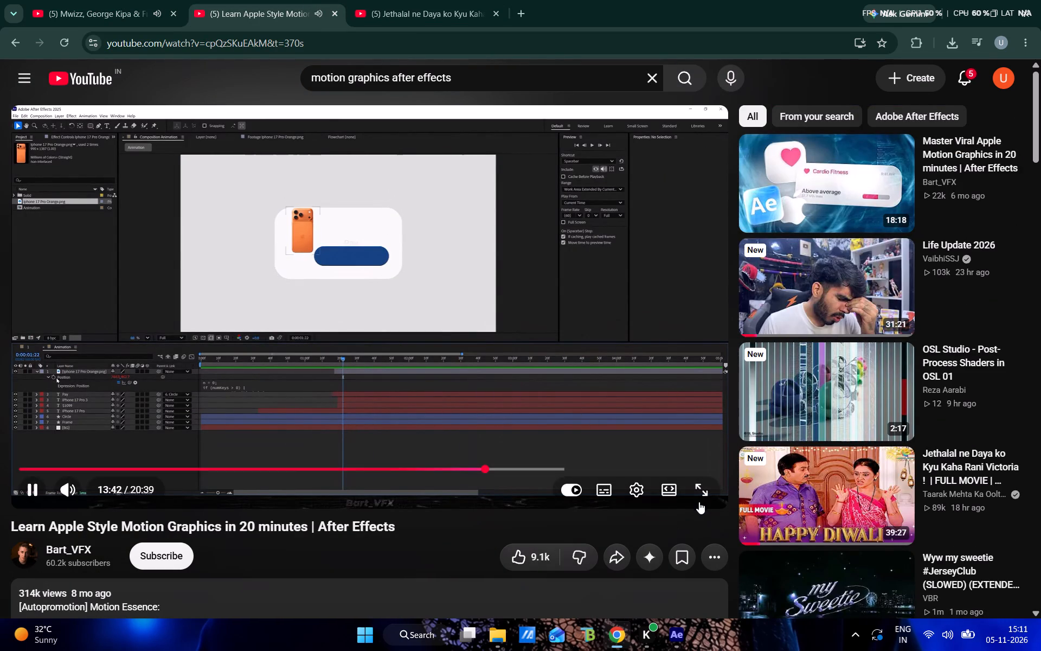
click(699, 499)
key(Right)
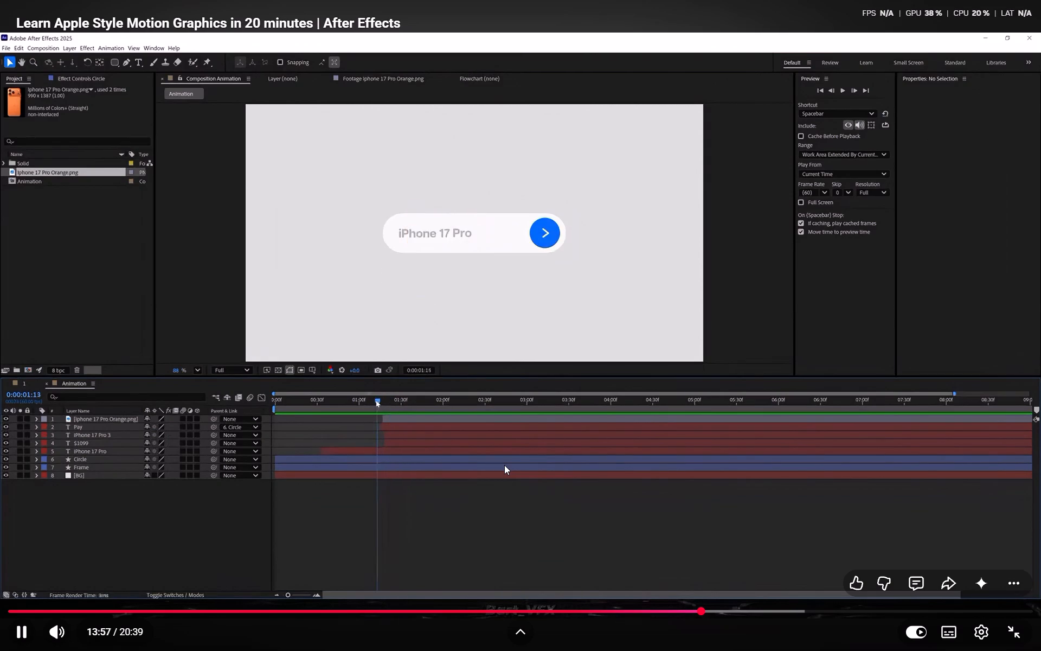
click(567, 432)
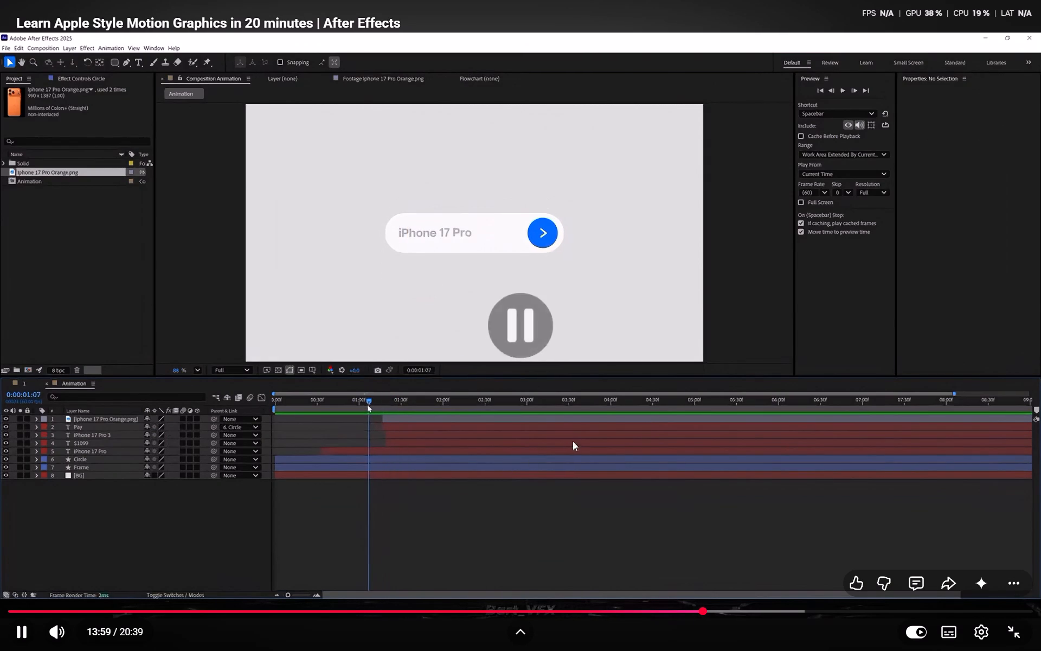
click(551, 450)
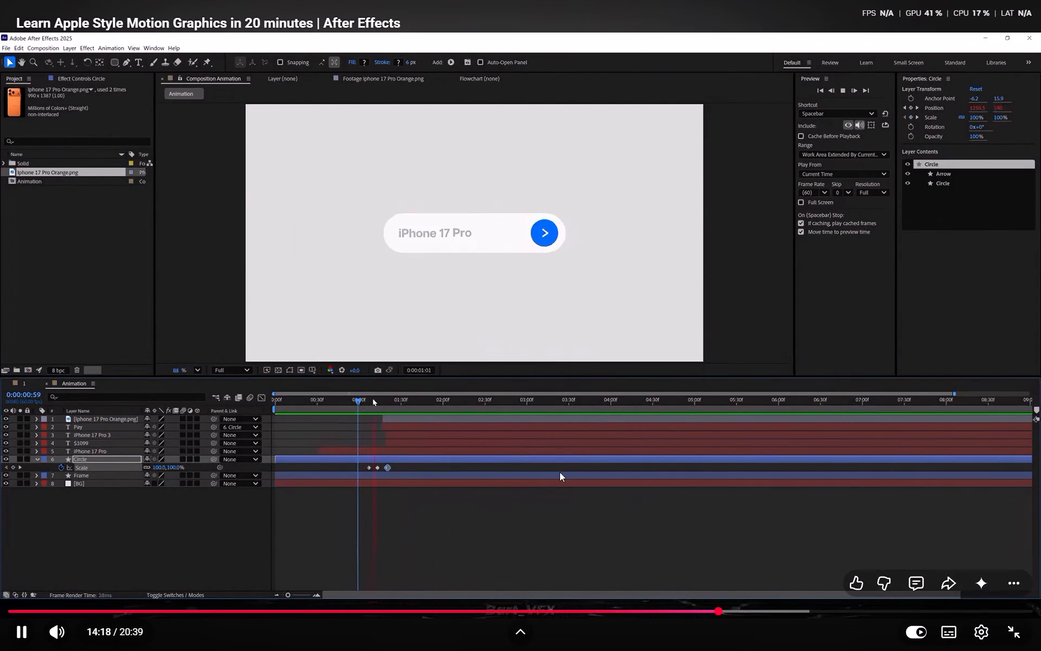
click(614, 376)
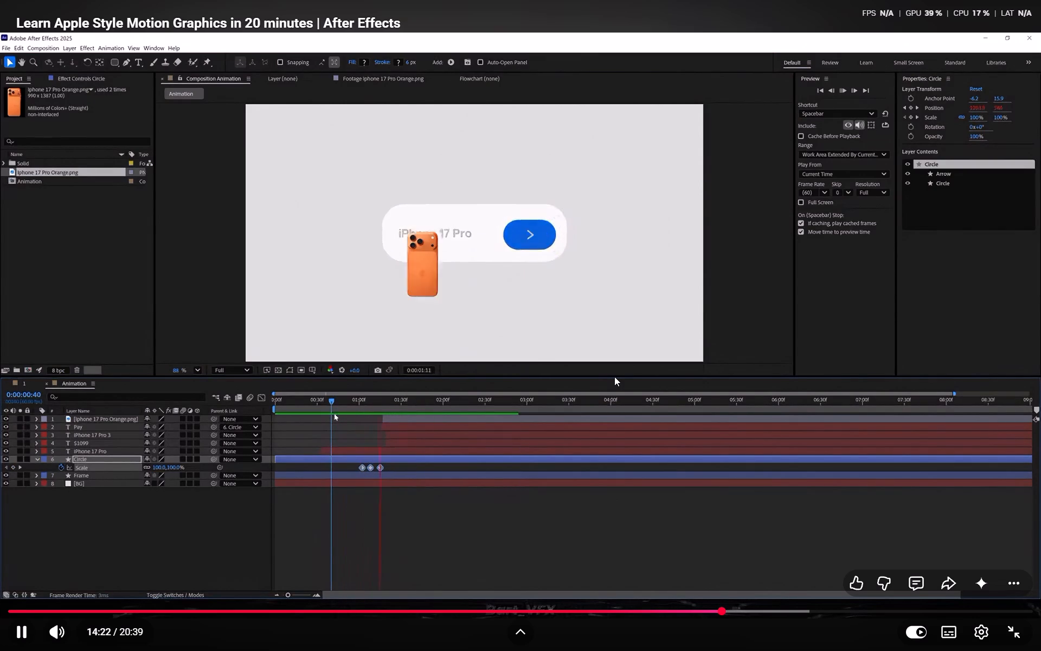
click(1038, 644)
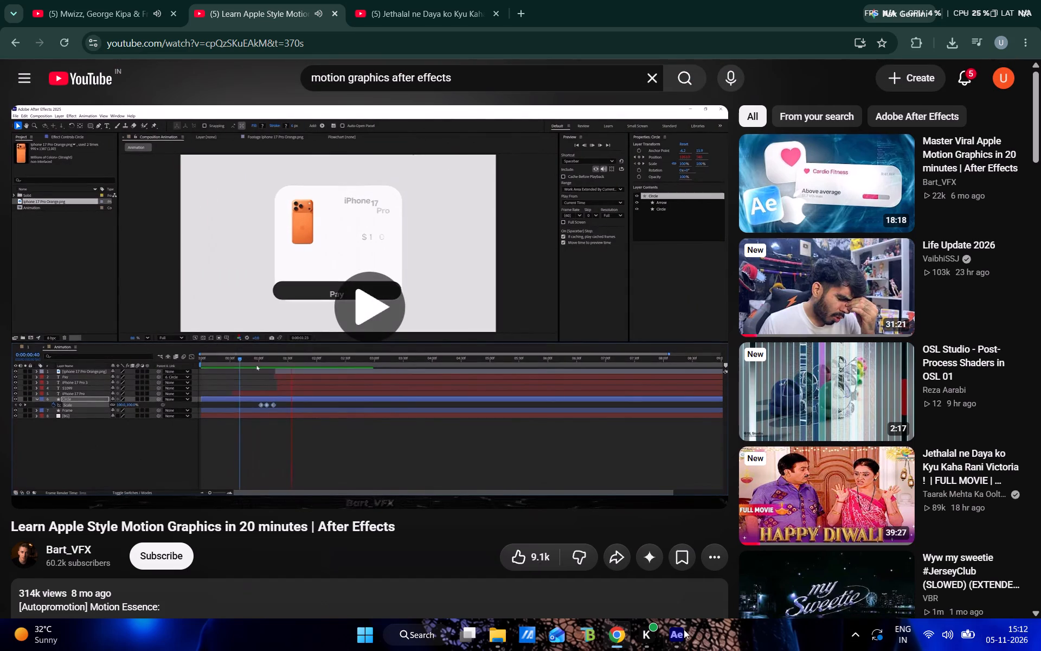
Return to After Effects and review the card animation from about 0:00:01:07, checking the frames up to 0:00:02:19.
click(671, 634)
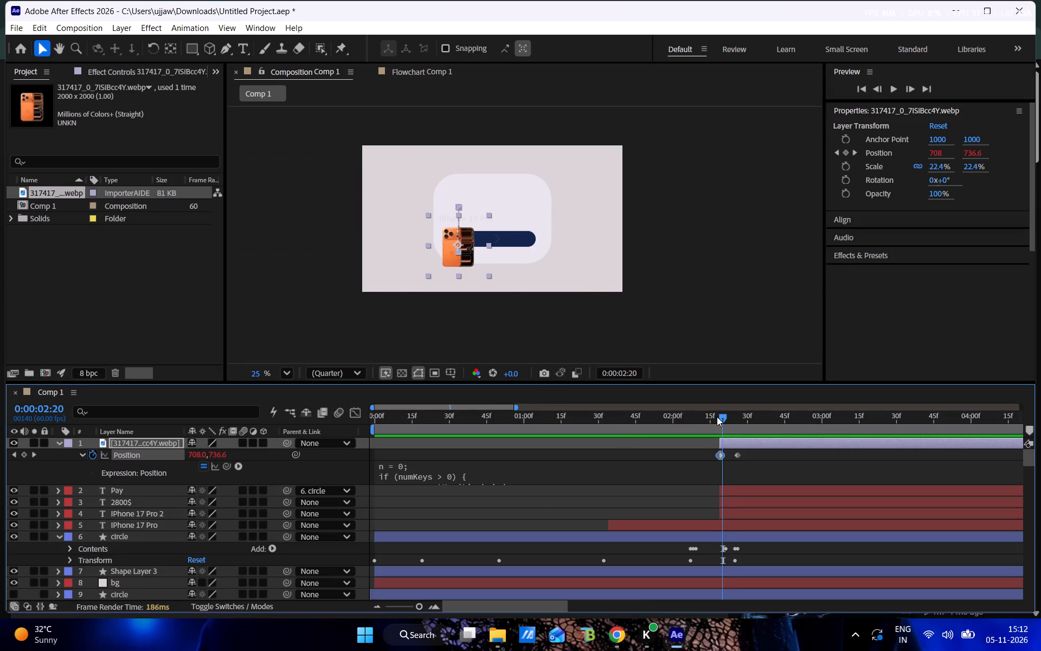
drag(717, 416, 725, 416)
click(558, 496)
drag(717, 418, 685, 418)
key(space)
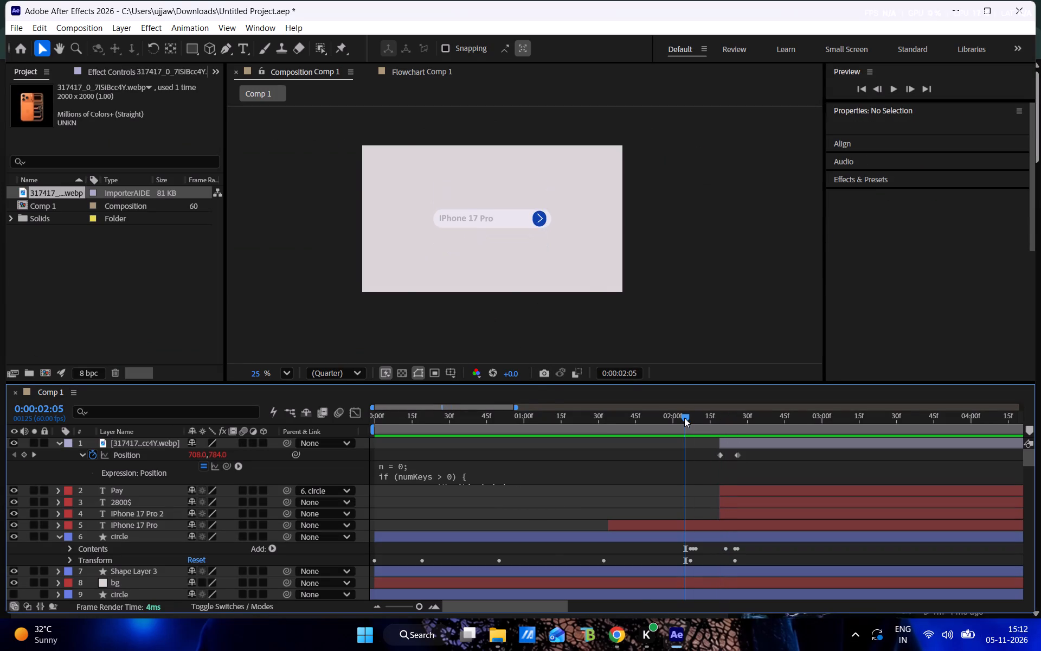
drag(694, 419, 539, 443)
key(space)
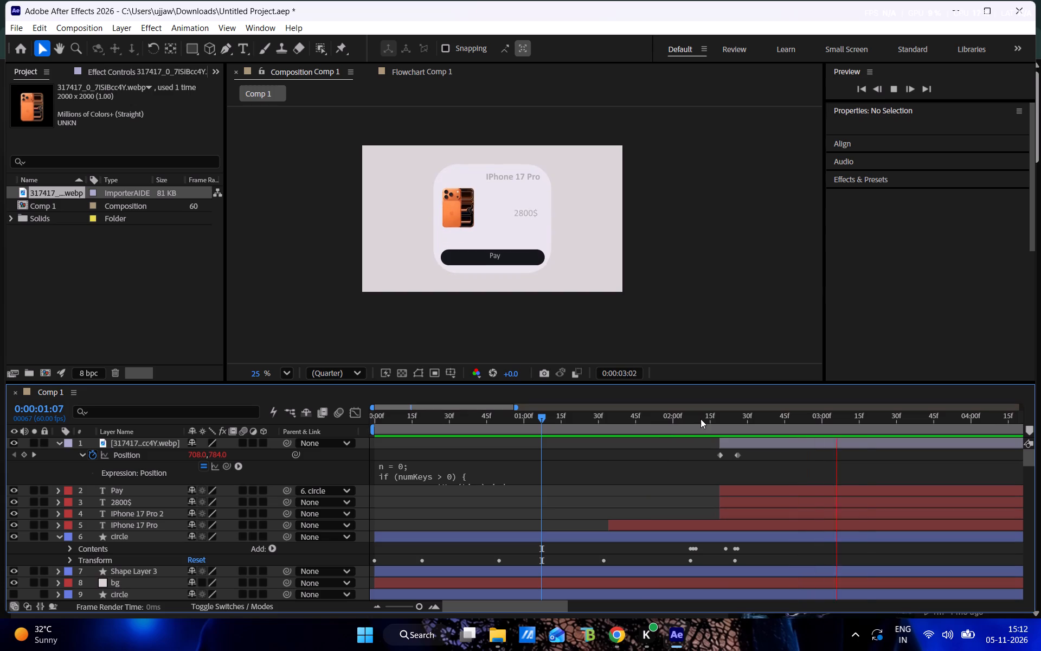
drag(705, 413, 703, 414)
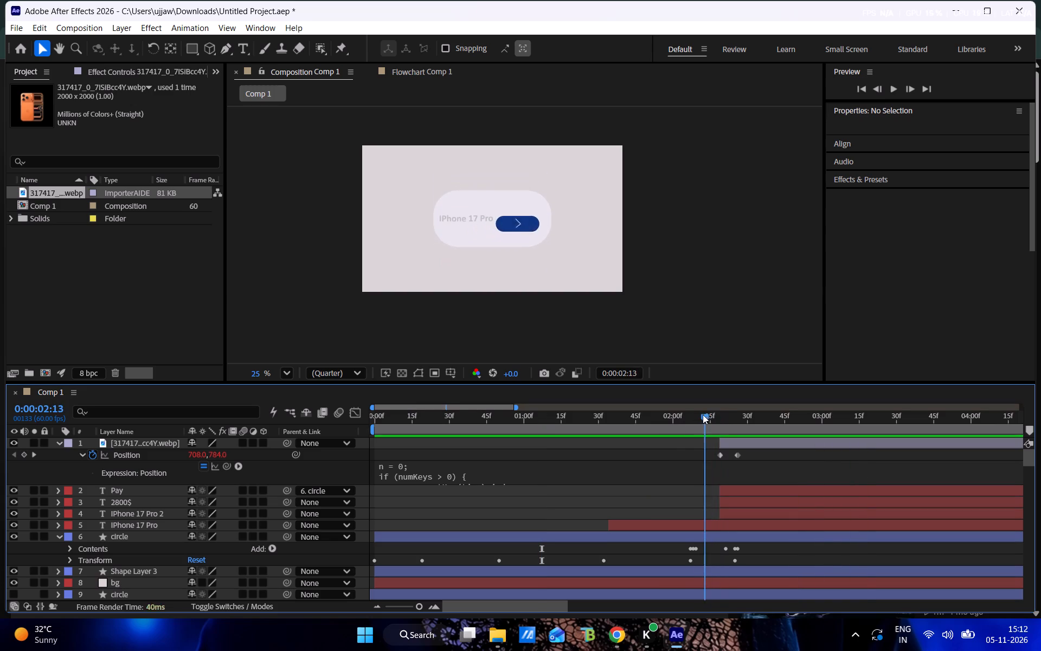
drag(703, 414, 718, 414)
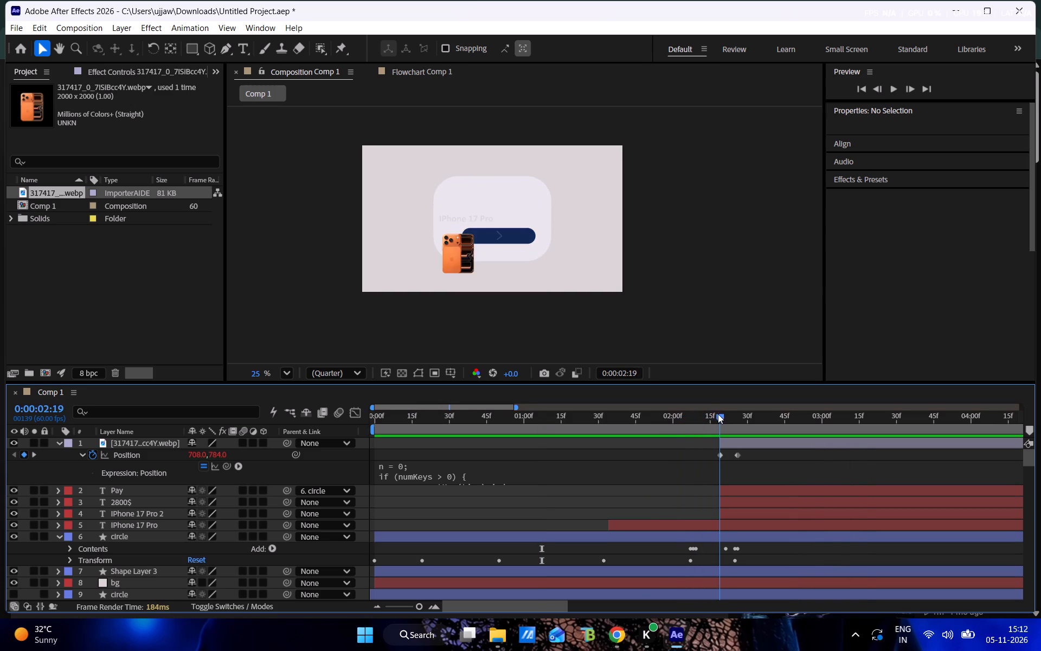
Review the card's expansion and the phone's entrance between about 0:00:01:54 and 0:00:02:21.
drag(718, 414, 676, 405)
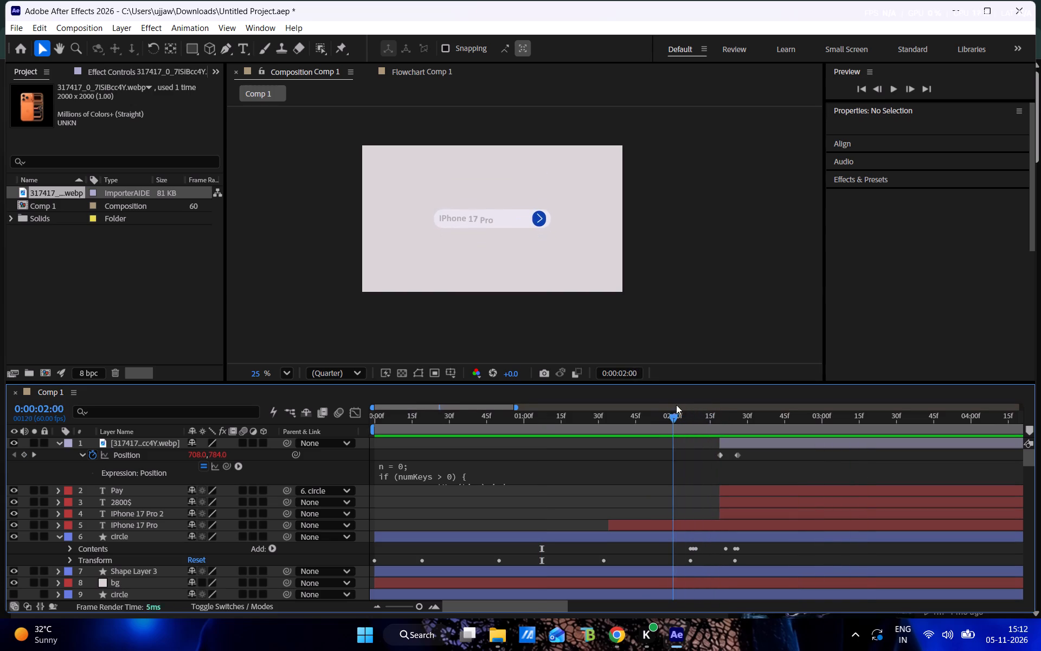
drag(676, 405, 709, 407)
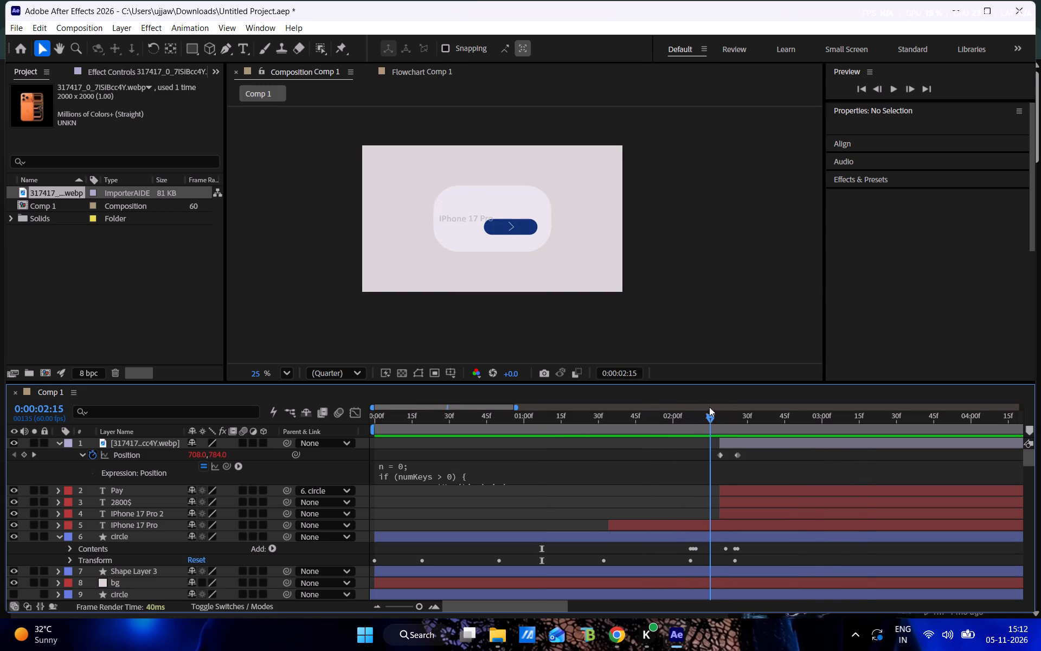
drag(709, 407, 724, 405)
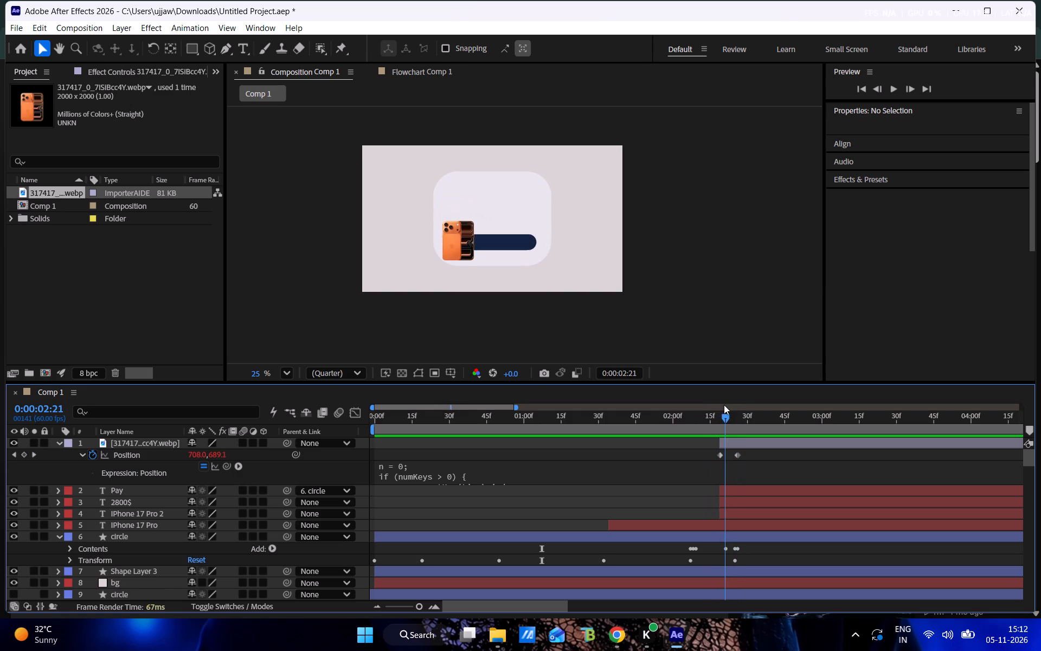
drag(724, 405, 658, 394)
key(space)
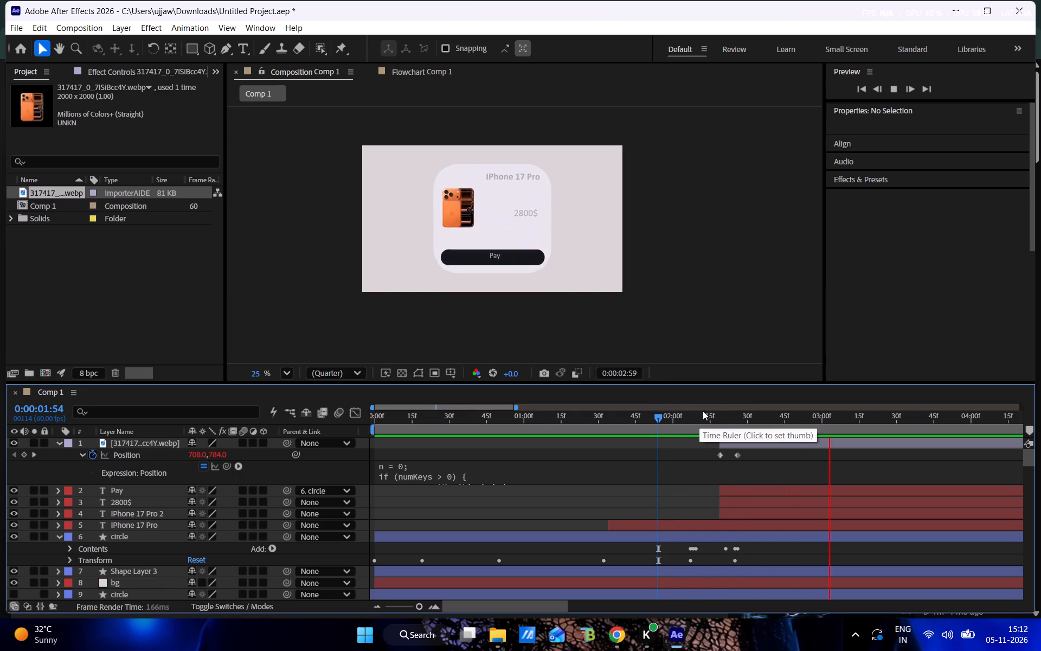
drag(701, 411, 687, 415)
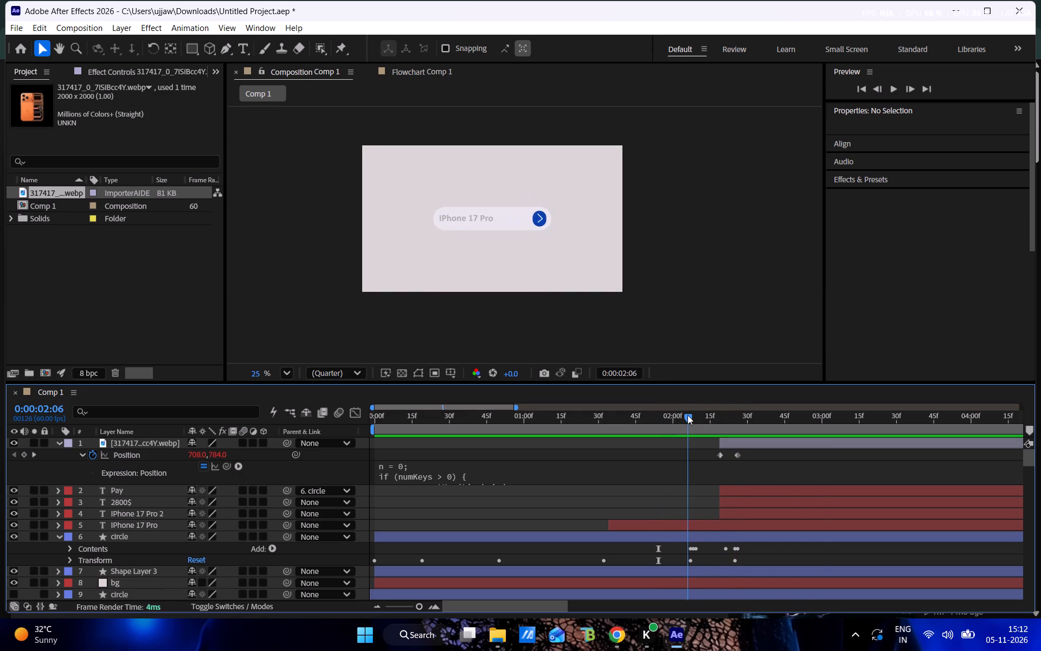
drag(687, 415, 677, 413)
key(space)
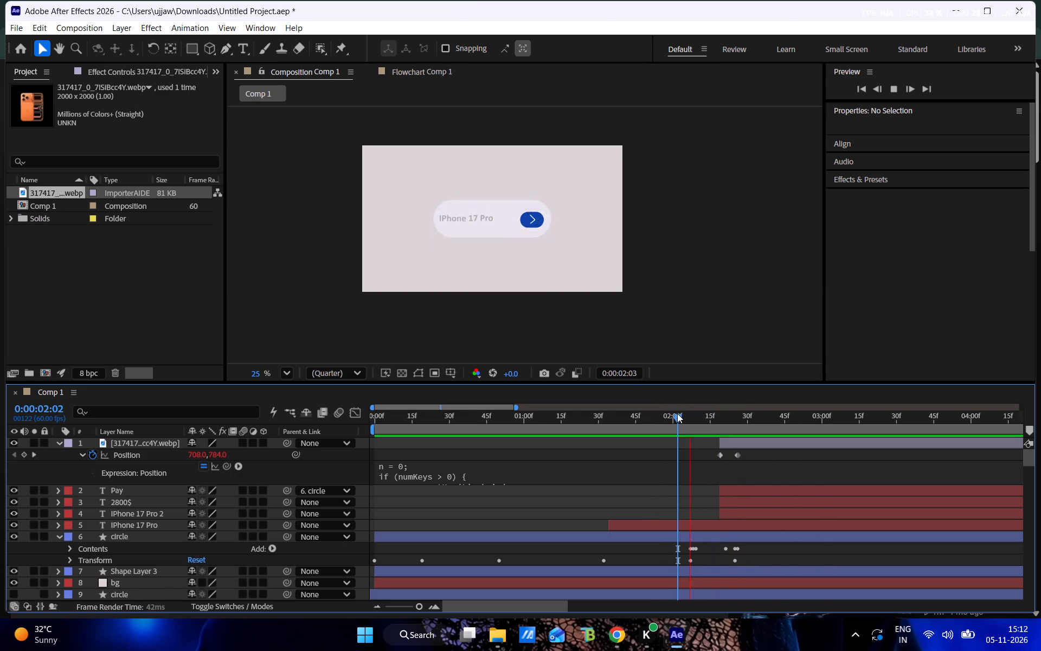
drag(703, 417, 698, 418)
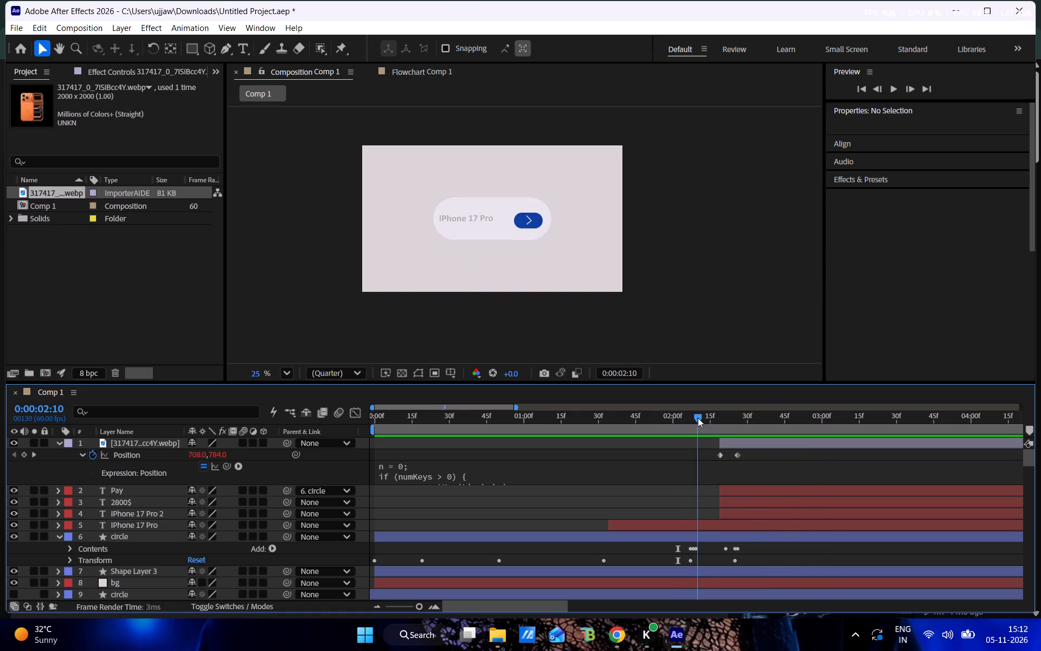
Shift the iPhone image layer with its Position keyframes earlier to start at 0:00:02:04, and preview the entrance.
drag(698, 418, 684, 415)
drag(724, 445, 694, 444)
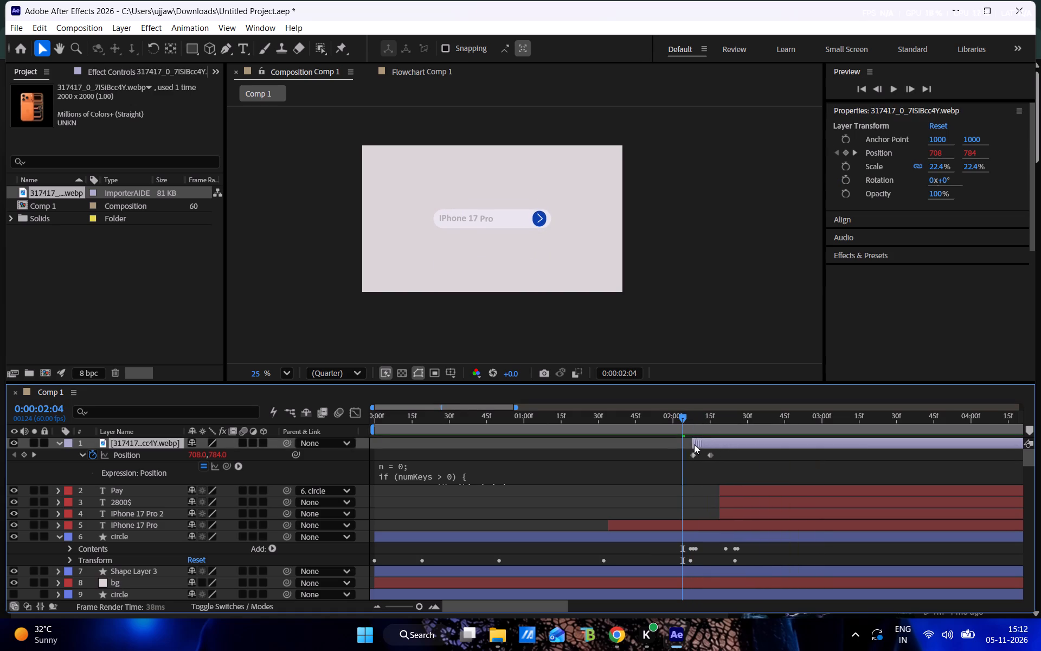
drag(694, 444, 687, 442)
drag(677, 415, 653, 414)
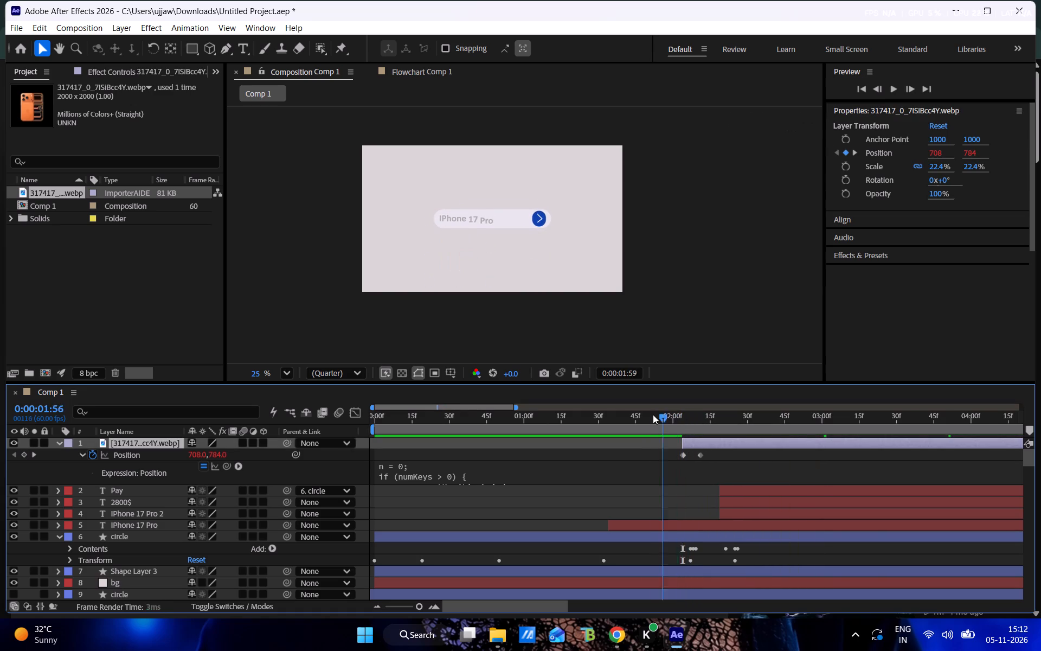
drag(653, 414, 651, 414)
key(space)
drag(701, 420, 696, 420)
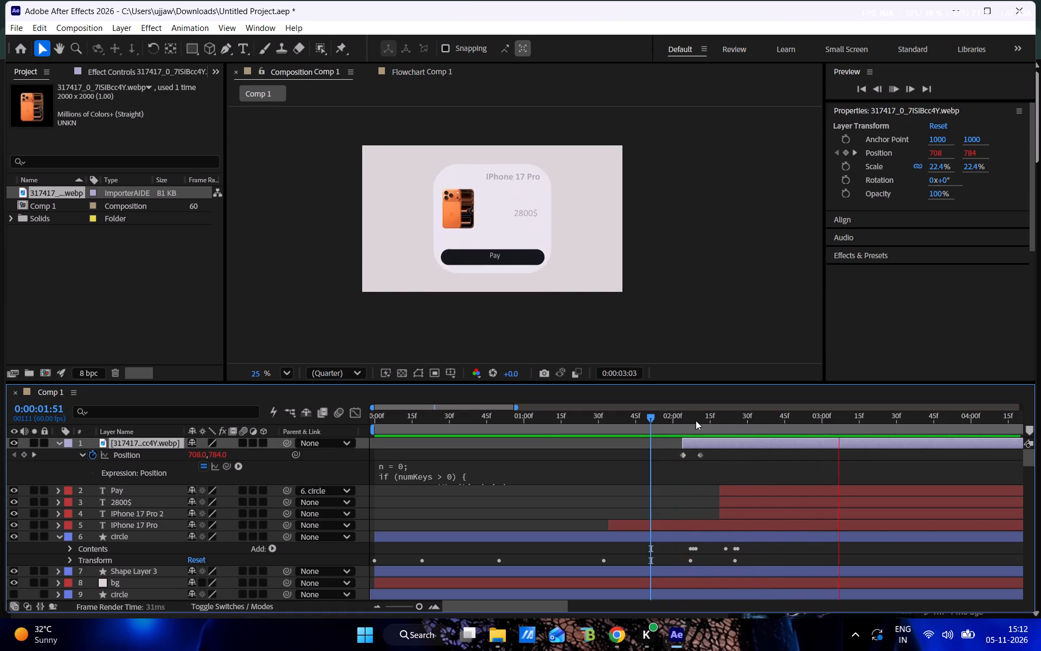
drag(696, 420, 647, 421)
key(space)
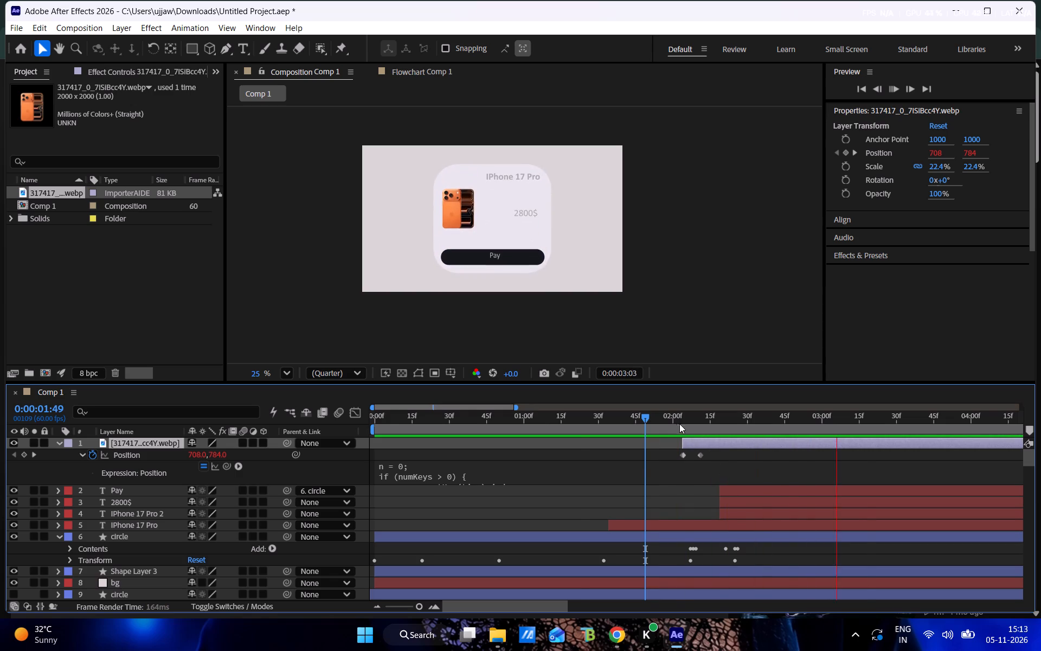
drag(674, 423, 581, 419)
key(space)
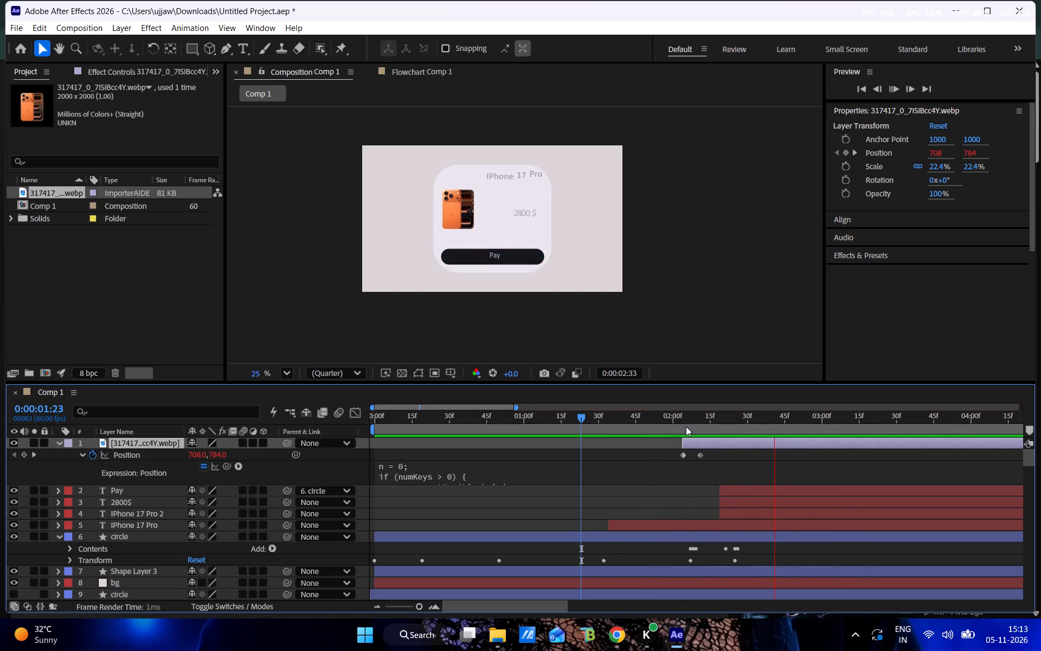
Move the iPhone image's Position keyframes to about 0:00:02:09 and 0:00:02:18, trim the layer's start to the first one, and preview.
drag(683, 425, 702, 427)
drag(698, 453, 715, 456)
drag(684, 454, 695, 456)
drag(700, 410, 701, 416)
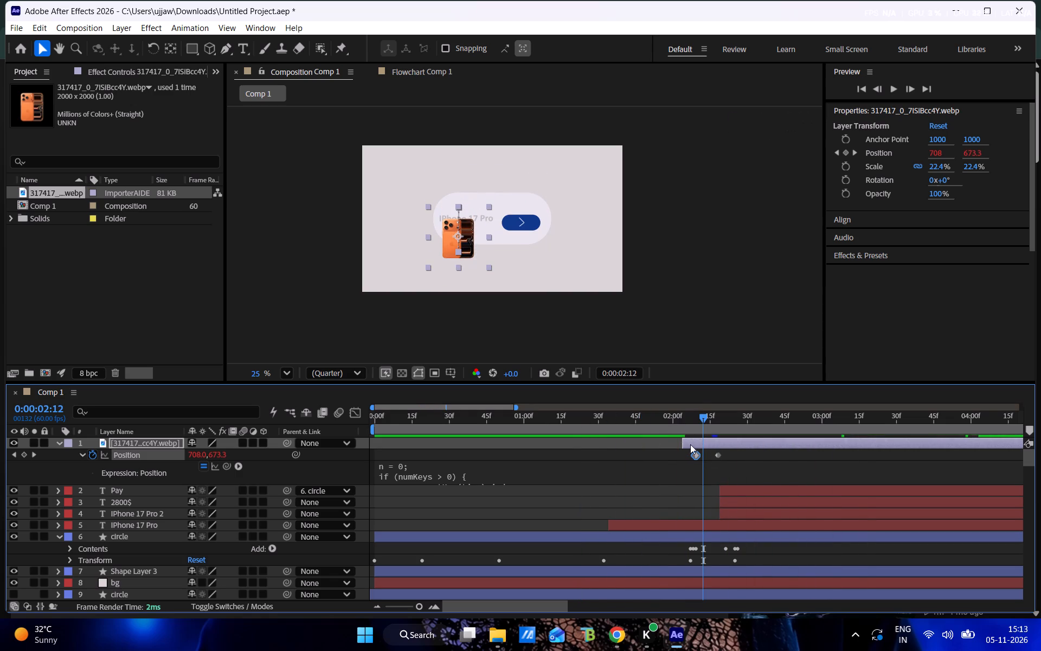
drag(684, 444, 695, 445)
drag(699, 420, 646, 420)
key(space)
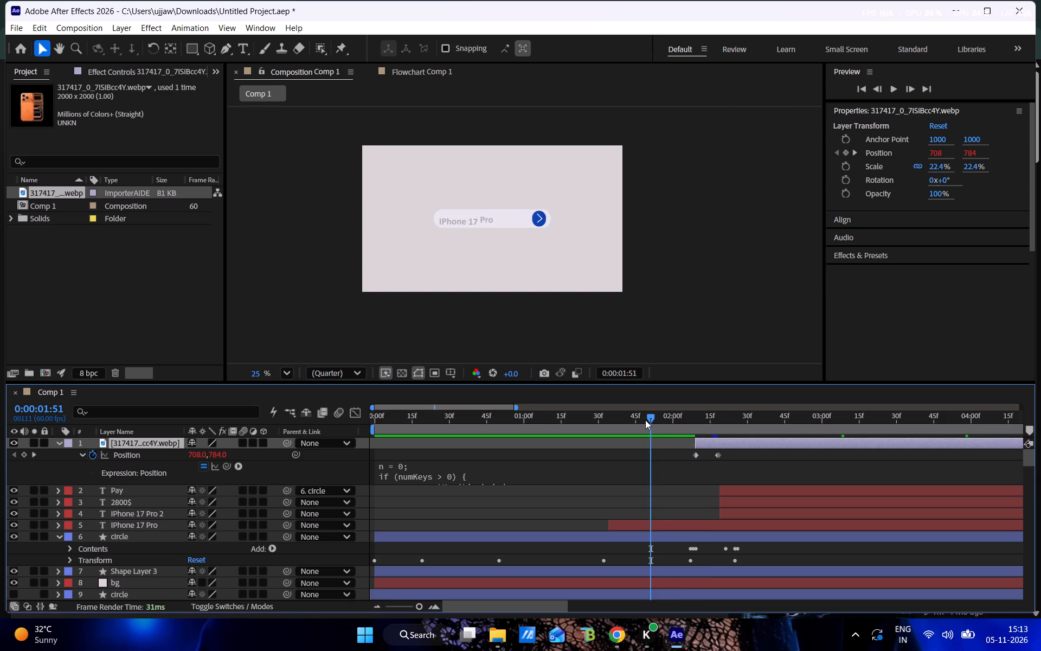
click(699, 420)
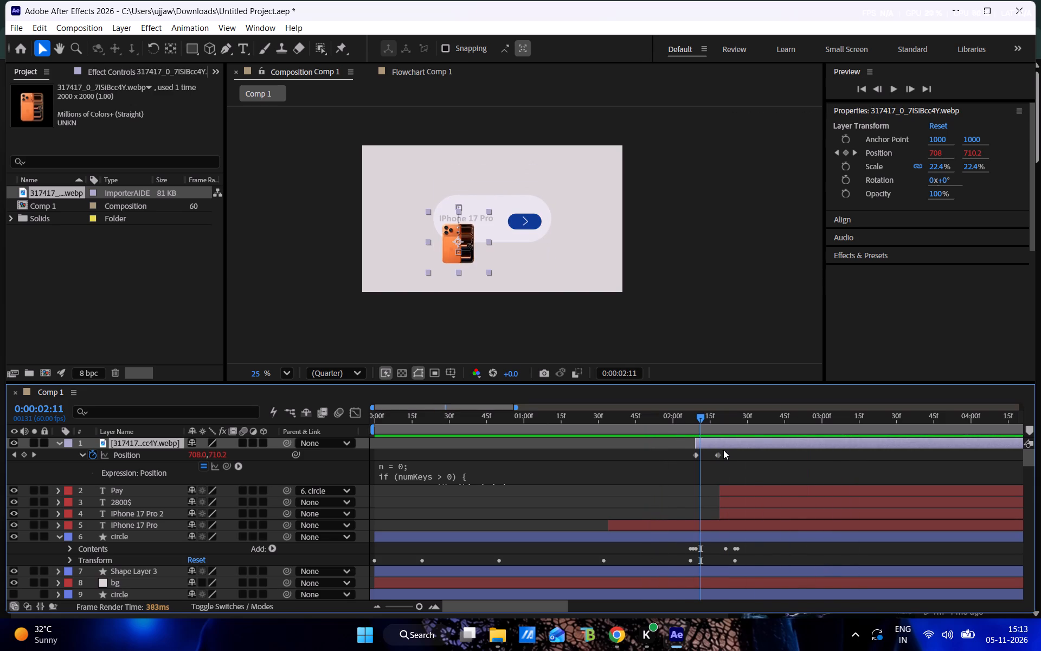
Move the iPhone image's second Position keyframe later to about 0:00:02:20 and preview the bounce.
drag(717, 452, 727, 454)
drag(693, 421, 637, 420)
key(space)
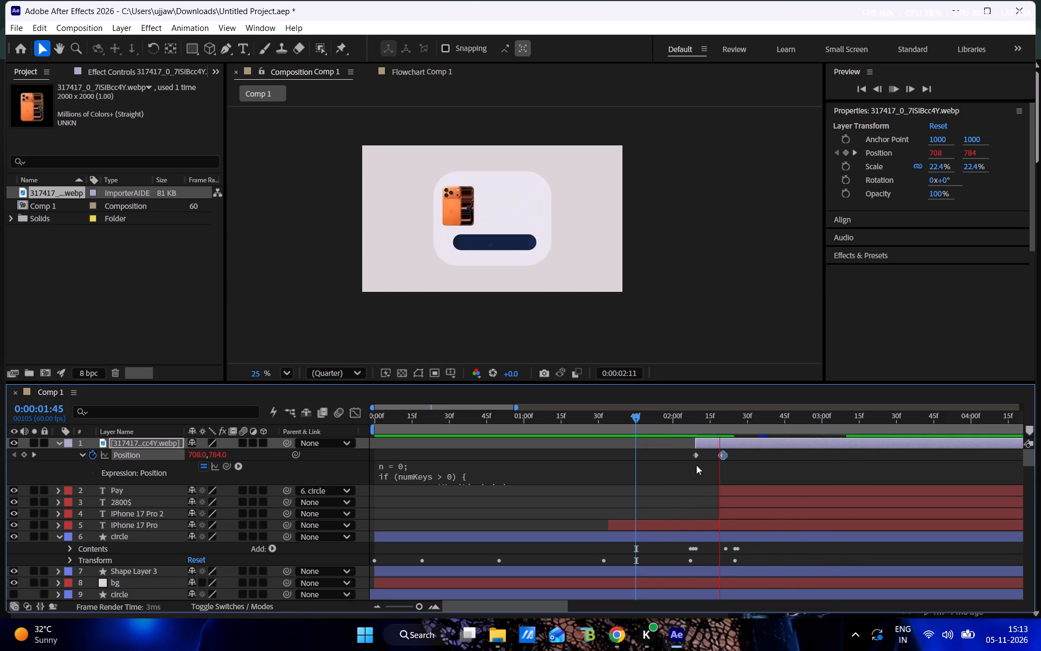
drag(687, 424, 626, 431)
key(space)
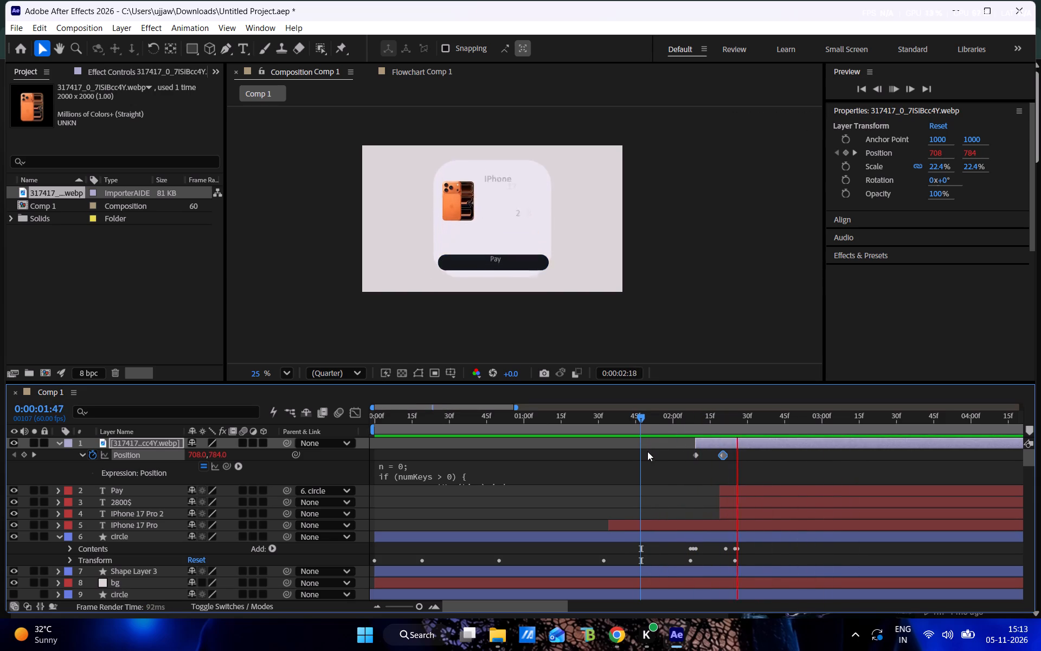
drag(700, 414, 695, 422)
drag(695, 422, 634, 422)
key(space)
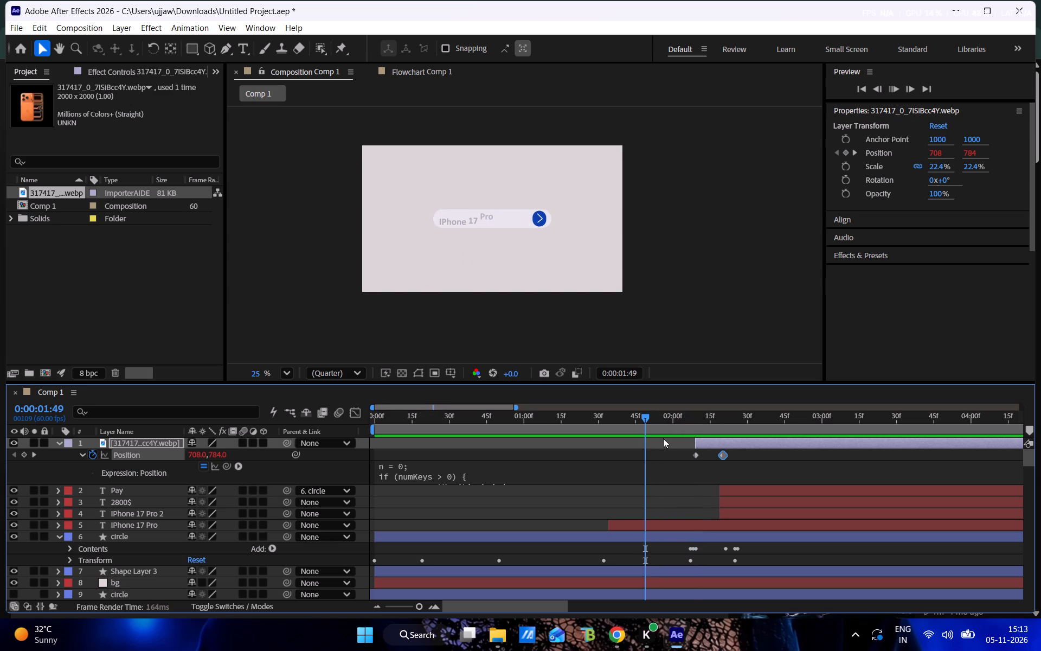
drag(691, 419, 677, 422)
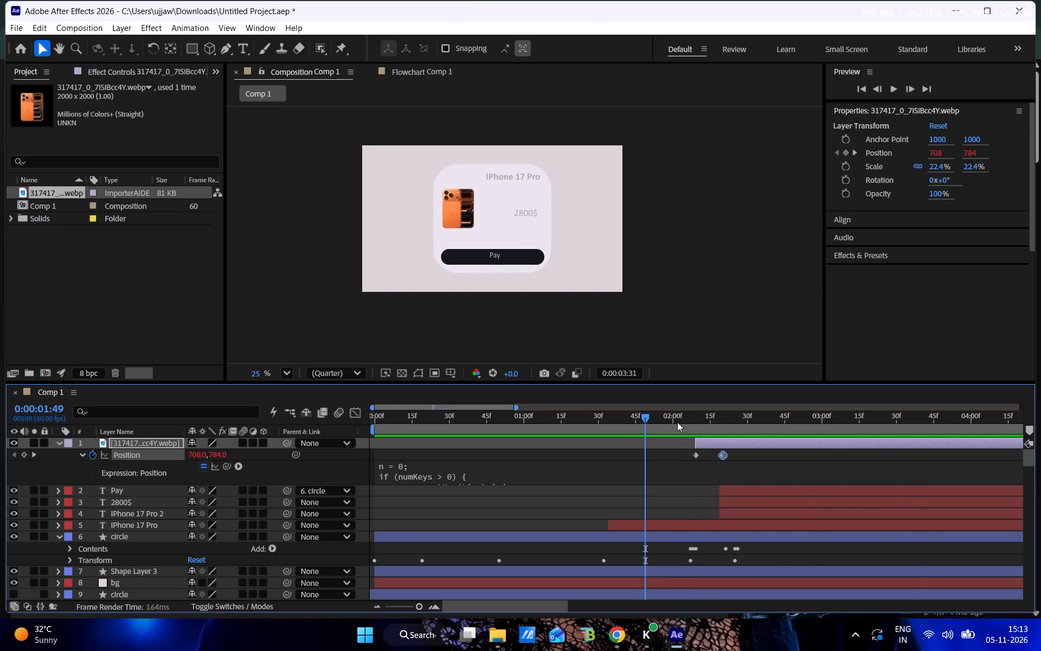
drag(677, 422, 763, 427)
click(660, 506)
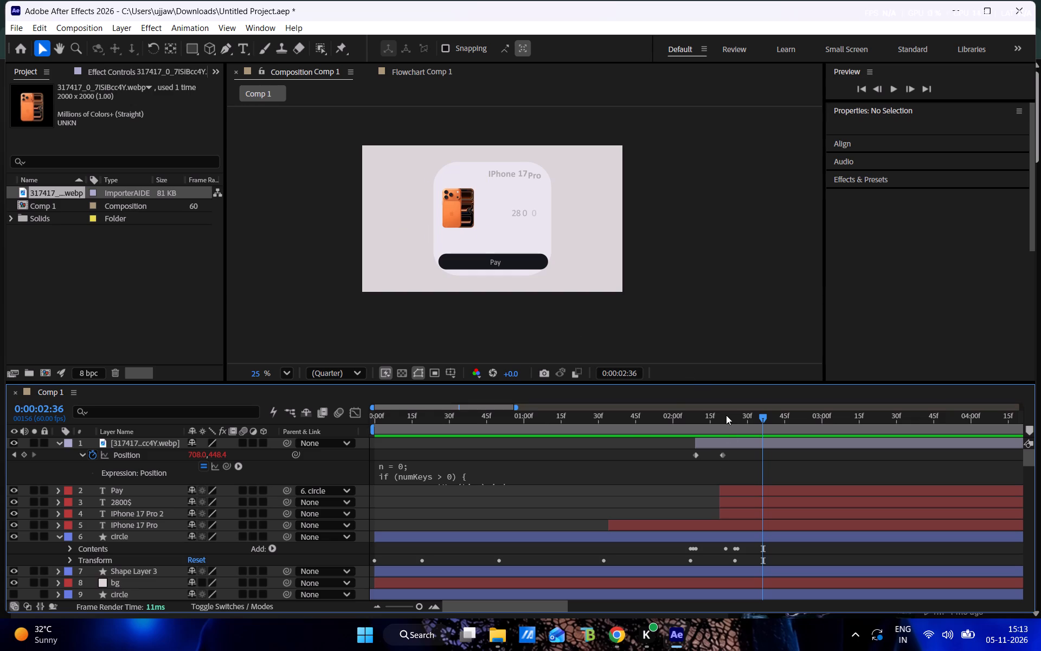
Reveal the visible circle layer's Transform properties and collapse the expressions under its Position and Scale.
drag(723, 416, 687, 412)
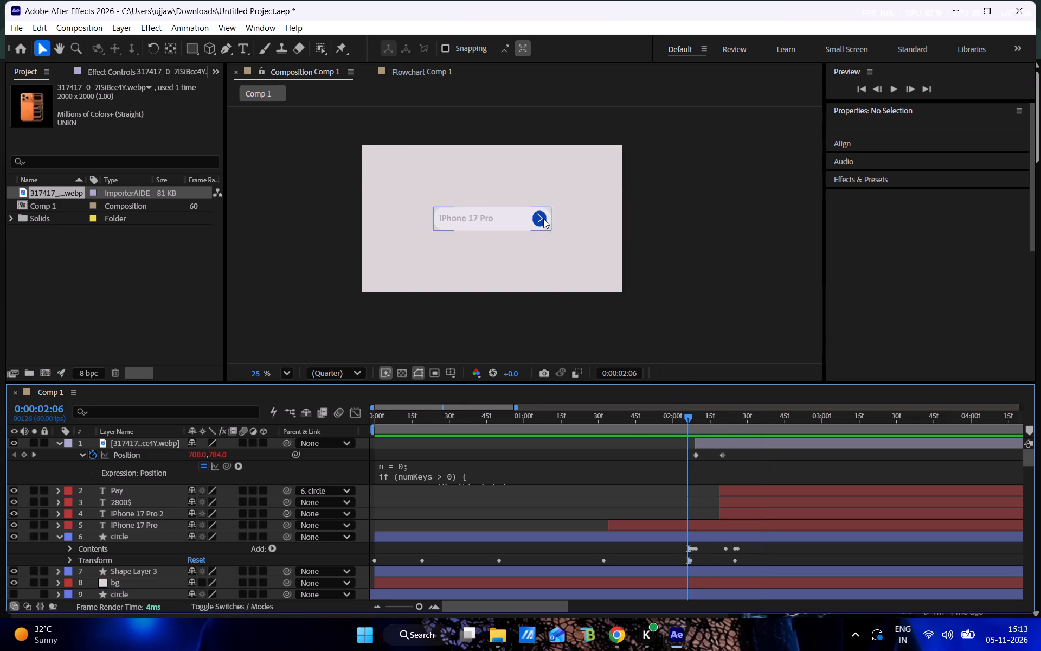
click(542, 219)
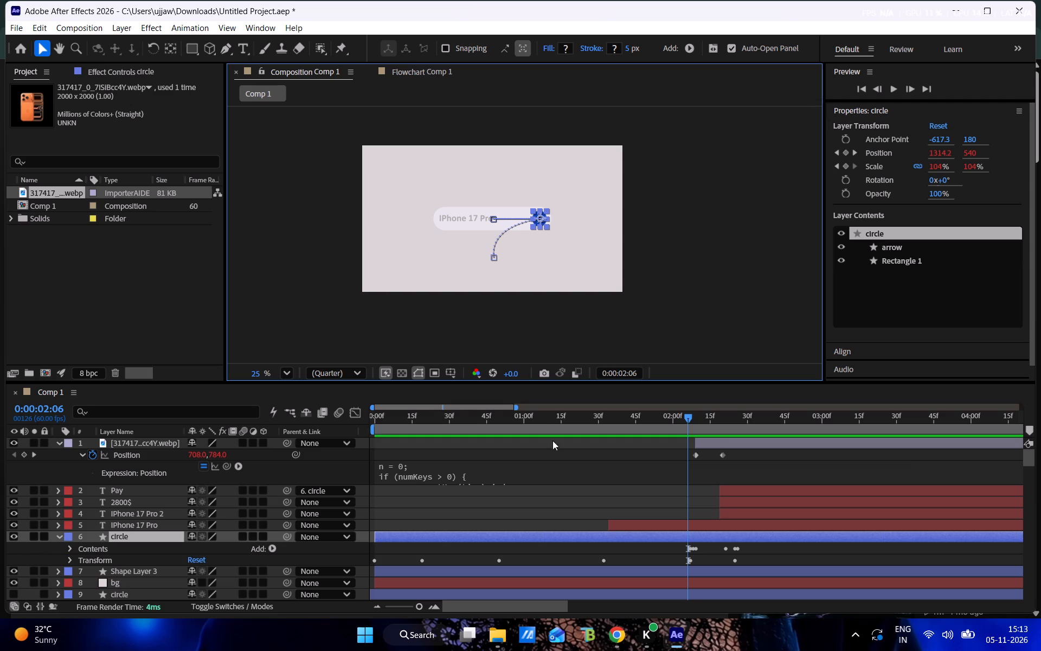
drag(690, 419, 706, 419)
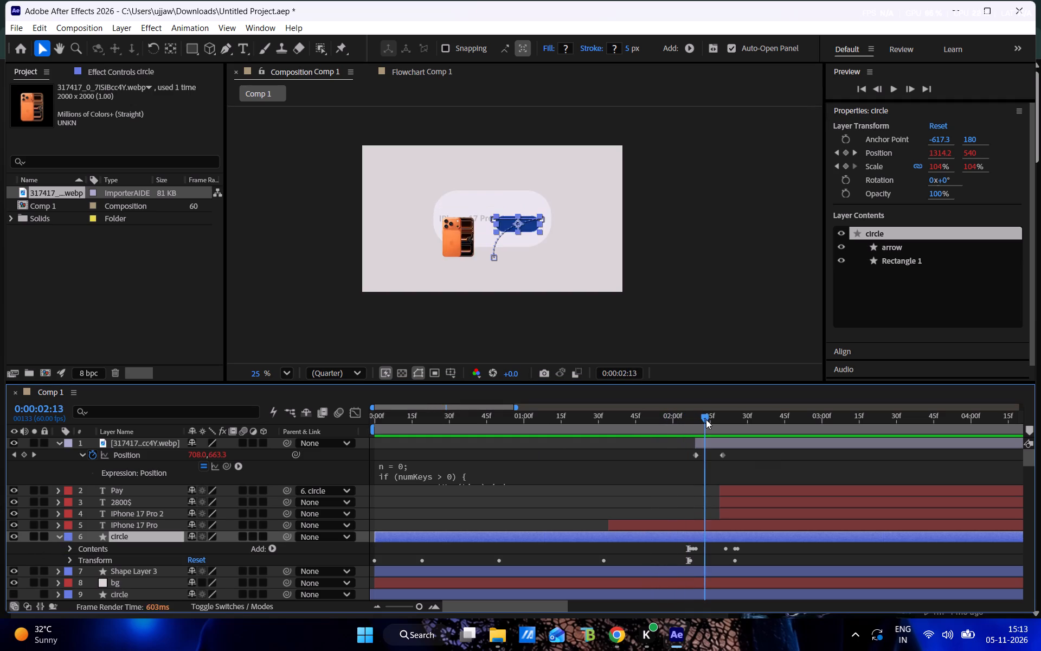
drag(706, 419, 672, 412)
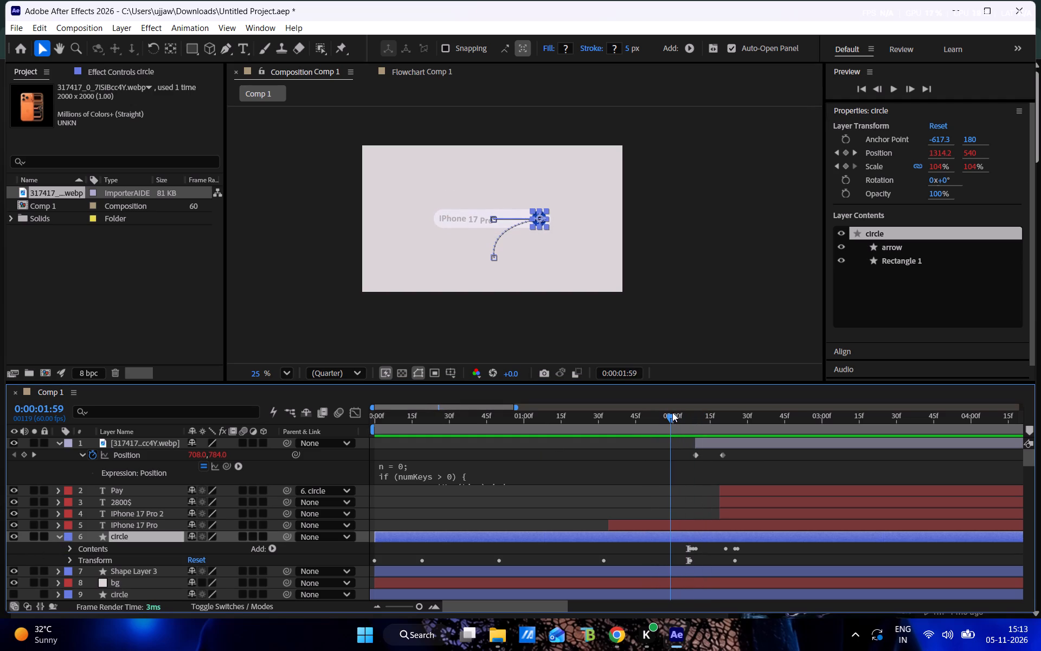
click(58, 538)
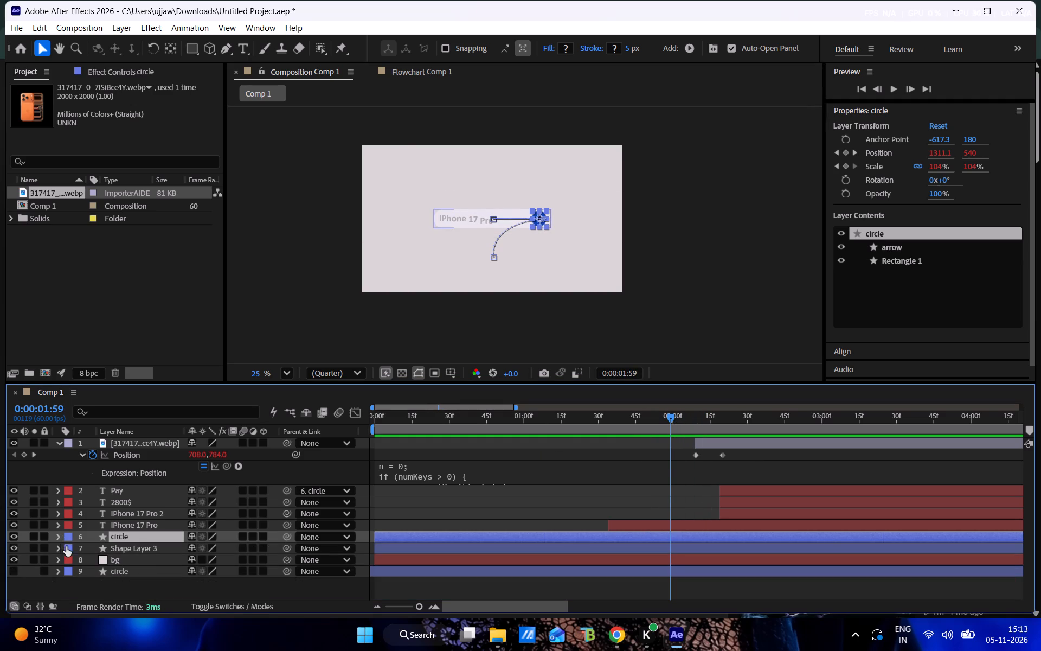
click(55, 538)
drag(74, 559, 68, 559)
click(68, 559)
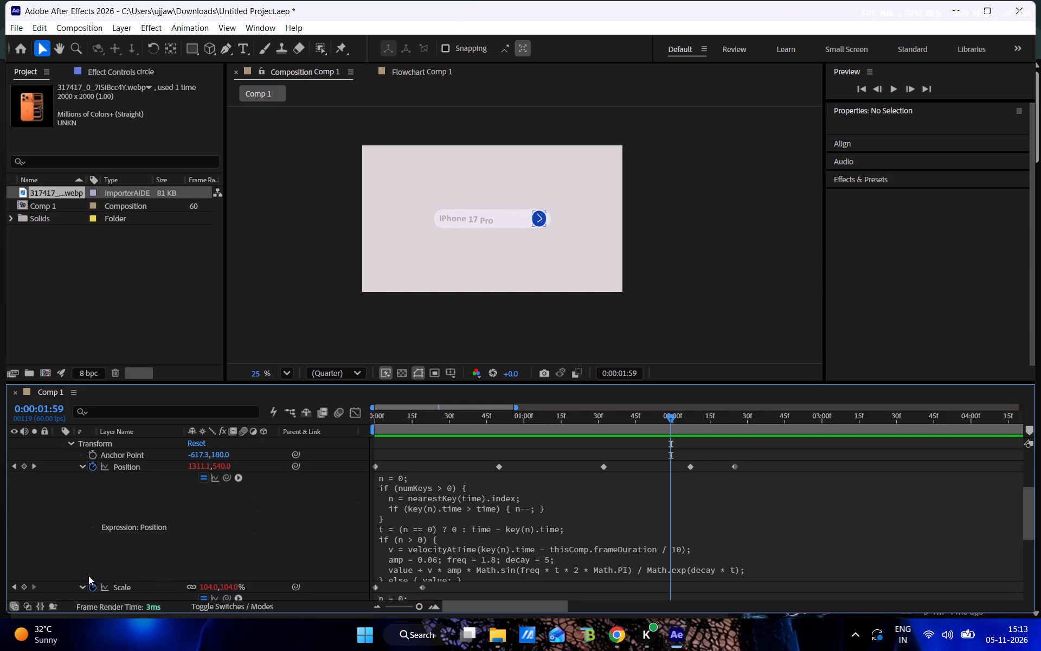
scroll(103, 471, up, 1)
click(82, 504)
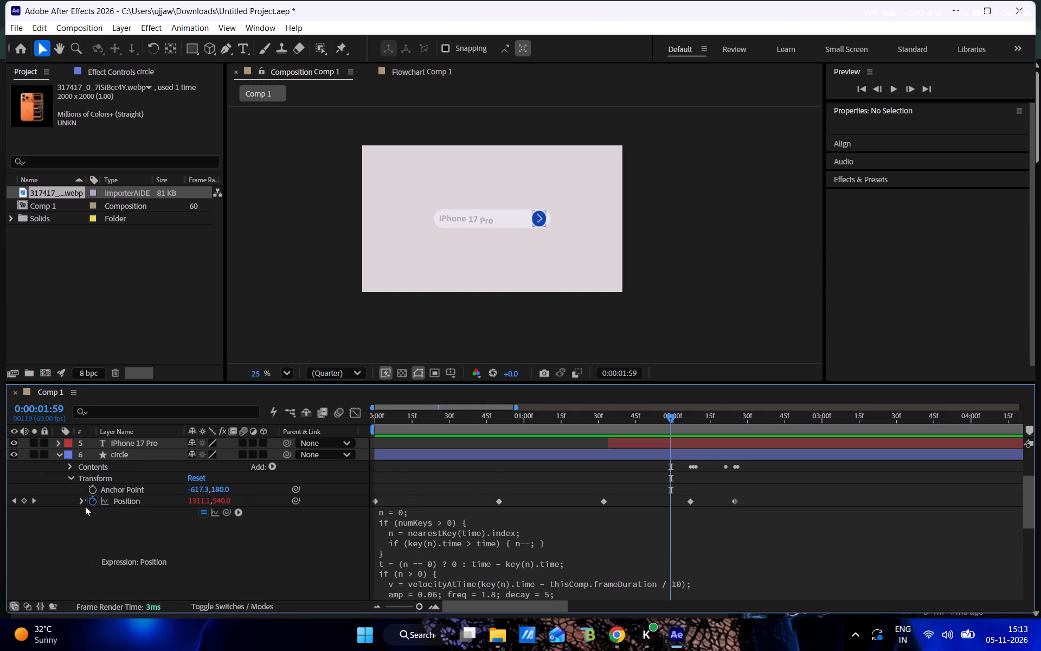
click(83, 514)
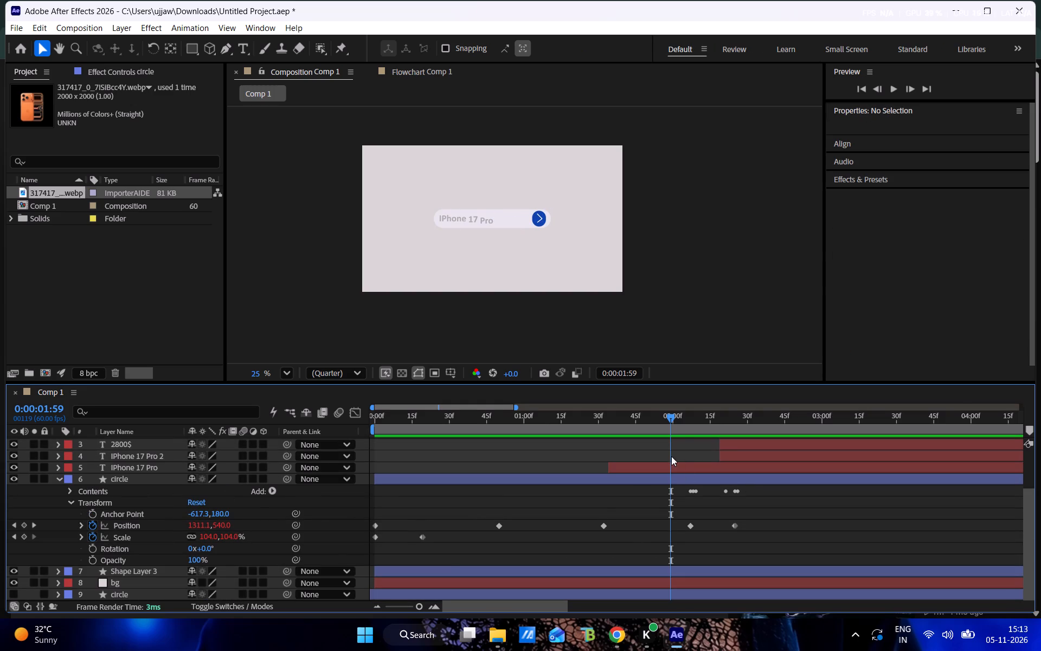
Add a Scale keyframe to the circle layer at 0:00:01:52, leaving no new Position keyframe there.
drag(671, 431, 694, 434)
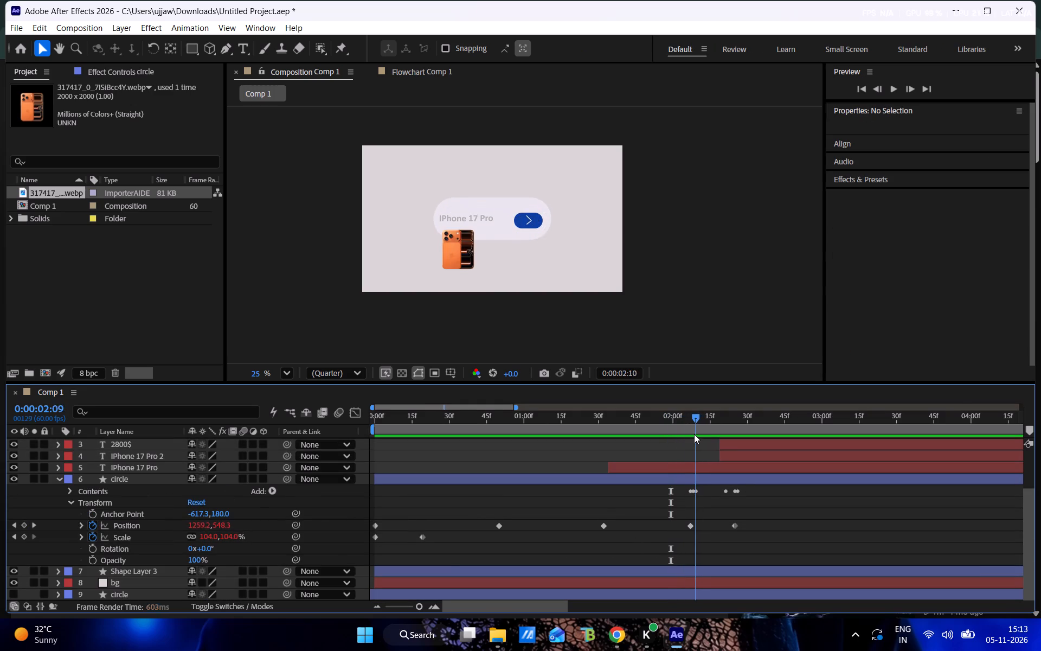
drag(694, 434, 638, 417)
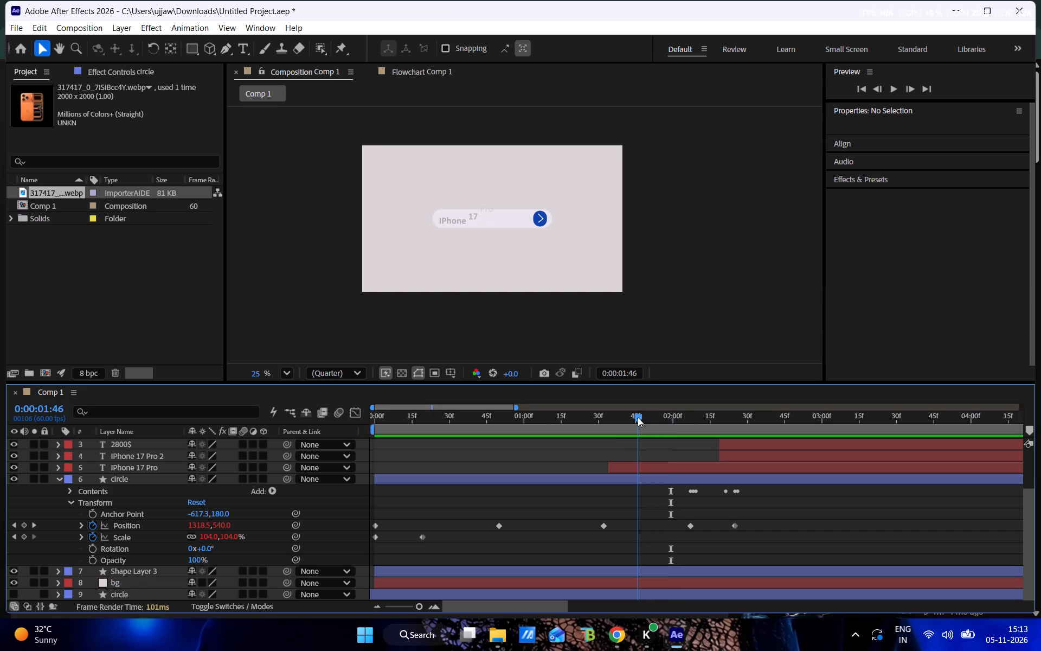
drag(638, 417, 654, 420)
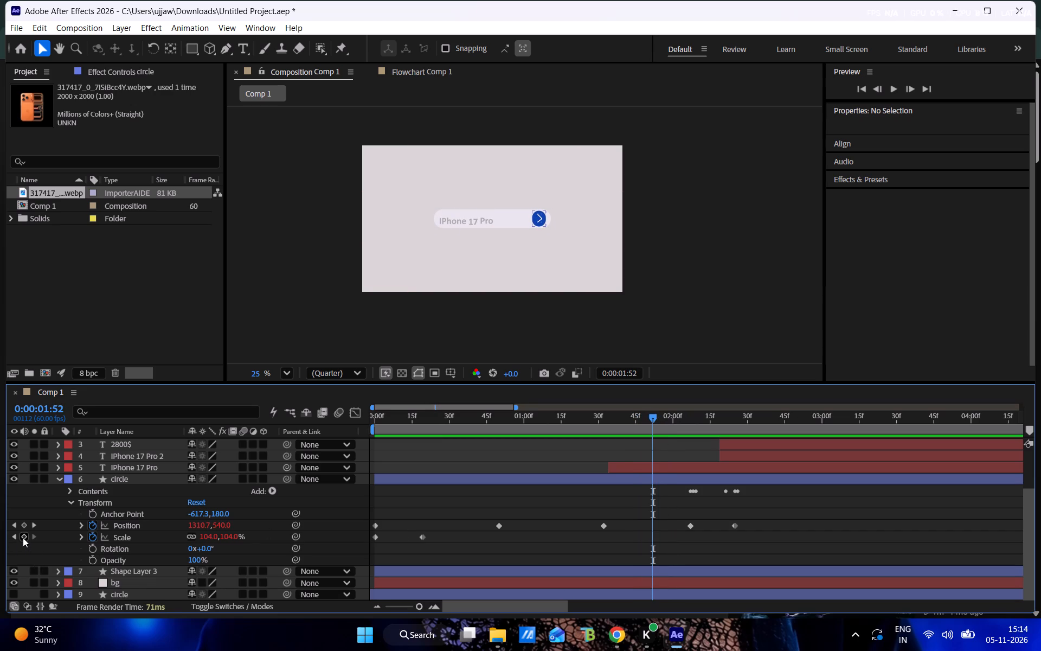
click(24, 526)
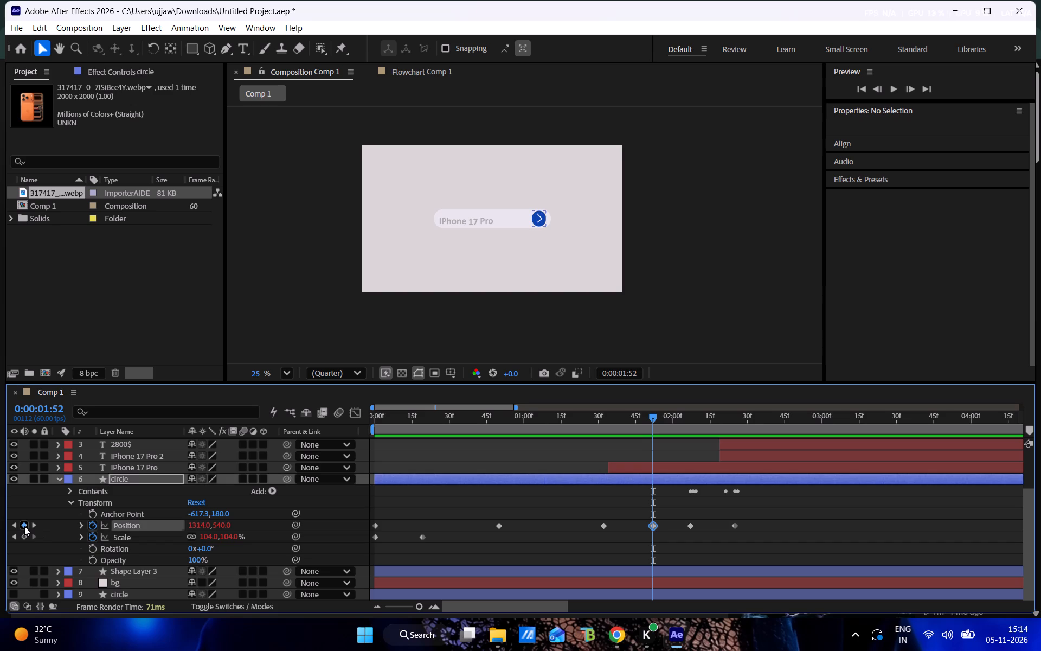
click(24, 526)
click(24, 533)
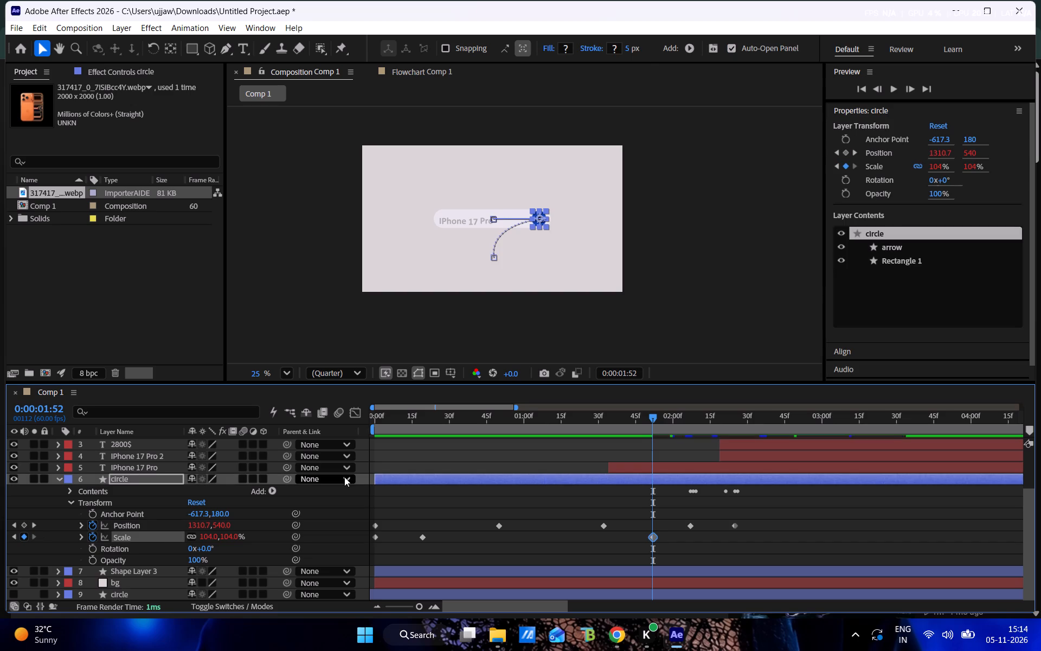
Add a Scale keyframe at the current value to the visible circle layer at 0:00:02:06.
drag(649, 418, 674, 423)
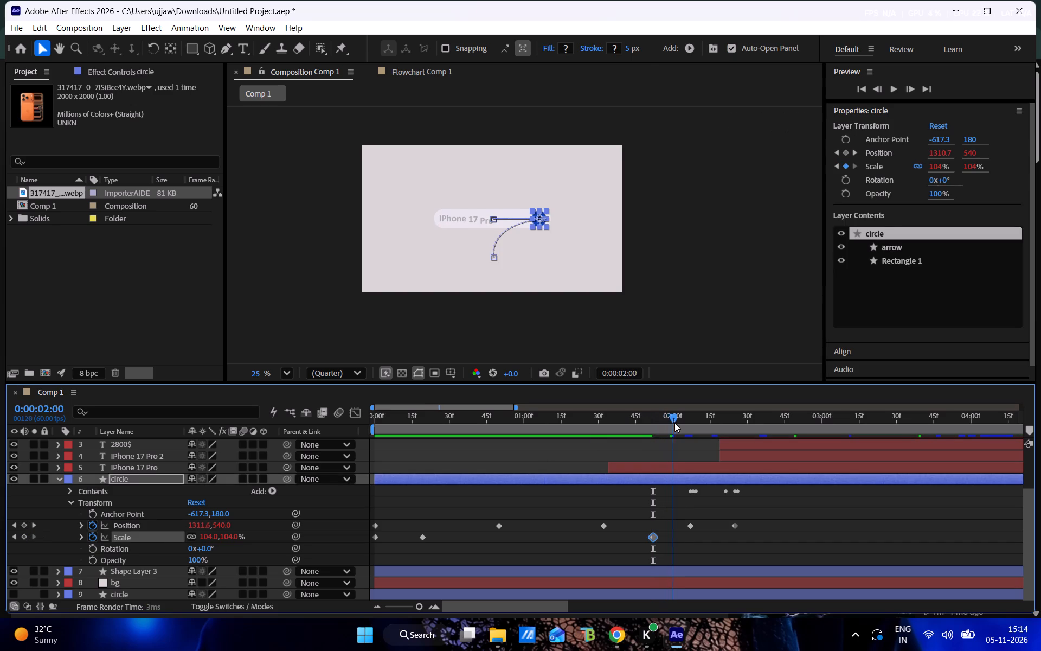
drag(674, 423, 674, 424)
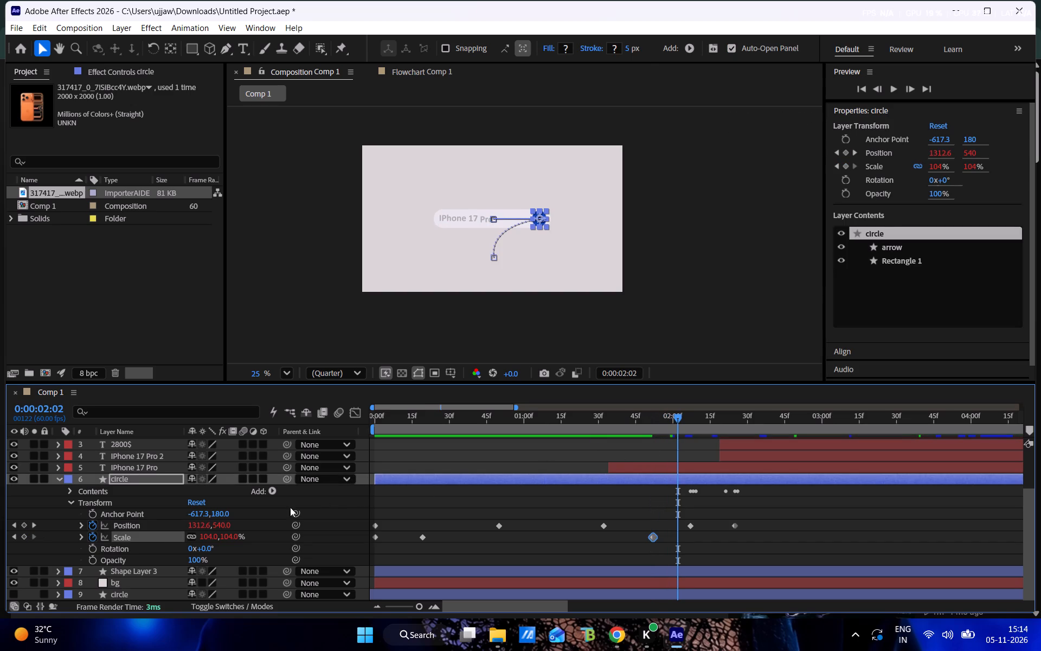
drag(674, 414, 684, 422)
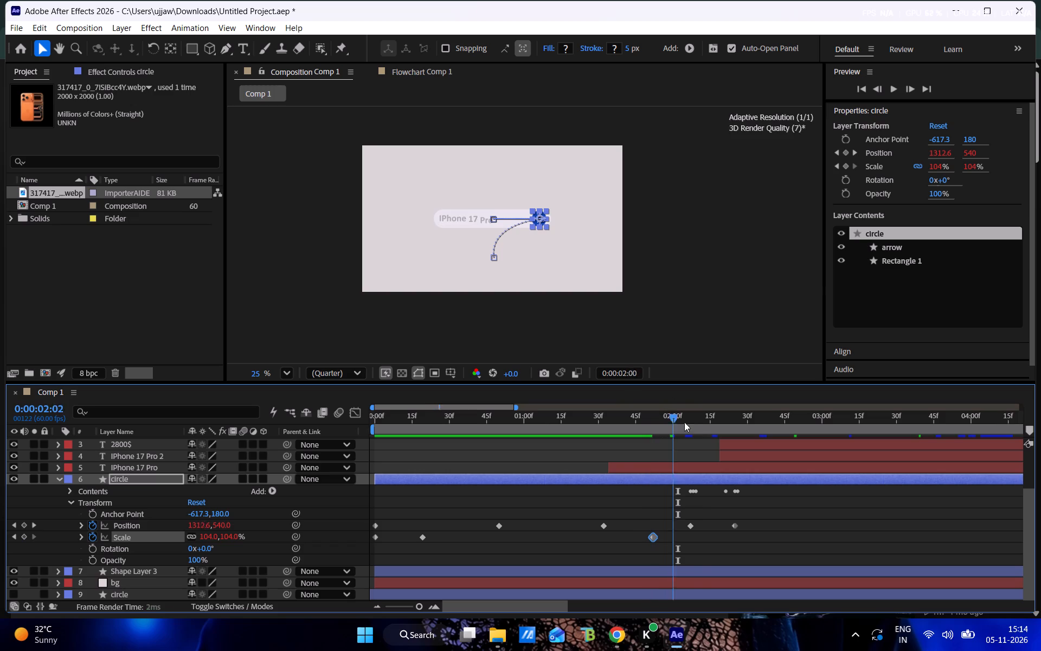
drag(684, 422, 684, 420)
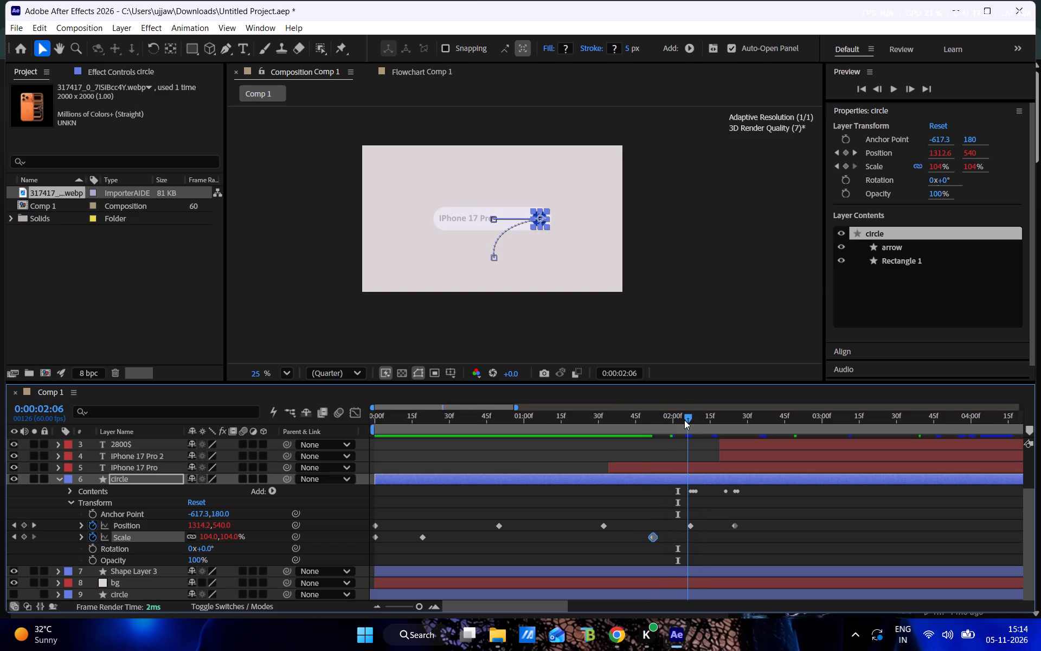
drag(684, 420, 683, 419)
click(23, 539)
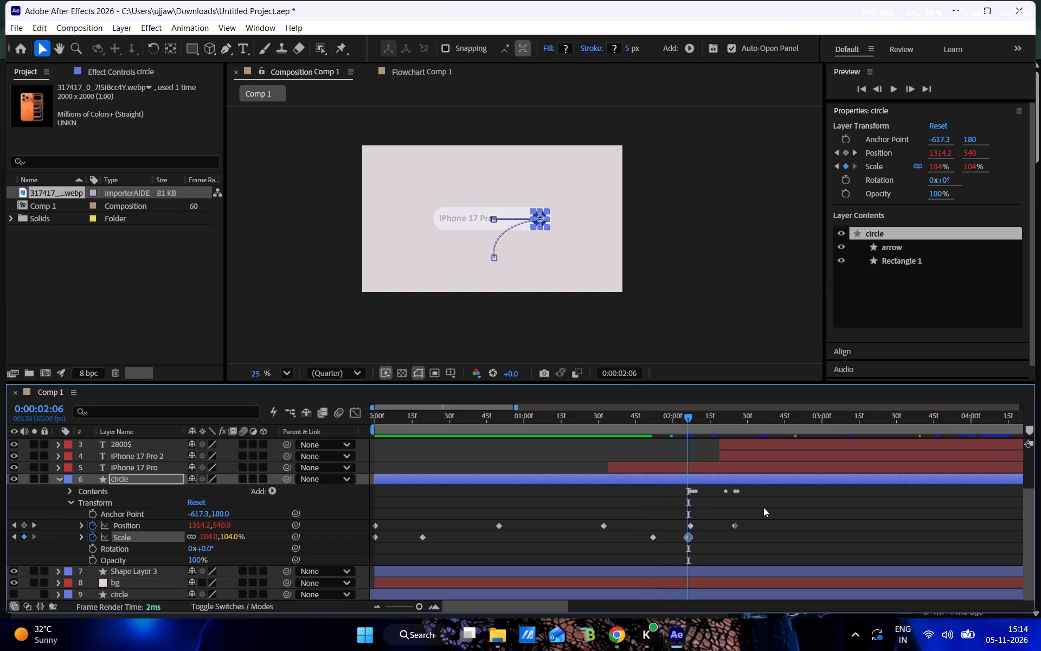
Keyframe the circle layer's Scale at 85% at 0:00:02:00 and preview the button press.
drag(685, 419, 670, 422)
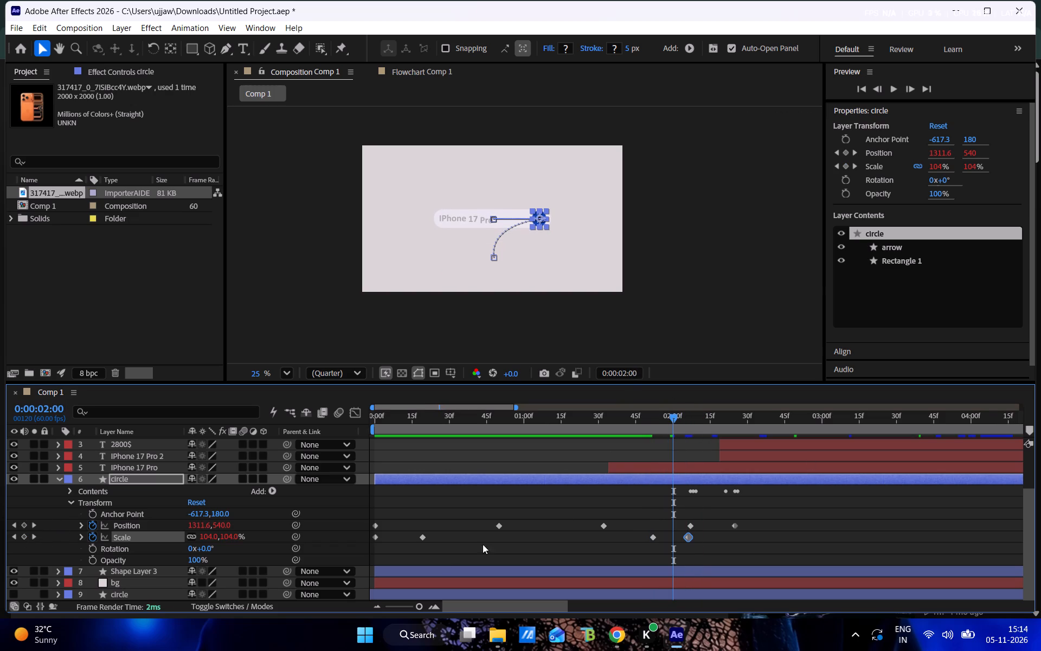
click(23, 534)
drag(209, 537, 204, 537)
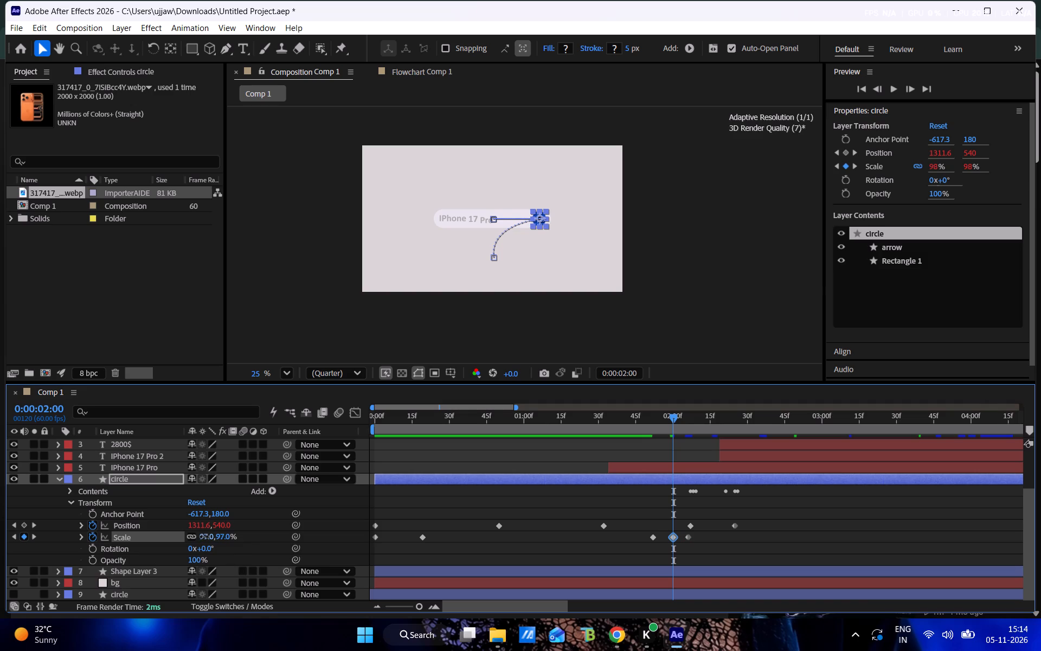
drag(204, 537, 195, 535)
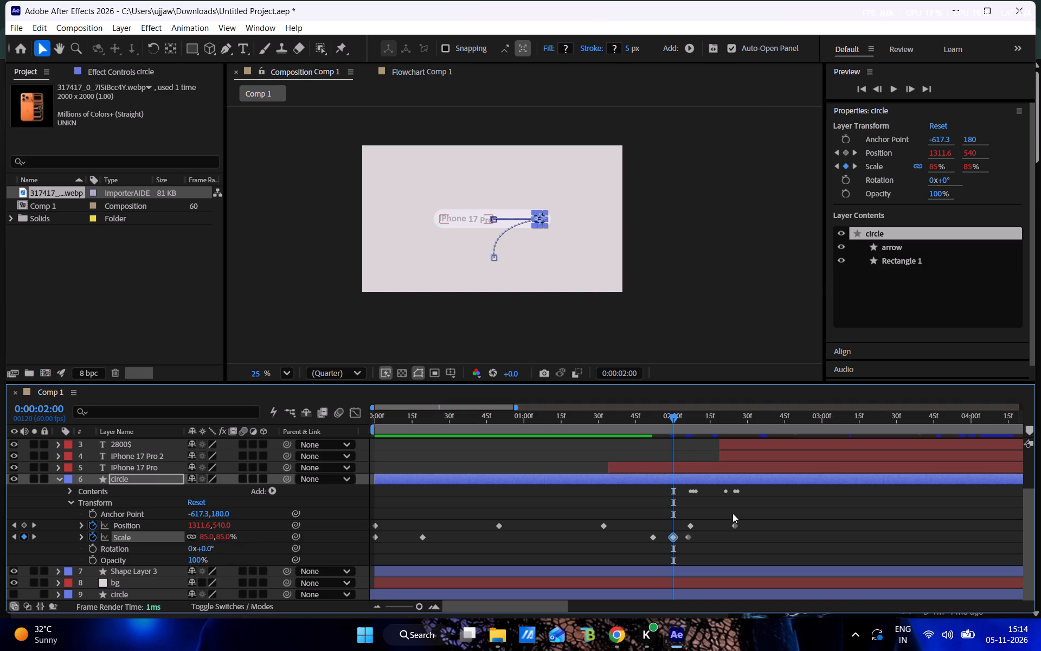
click(764, 548)
drag(672, 417, 645, 424)
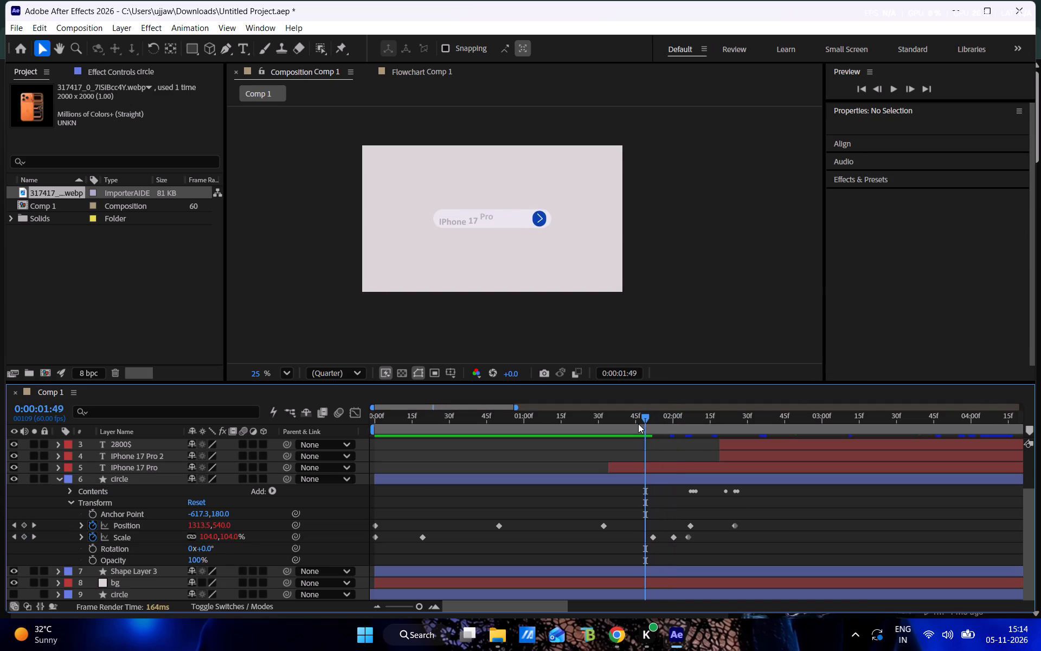
drag(638, 424, 627, 424)
key(space)
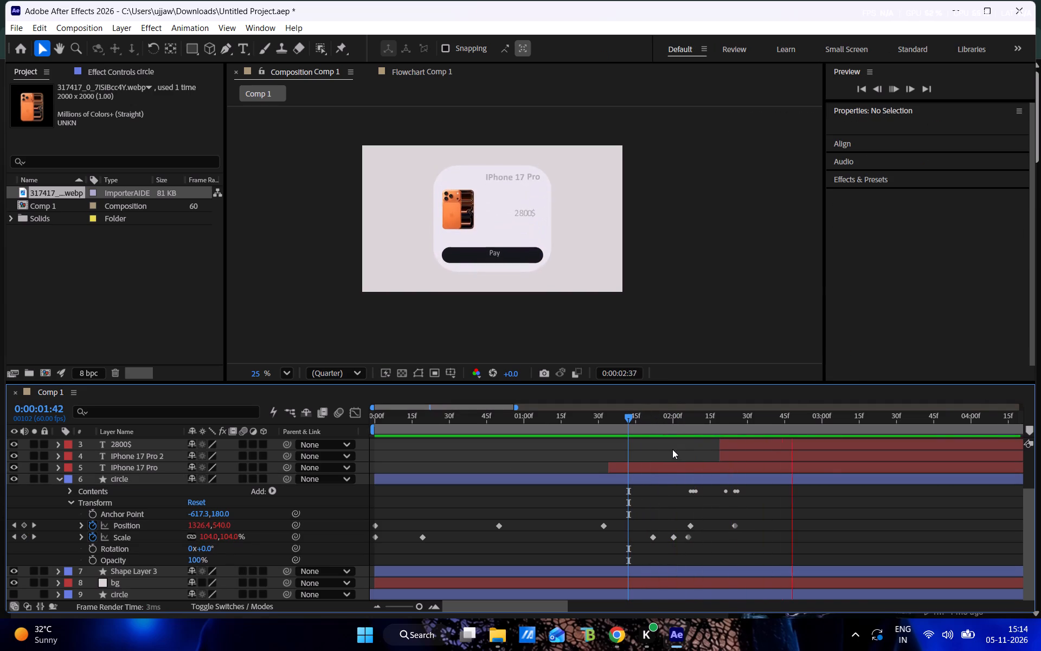
drag(718, 422, 546, 449)
key(space)
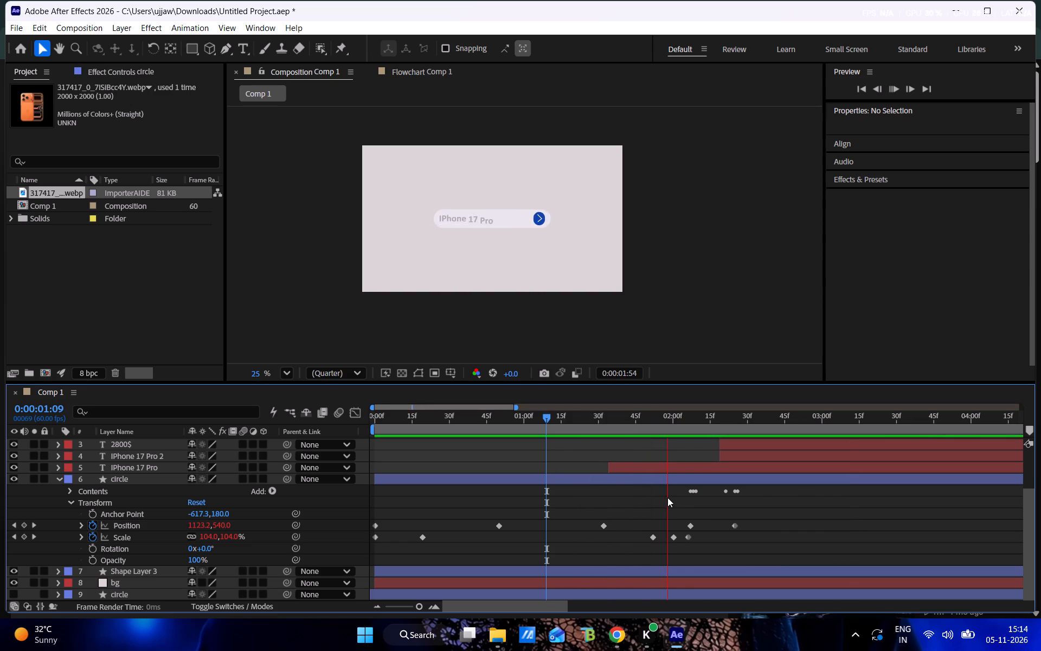
Retime the circle's last three Scale keyframes to about 0:00:01:51, 0:00:01:58 and 0:00:02:05, and preview the result.
drag(702, 422, 668, 422)
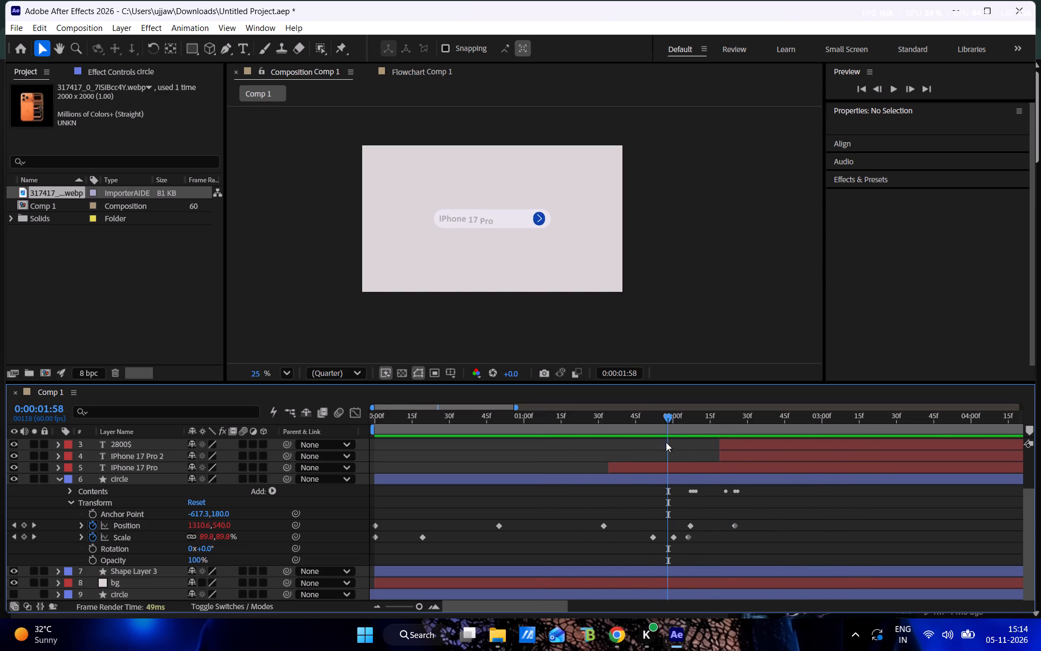
drag(672, 534, 666, 535)
drag(653, 429, 623, 423)
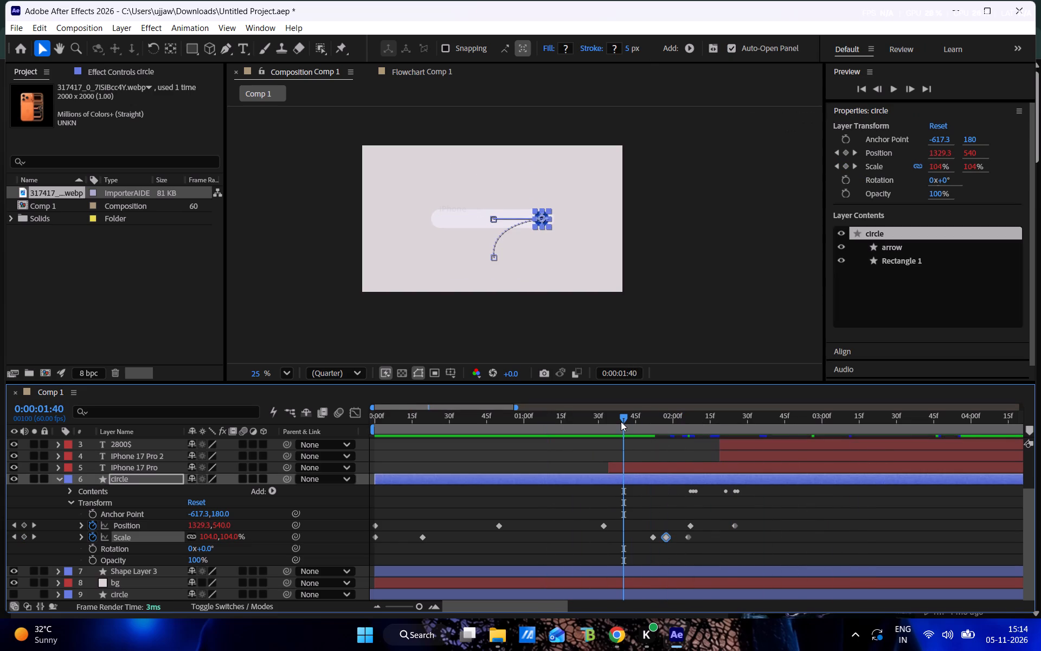
key(space)
drag(659, 418, 653, 419)
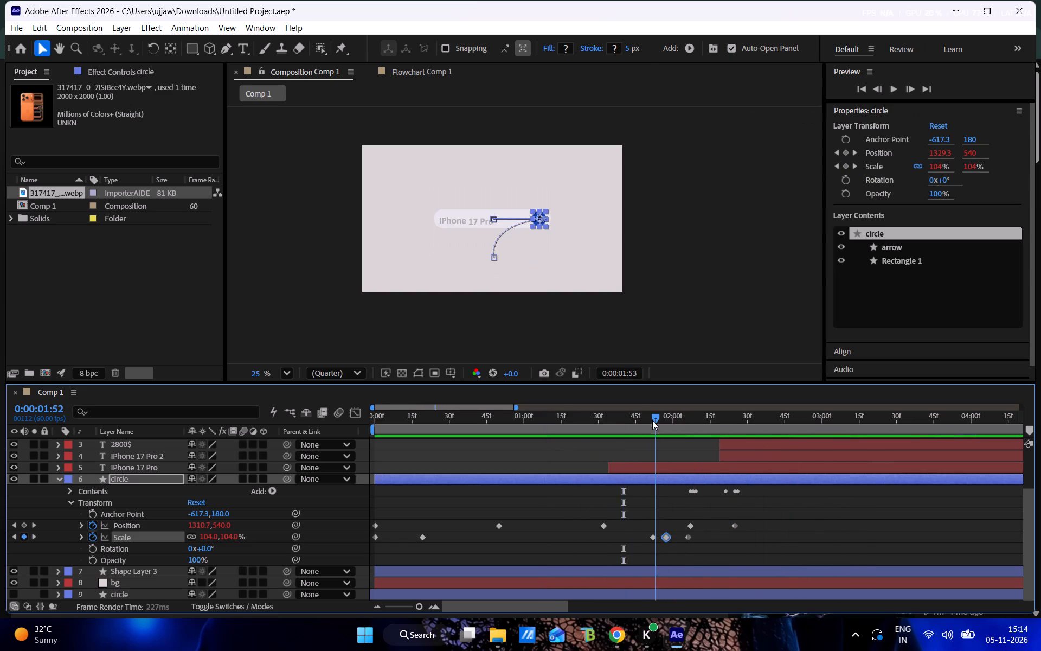
click(666, 535)
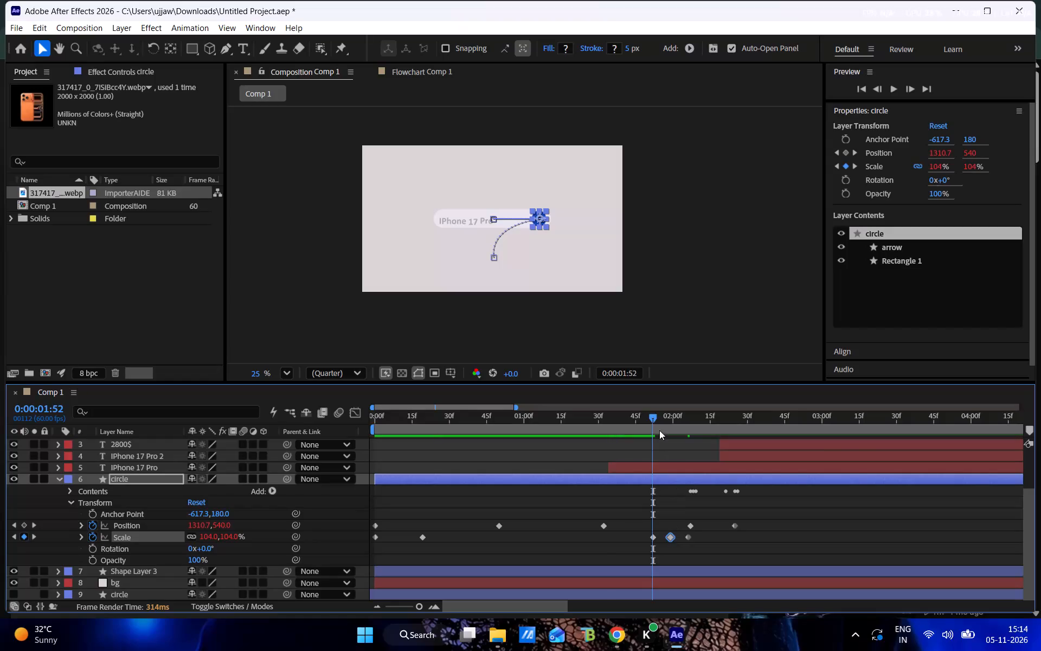
drag(657, 429, 619, 423)
click(654, 535)
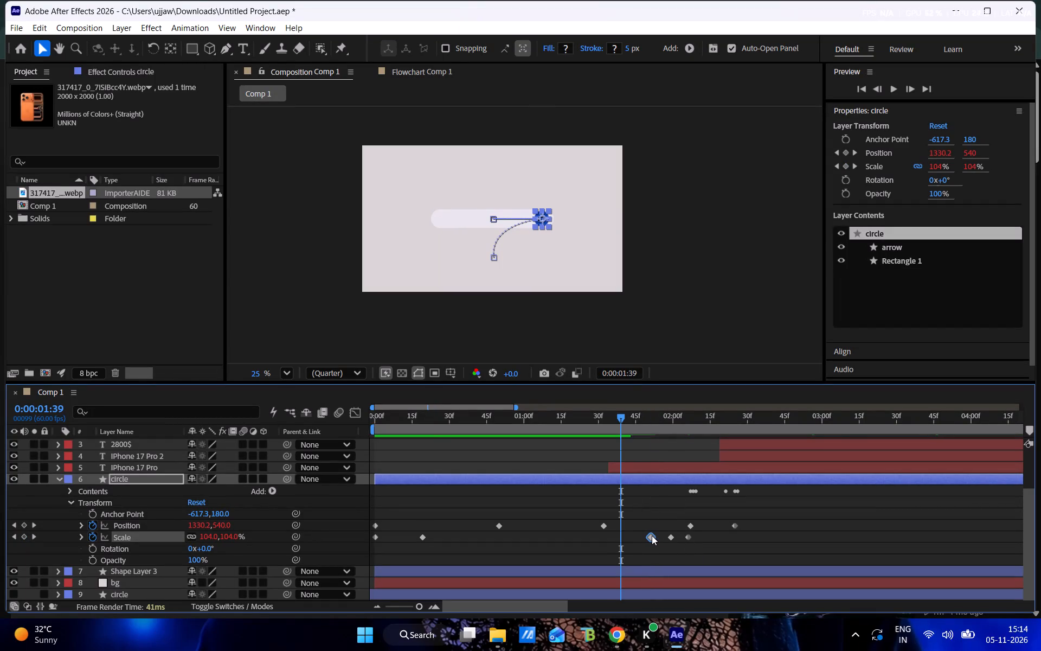
click(669, 538)
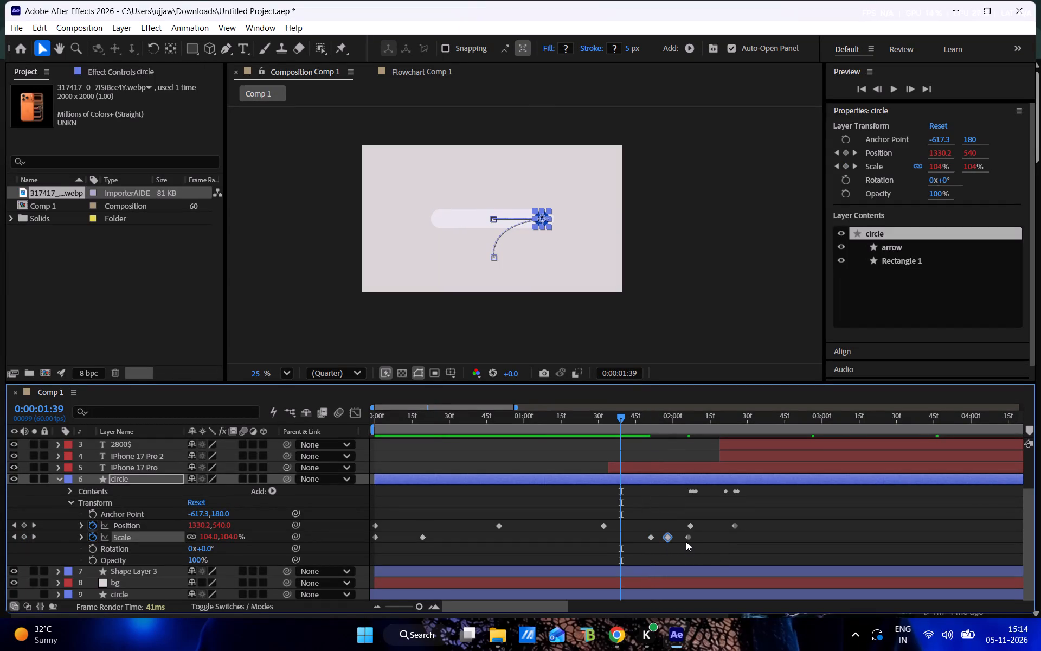
click(686, 541)
key(space)
drag(697, 418, 682, 417)
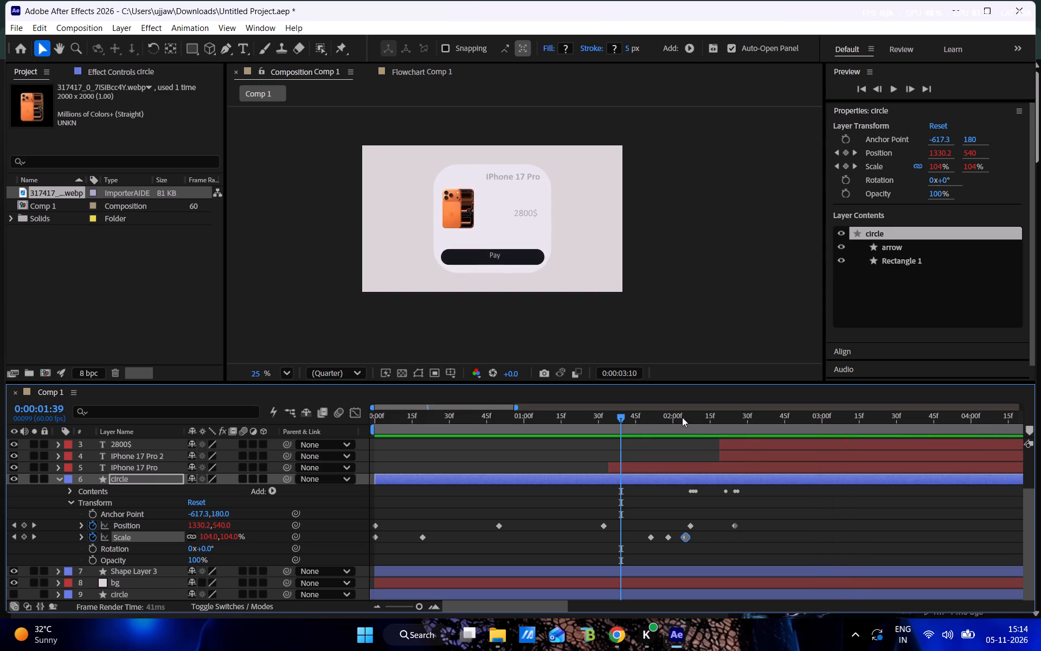
drag(682, 417, 705, 420)
key(space)
drag(743, 420, 706, 420)
Check the button-press part of the YouTube tutorial, apply Easy Ease to the circle's last three Scale keyframes, and preview.
click(613, 631)
click(465, 406)
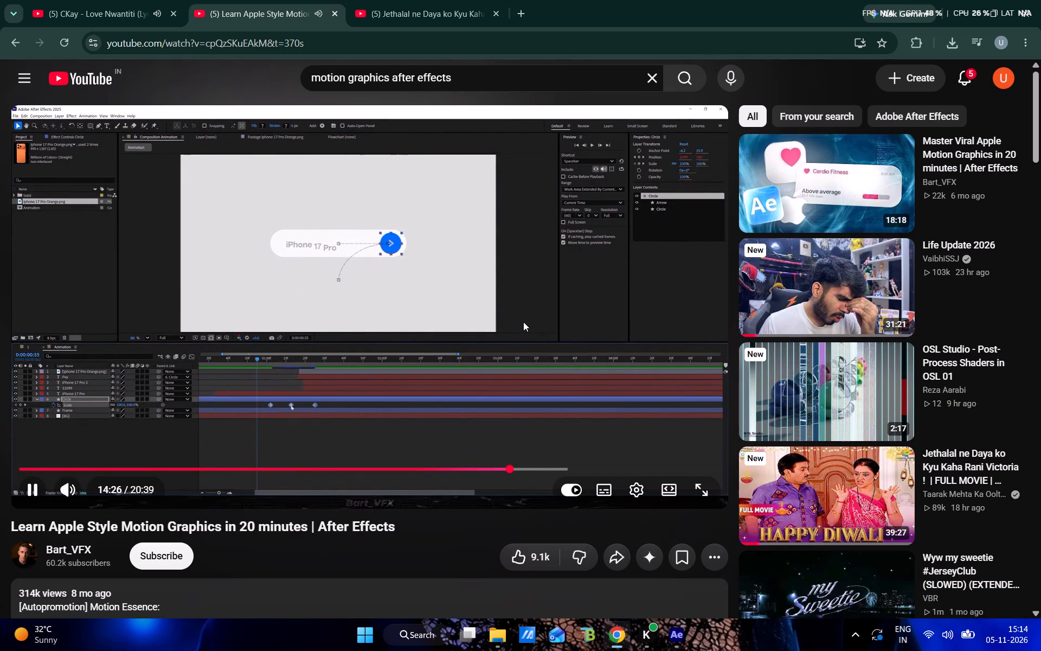
click(555, 323)
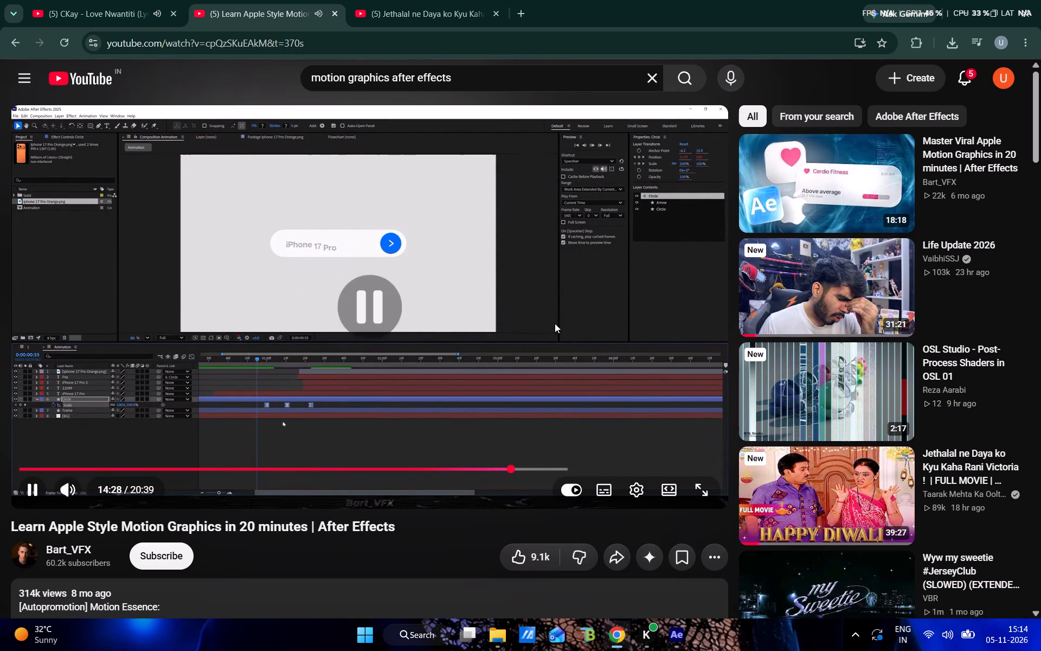
click(673, 635)
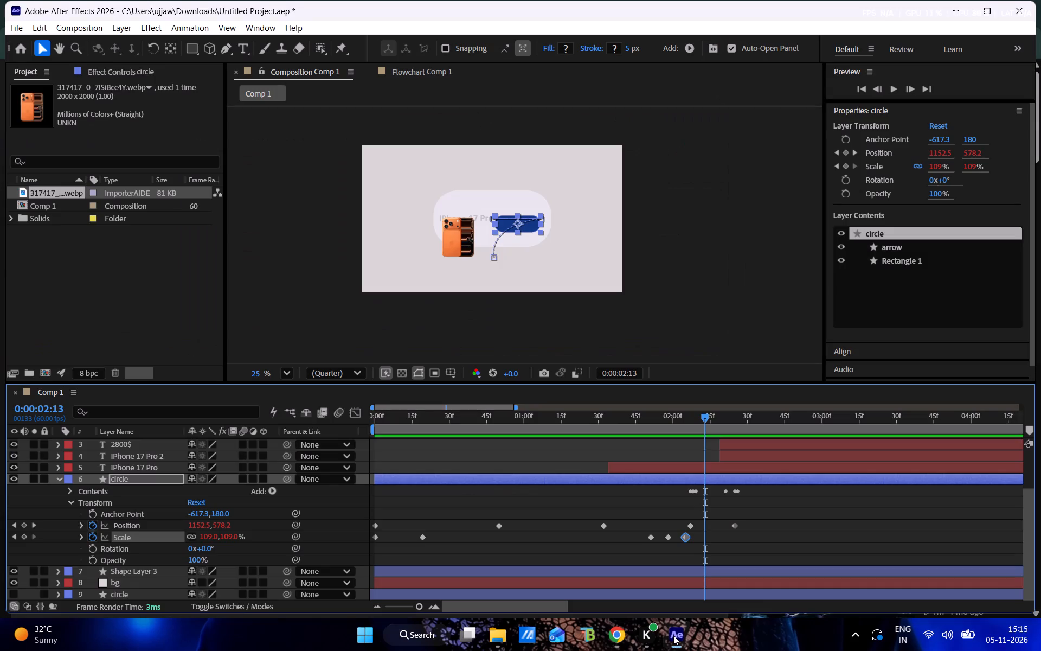
drag(709, 538, 635, 539)
key(F9)
drag(673, 408, 637, 414)
drag(638, 417, 630, 419)
key(space)
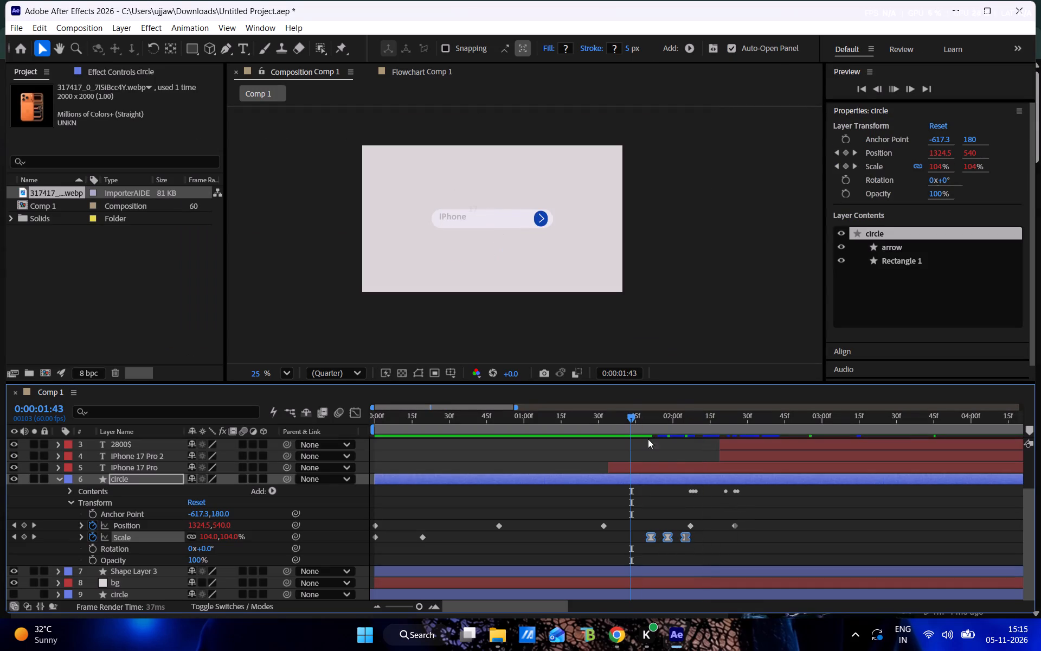
drag(717, 414, 697, 414)
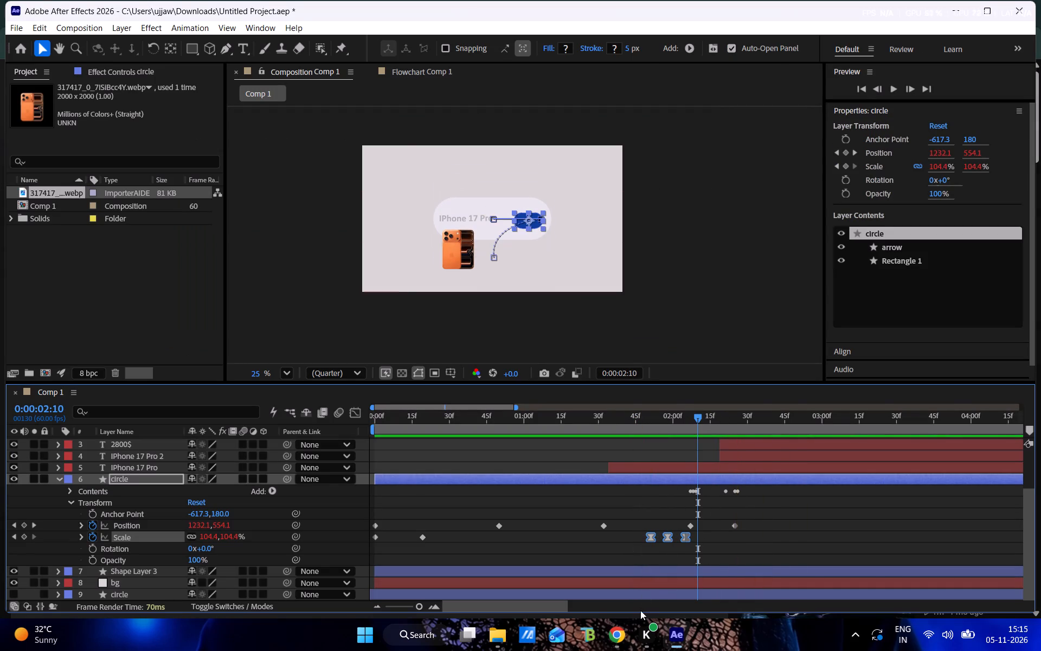
Switch to the YouTube tutorial in Chrome and watch the section on adding and renaming a null object.
click(624, 631)
key(space)
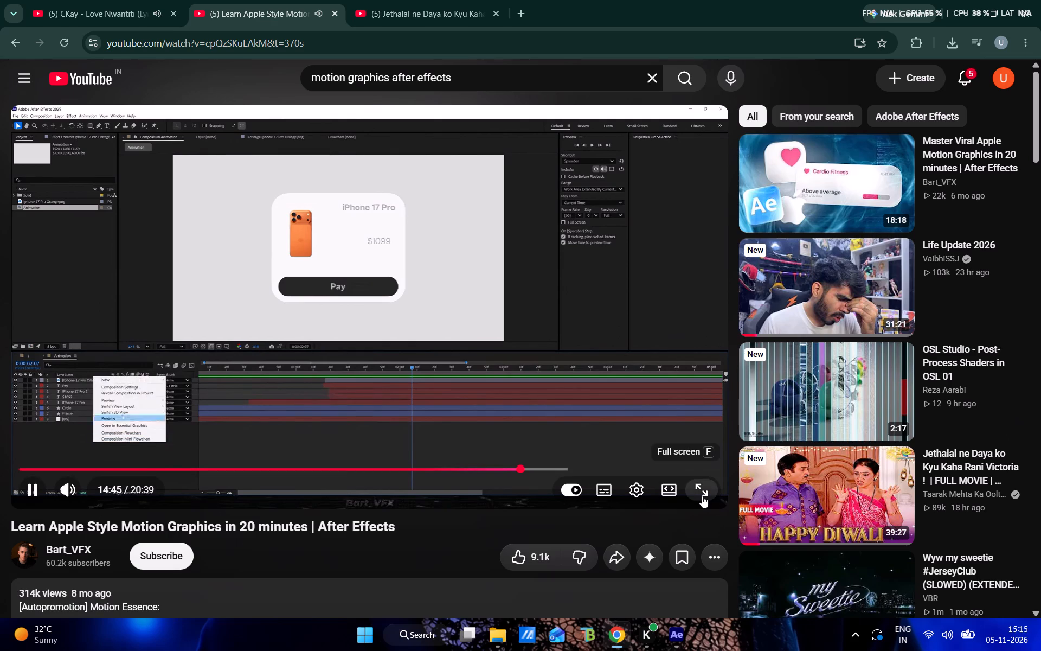
click(596, 376)
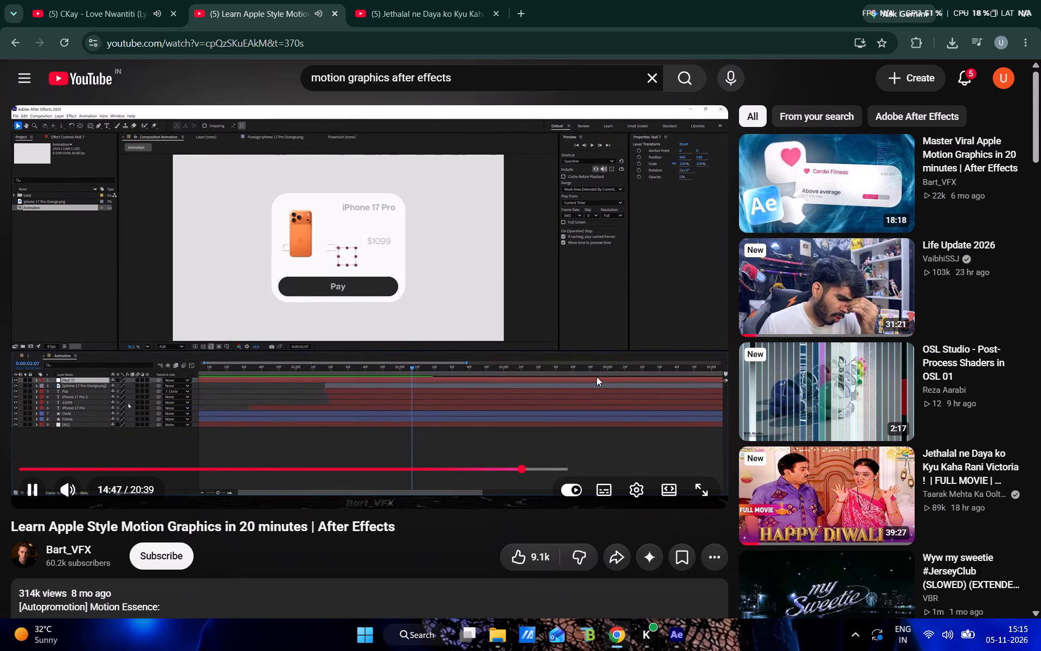
click(566, 435)
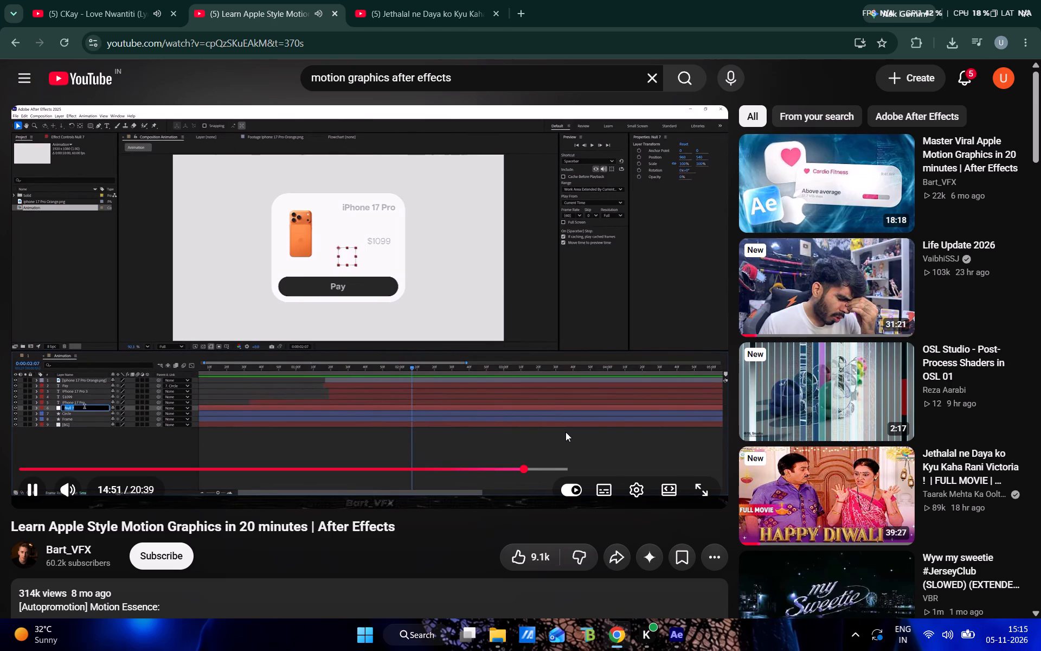
Reload the tutorial video to get past its ads and jump to about 15:33.
click(705, 485)
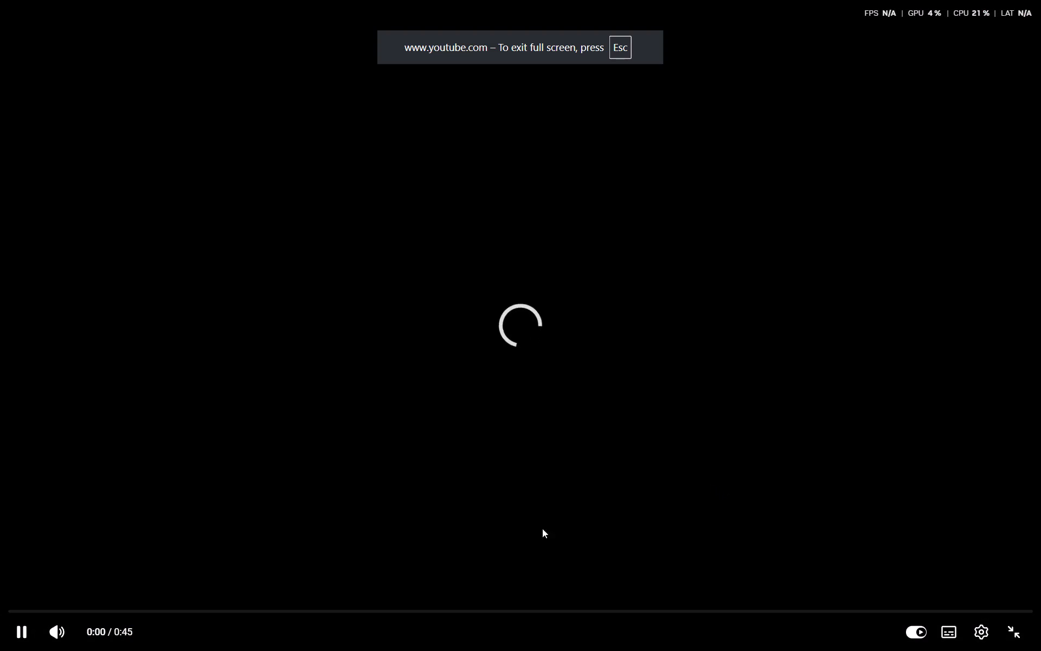
click(1017, 636)
click(10, 49)
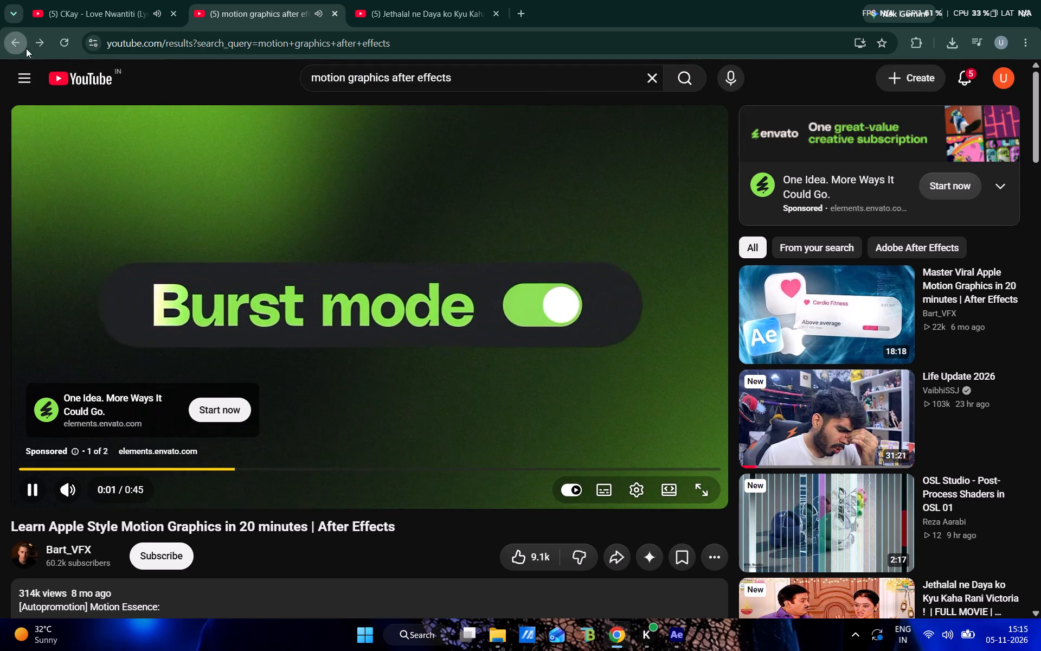
click(44, 47)
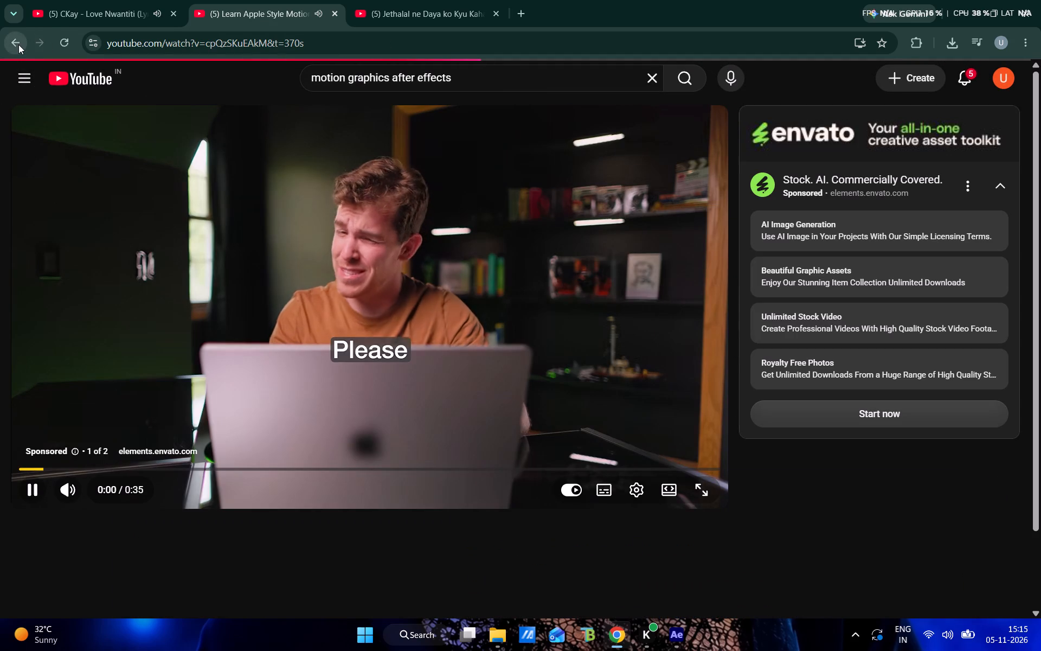
click(18, 44)
click(39, 52)
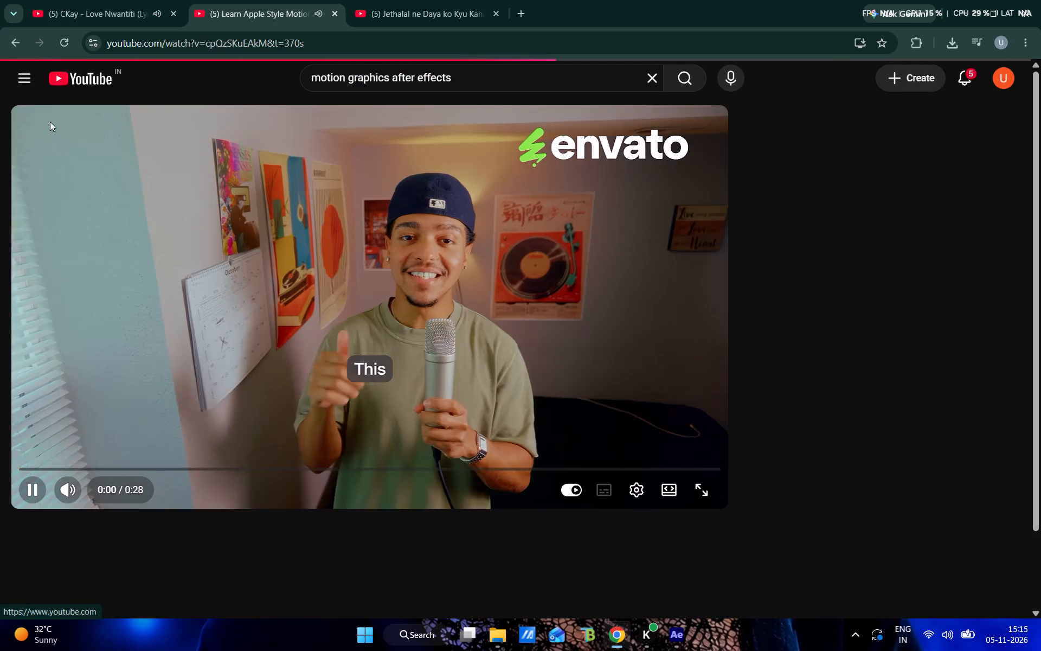
click(15, 37)
click(43, 44)
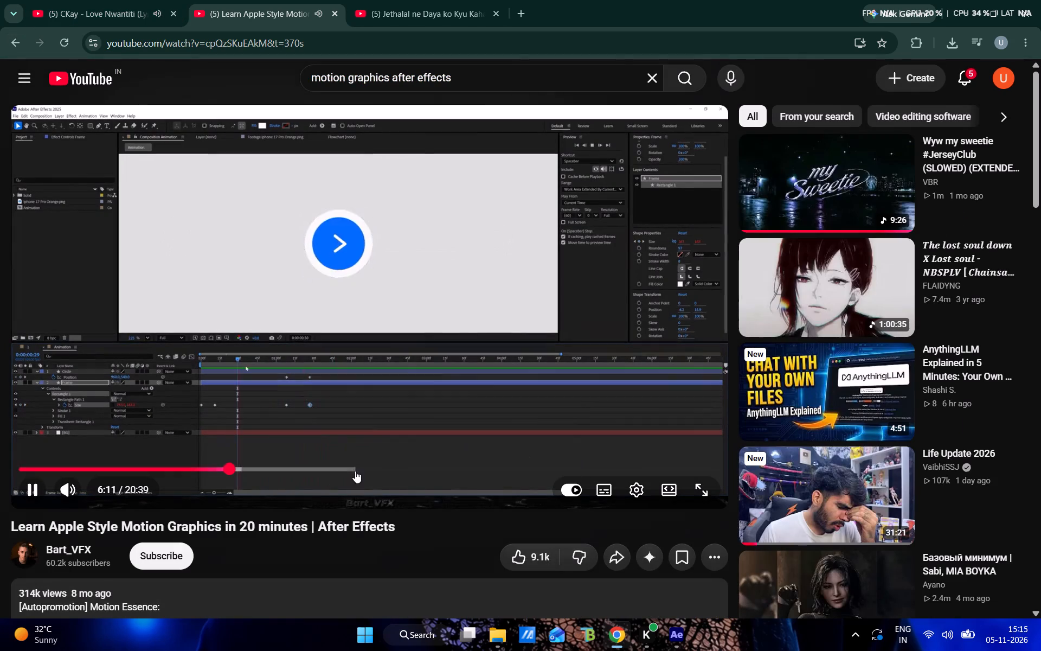
click(548, 470)
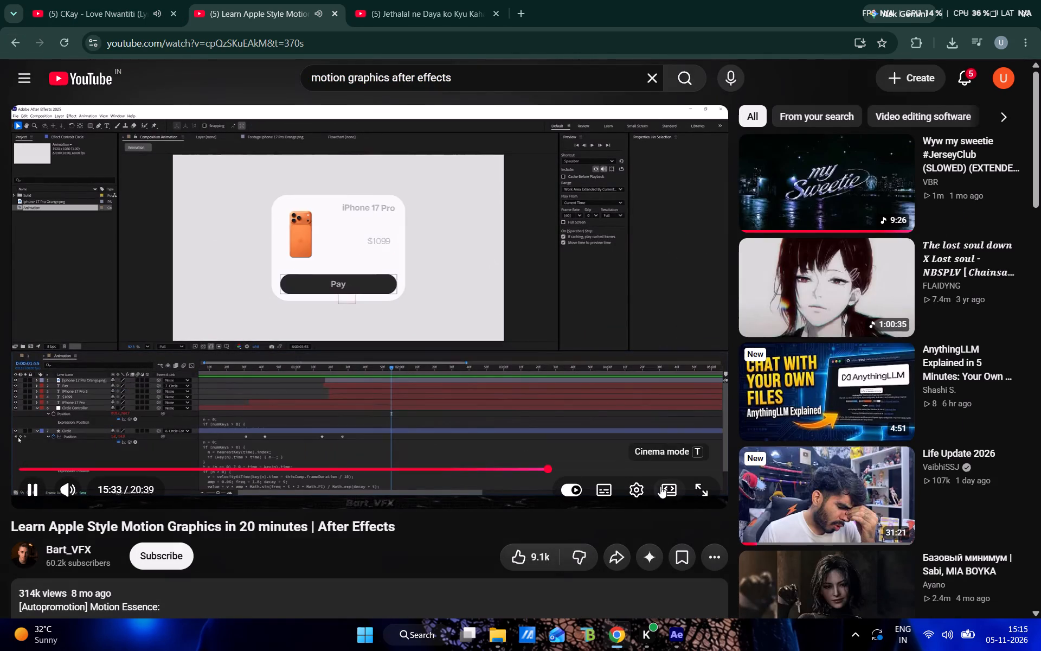
View the tutorial full screen from about 13:27, skim to the Circle Controller null and circle Position section, and pause at about 15:15.
click(694, 486)
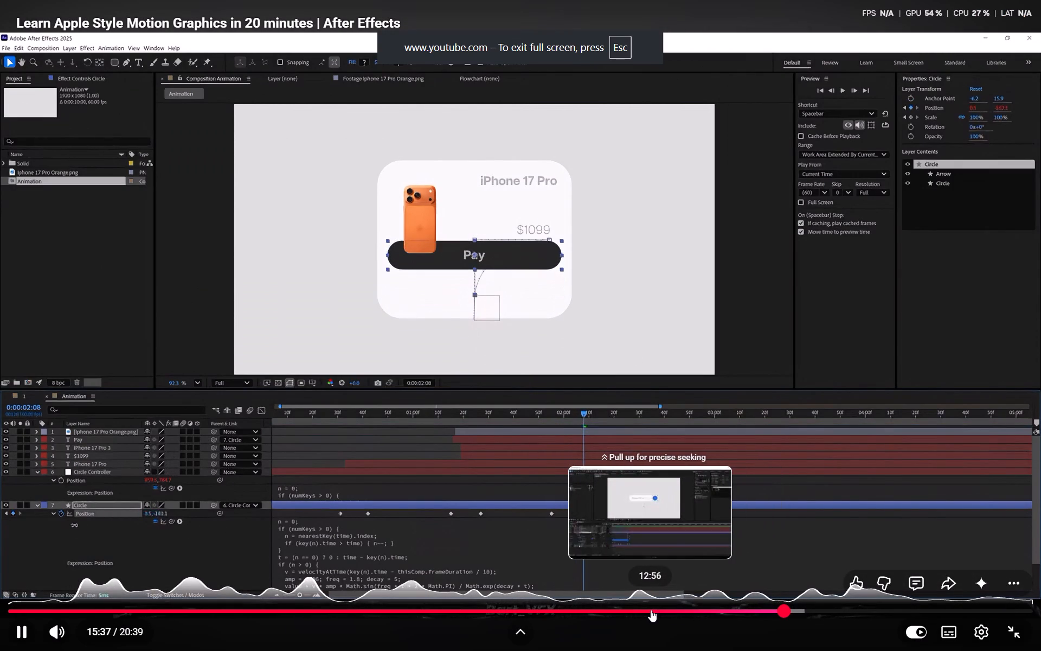
click(676, 604)
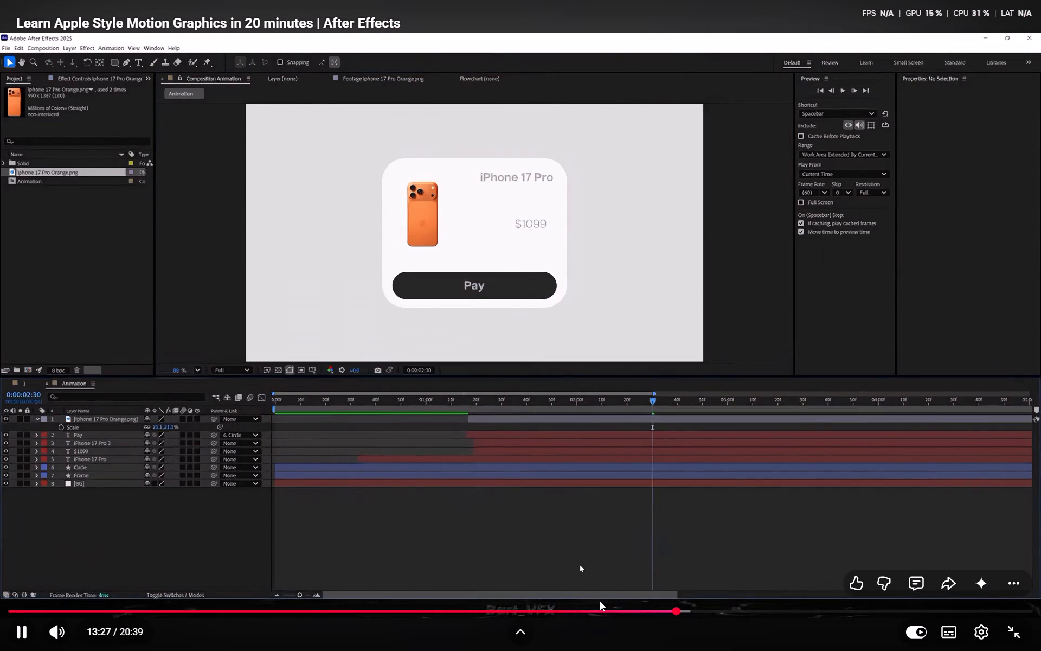
key(Right)
key(Right)
key(Right)
key(Right)
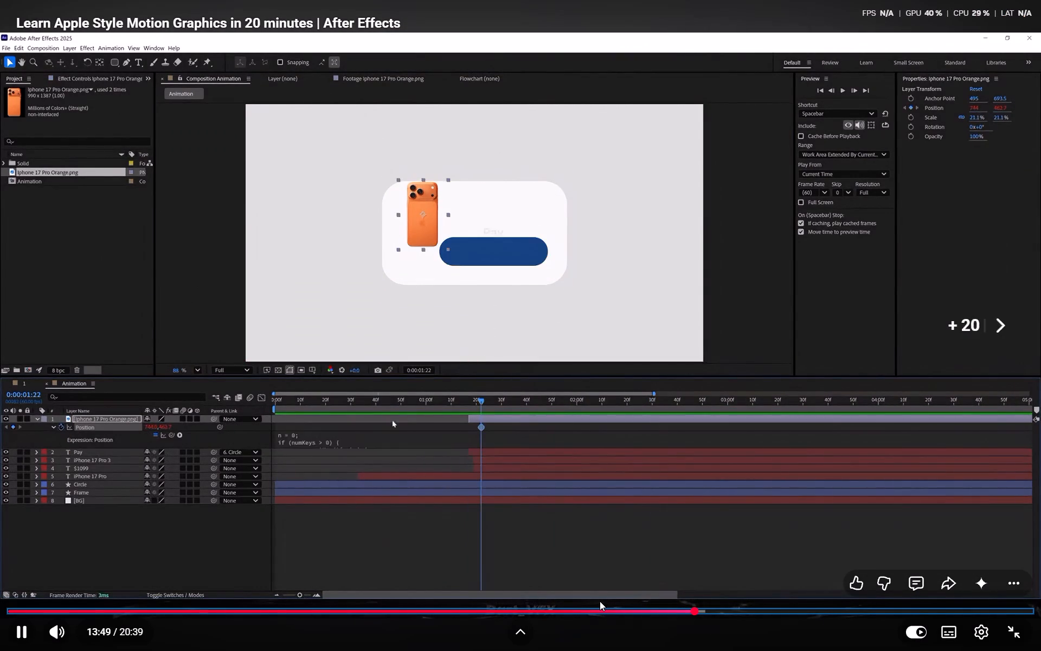
key(Right)
key(Right)
key(Right)
key(Right)
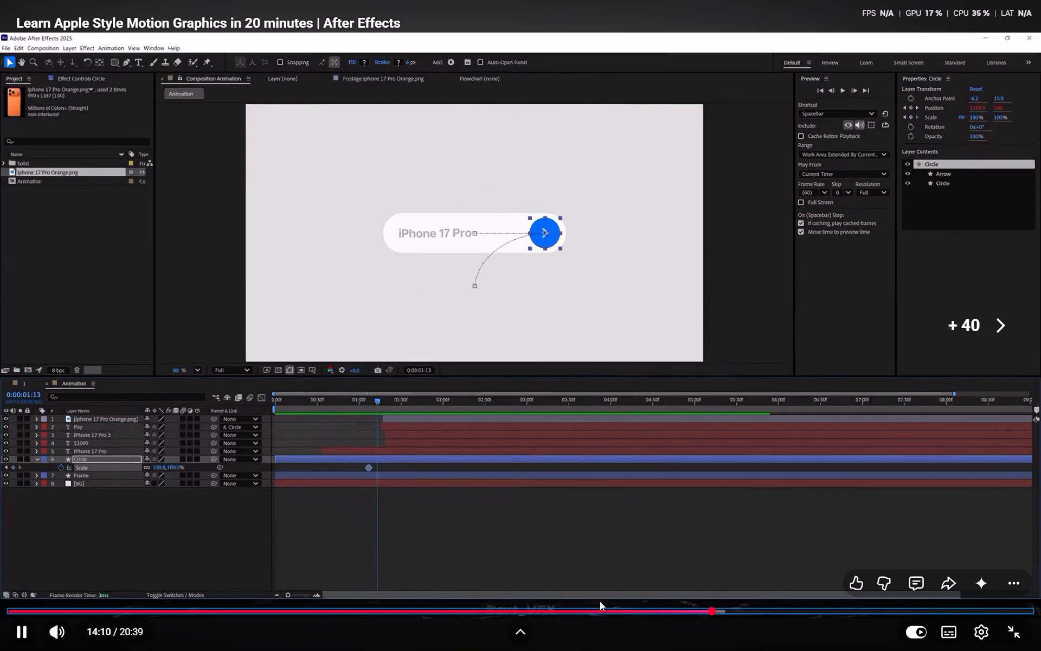
key(Right)
key(Right)
key(Right)
key(Right)
key(Right)
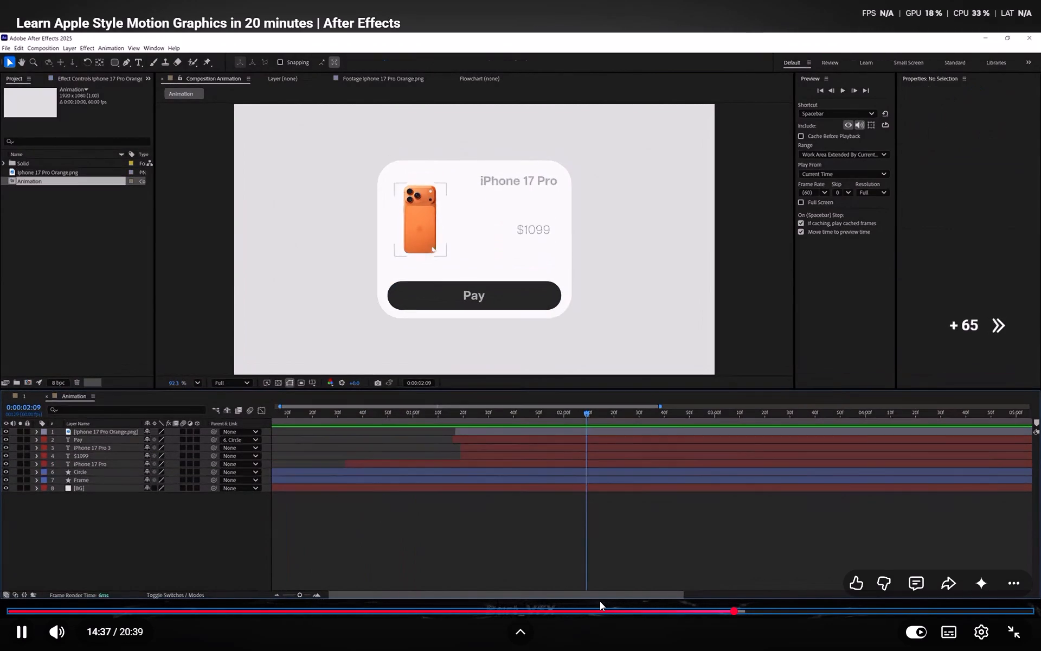
key(Right)
key(Right)
key(Right)
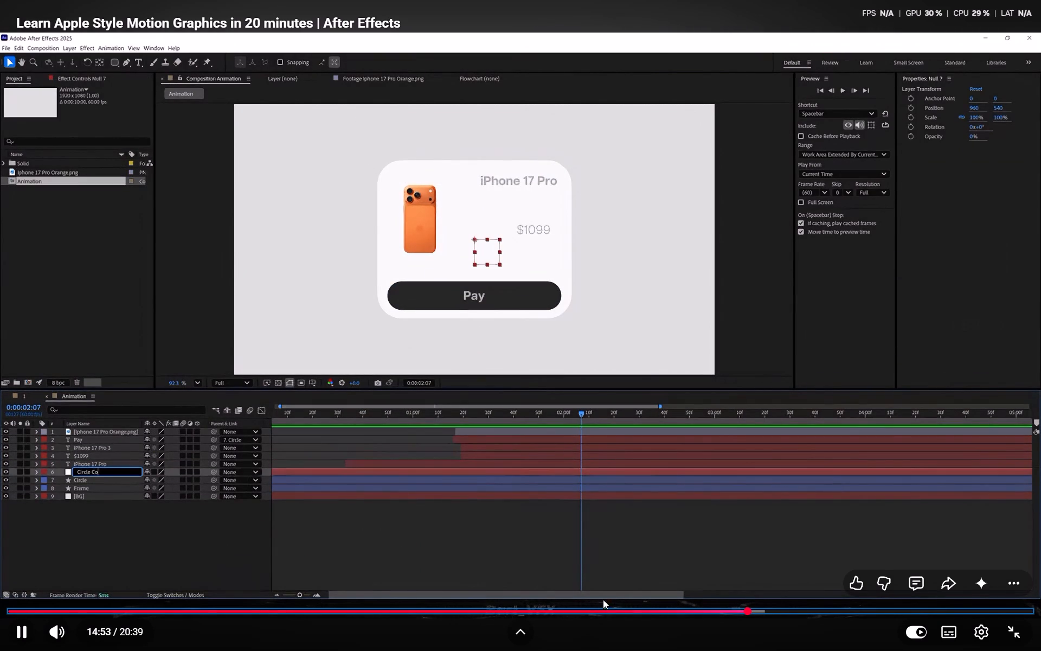
key(Right)
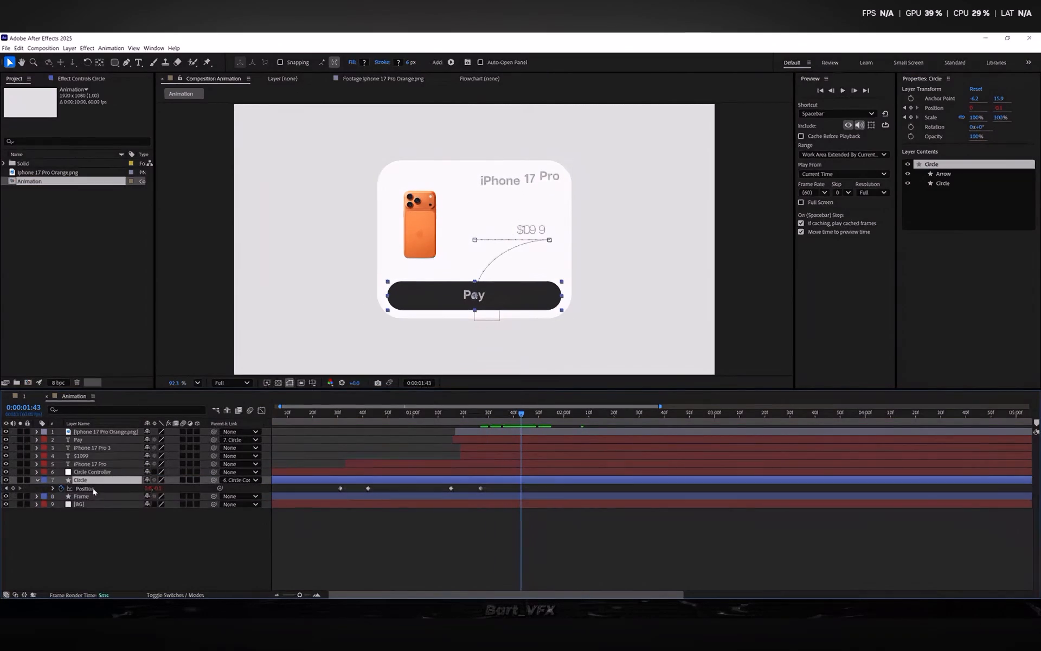
key(space)
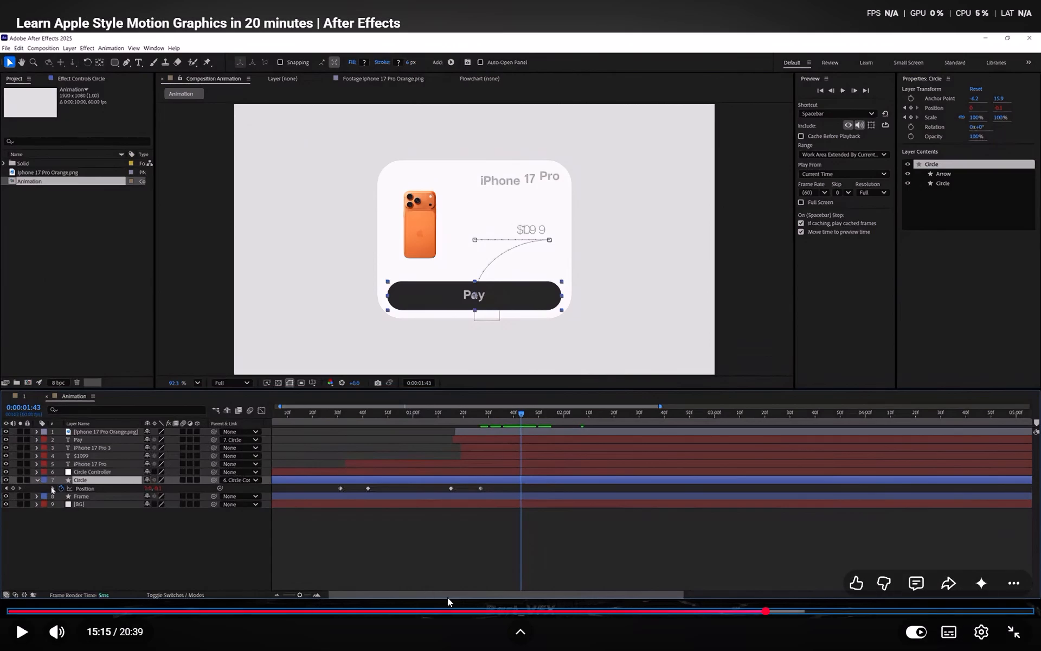
Review the tutorial again from about 14:00, covering the circle Scale, null controller and Position expression sections, and pause at about 16:12.
click(700, 608)
key(space)
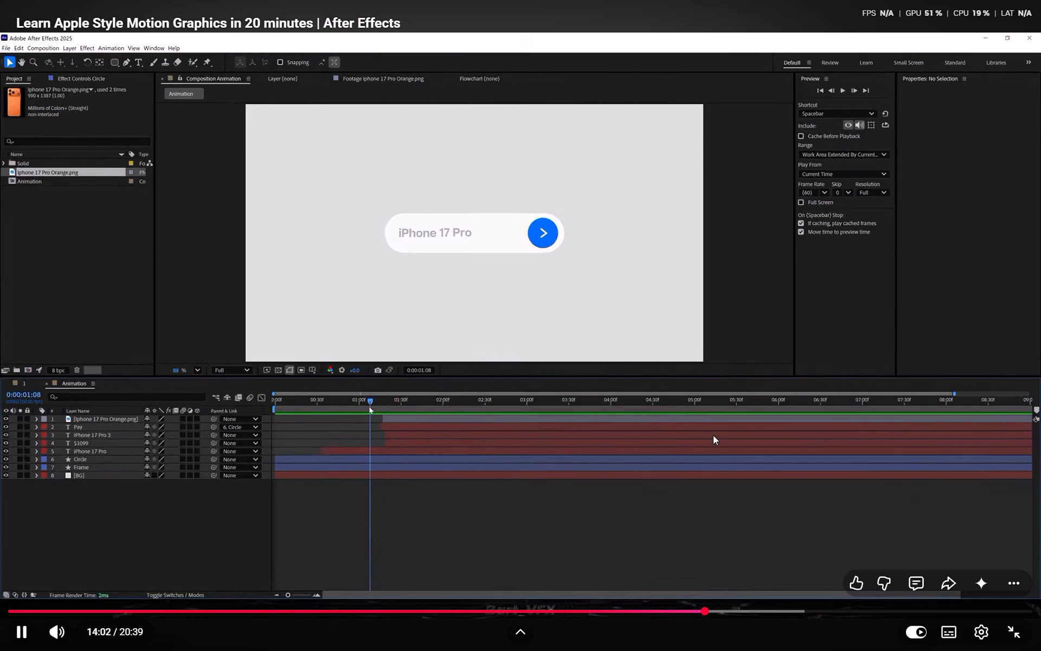
key(Right)
key(Right)
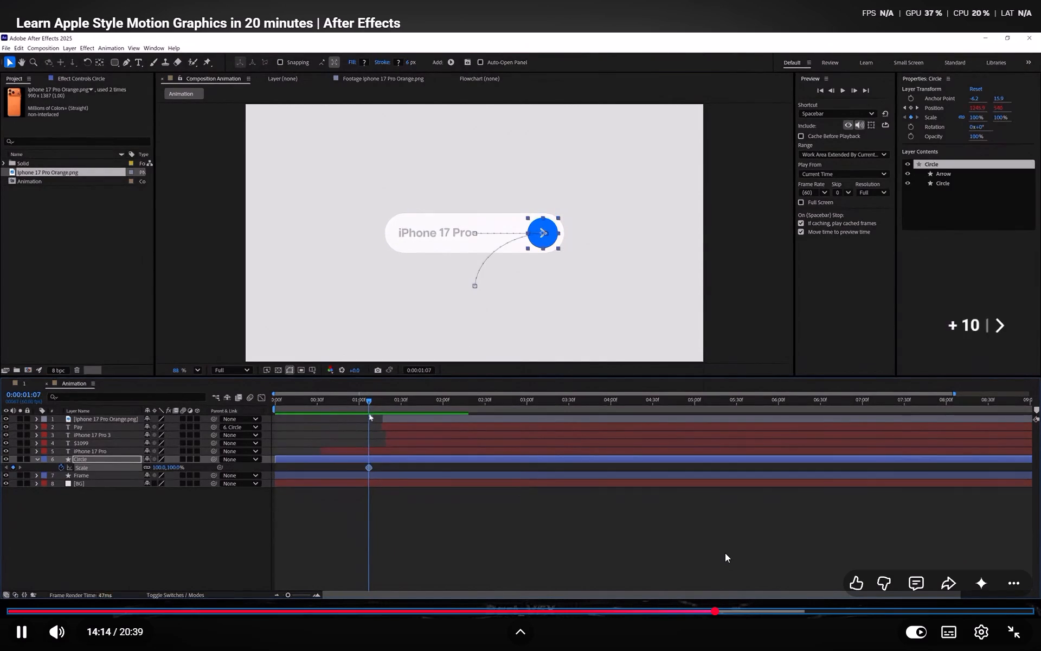
key(Right)
key(Right)
key(Right)
key(Right)
key(Right)
key(Right)
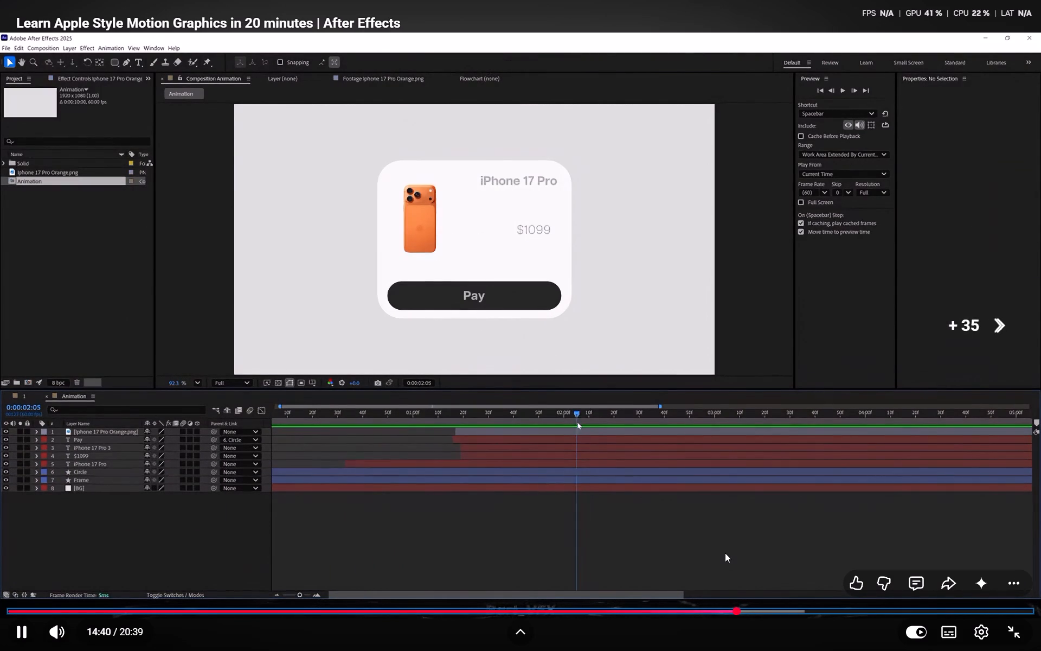
key(Right)
key(Right)
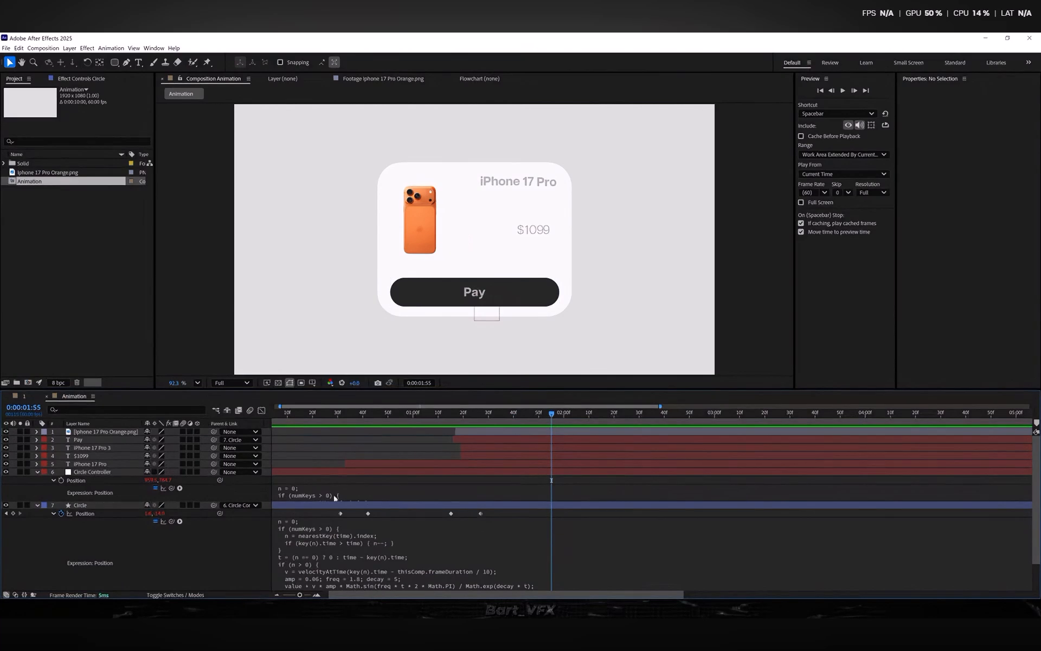
click(448, 487)
click(473, 473)
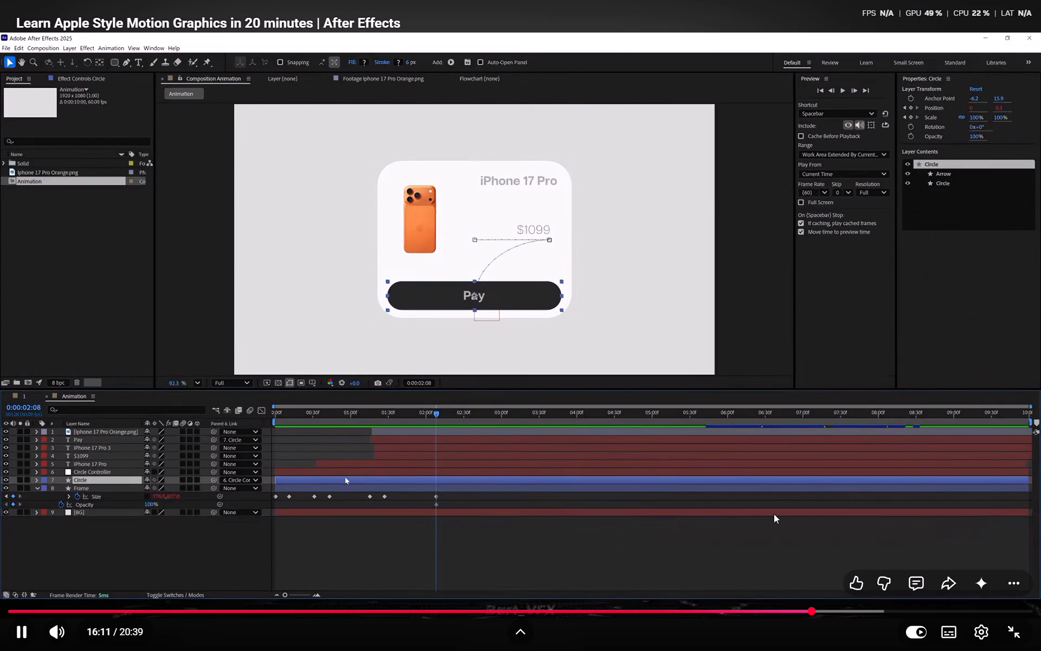
click(774, 514)
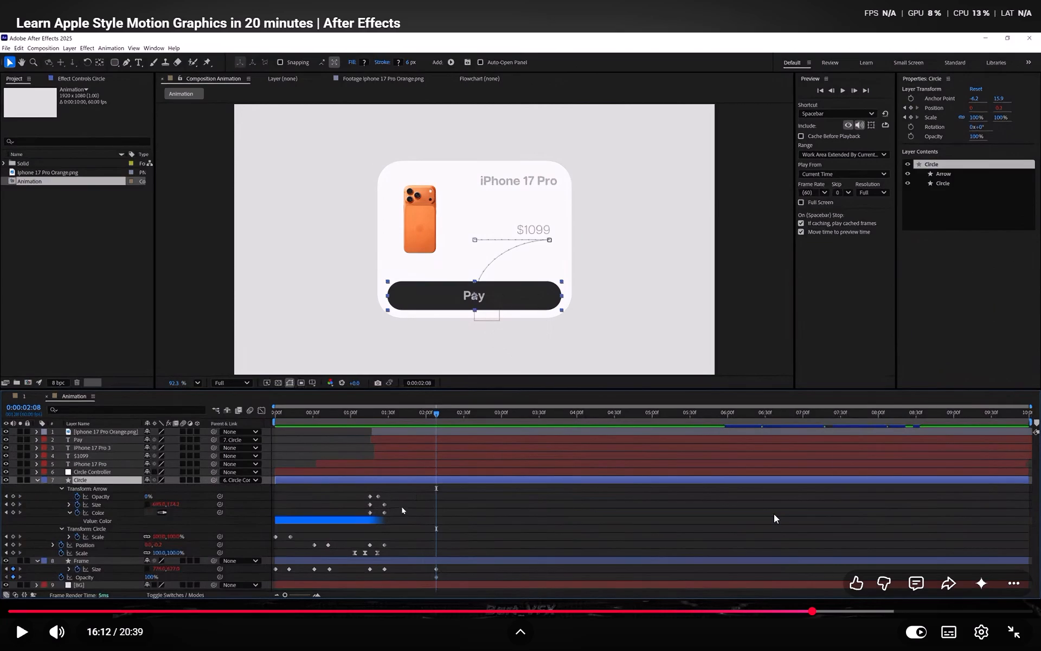
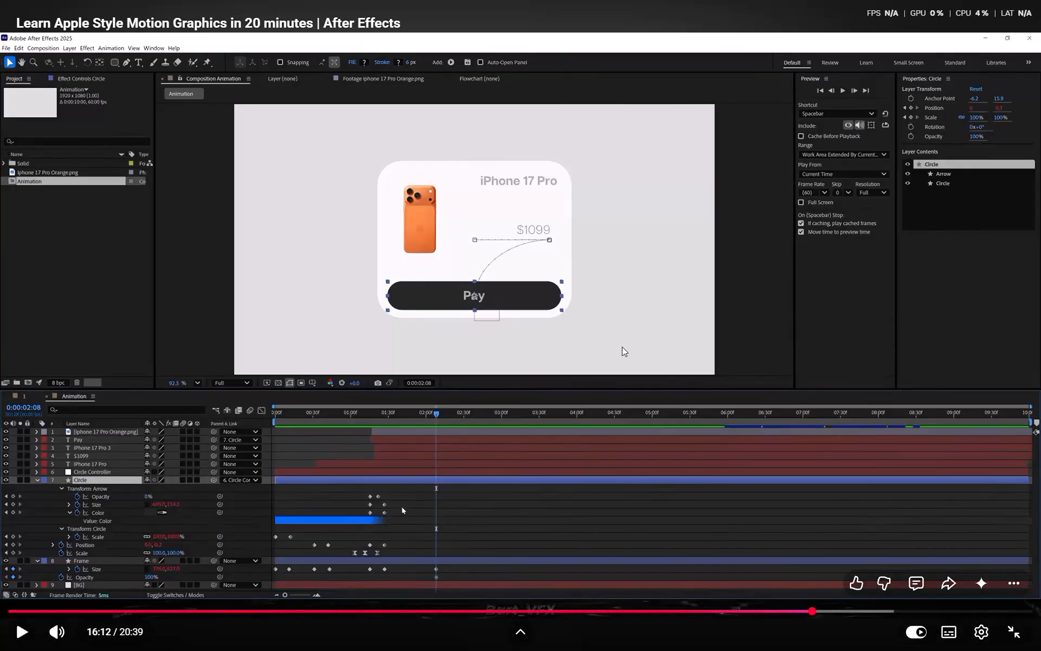
Resume the tutorial full screen from 16:12, then replay from about 16:09 the section on Frame, Circle and Circle Controller keyframes.
click(1014, 624)
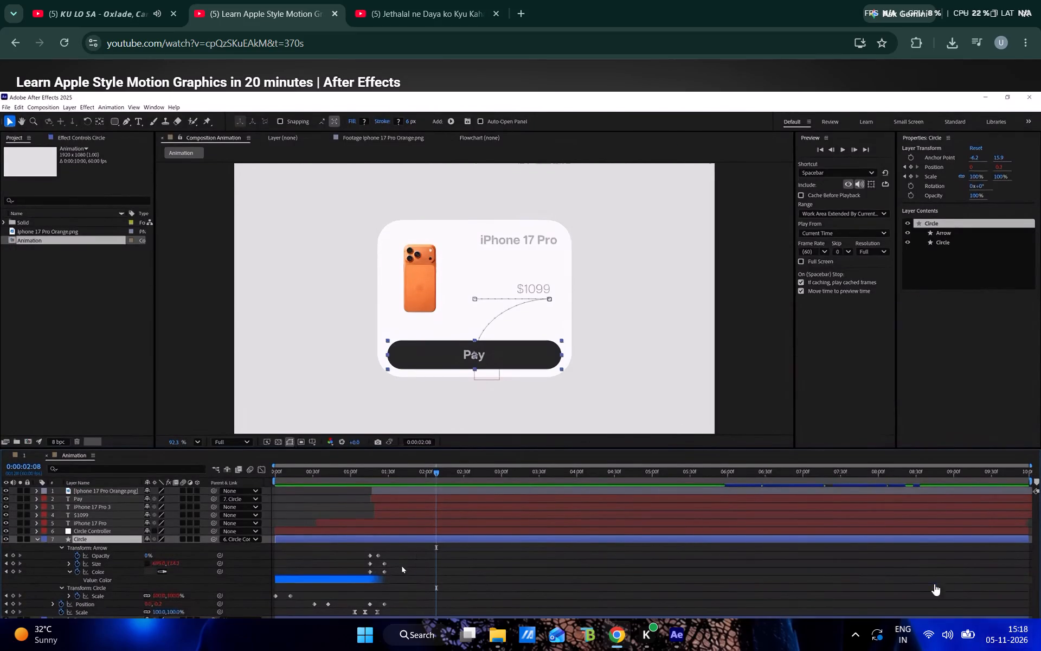
click(699, 493)
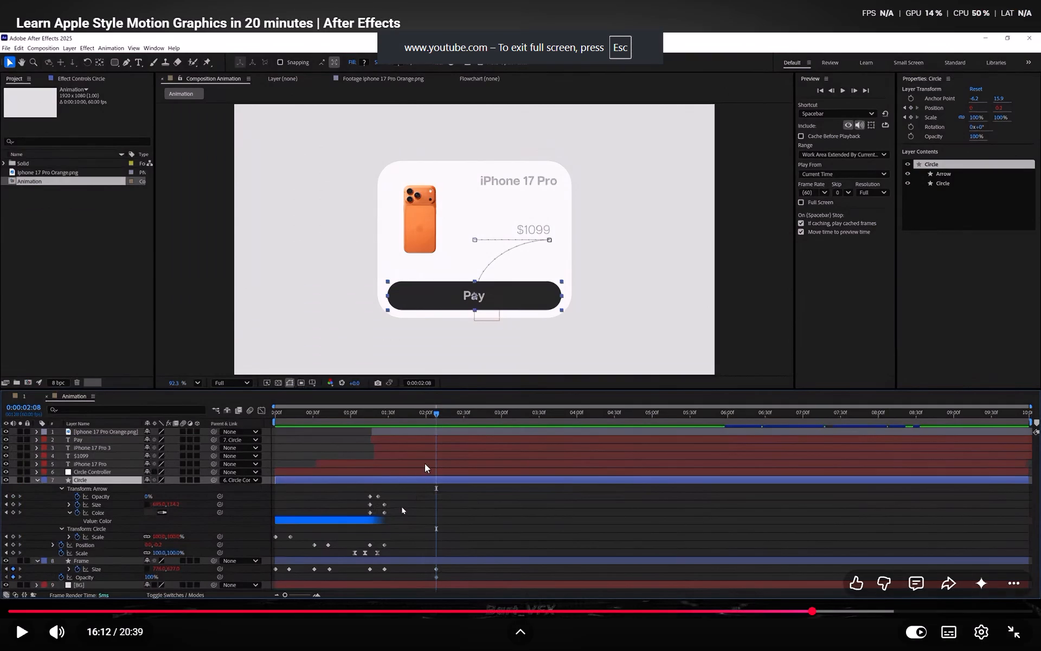
key(space)
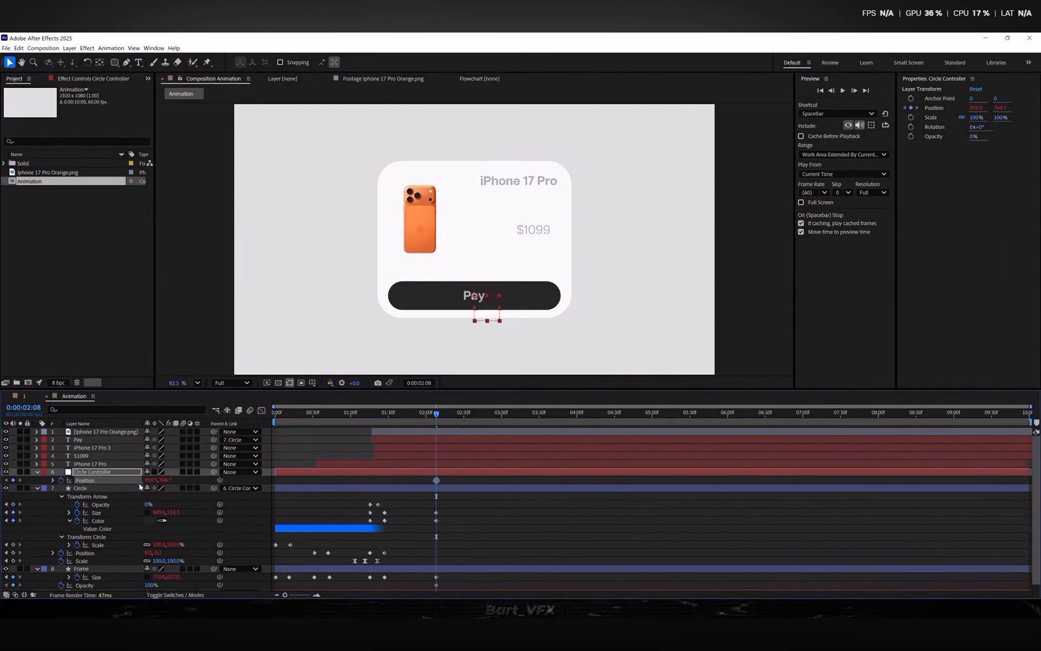
key(Left)
key(Left)
key(Left)
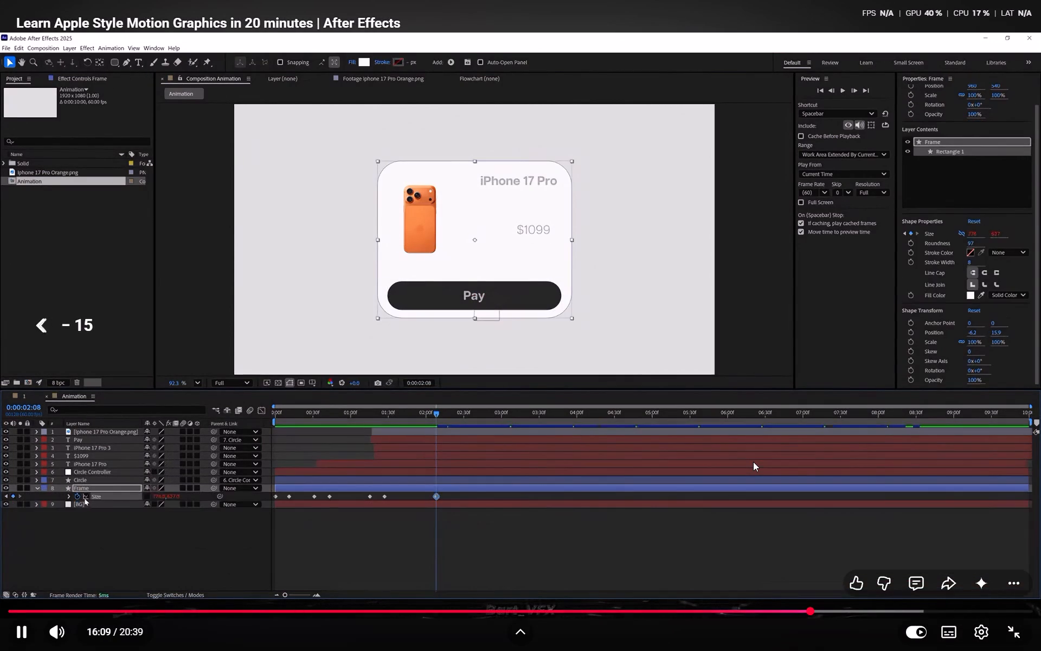
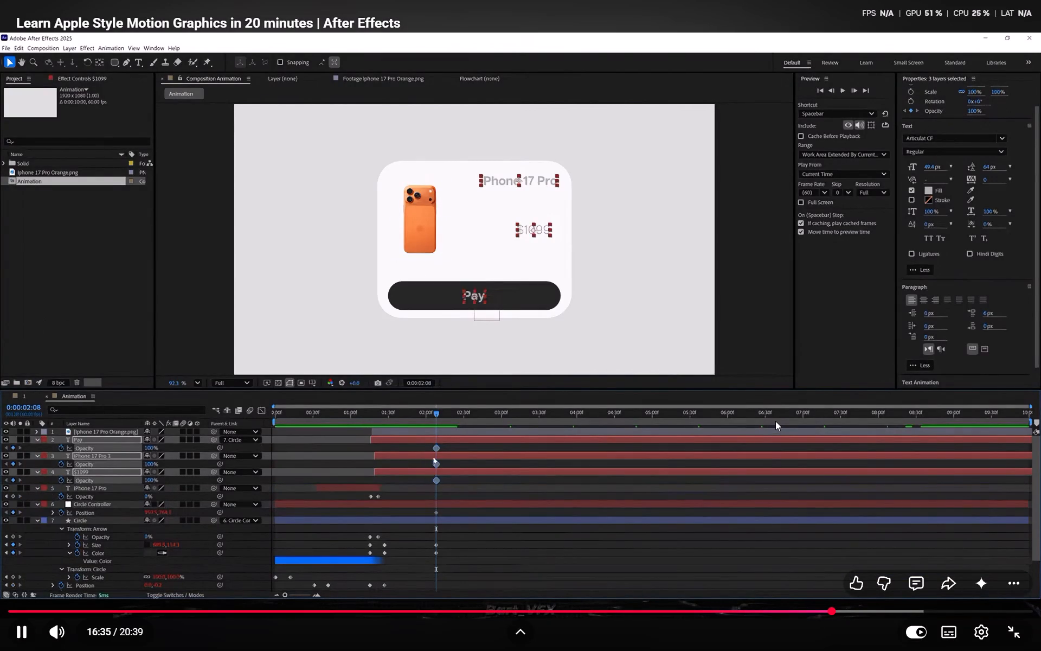
Rewind the tutorial 30 seconds to about 16:09, replay the Frame and Circle keyframe section, pause near 16:11 and leave full screen.
key(Down)
key(Up)
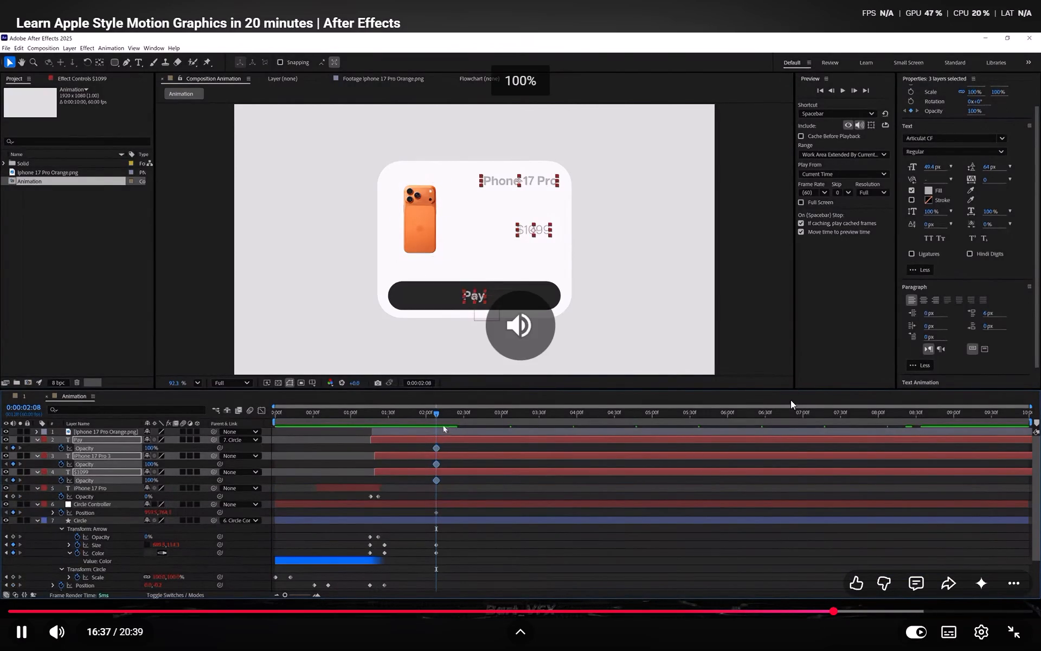
key(Left)
key(Left)
key(Left)
key(Left)
key(Left)
key(Left)
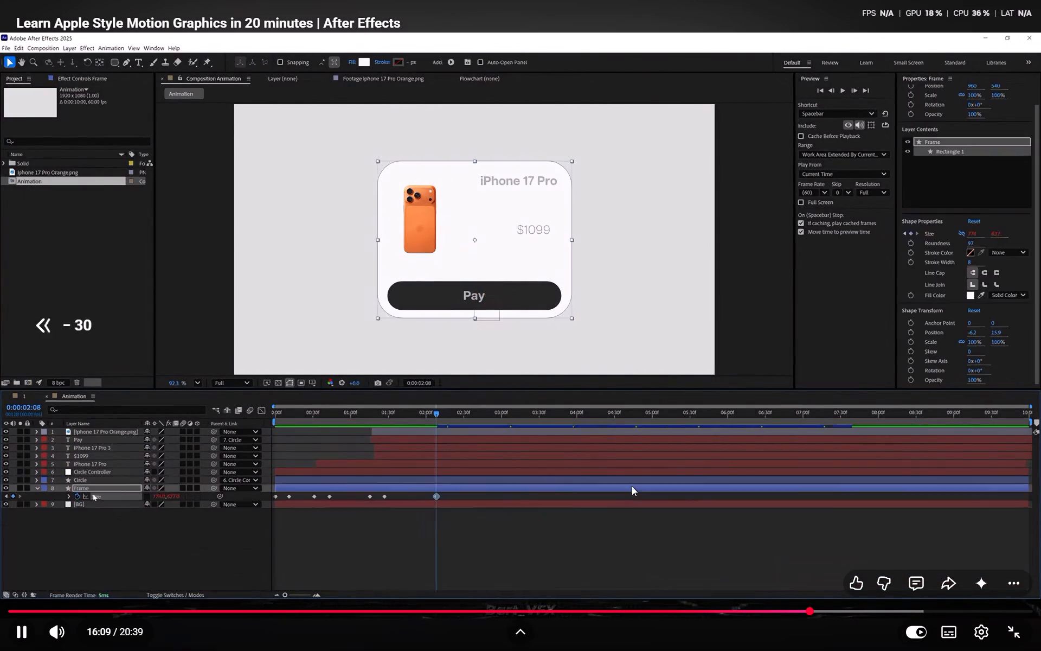
click(624, 496)
click(751, 510)
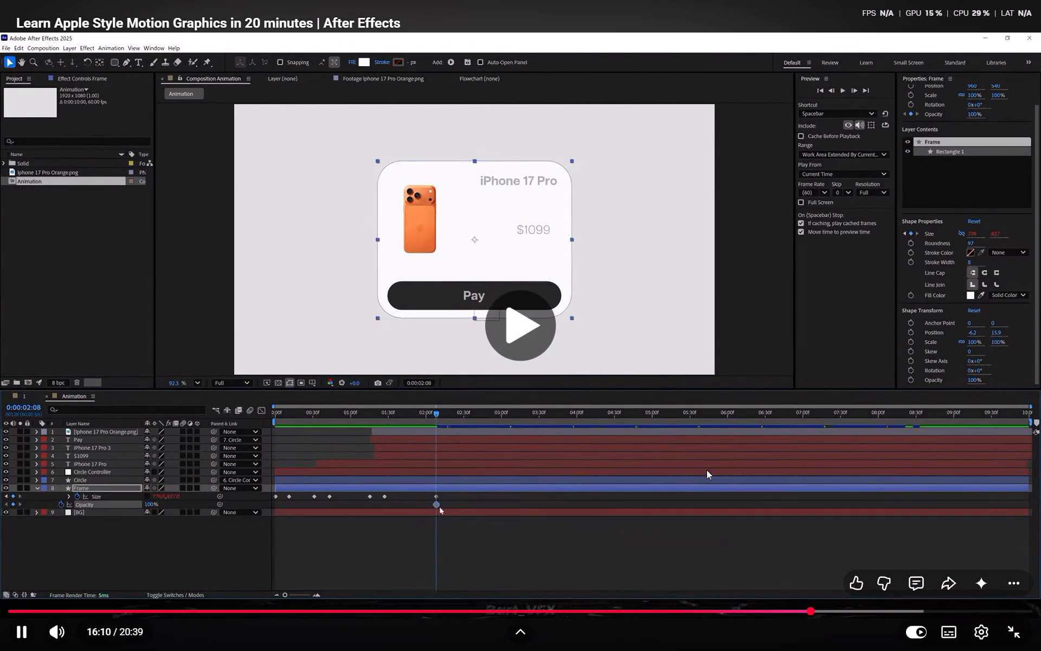
click(702, 444)
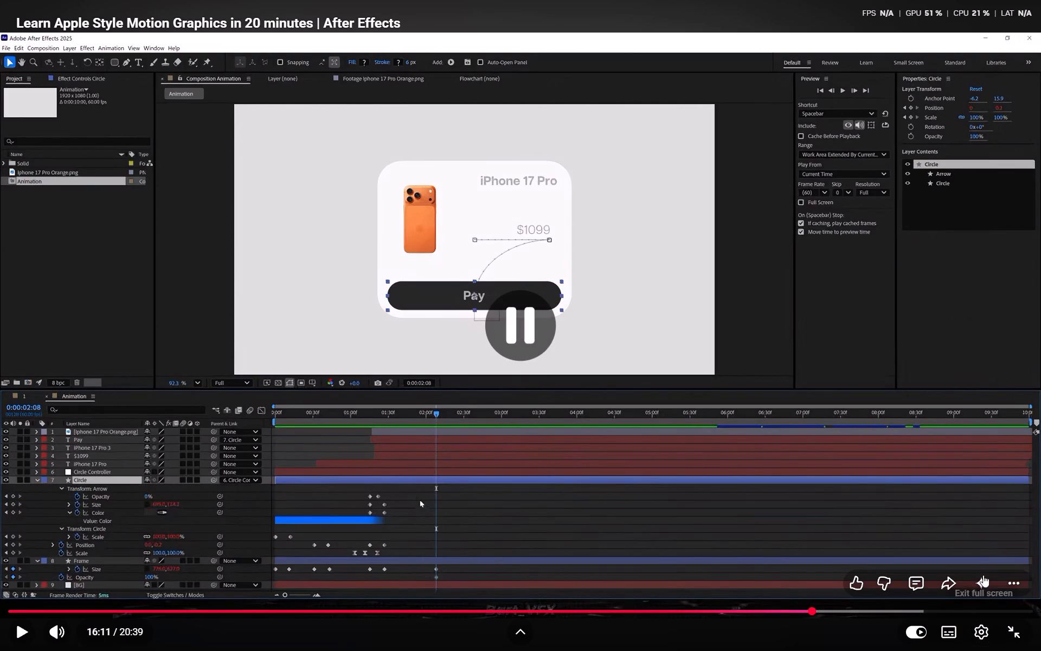
click(1021, 636)
Switch to After Effects and rename the Shape Layer 3 layer as "frame".
click(676, 648)
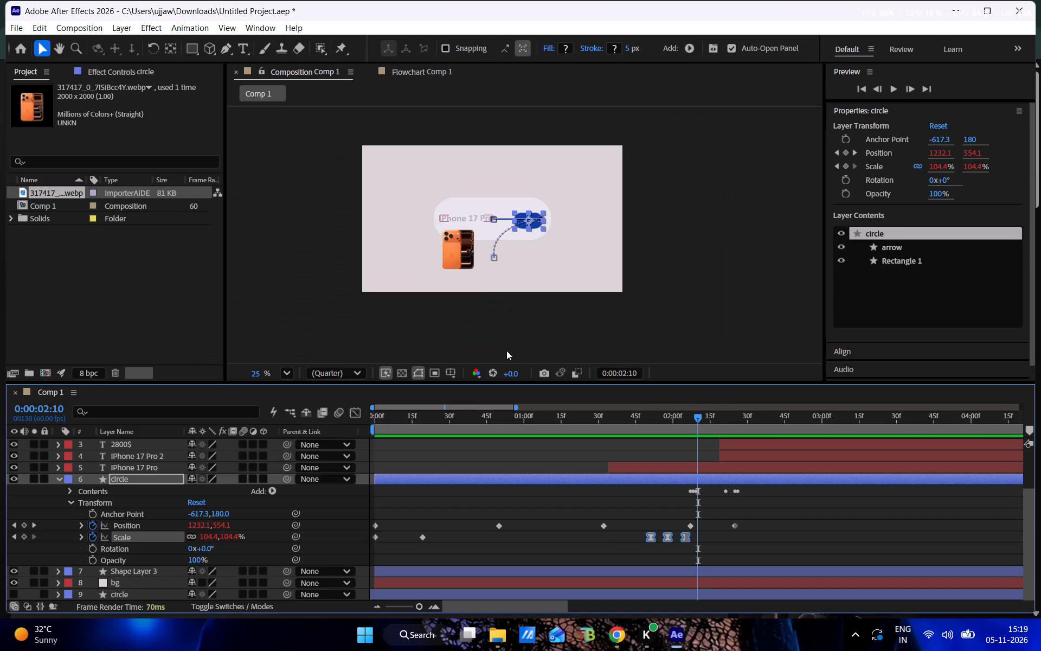
click(486, 212)
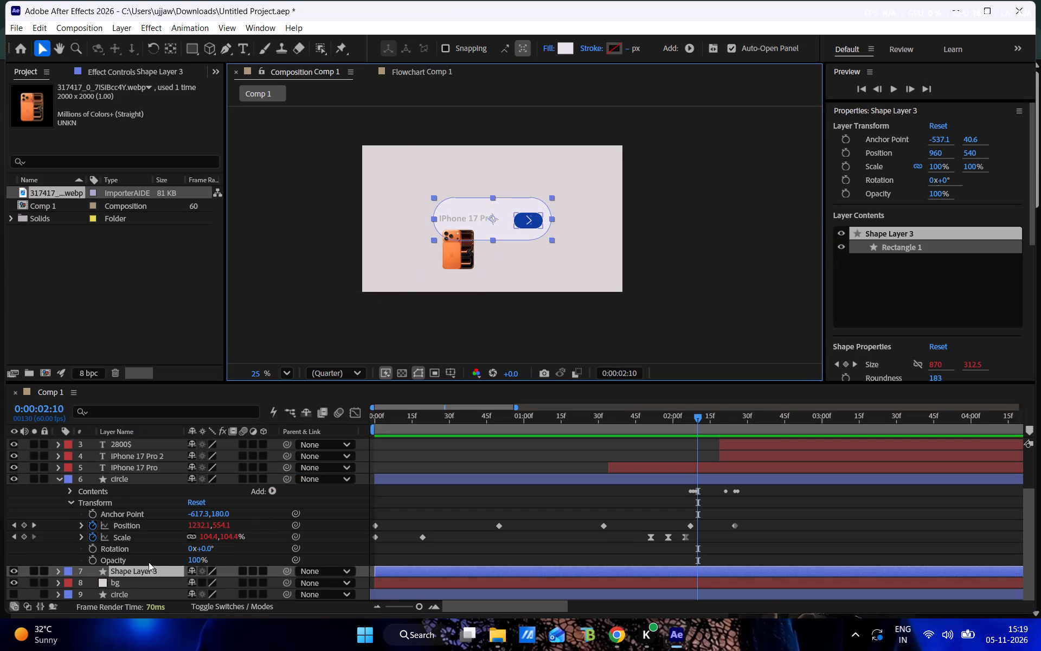
key(Return)
key(Return)
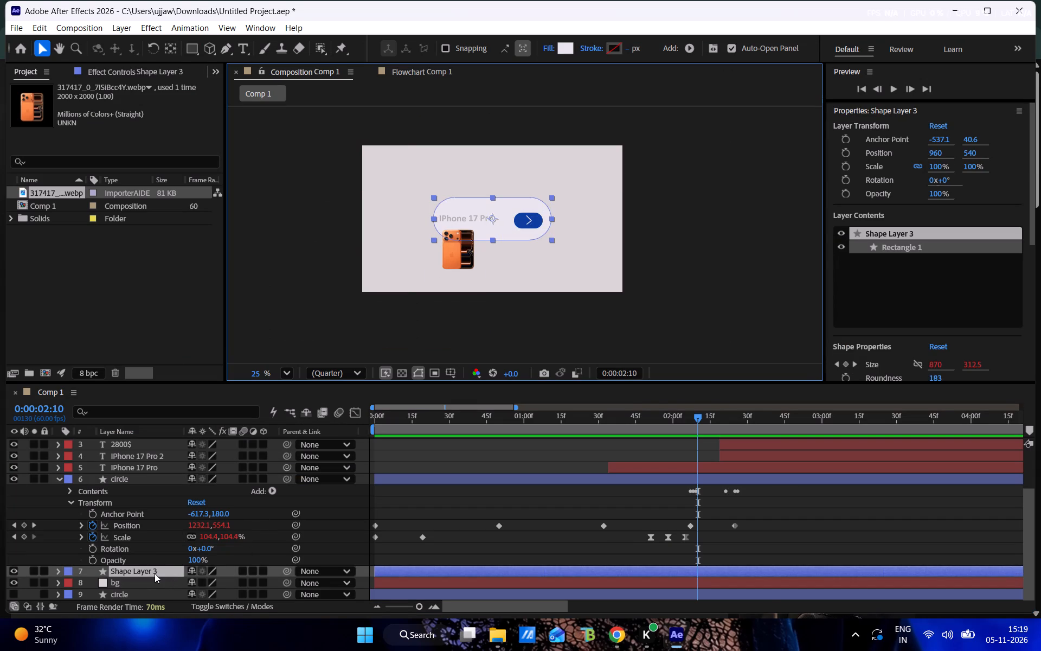
click(155, 573)
key(Return)
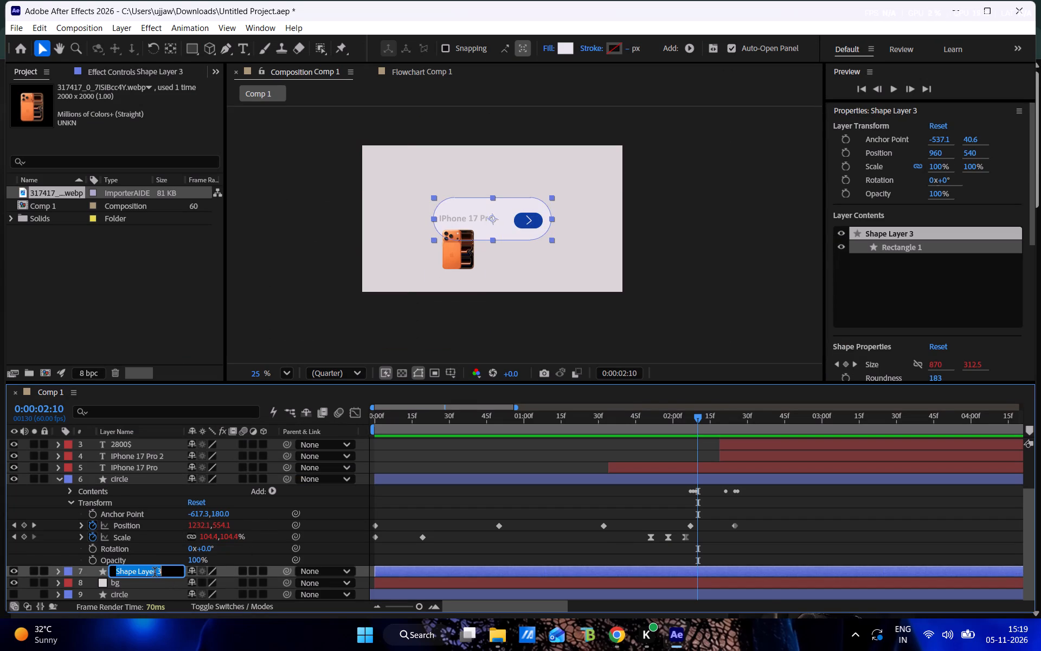
text(frame)
key(Return)
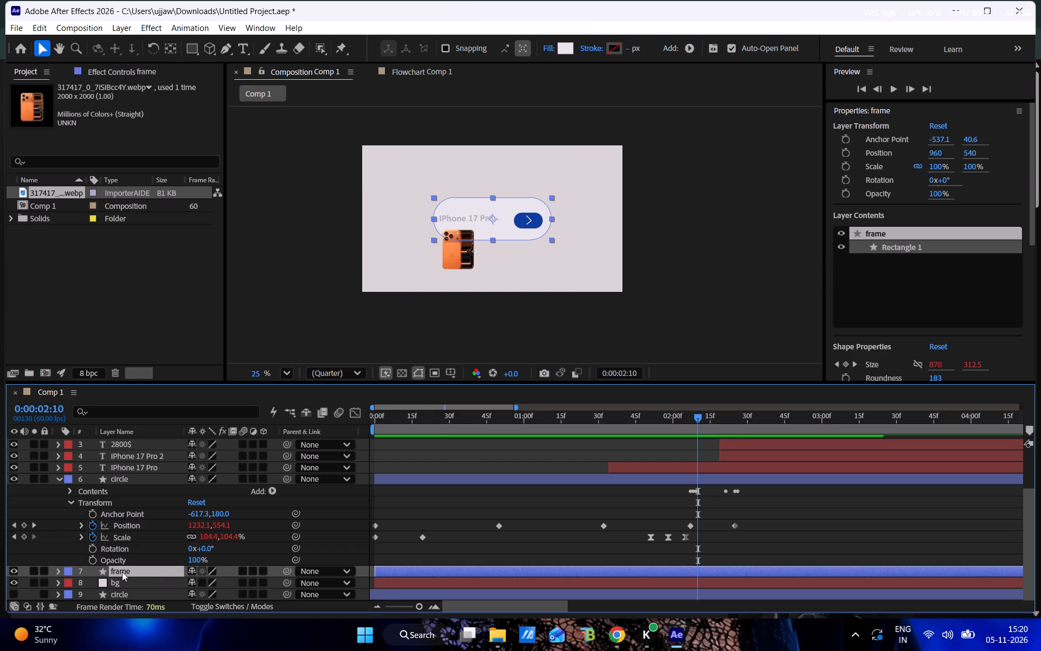
Collapse the expanded properties of the upper circle layer and the phone image layer in the timeline.
click(62, 480)
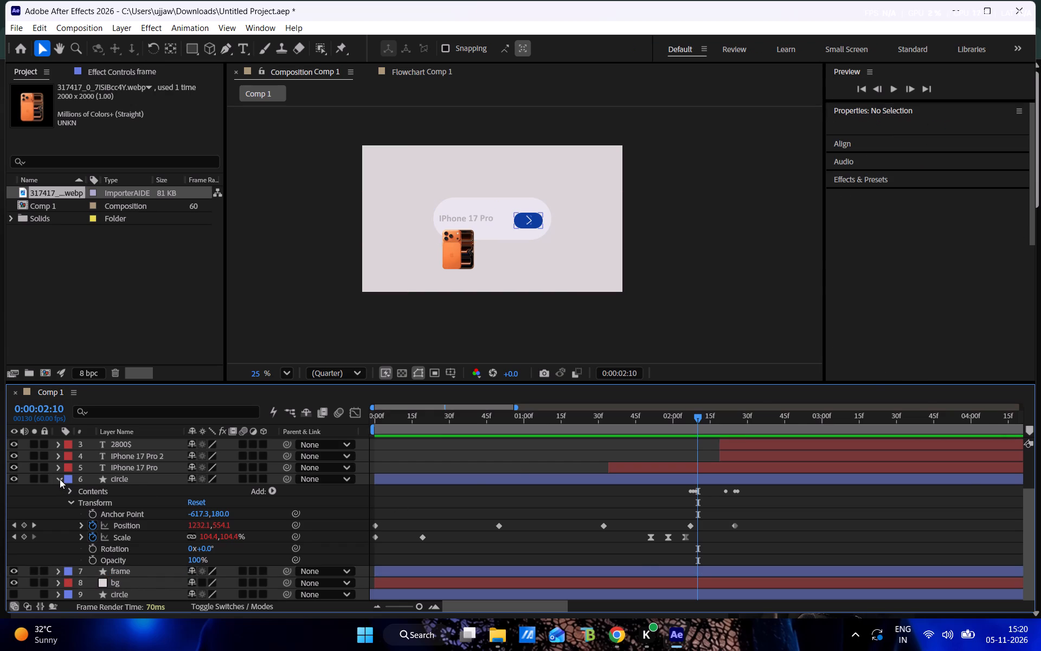
click(60, 479)
scroll(72, 478, up, 2)
click(58, 443)
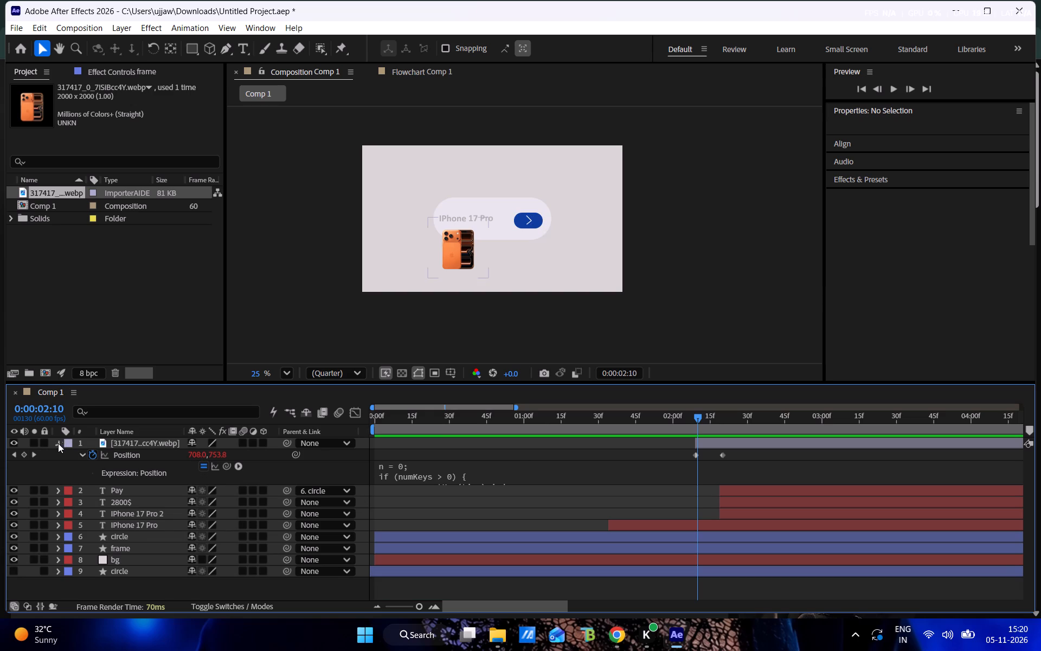
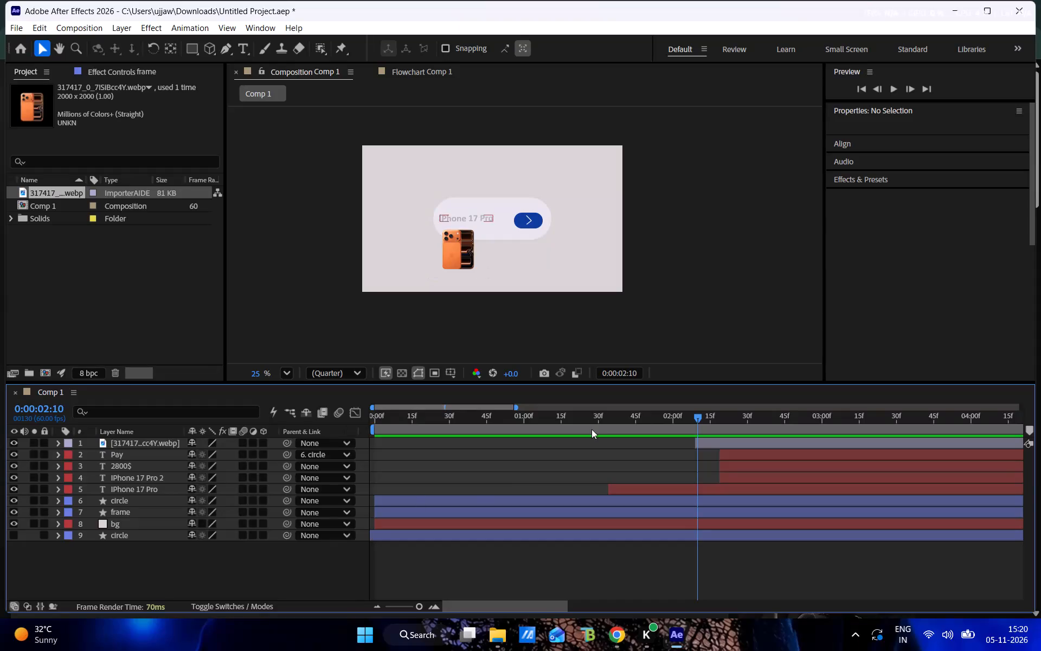
Create a null object and place its layer directly above the upper circle layer.
right_click(133, 561)
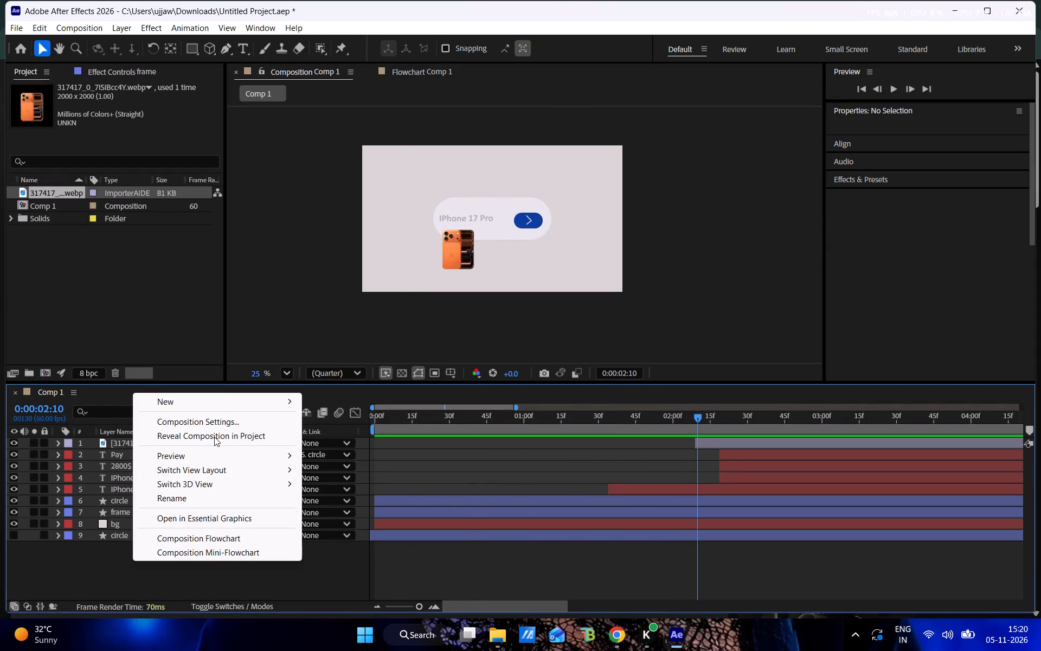
click(214, 405)
click(358, 475)
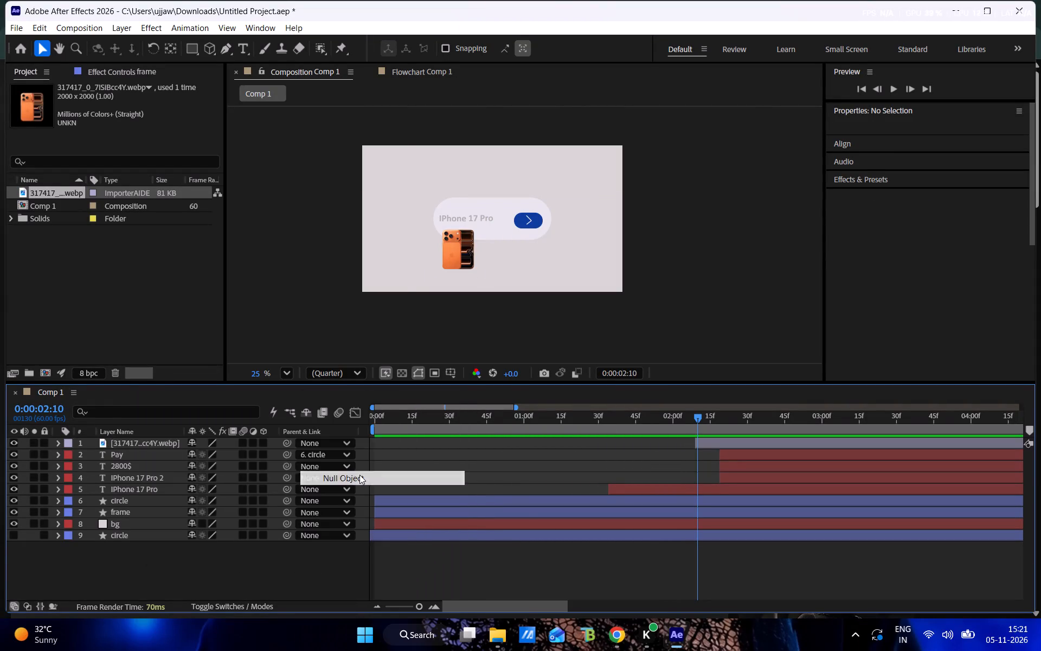
drag(151, 439, 144, 493)
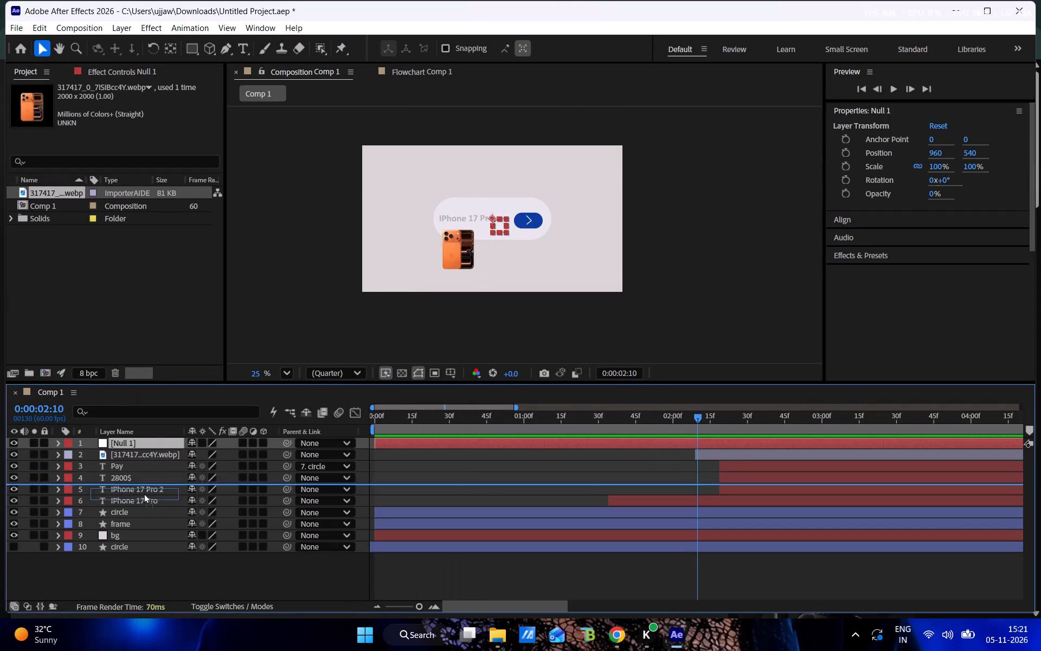
drag(144, 493, 143, 503)
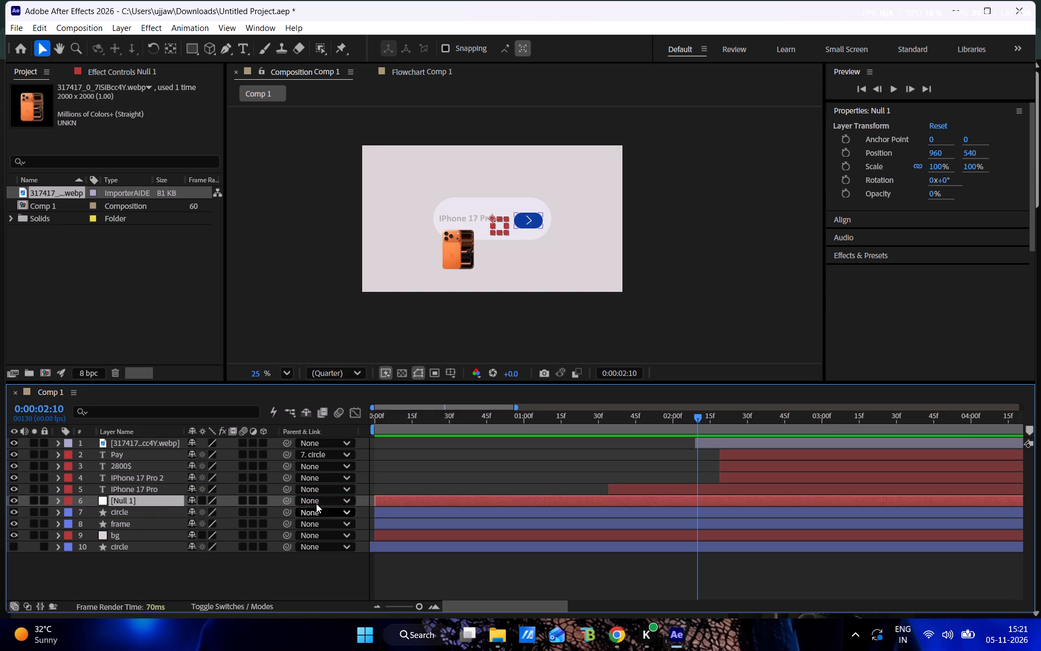
Parent Null 1 to the upper circle layer so that the null jumps to the circle's location.
click(284, 501)
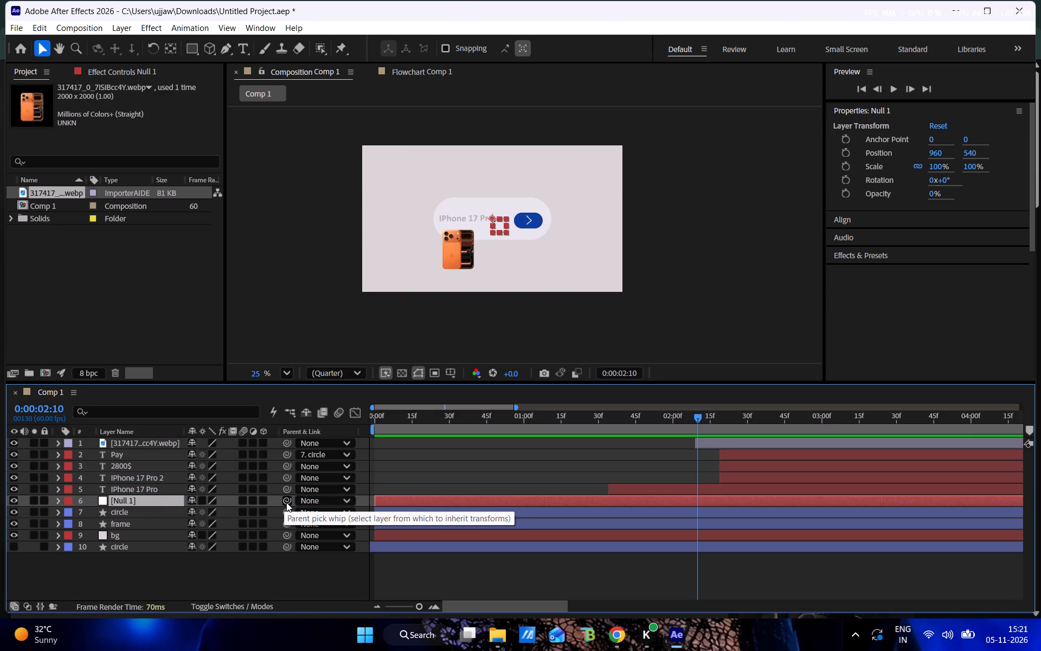
shift+drag(286, 502, 152, 515)
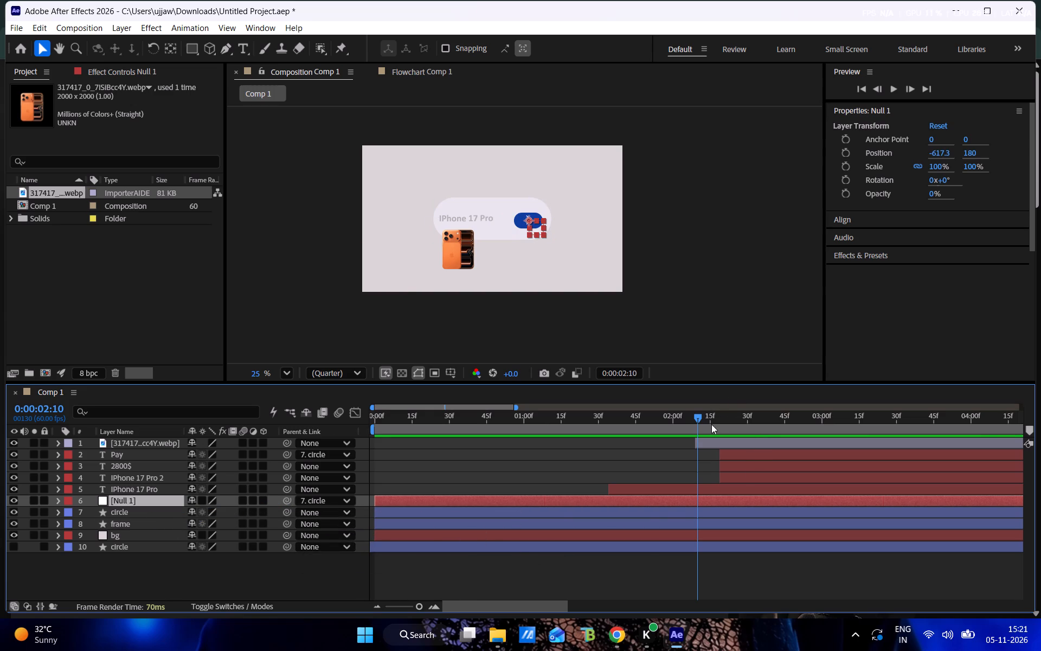
Move the playhead to 0:00:03:23 and set Null 1's parent to None.
drag(690, 422, 780, 431)
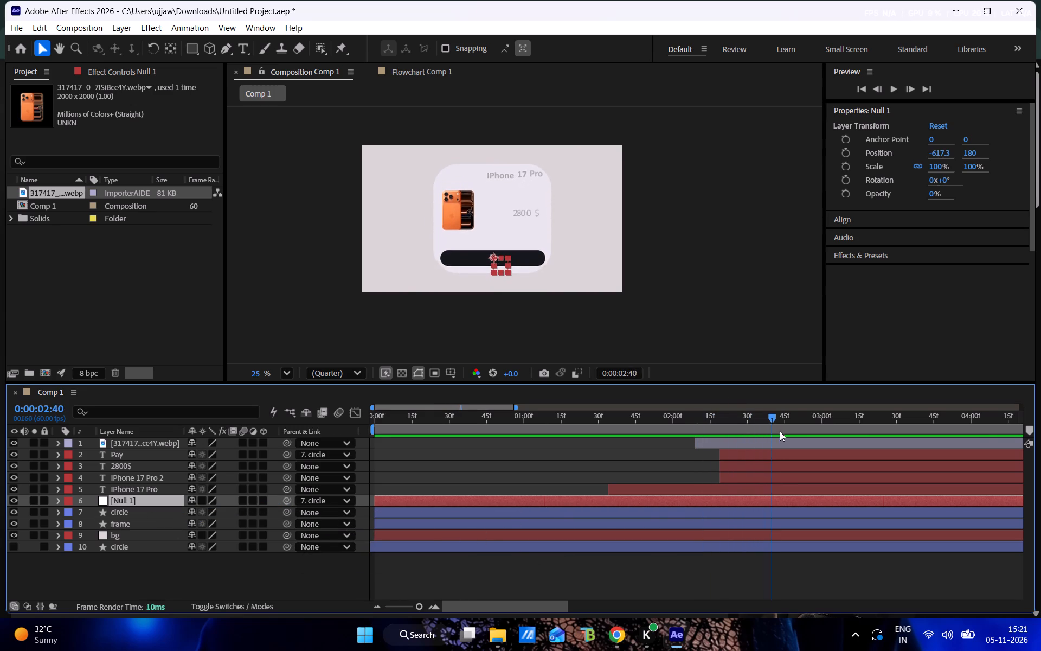
drag(780, 431, 884, 431)
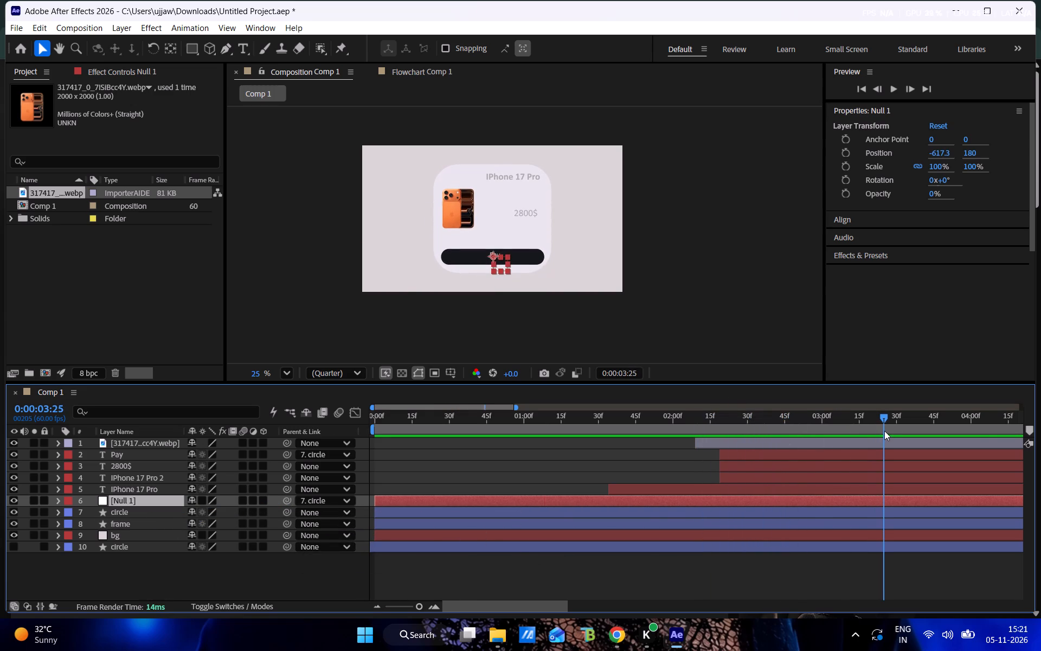
drag(884, 431, 879, 431)
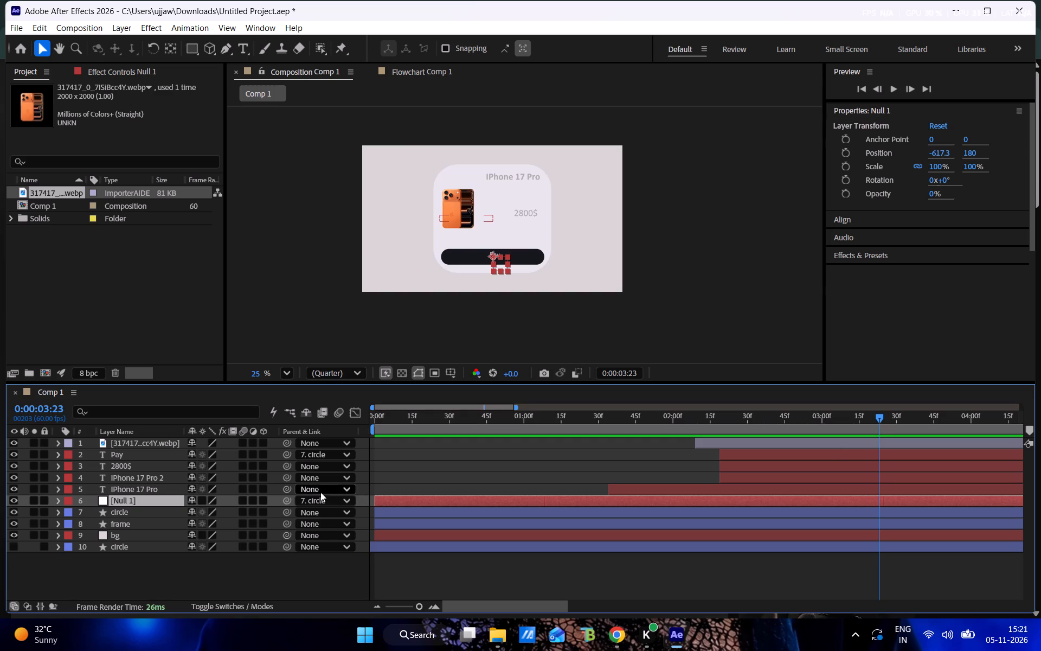
click(329, 498)
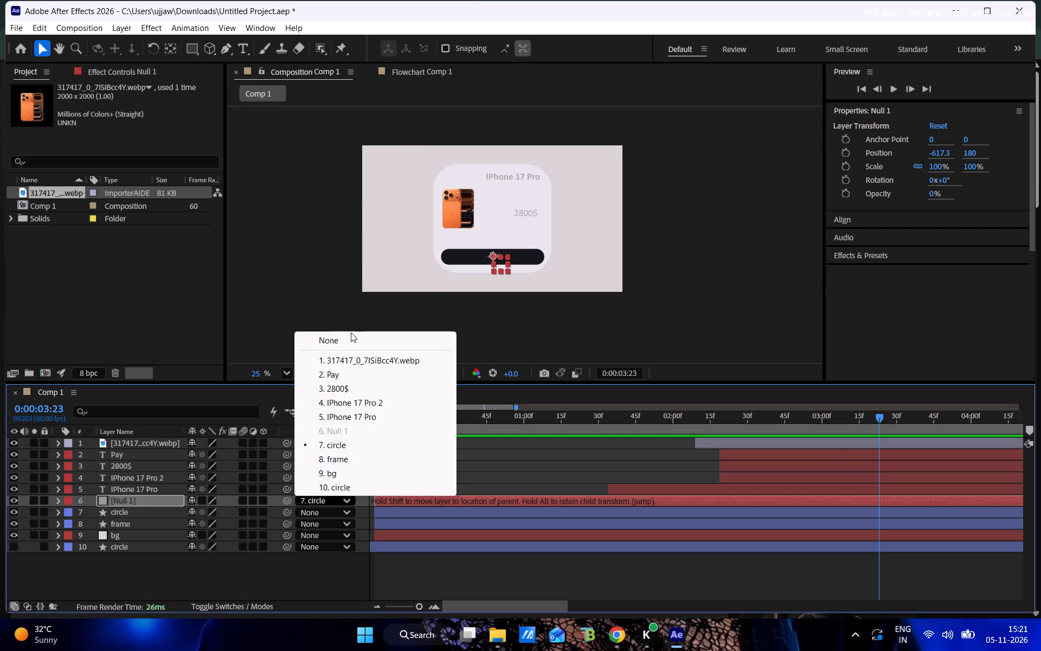
click(356, 342)
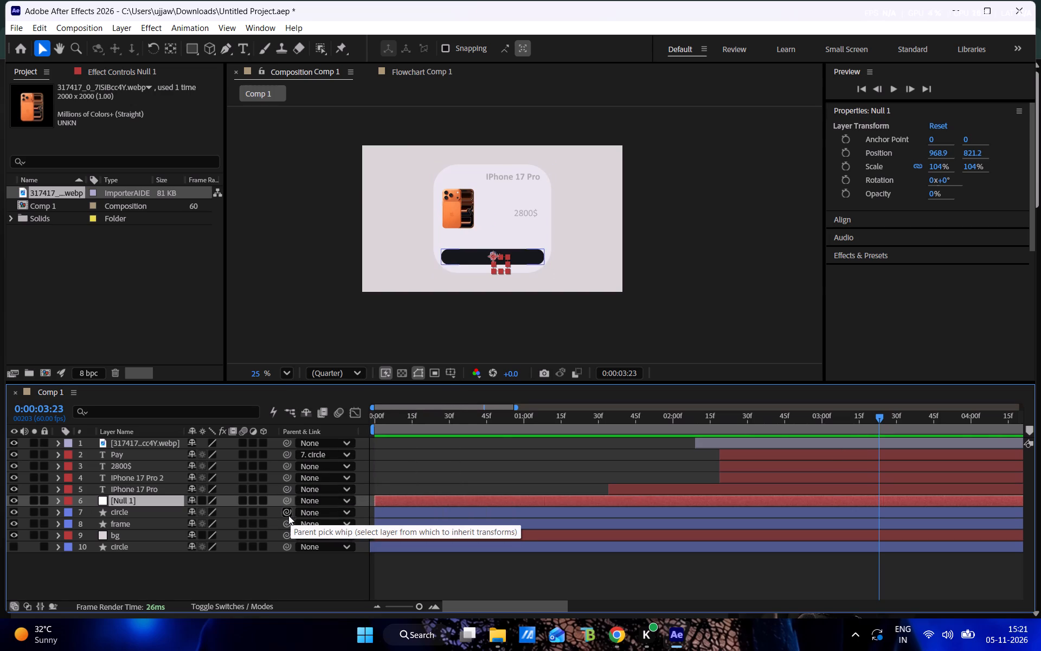
Parent the upper circle layer to Null 1.
drag(286, 515, 110, 497)
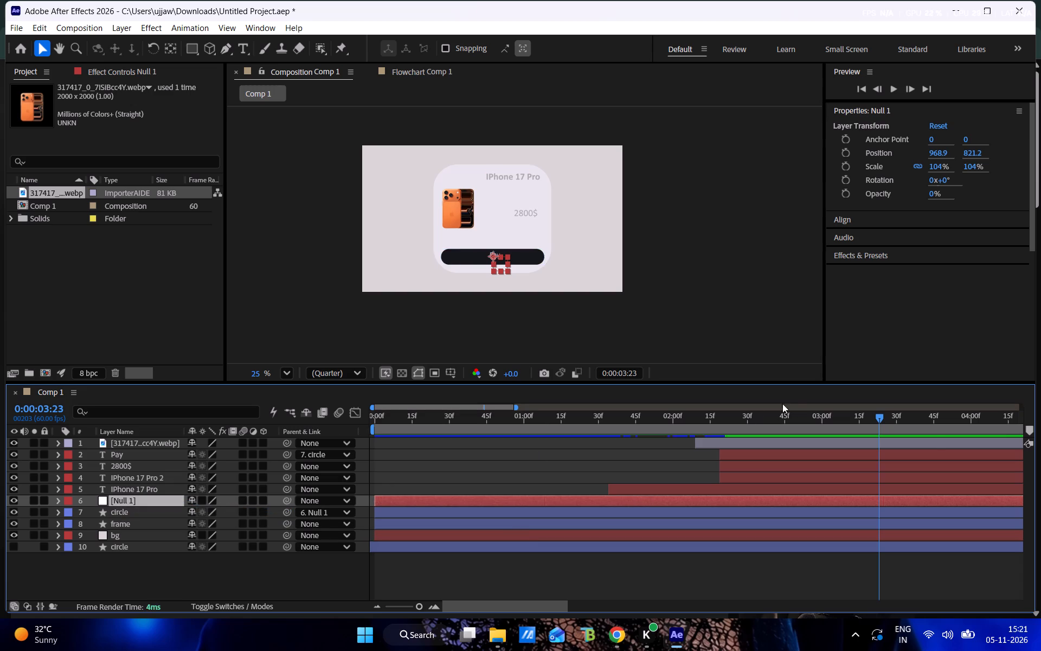
Scrub and play back the animation from the start to check the circle and card motion, ending at 0:00:03:15.
drag(842, 423, 730, 418)
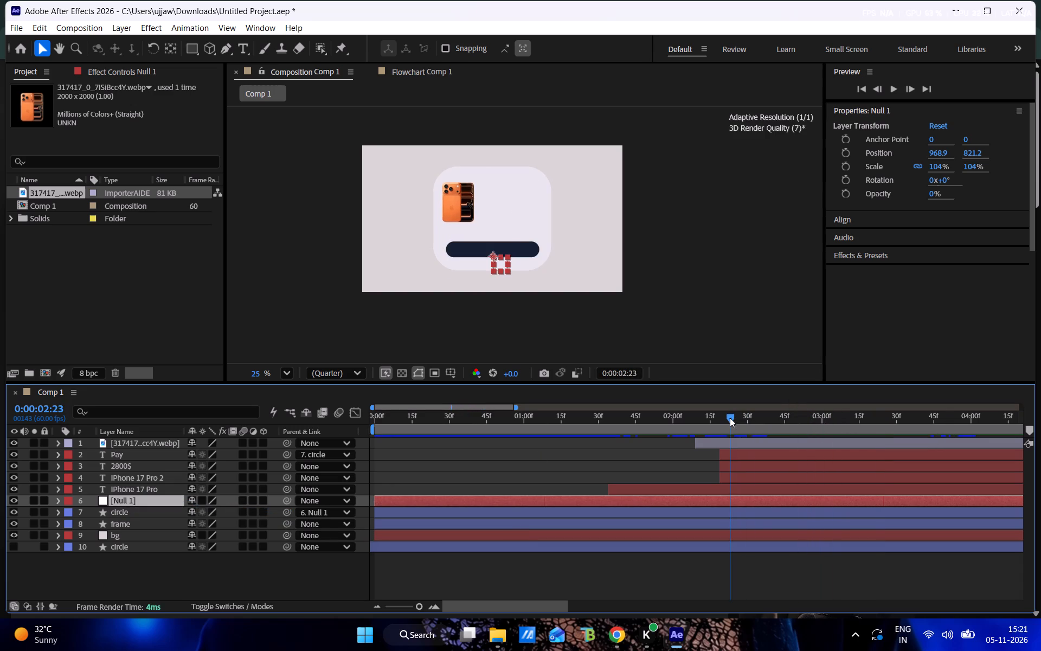
drag(730, 418, 916, 422)
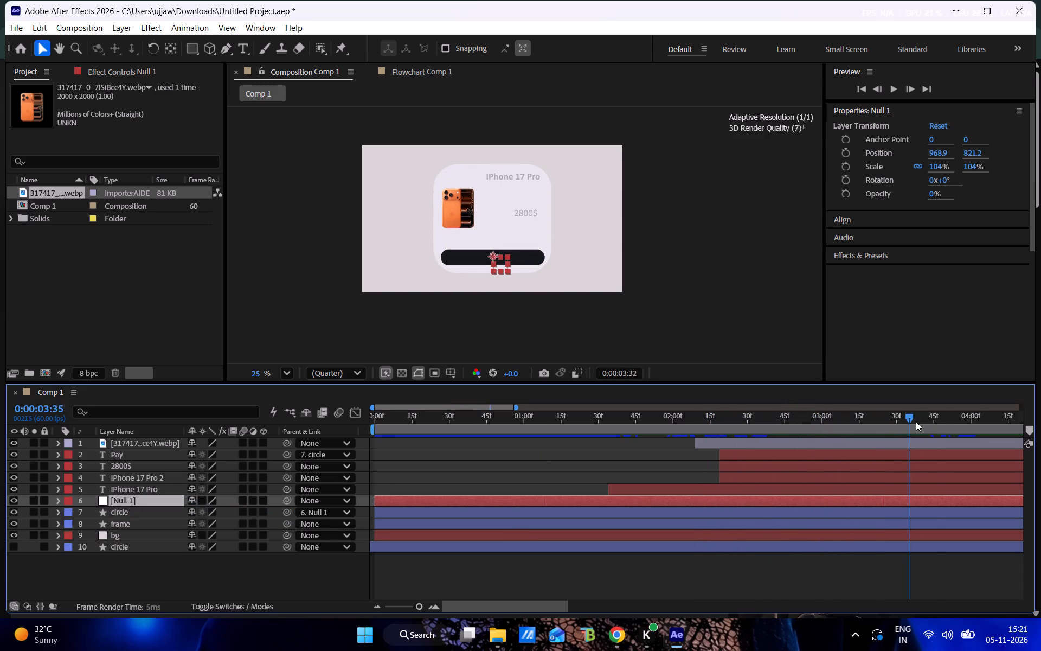
drag(916, 422, 713, 431)
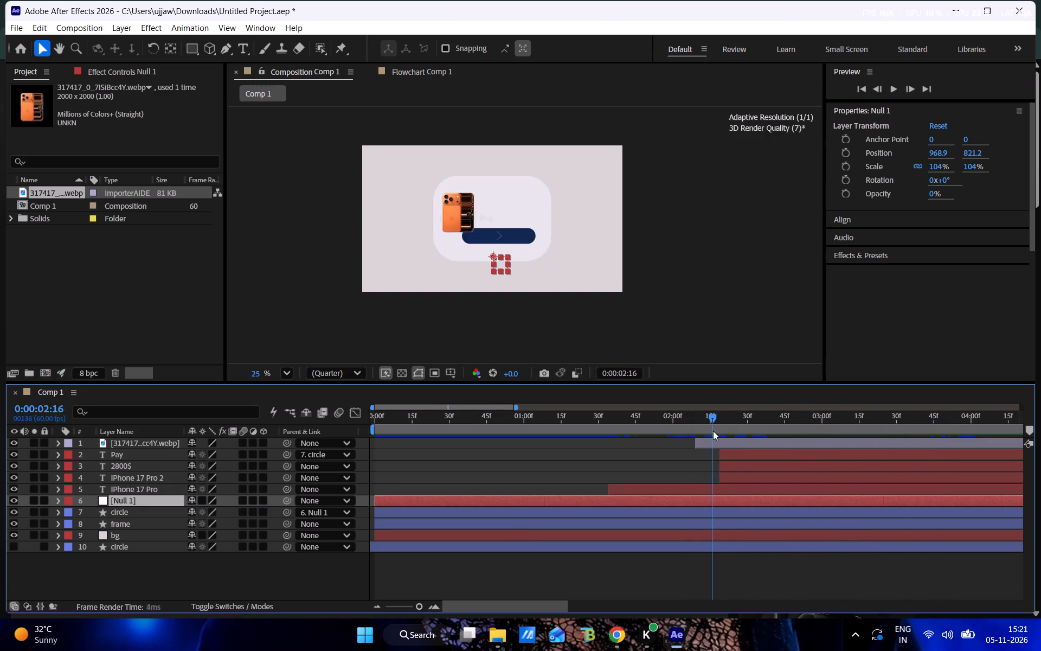
drag(713, 431, 716, 433)
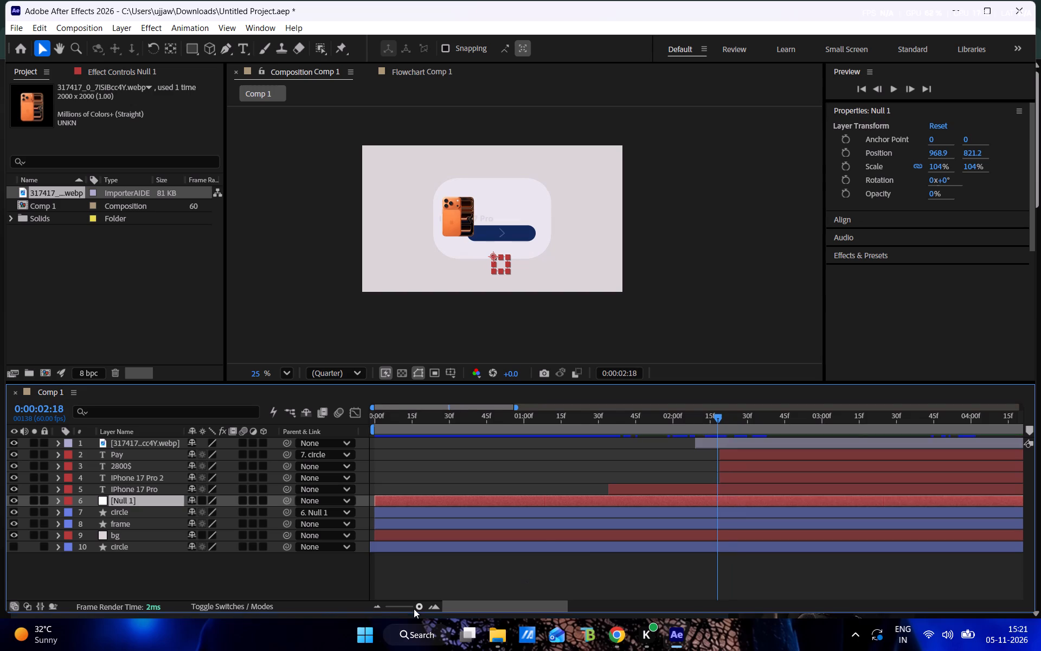
drag(414, 609, 407, 607)
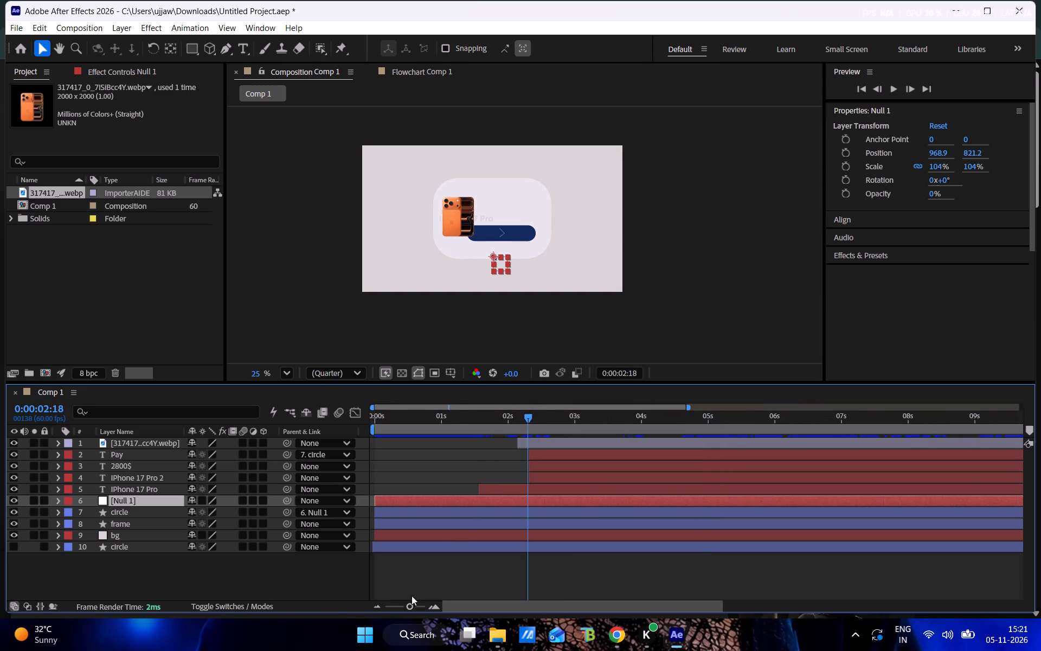
click(410, 602)
drag(549, 422, 375, 422)
key(space)
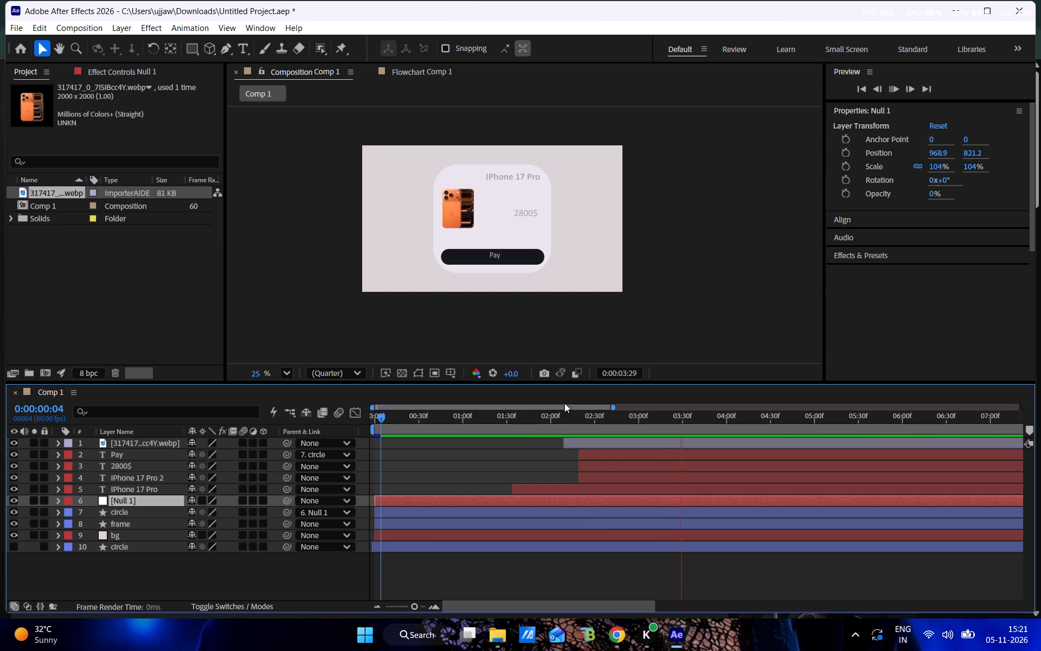
drag(544, 411, 390, 419)
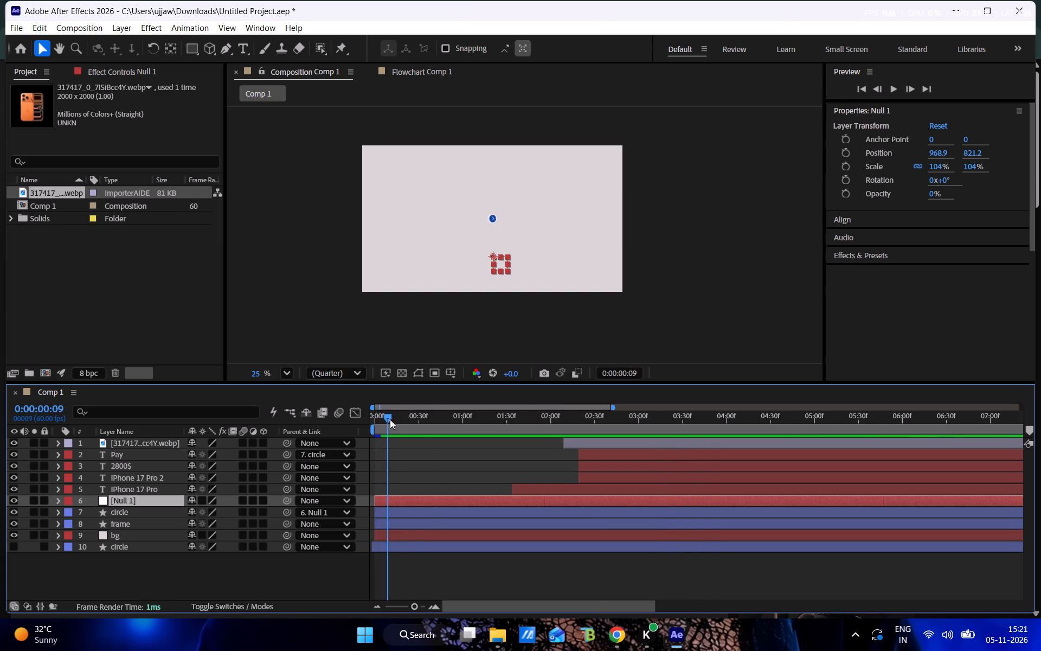
drag(390, 419, 459, 427)
key(space)
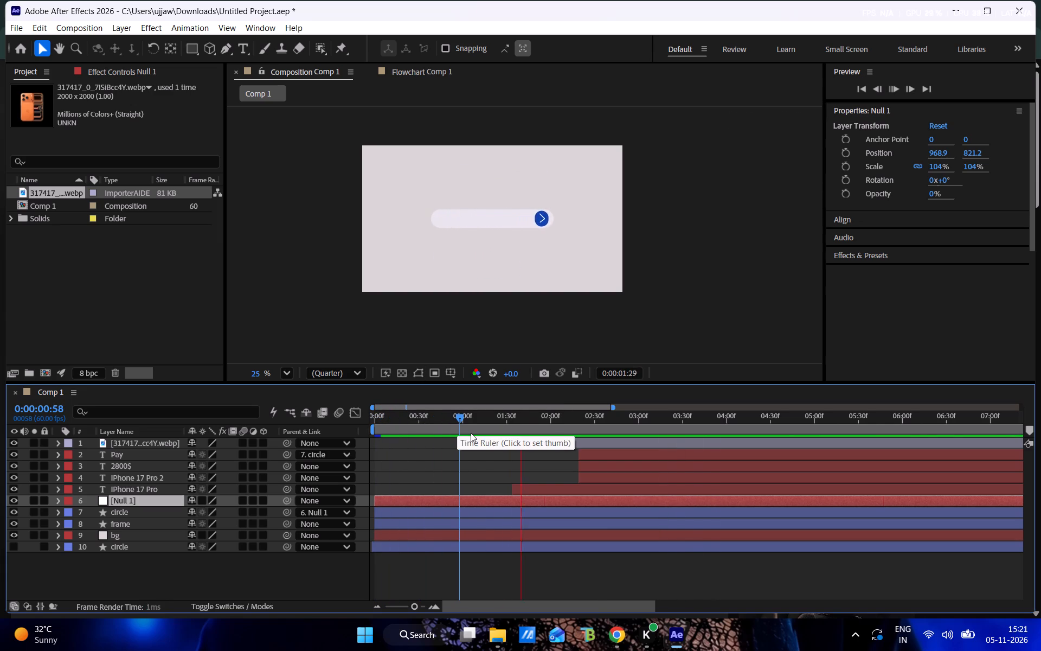
drag(566, 415, 660, 435)
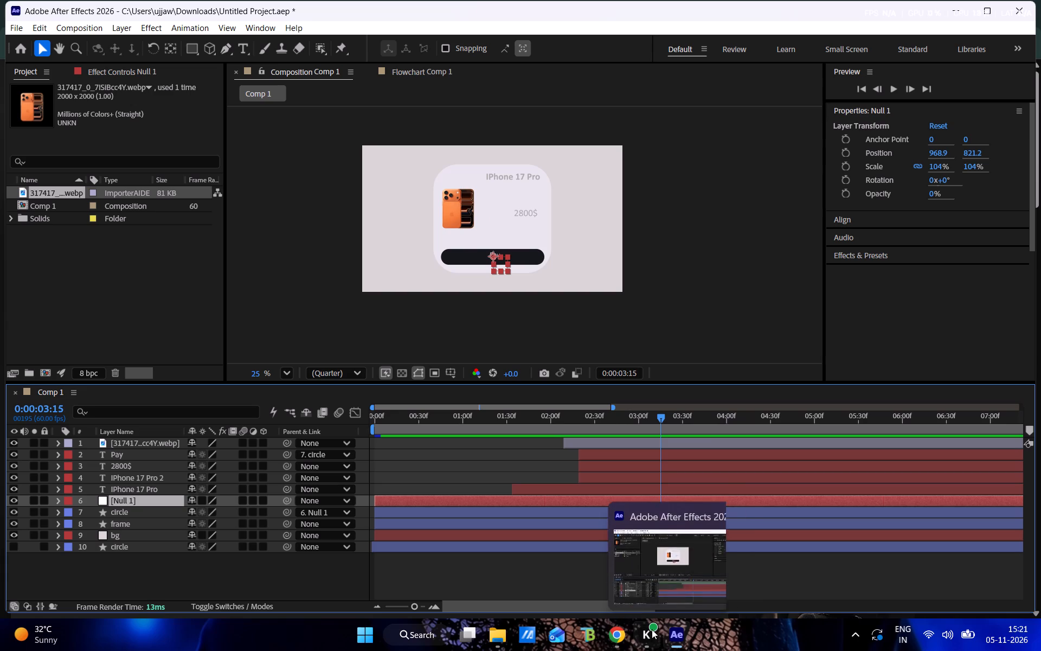
Switch to the YouTube tutorial in Chrome, jump back to the circle controller and position expression section, watch it and pause at 15:18.
click(608, 634)
click(344, 334)
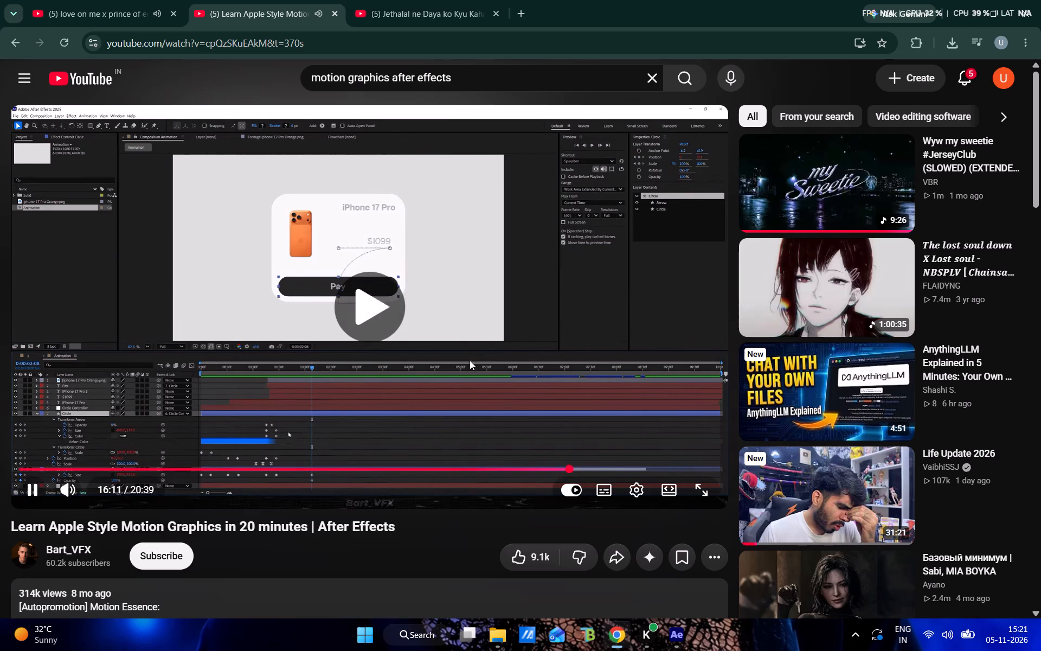
key(a)
click(530, 466)
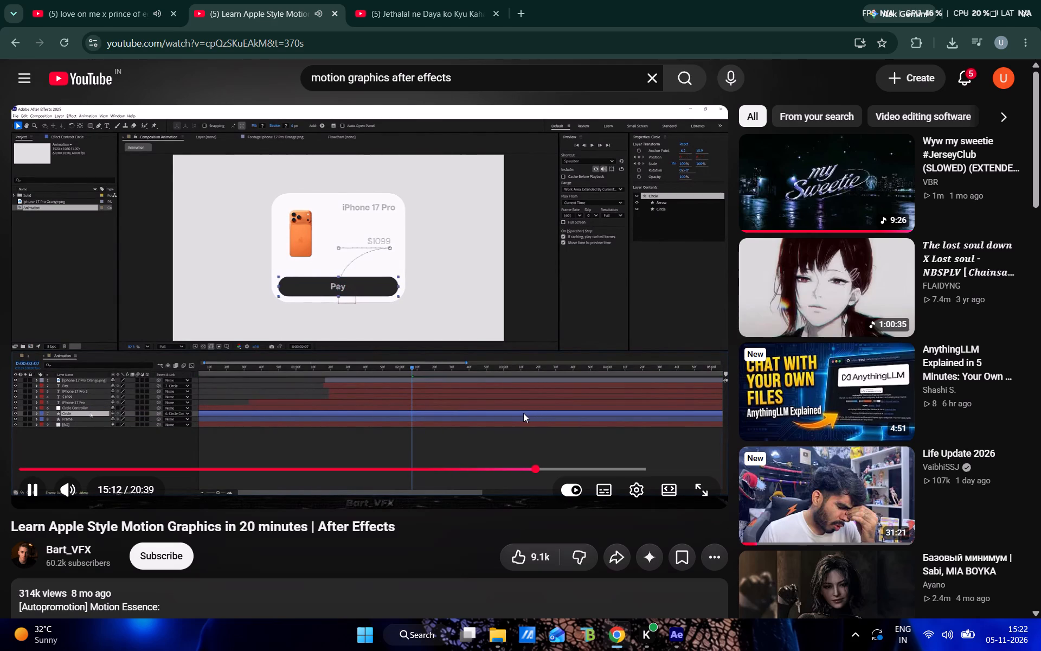
click(342, 351)
Expand the pinned comment under the tutorial video and copy the full Expression 1 code.
click(674, 644)
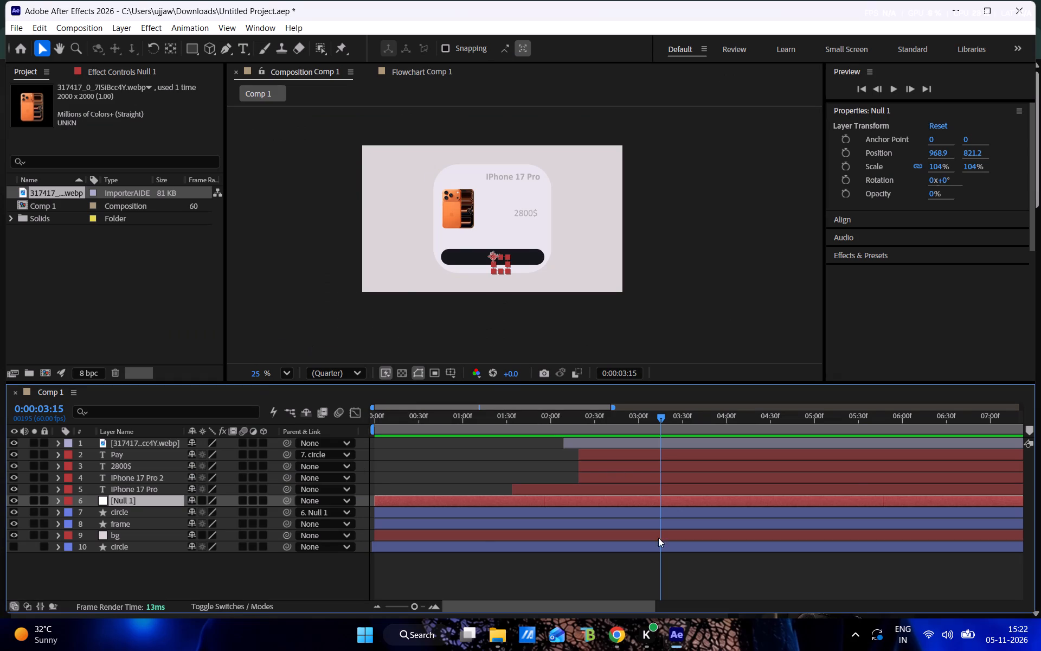
click(623, 647)
scroll(157, 570, down, 4)
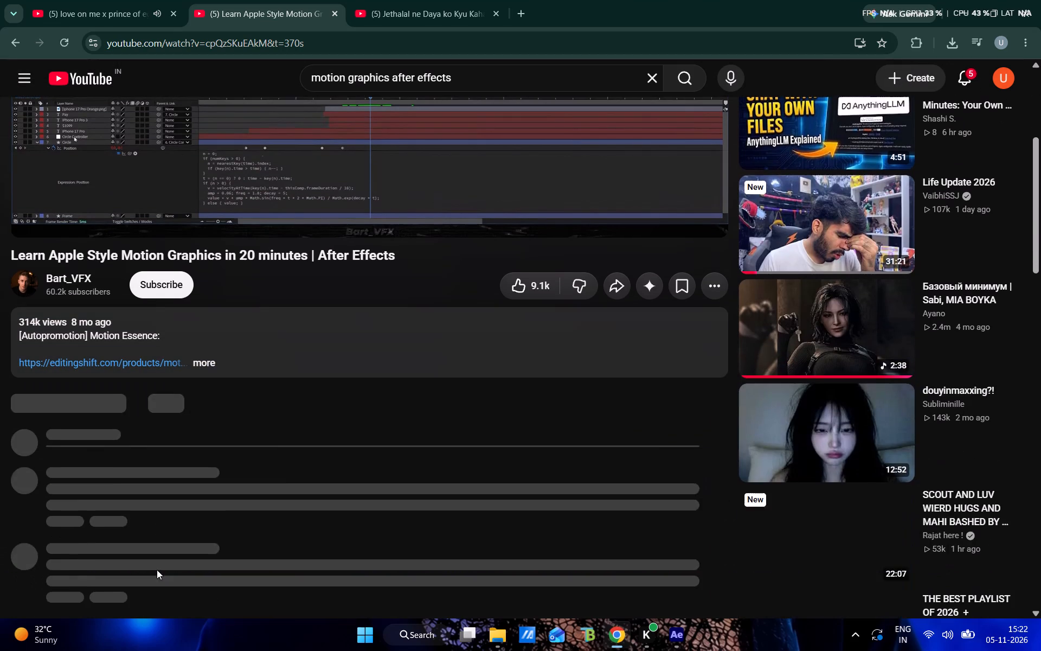
scroll(80, 498, down, 1)
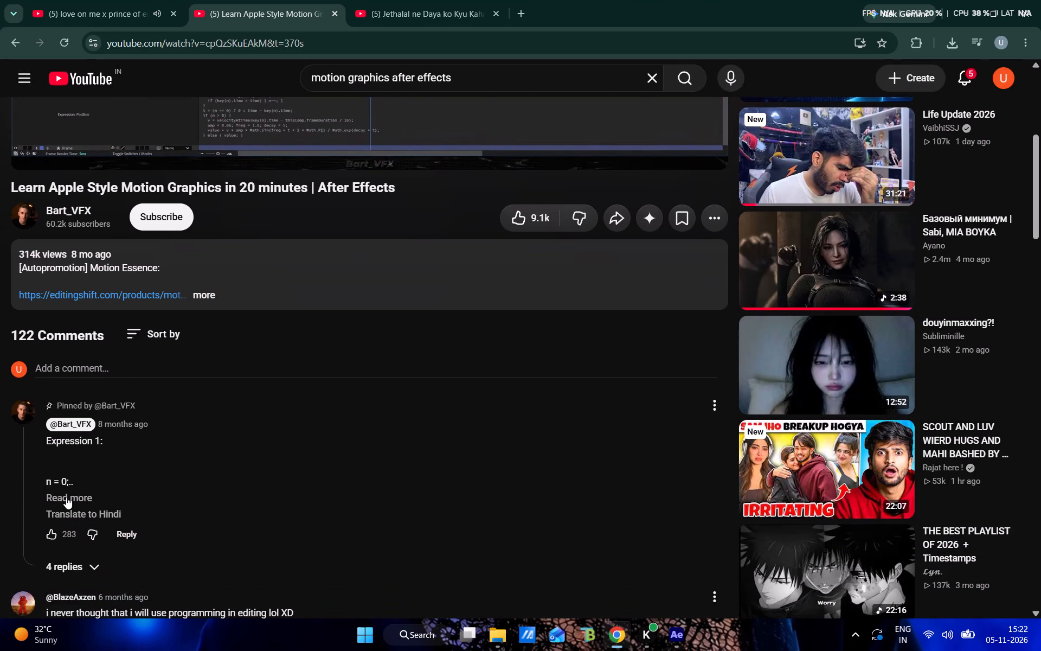
click(66, 497)
drag(38, 481, 43, 482)
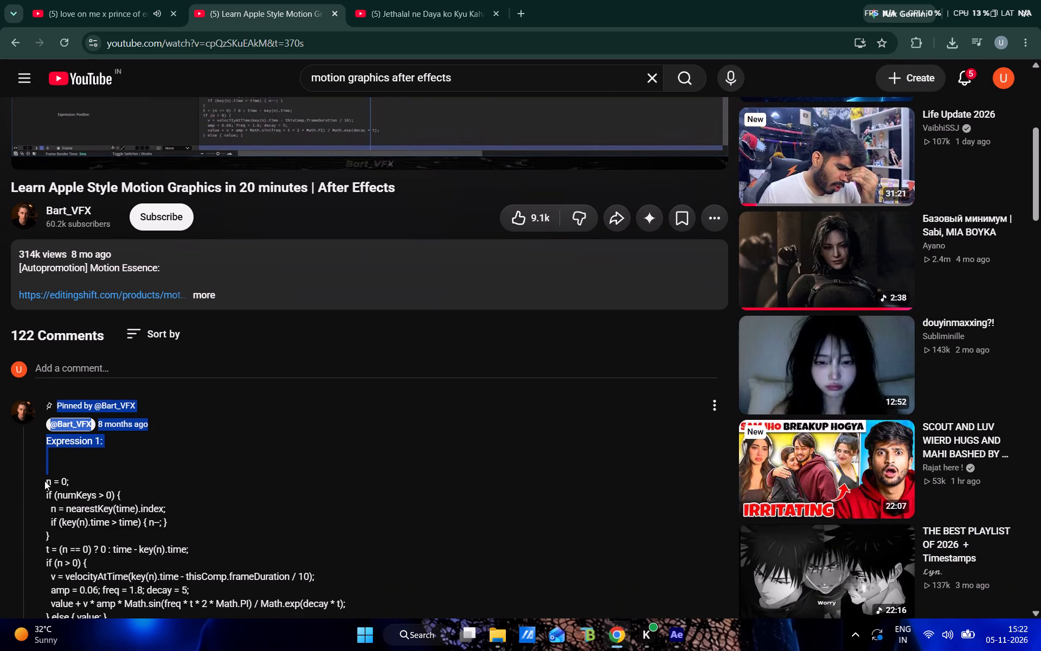
drag(44, 481, 65, 500)
click(125, 483)
drag(46, 478, 183, 568)
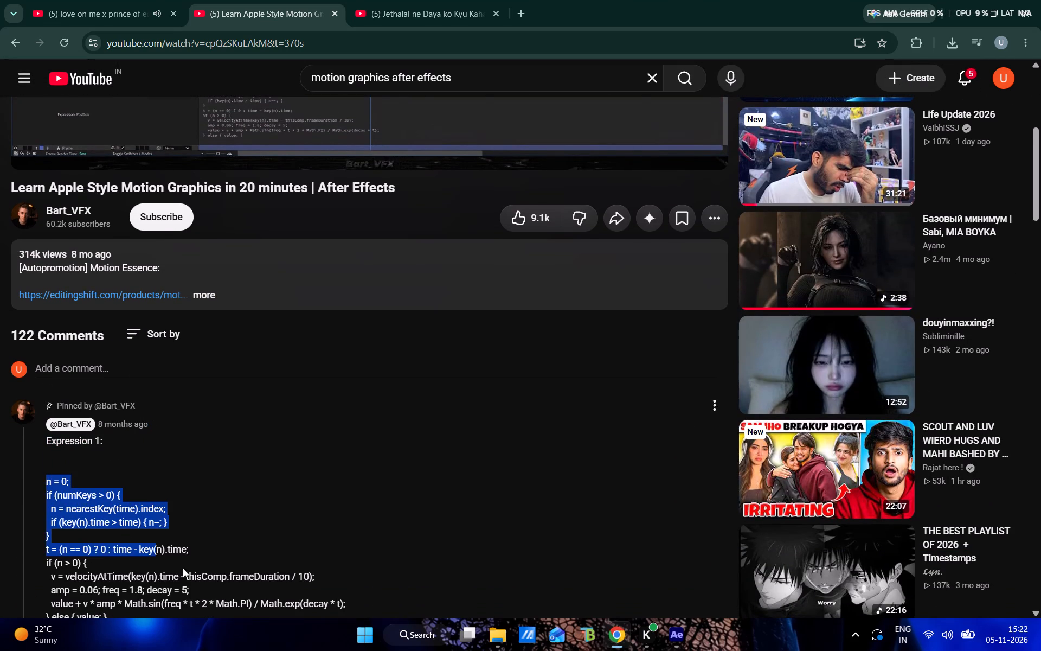
drag(183, 568, 101, 221)
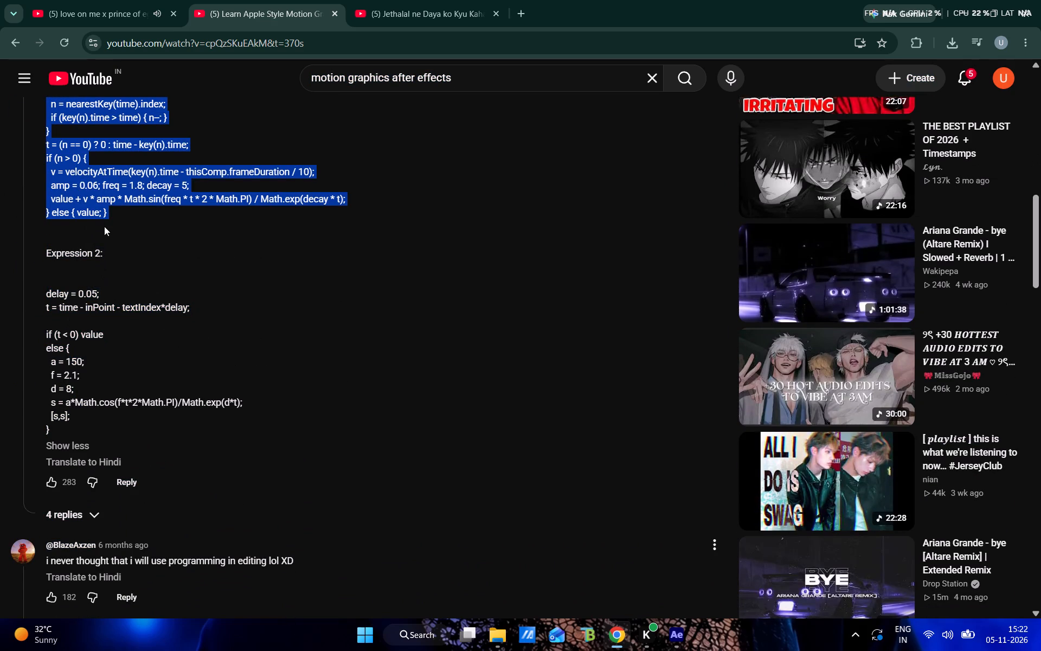
key(ctrl+c)
scroll(115, 234, up, 6)
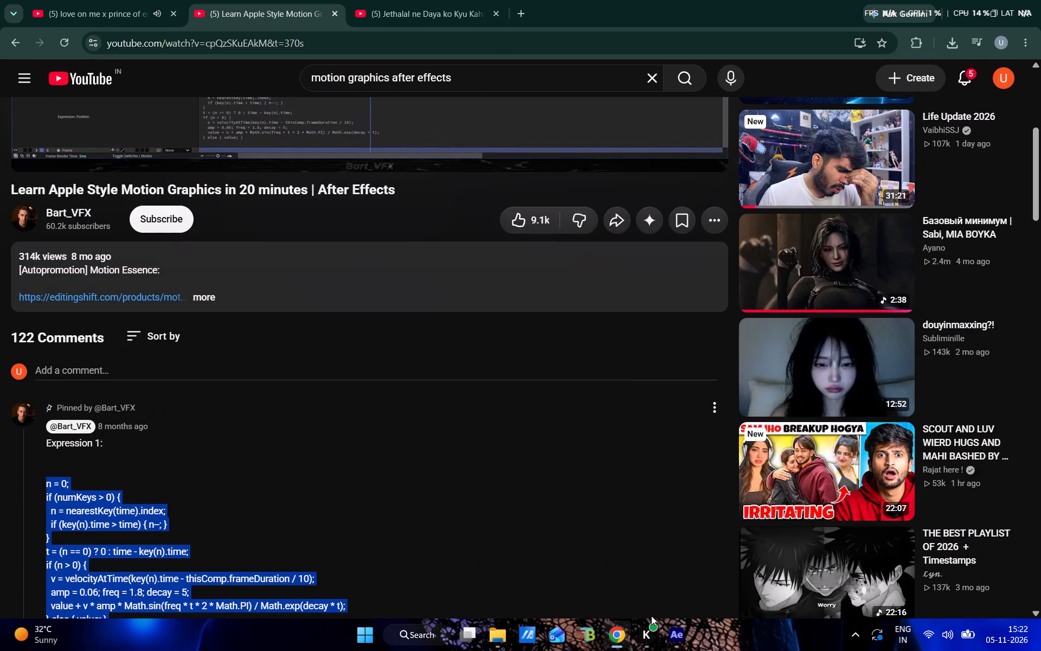
Return to the YouTube tutorial in Chrome and watch full screen from 15:18 how the circle controller's Position property is handled.
click(679, 642)
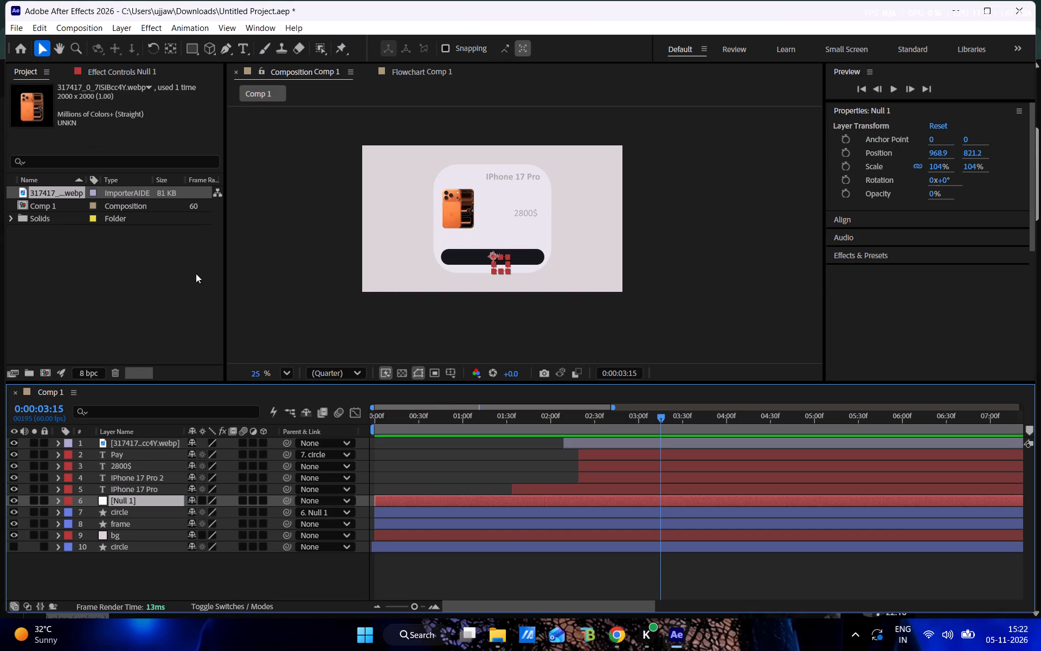
scroll(263, 304, up, 2)
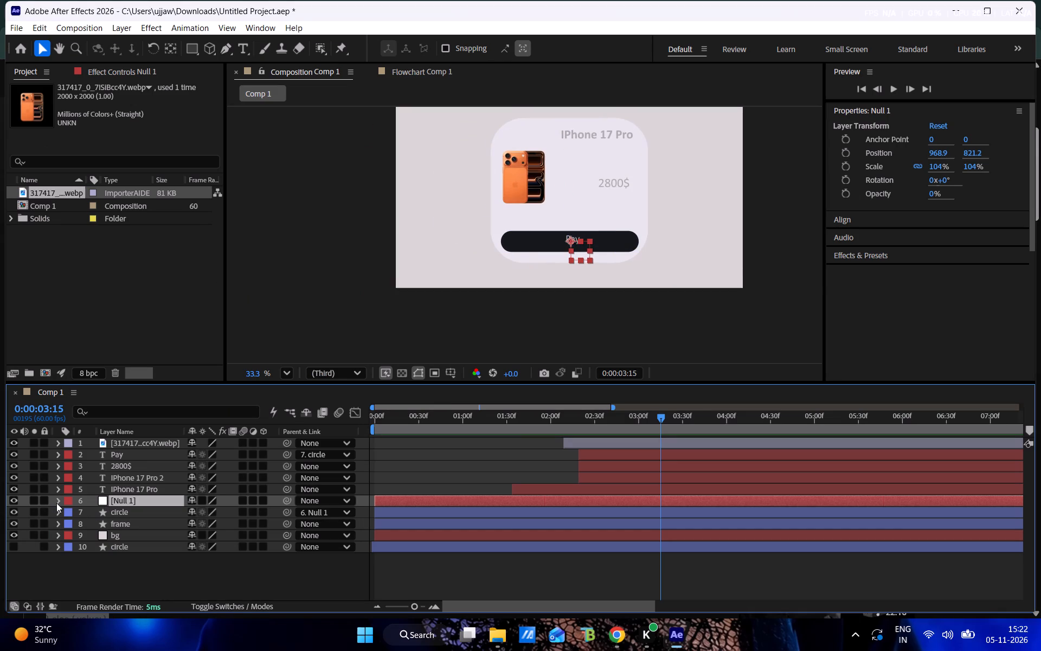
click(611, 637)
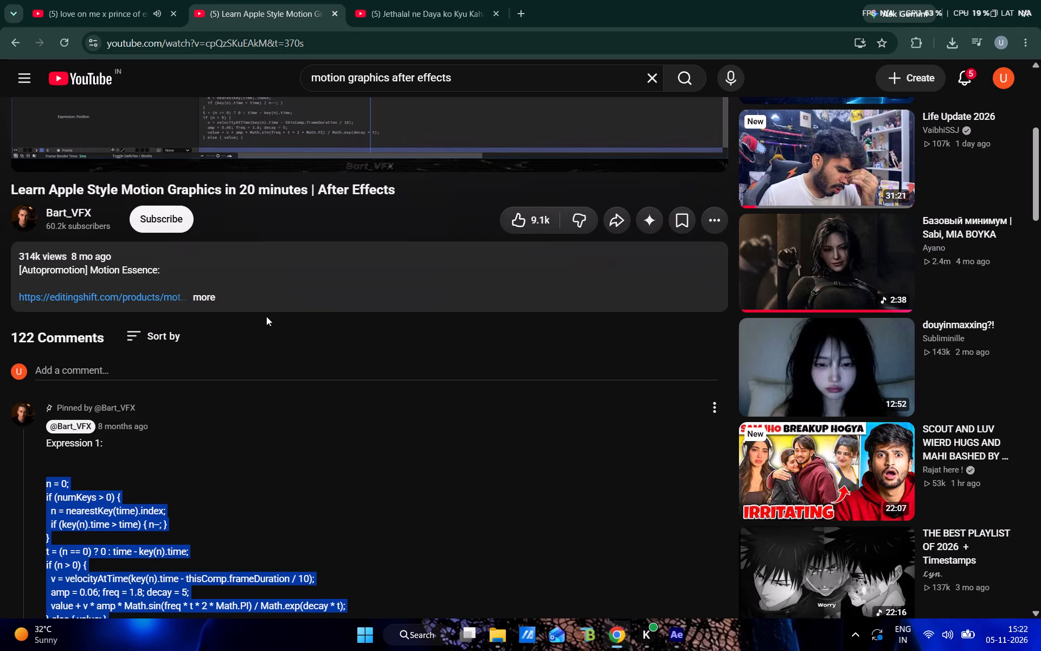
scroll(314, 301, up, 7)
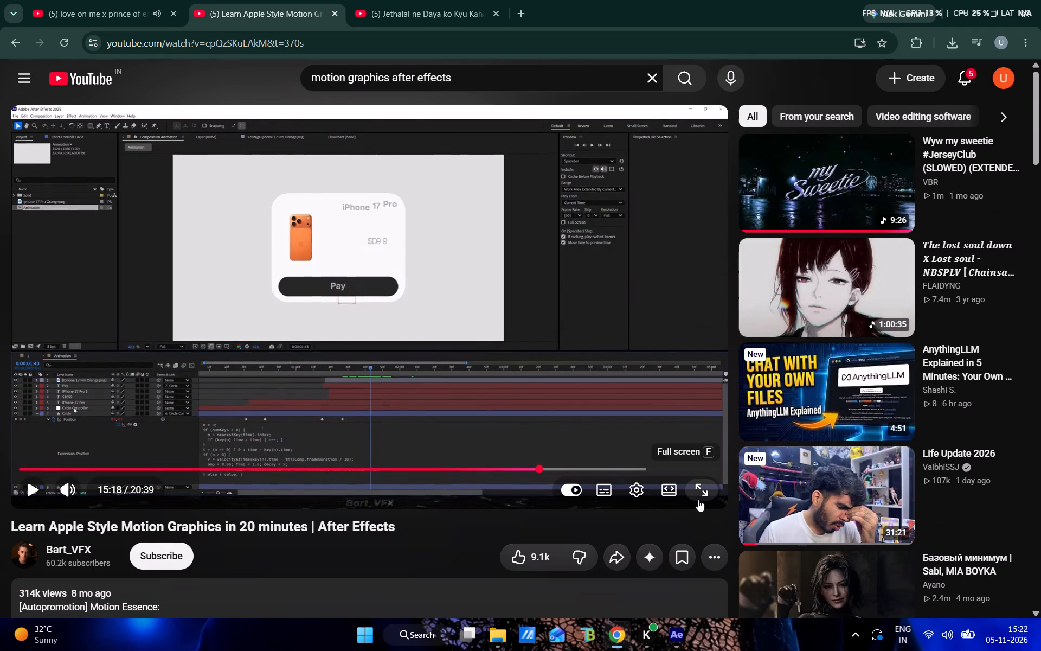
click(698, 500)
click(598, 356)
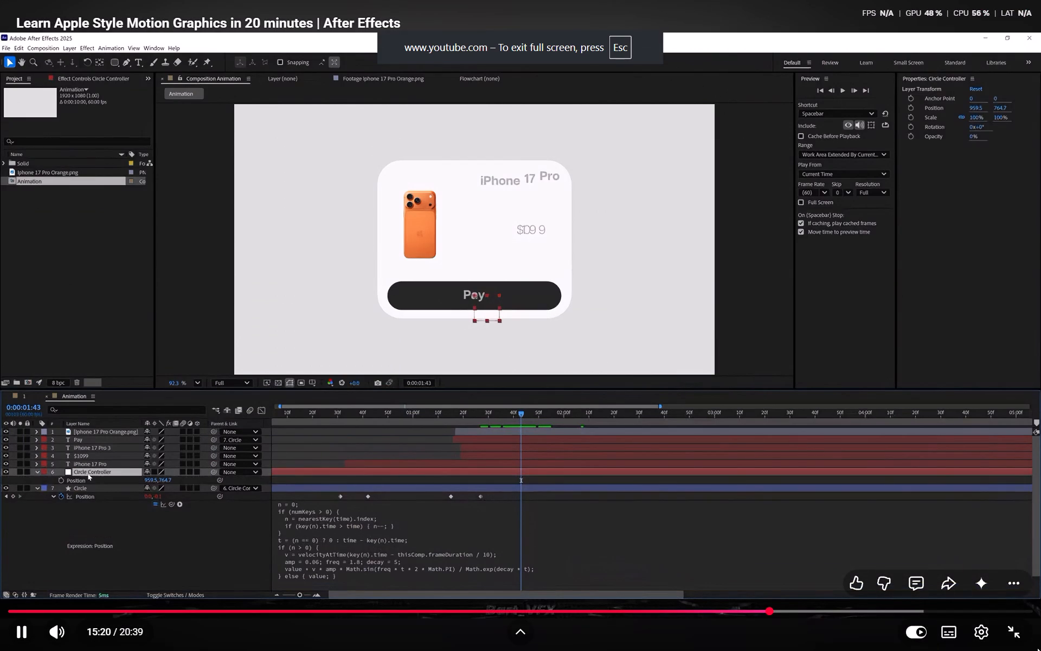
click(1021, 637)
In After Effects, add the copied Expression 1 code as an expression on Null 1's Position property.
click(687, 637)
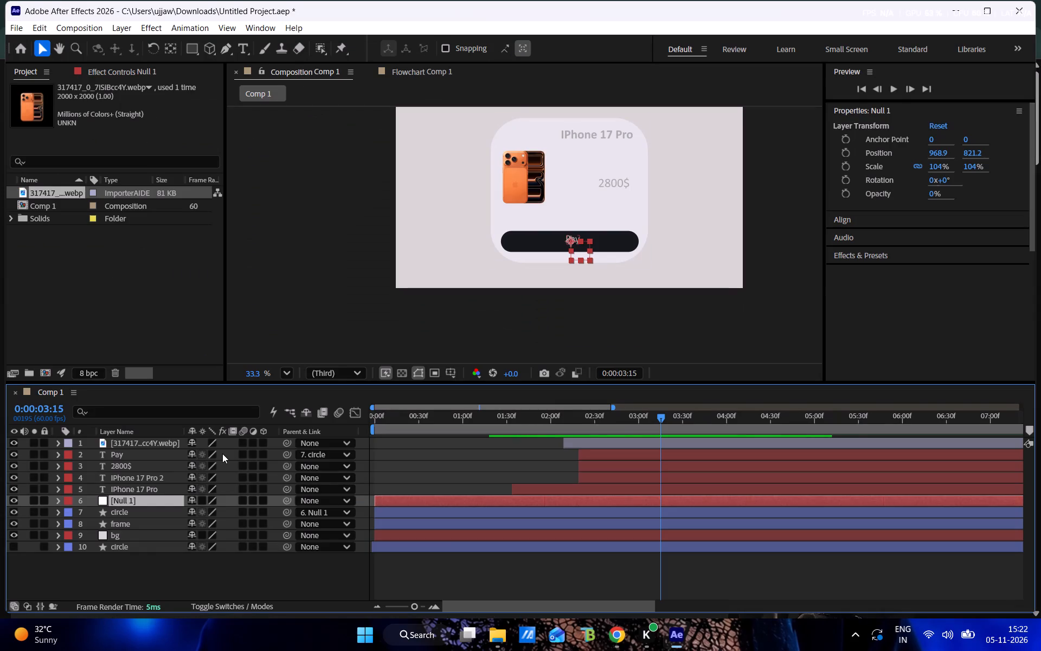
key(p)
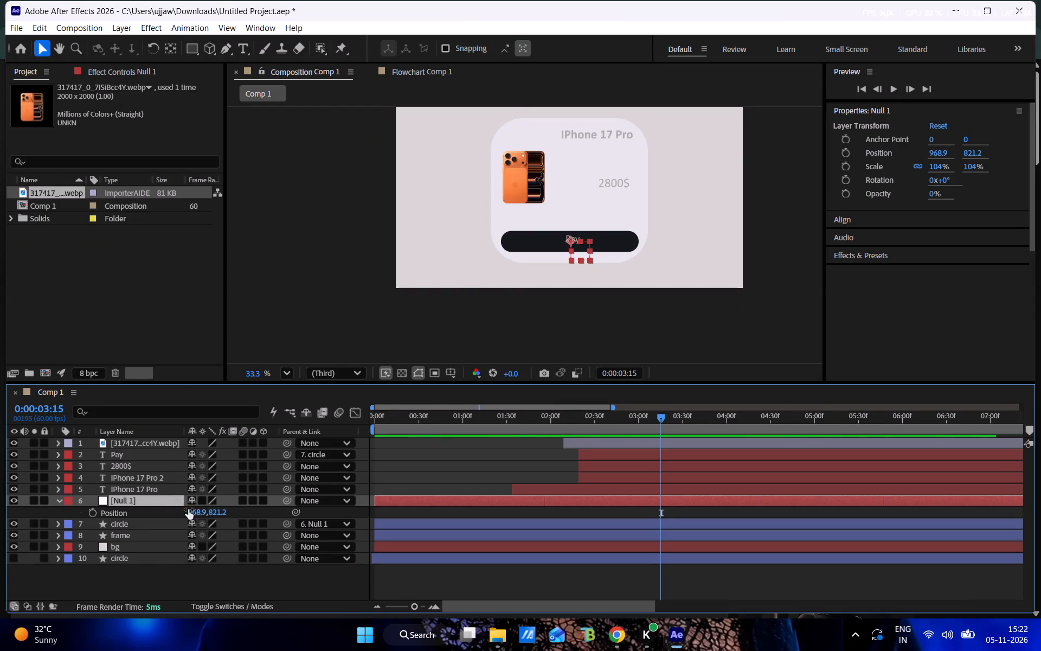
alt+click(94, 509)
key(ctrl+v)
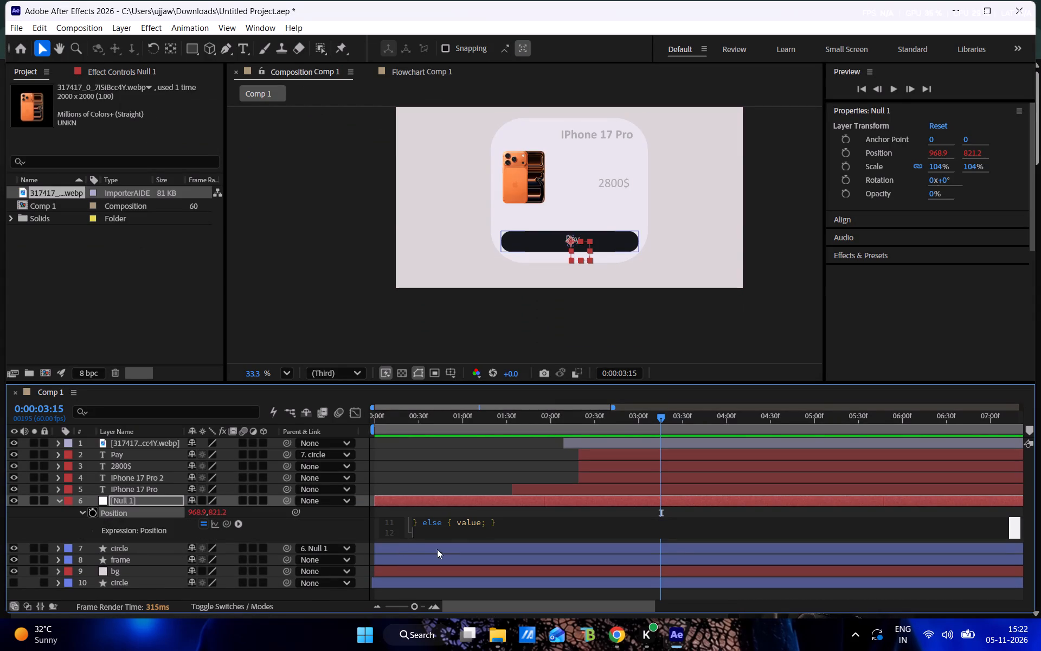
click(475, 423)
Scrub the timeline between 0:00:00:22 and about 0:00:03:11 to check the card and circle motion, ending at 0:00:03:04.
drag(462, 425, 407, 425)
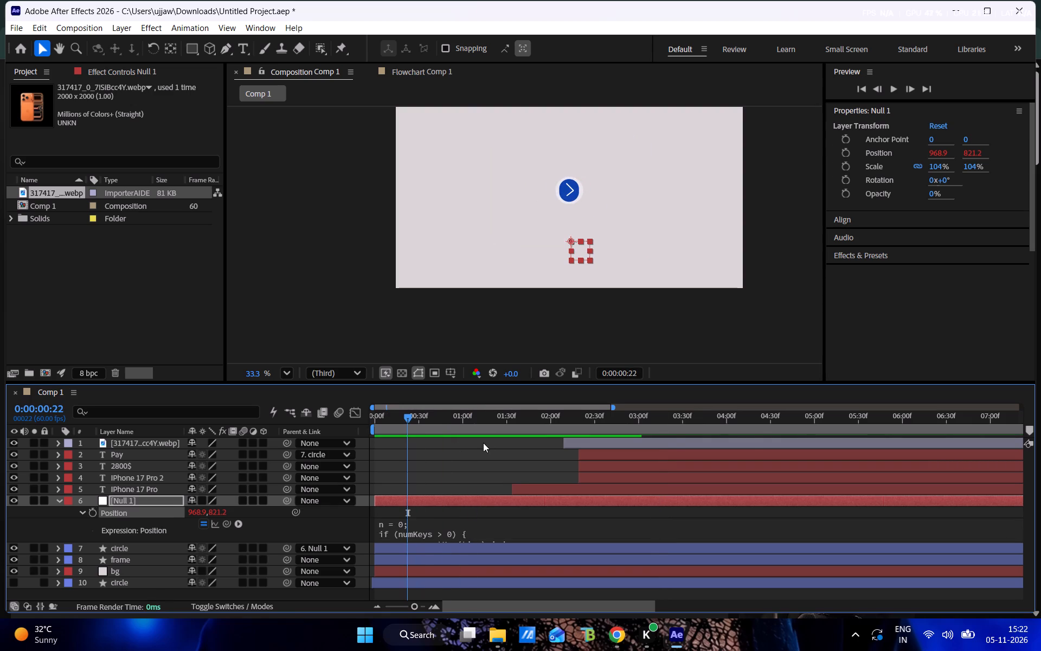
drag(479, 442, 731, 427)
drag(591, 426, 658, 430)
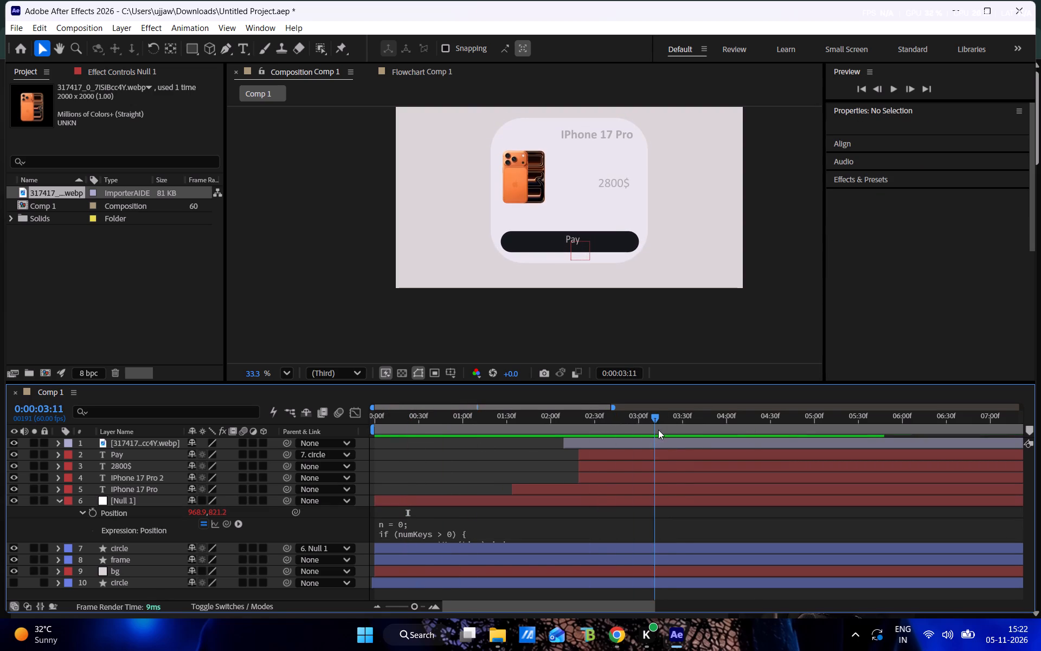
drag(658, 430, 667, 430)
click(668, 431)
drag(671, 432, 600, 446)
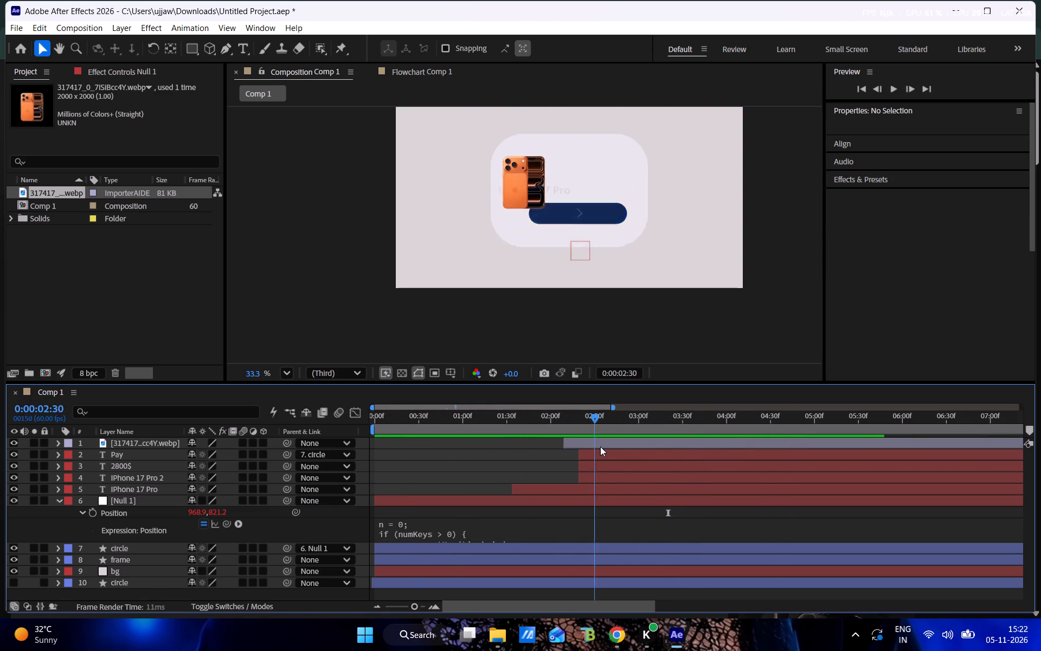
drag(600, 446, 617, 445)
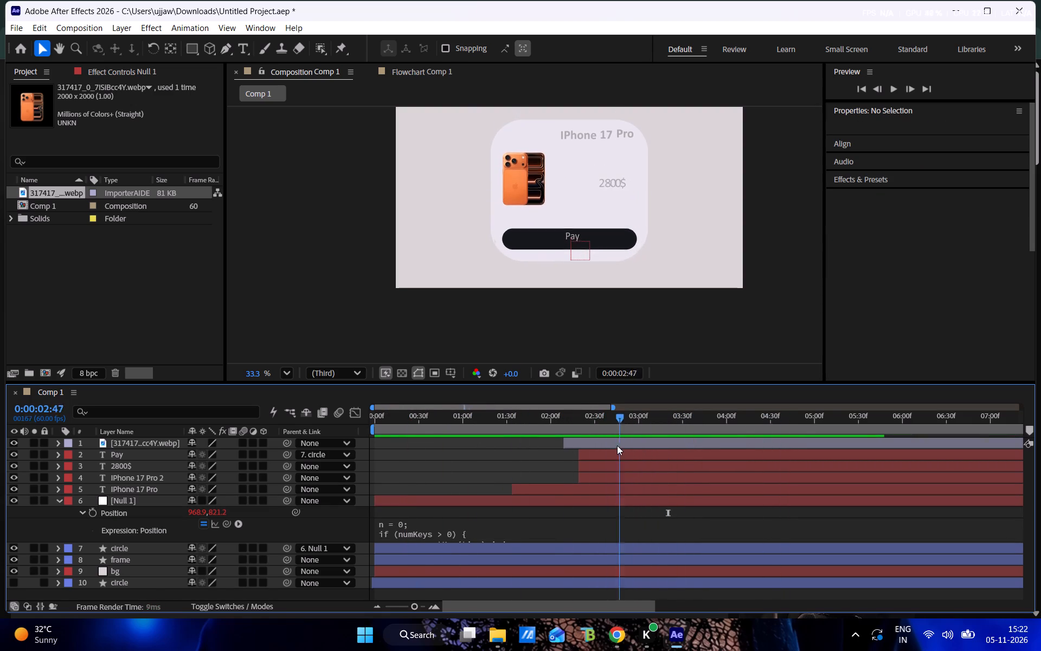
drag(617, 445, 644, 440)
Switch to the tutorial in Chrome, skip ahead to the frame and circle keyframing section, watch it and pause at 16:11.
click(622, 635)
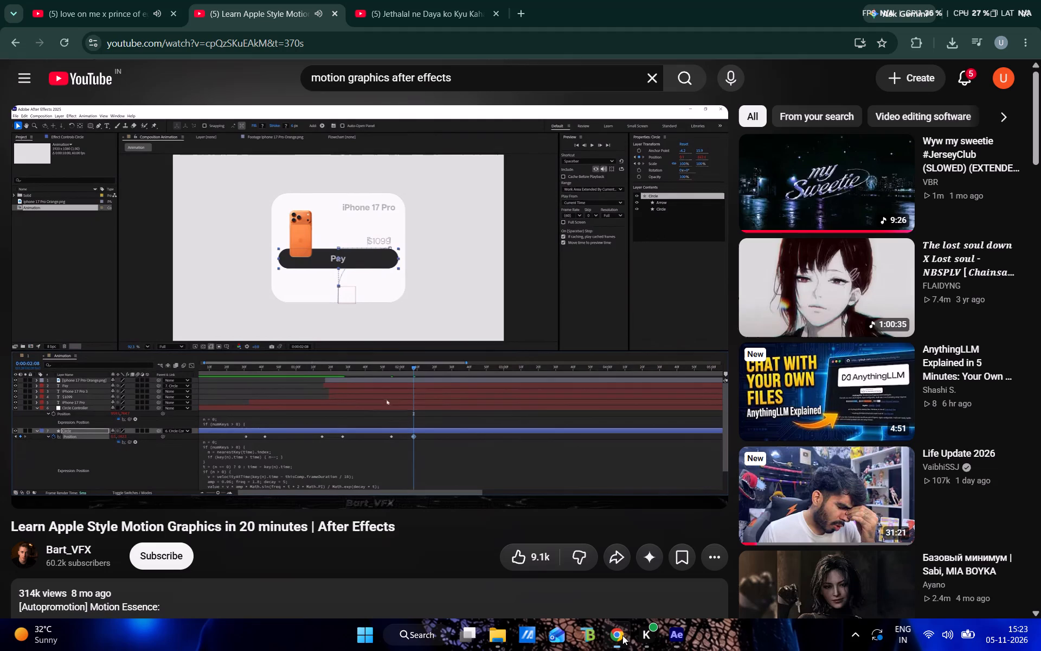
click(503, 356)
click(503, 361)
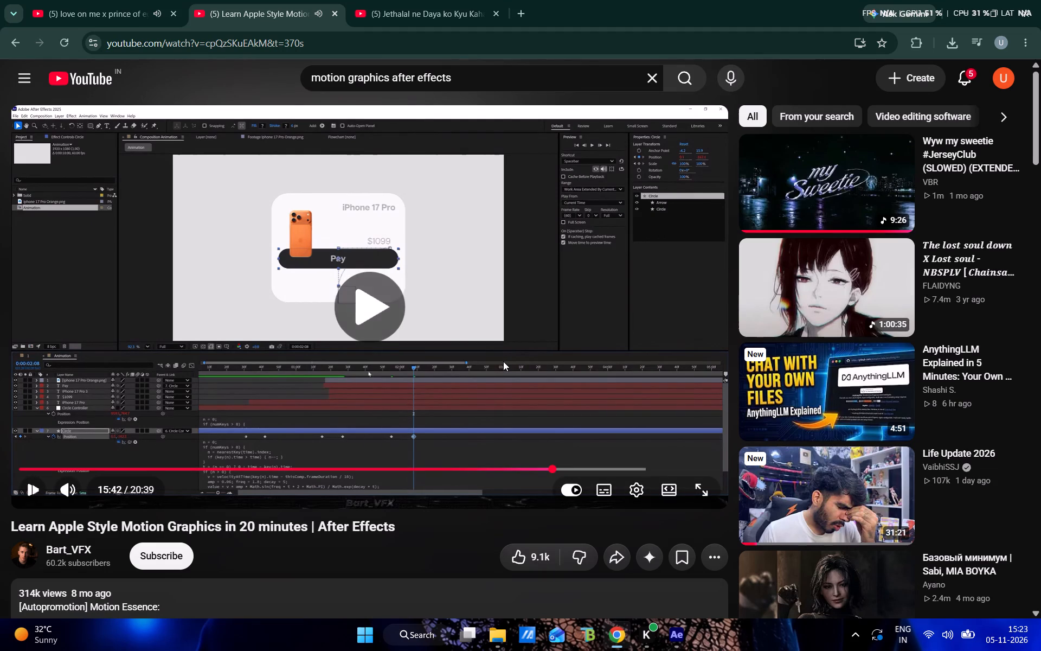
key(Right)
key(Right)
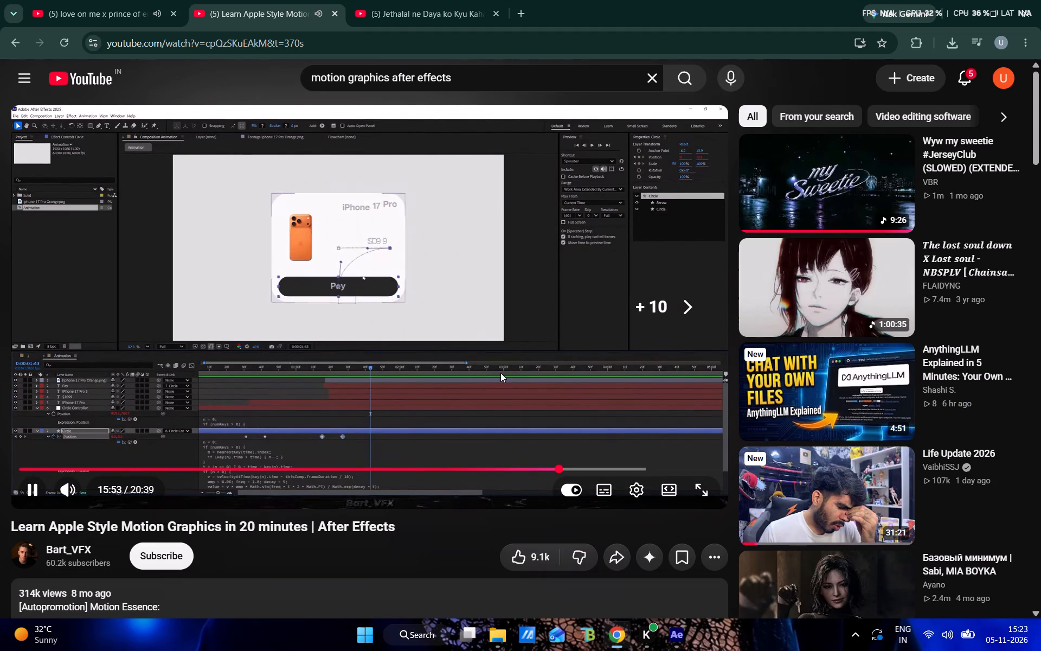
key(Right)
key(Right)
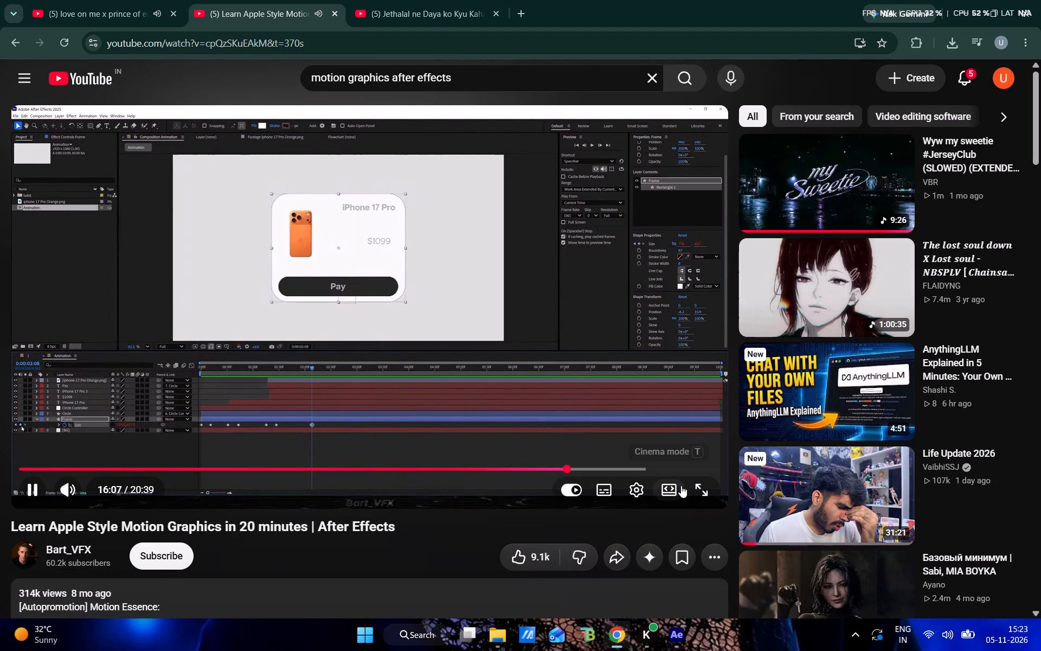
click(699, 495)
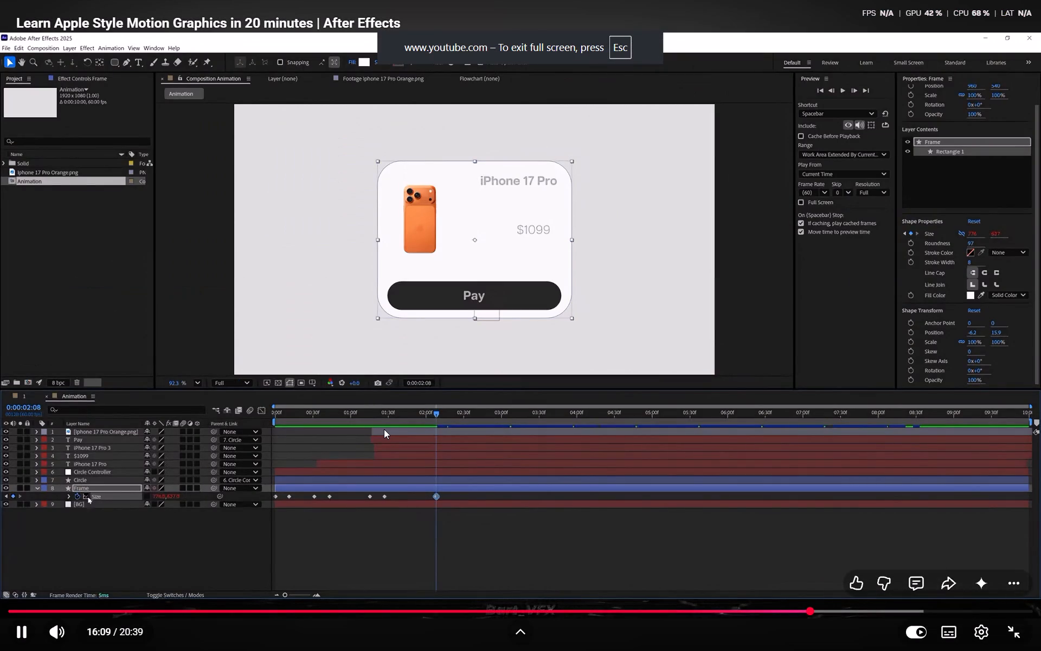
click(795, 426)
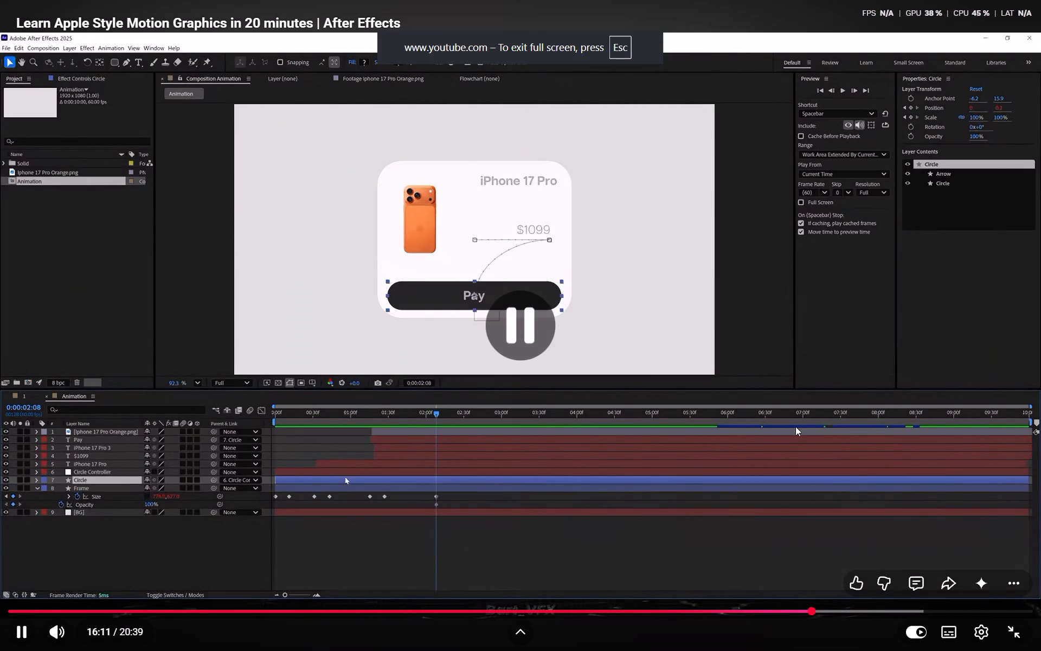
key(Left)
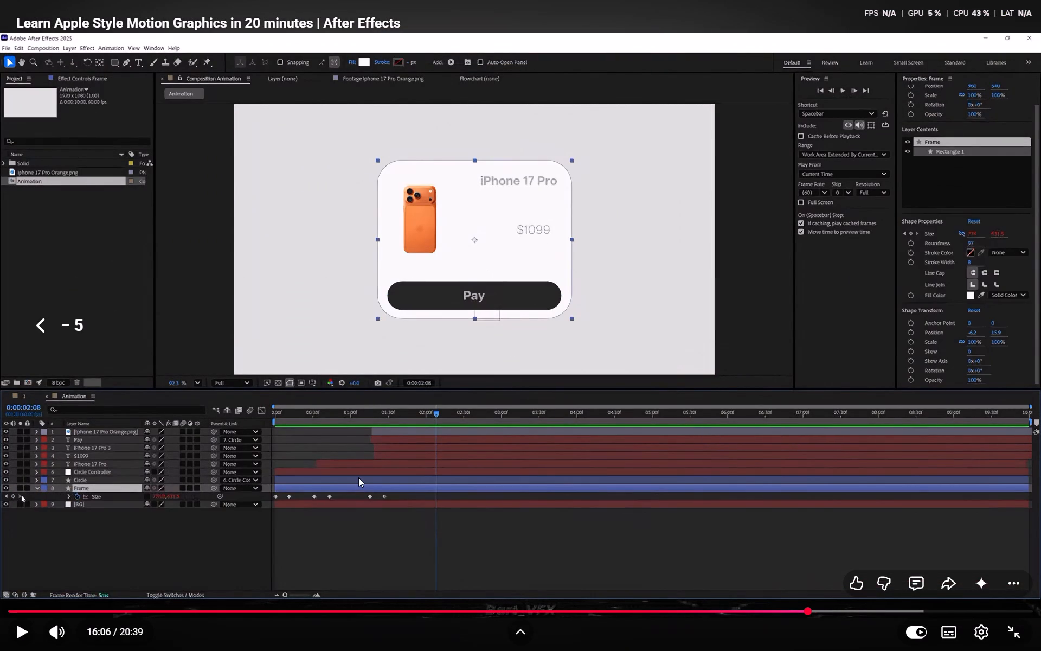
click(358, 477)
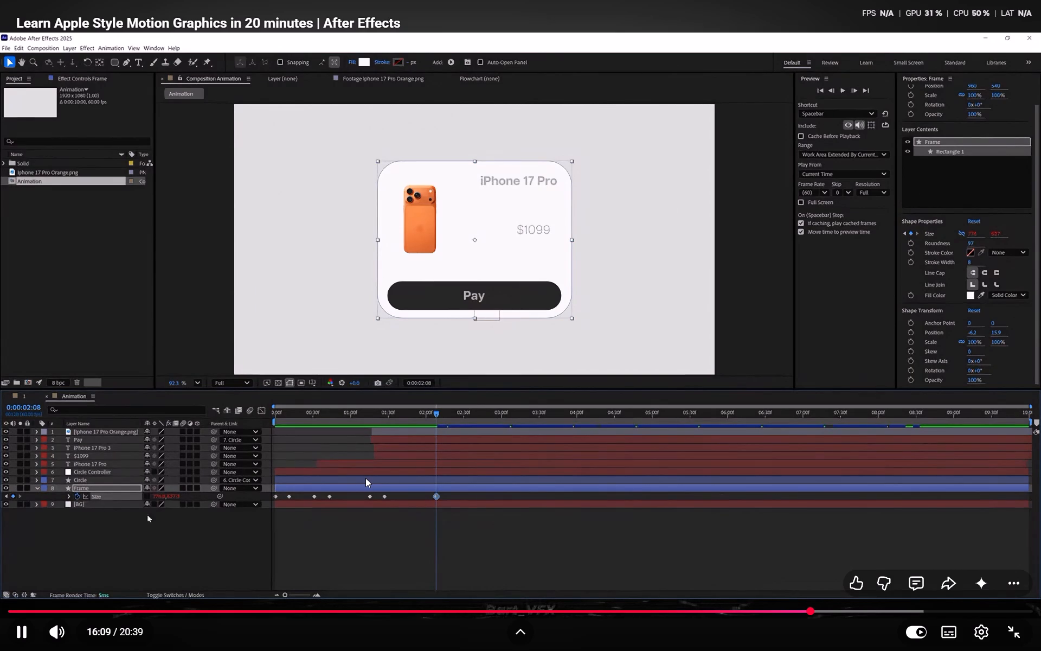
click(365, 478)
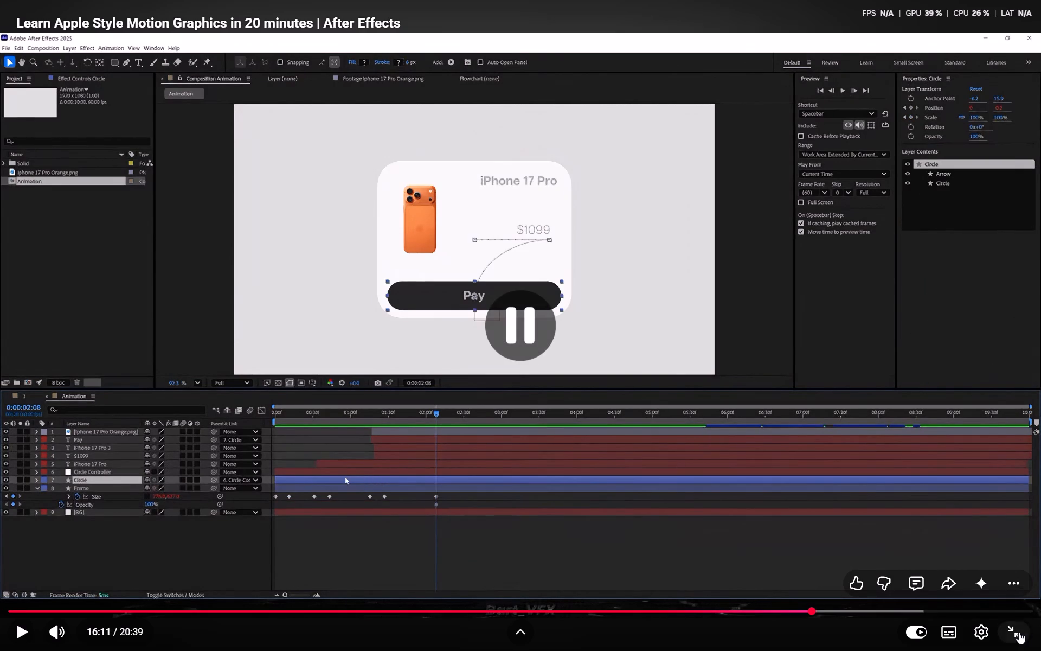
click(1018, 632)
In After Effects, move to 0:00:03:16 and add Scale and Opacity keyframes at 100% to the frame layer.
click(682, 645)
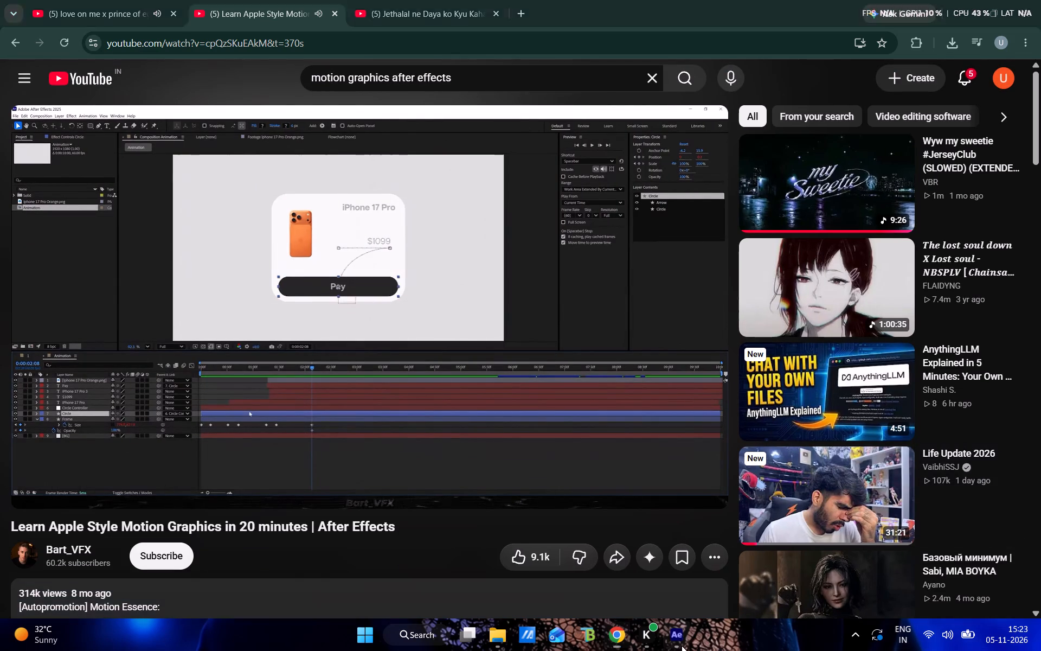
click(56, 502)
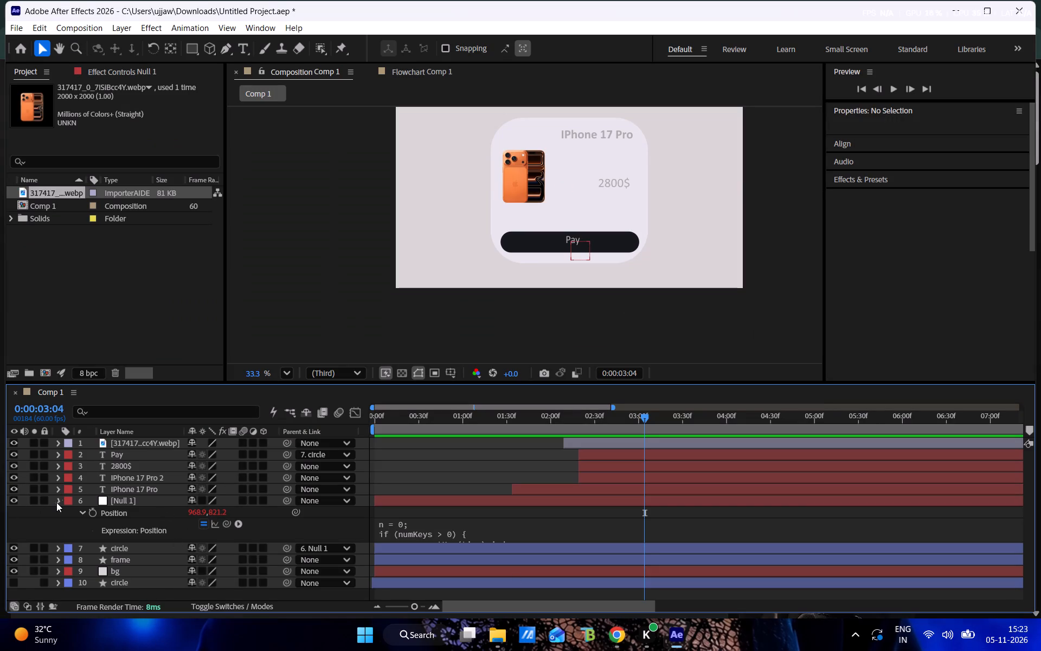
drag(640, 423, 606, 427)
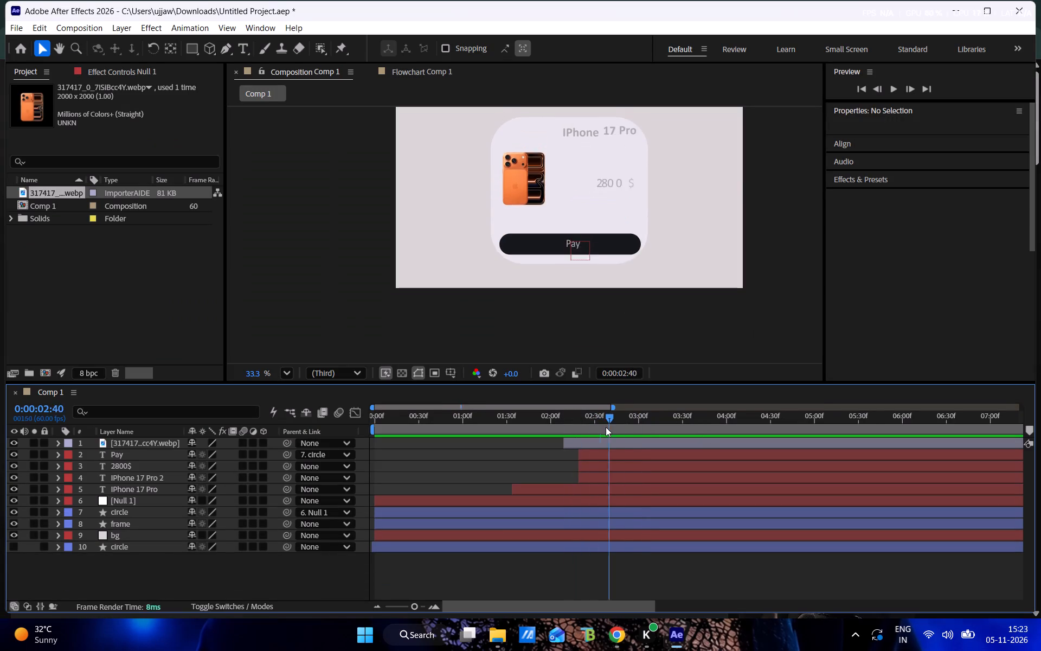
drag(606, 427, 661, 429)
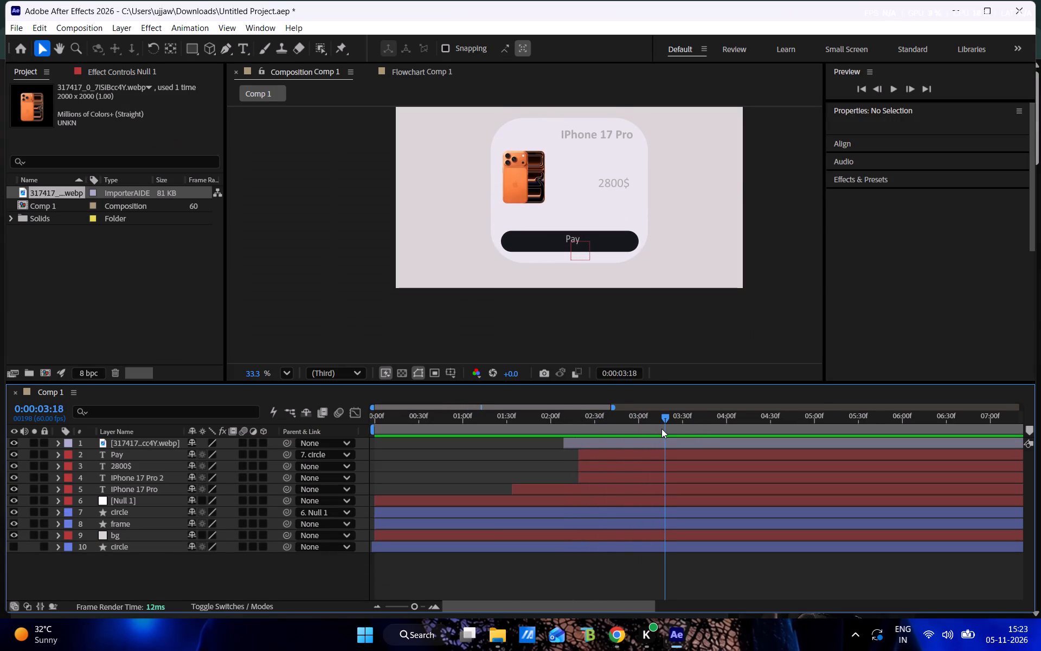
drag(661, 429, 658, 429)
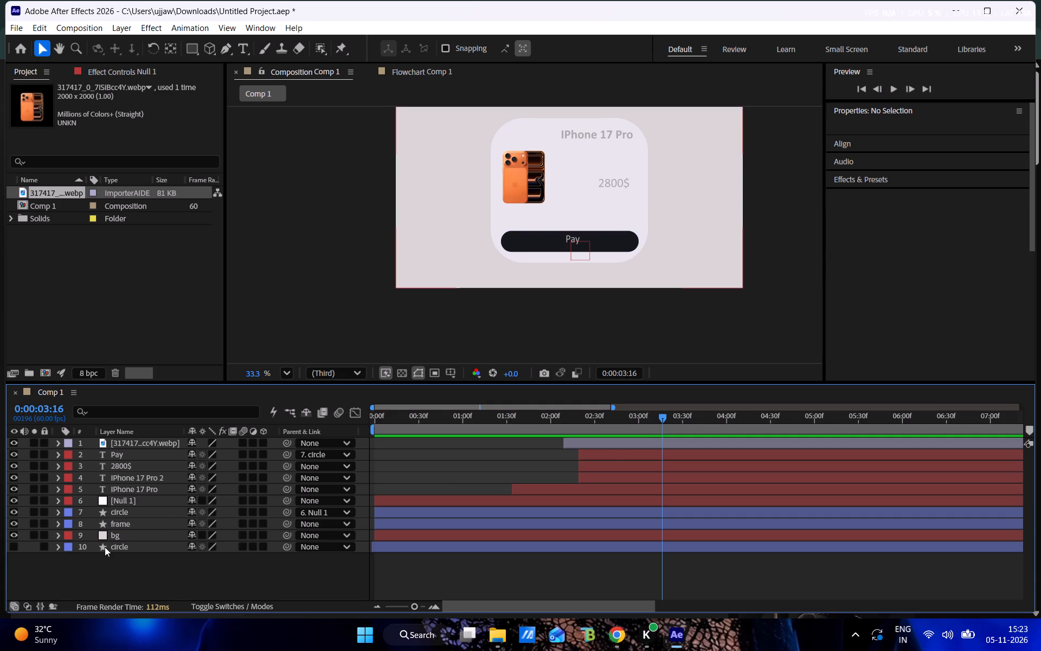
click(56, 524)
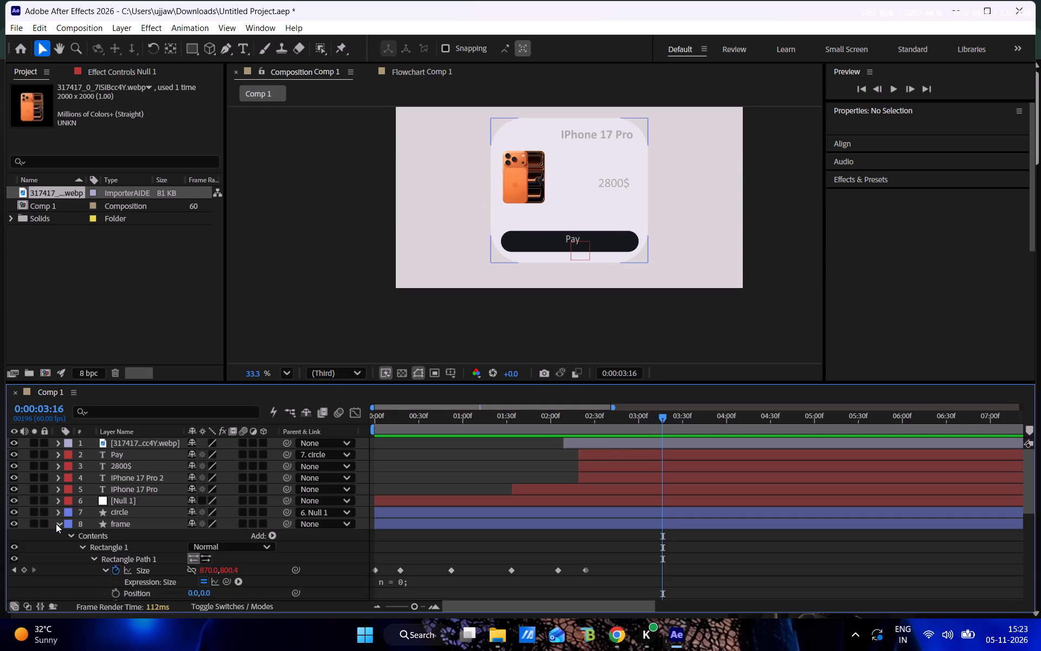
click(56, 524)
click(116, 521)
key(s)
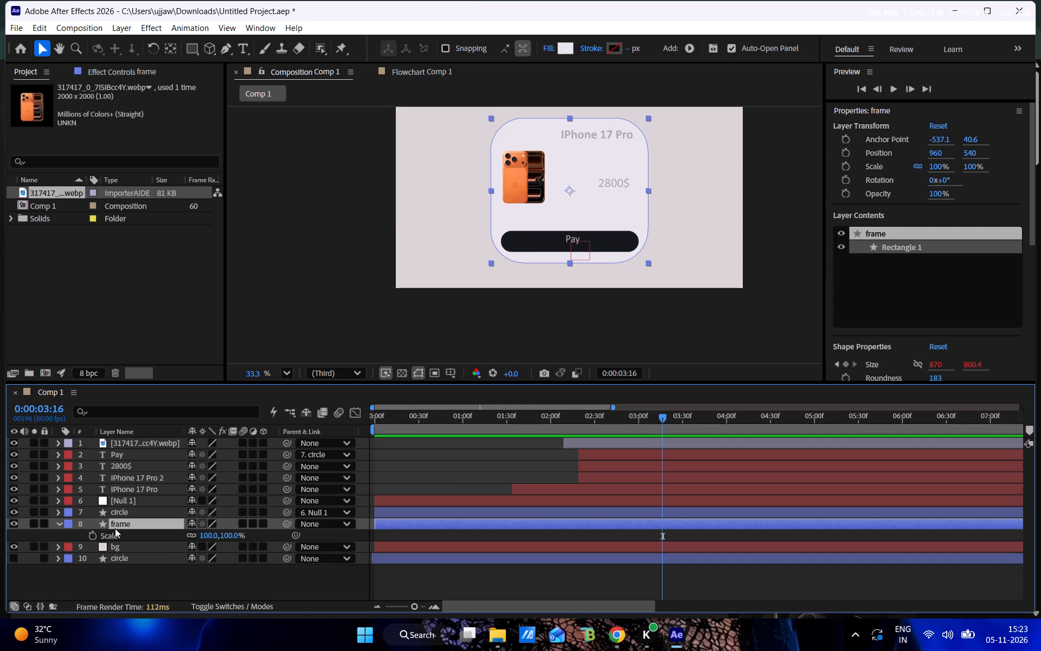
click(93, 534)
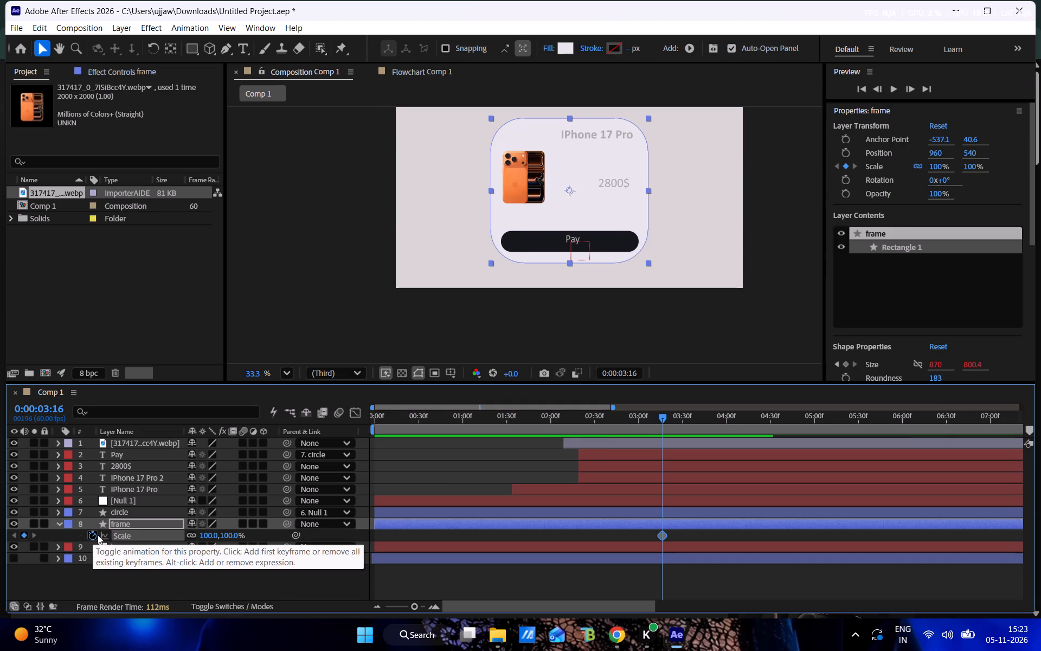
key(t)
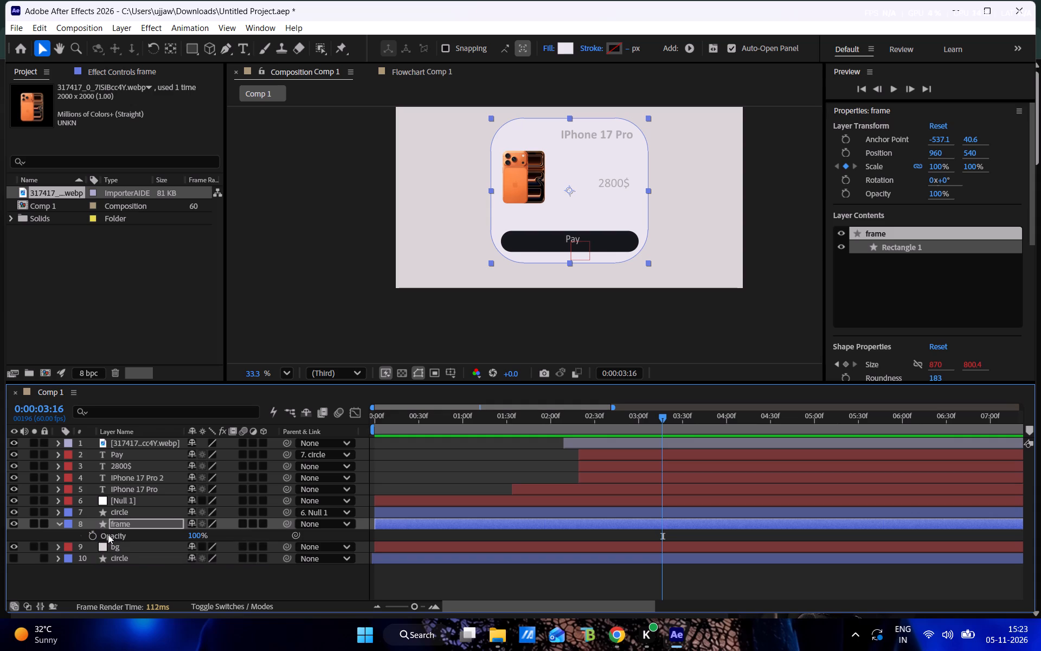
click(123, 527)
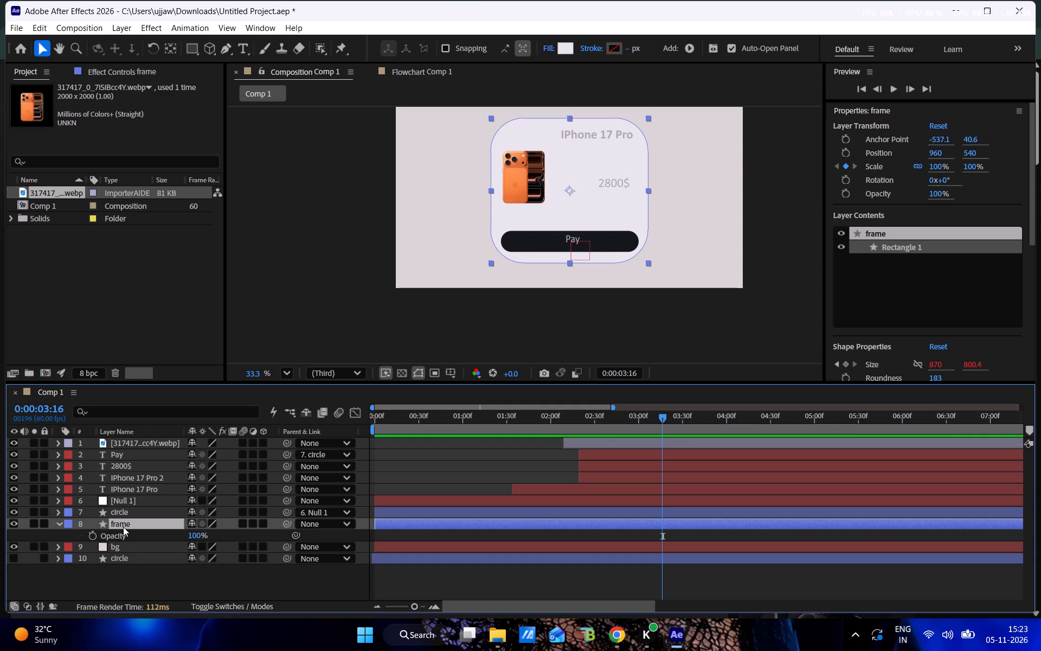
key(shift+s)
click(87, 548)
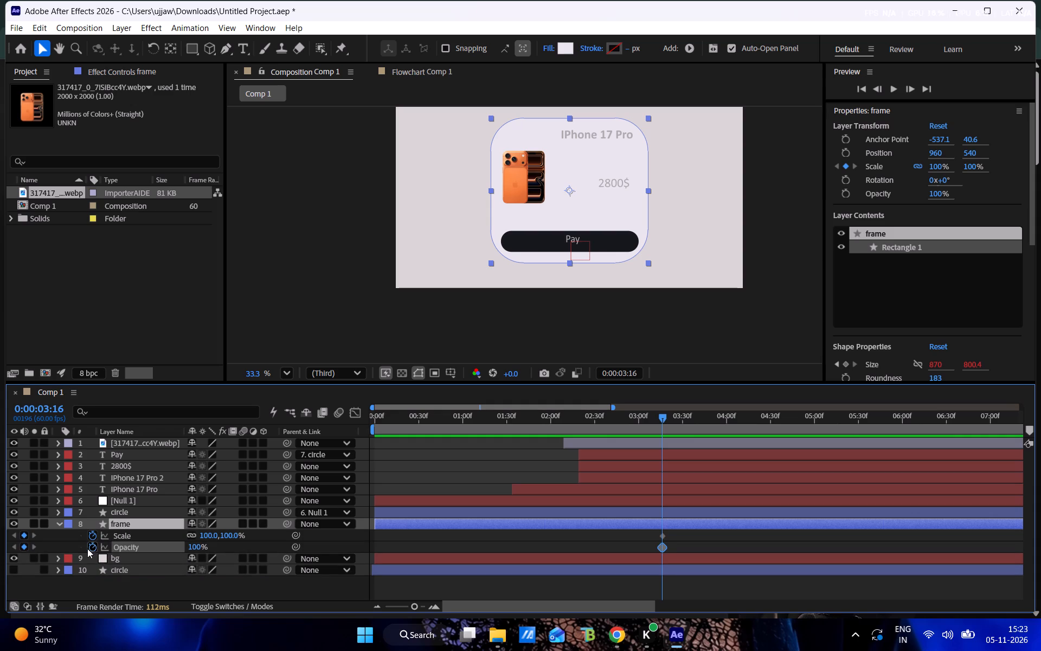
Switch to the tutorial in Chrome, watch the circle layer's Color and Size keyframing full screen and pause at 16:16.
click(622, 635)
click(575, 381)
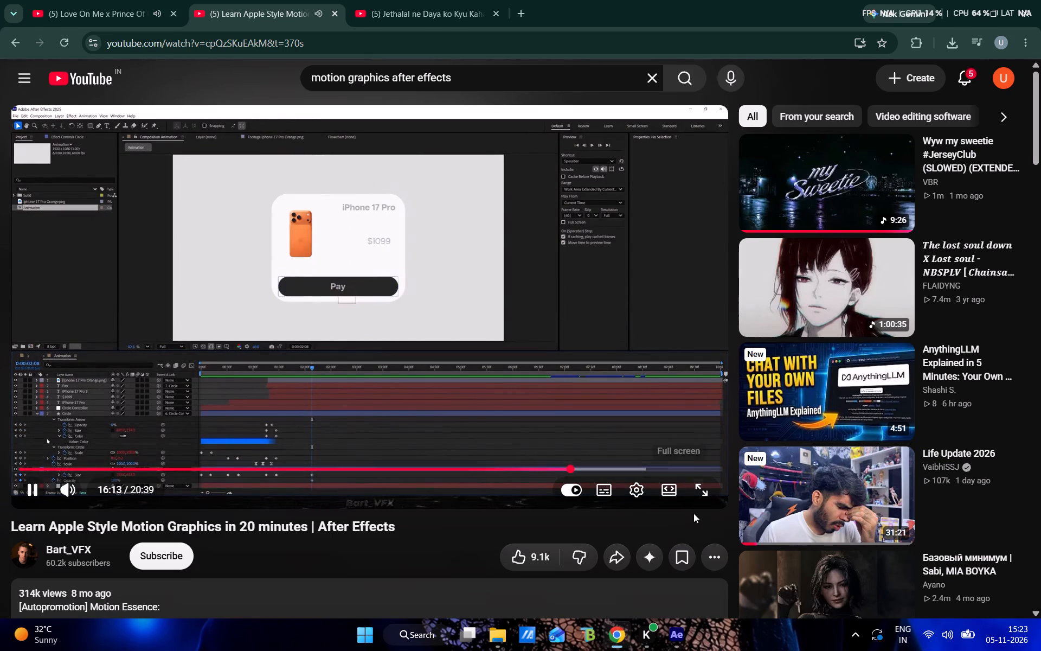
click(697, 500)
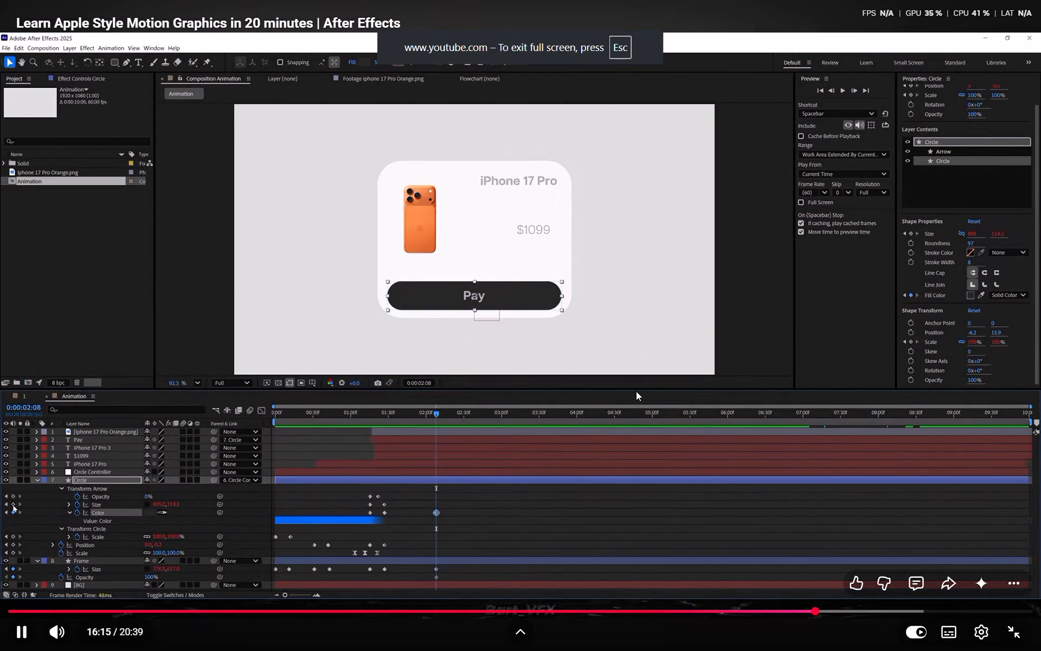
click(636, 391)
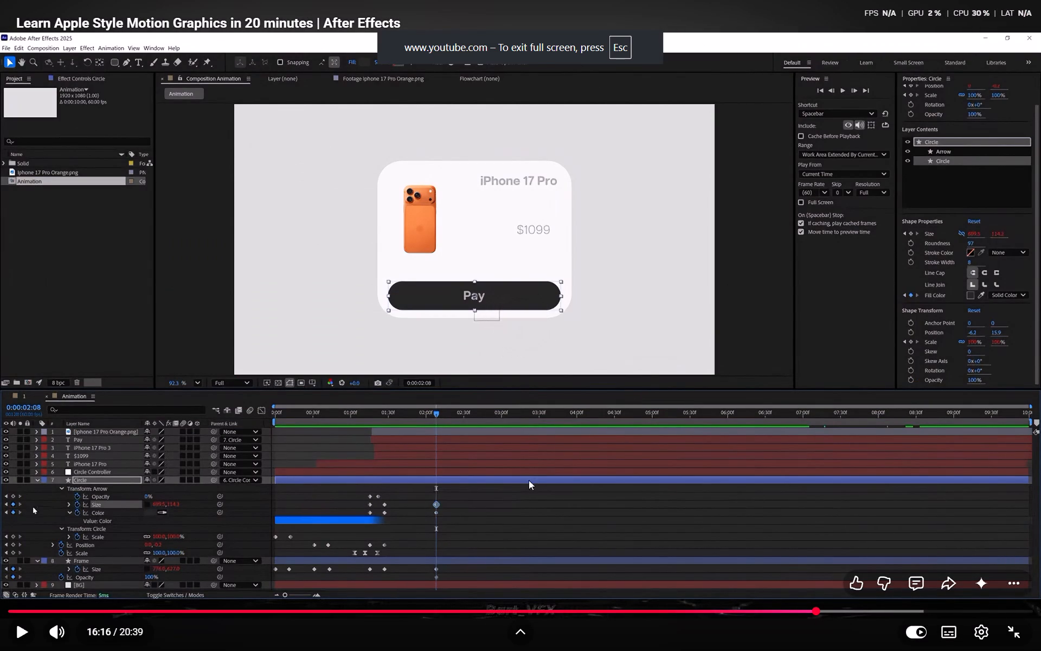
In After Effects, add a Color keyframe at 0:00:03:16 to Fill 1 of Rectangle 1 in the circle layer.
click(1012, 631)
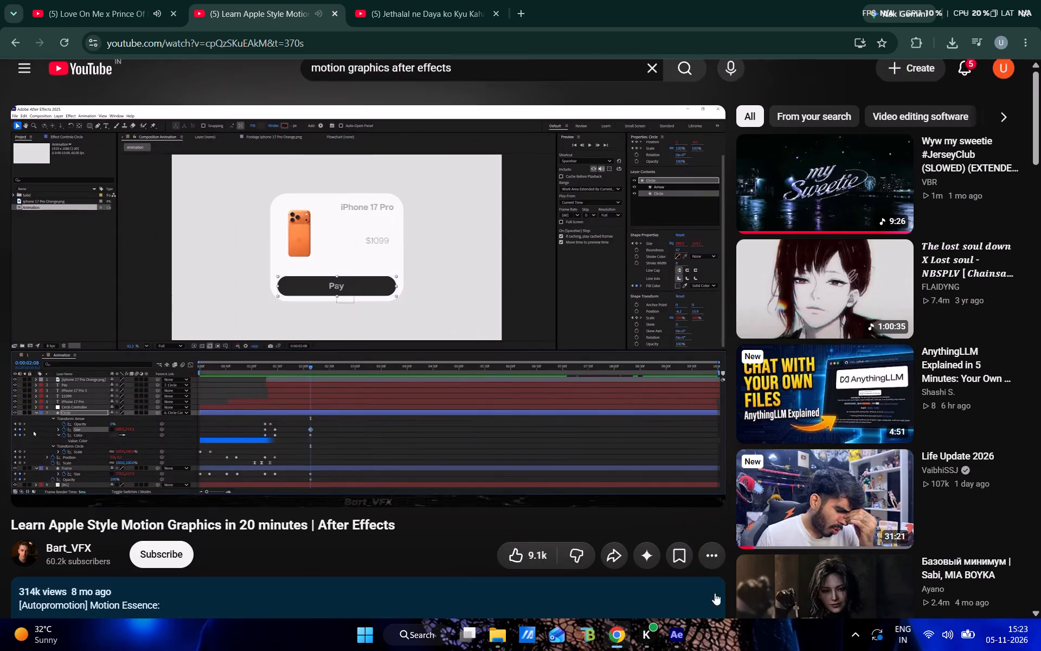
click(673, 636)
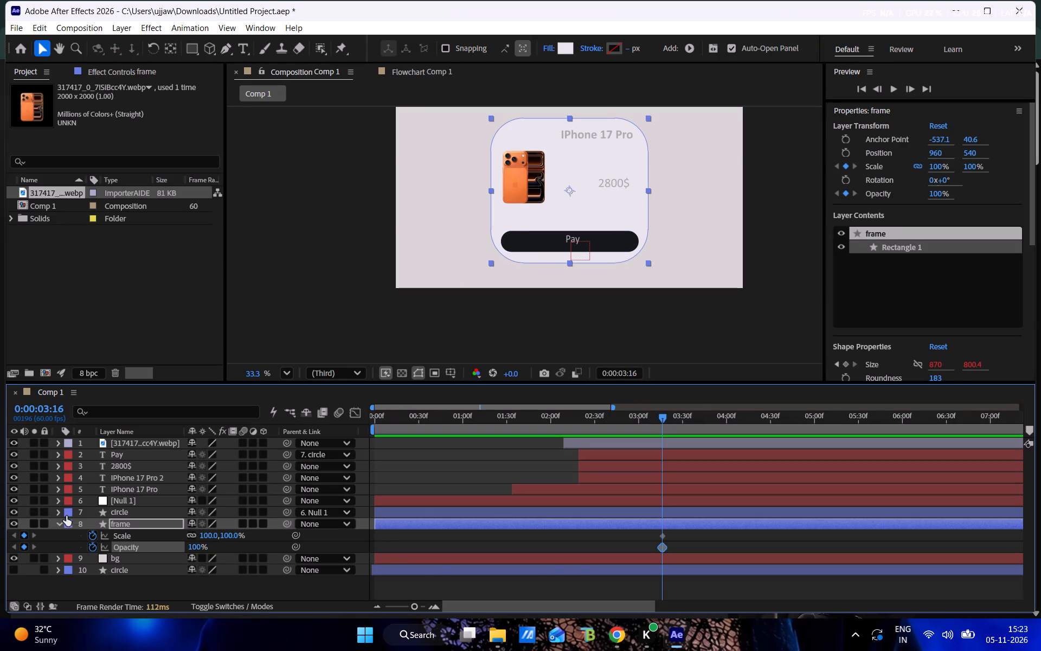
click(58, 512)
scroll(132, 512, down, 2)
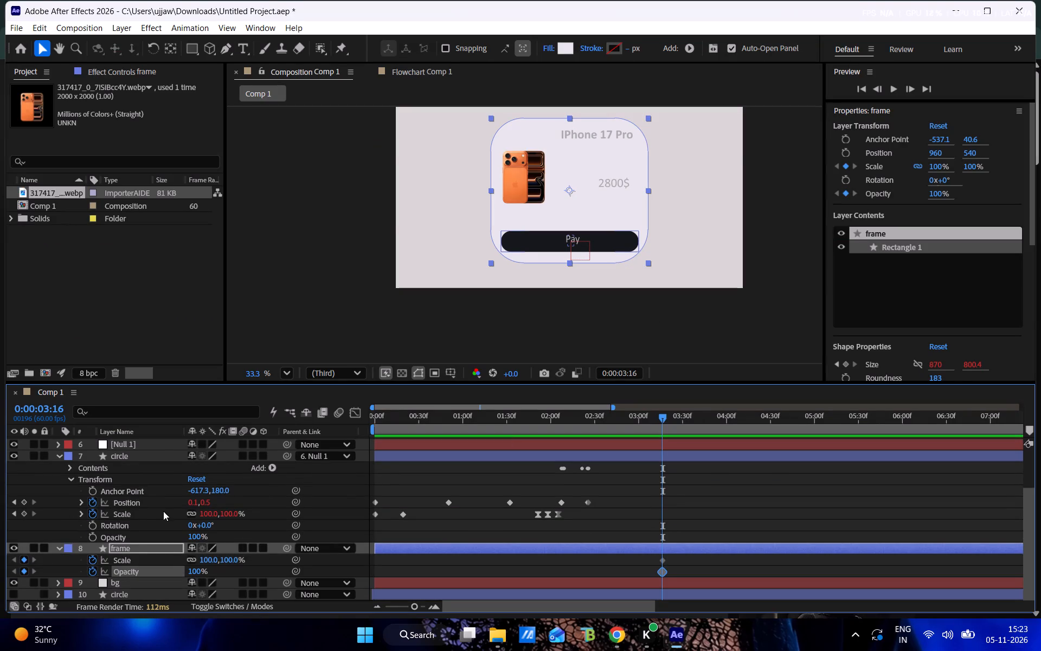
click(67, 471)
click(68, 502)
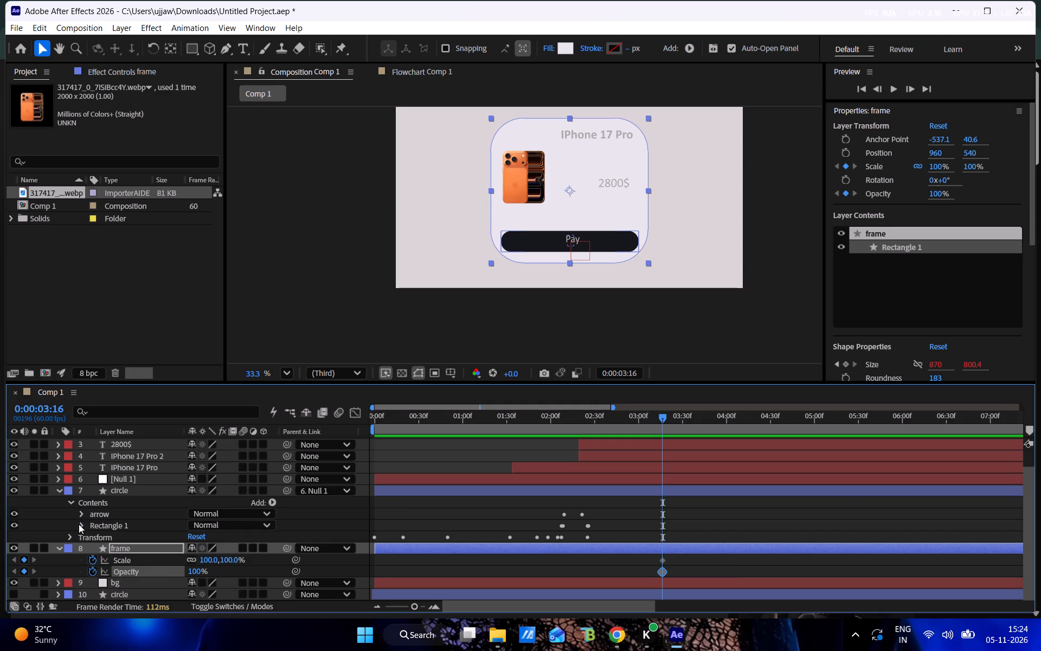
click(79, 525)
scroll(98, 525, down, 3)
scroll(99, 525, up, 3)
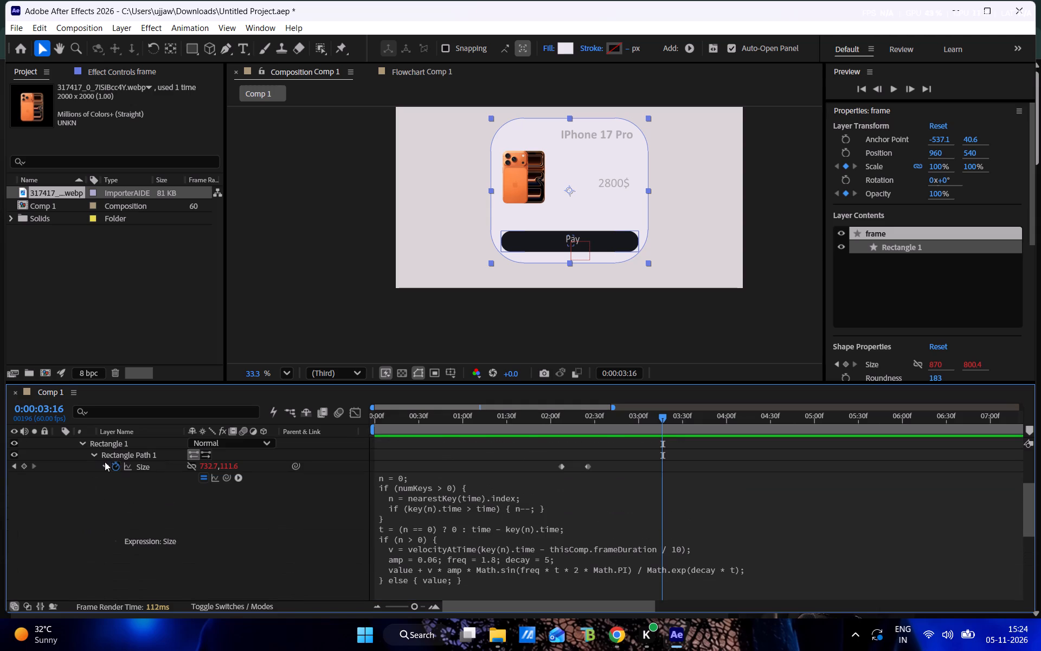
click(105, 464)
scroll(134, 506, down, 1)
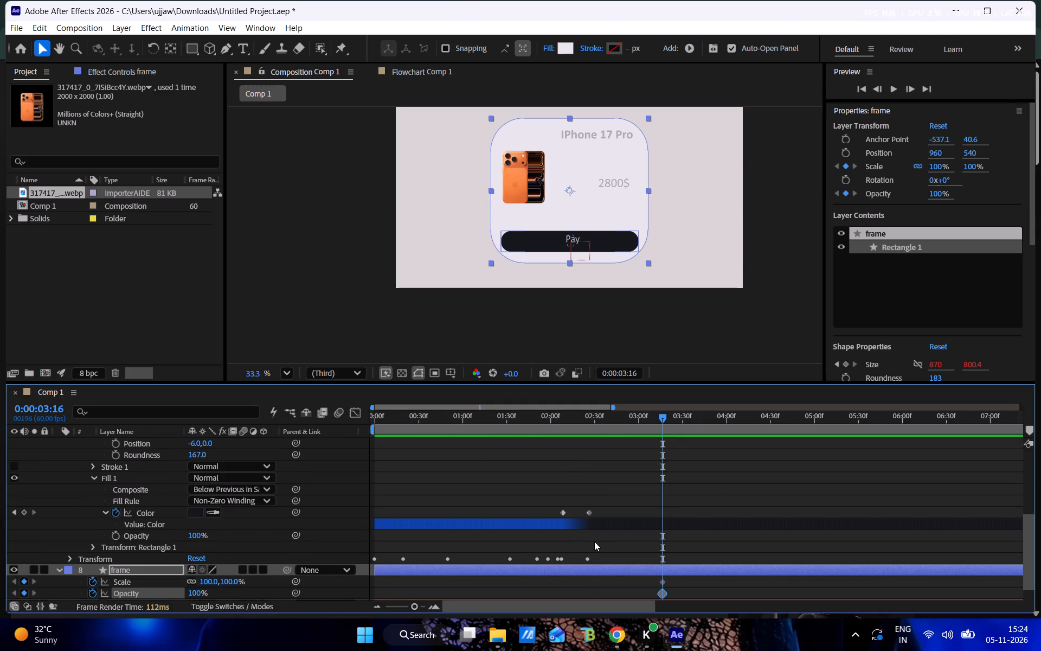
click(89, 475)
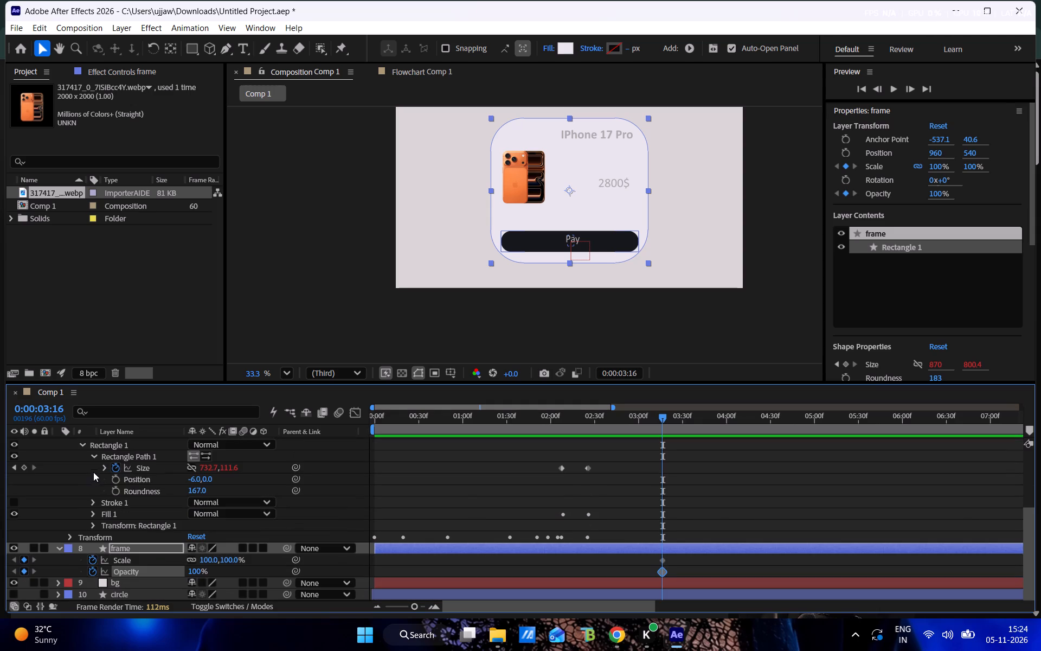
click(105, 469)
click(105, 461)
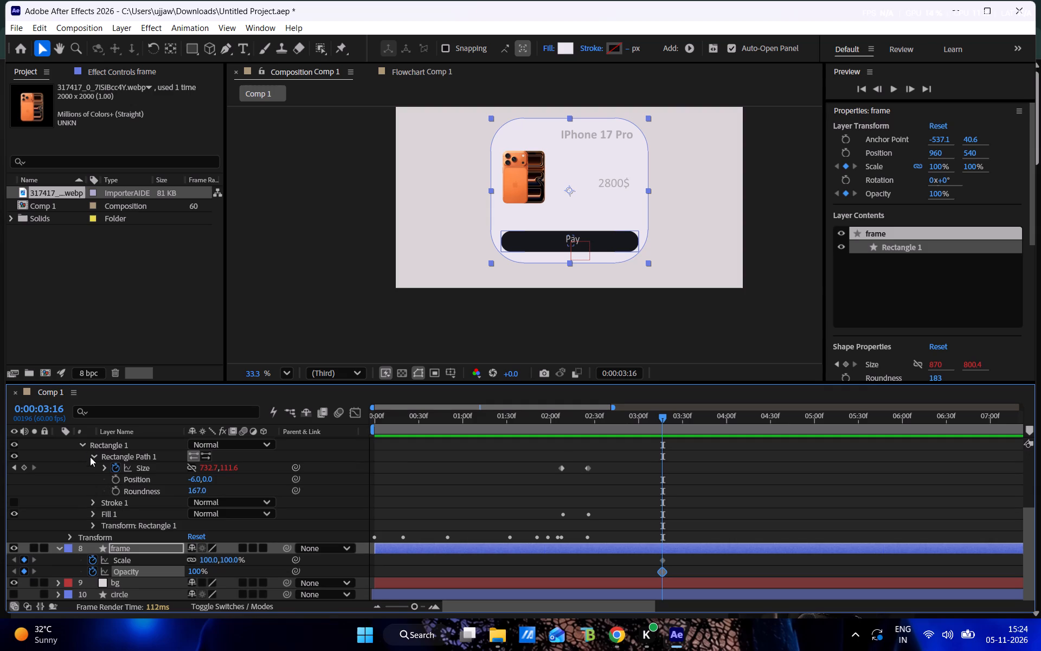
click(91, 458)
click(87, 502)
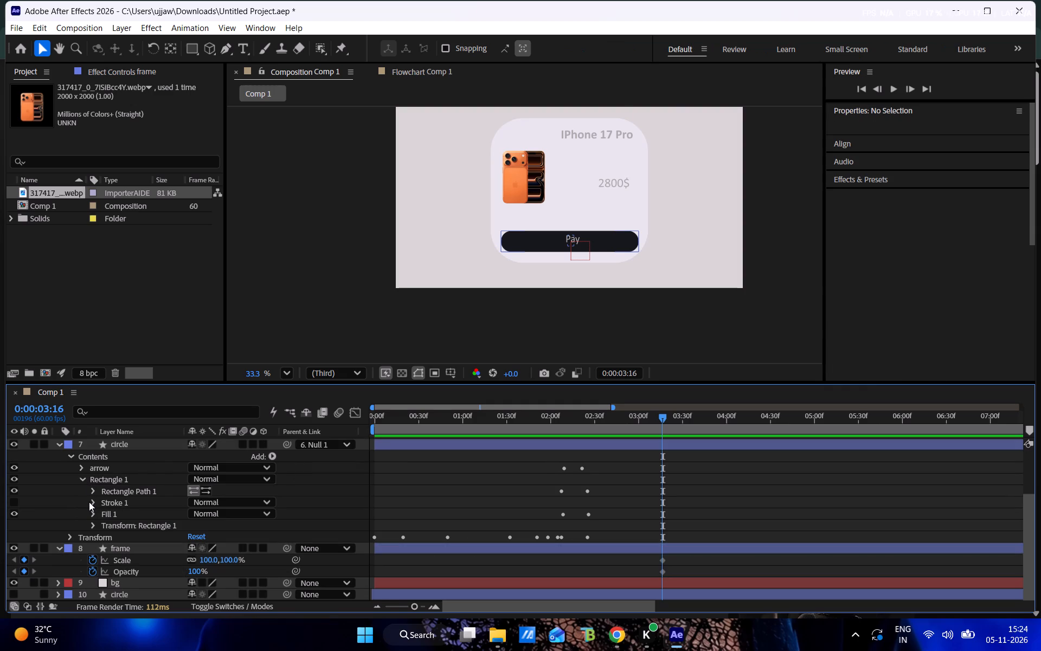
click(89, 502)
scroll(134, 512, down, 3)
scroll(134, 512, up, 3)
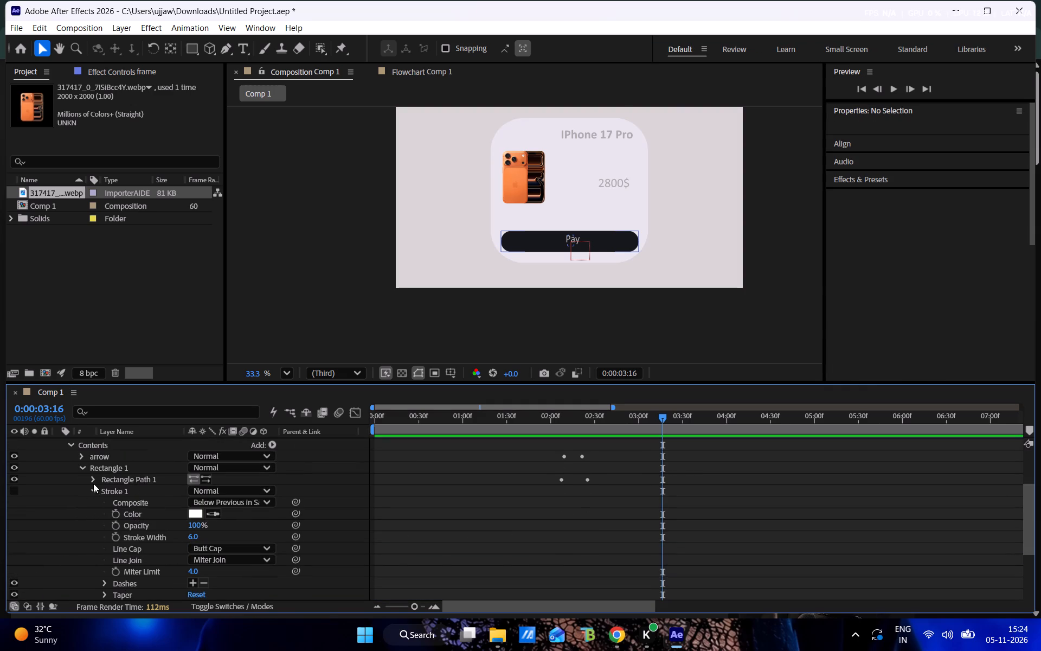
click(92, 493)
click(92, 511)
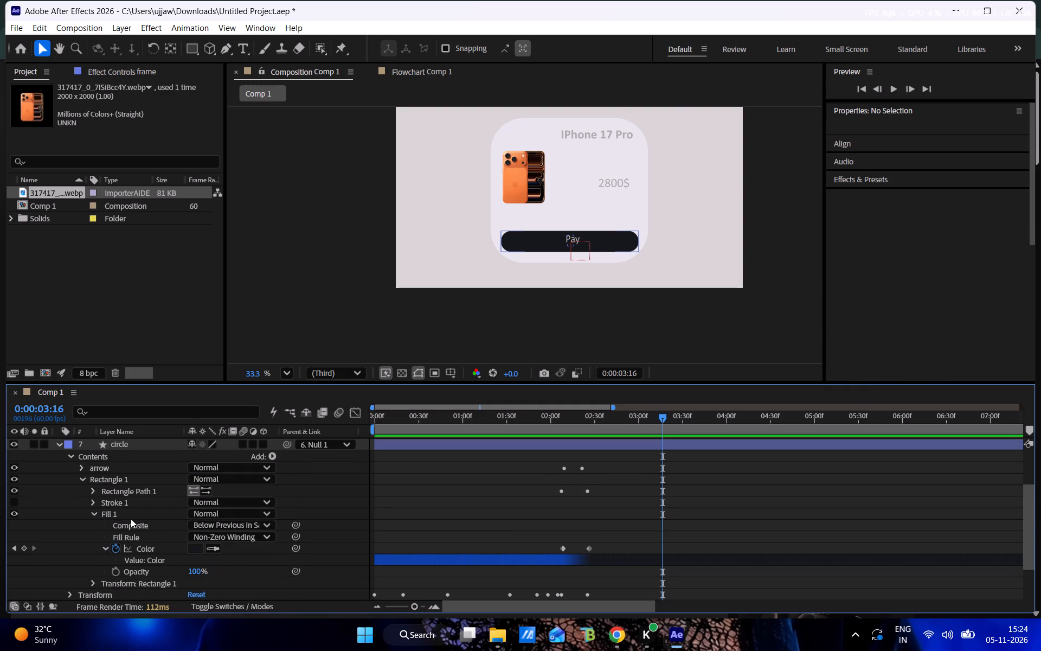
click(27, 550)
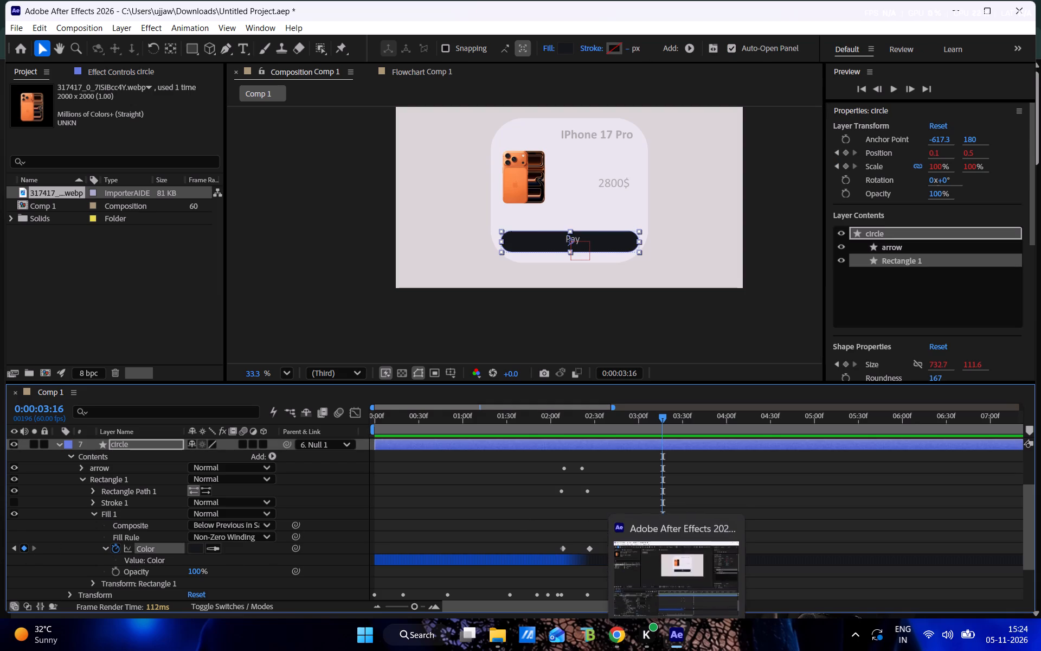
Switch to the tutorial in Chrome, replay the circle layer's Color and Size keyframing full screen and pause at 16:17.
click(621, 631)
click(485, 417)
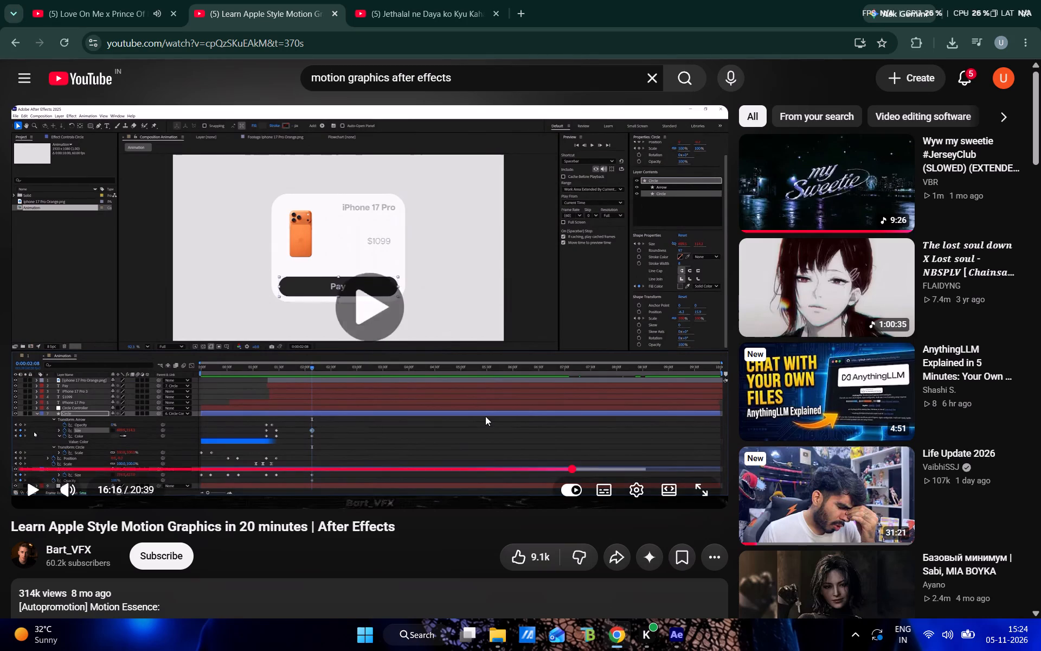
click(692, 492)
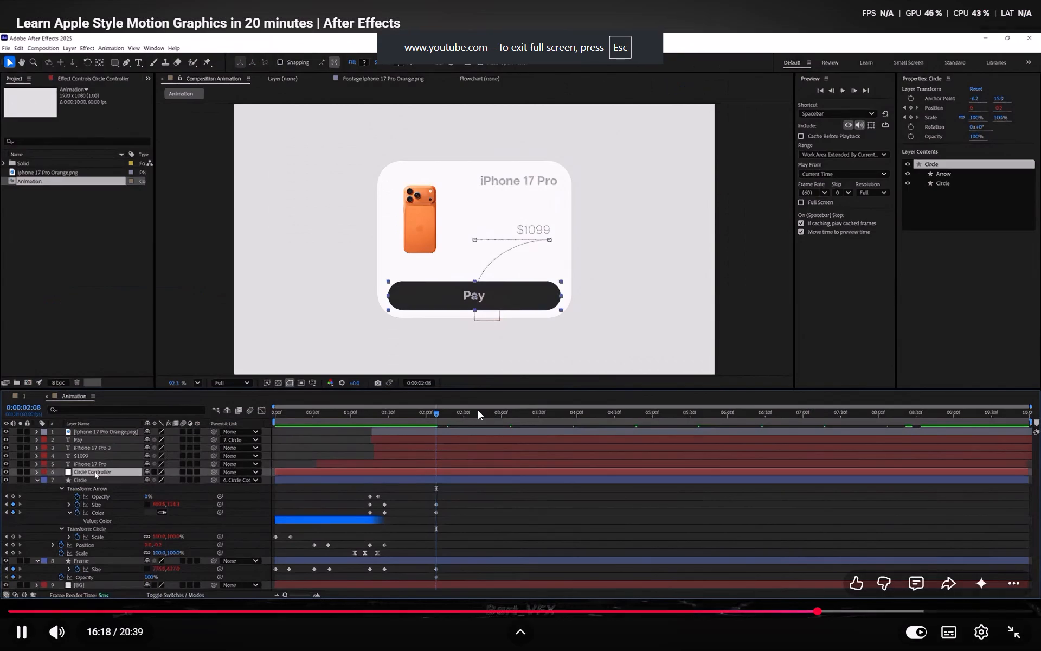
click(478, 410)
key(Left)
key(Return)
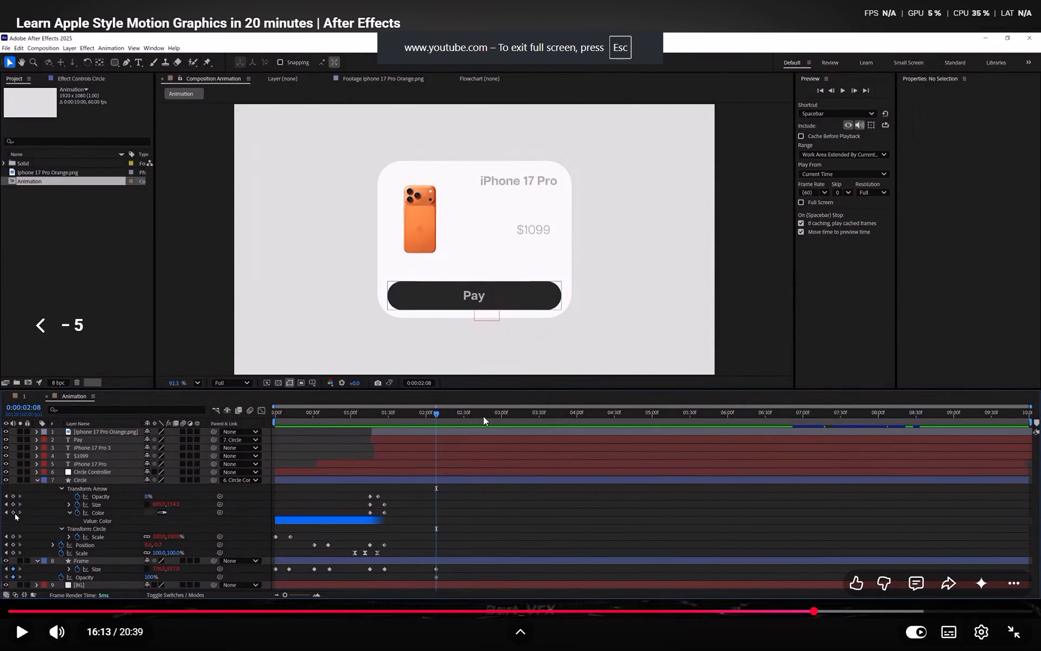
key(Return)
click(462, 390)
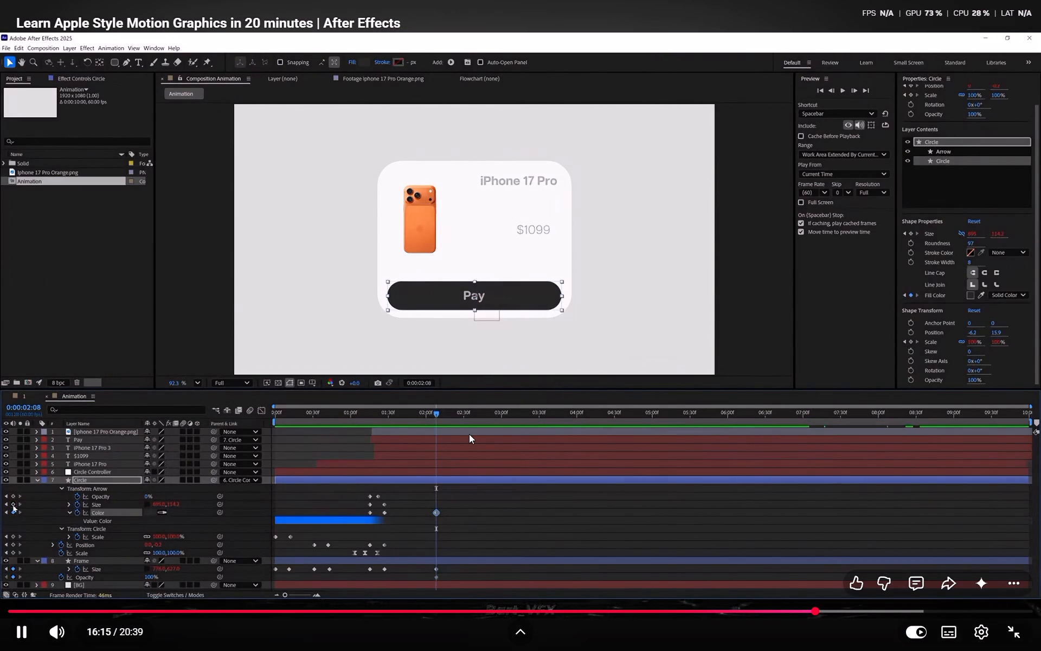
click(568, 457)
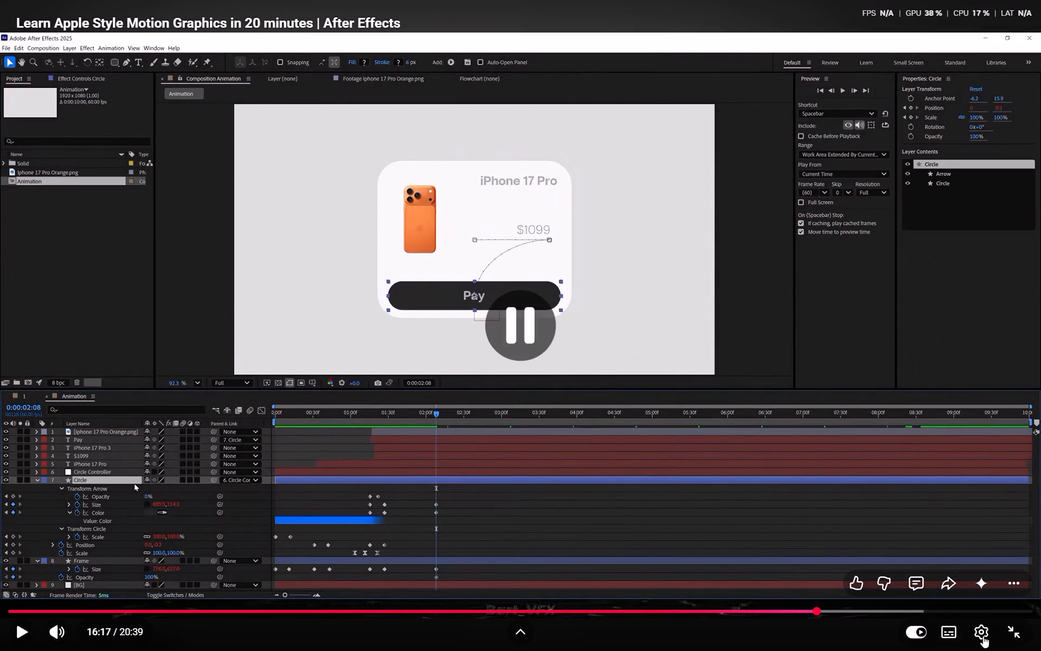
In After Effects, add a Size keyframe at 0:00:03:16 to Rectangle Path 1 of the circle layer.
click(1017, 639)
click(678, 640)
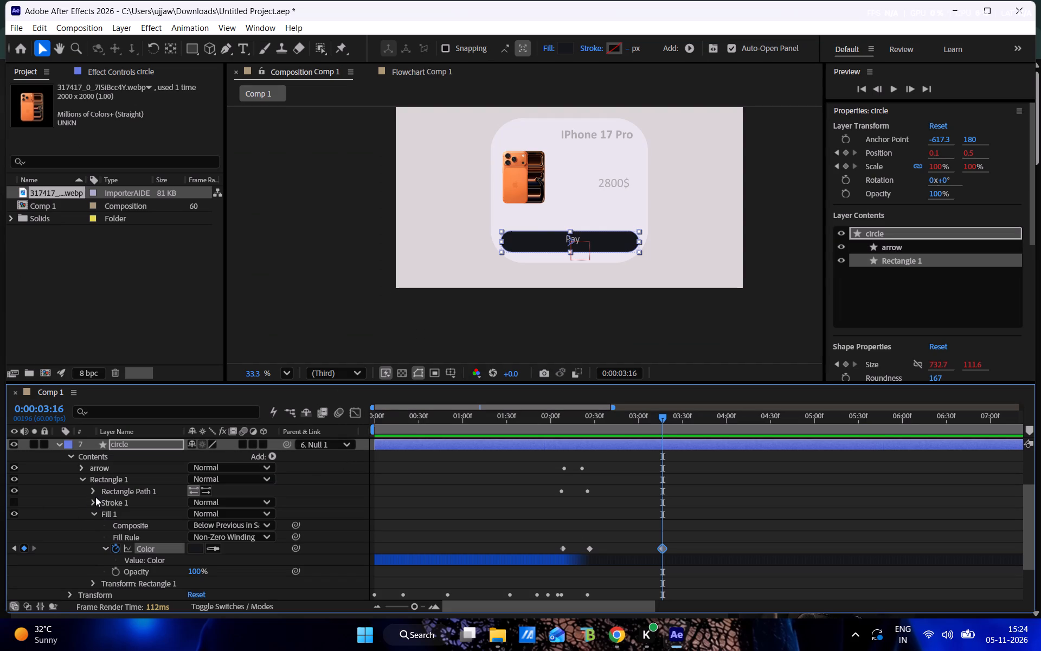
click(94, 494)
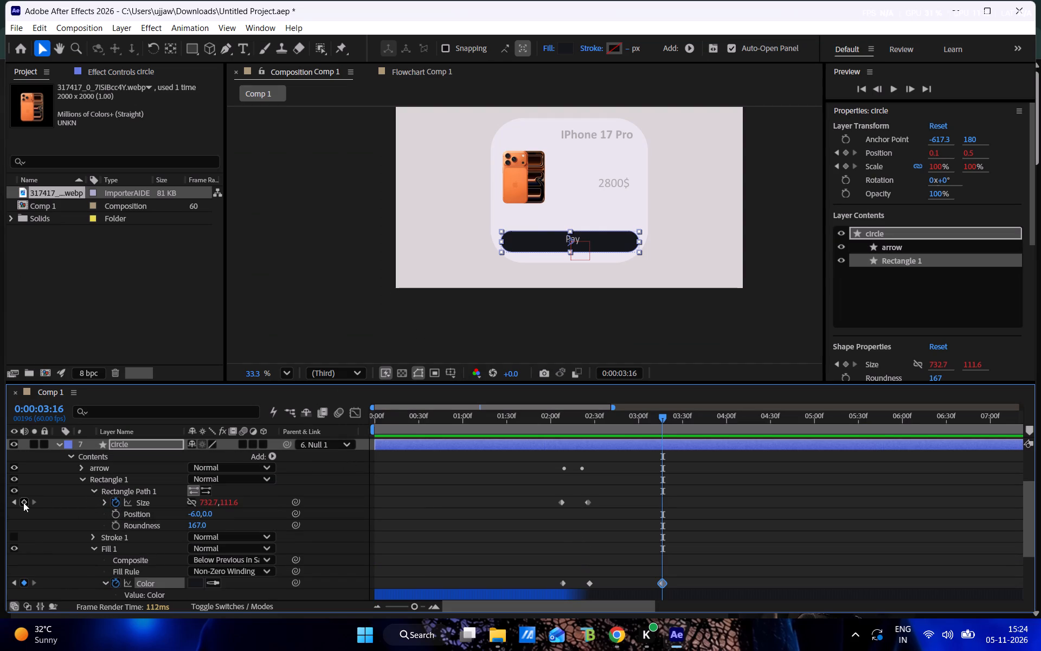
click(25, 503)
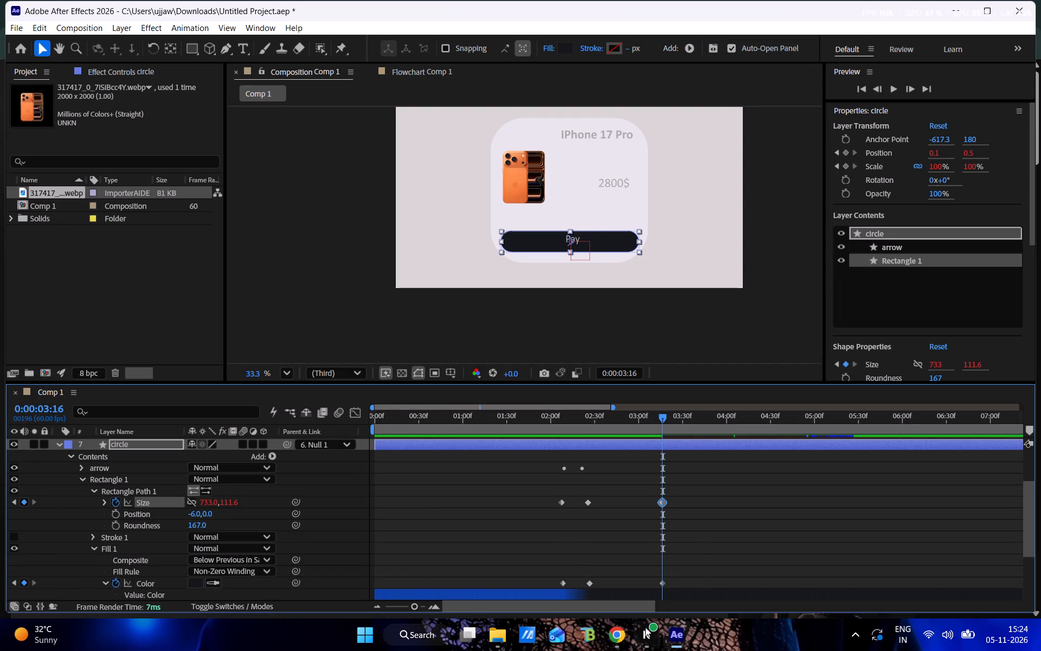
Switch to the tutorial in Chrome, watch the Circle Controller's Position keyframing and pause at about 16:22.
click(606, 633)
click(269, 360)
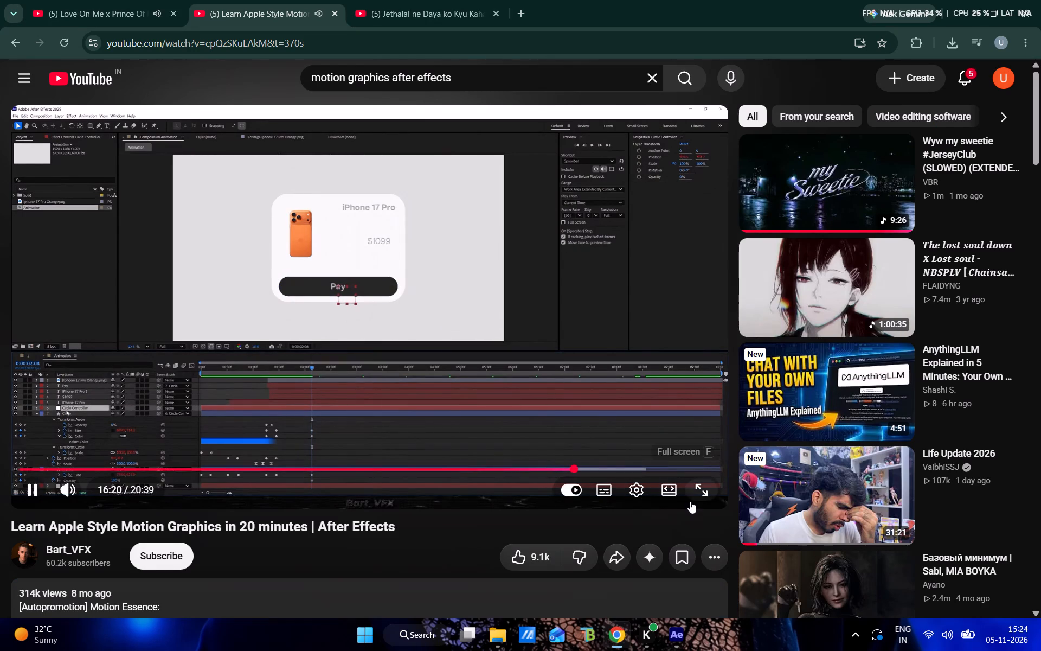
click(646, 391)
In After Effects, add a Position keyframe at 0:00:03:16 to the Null 1 layer.
click(685, 630)
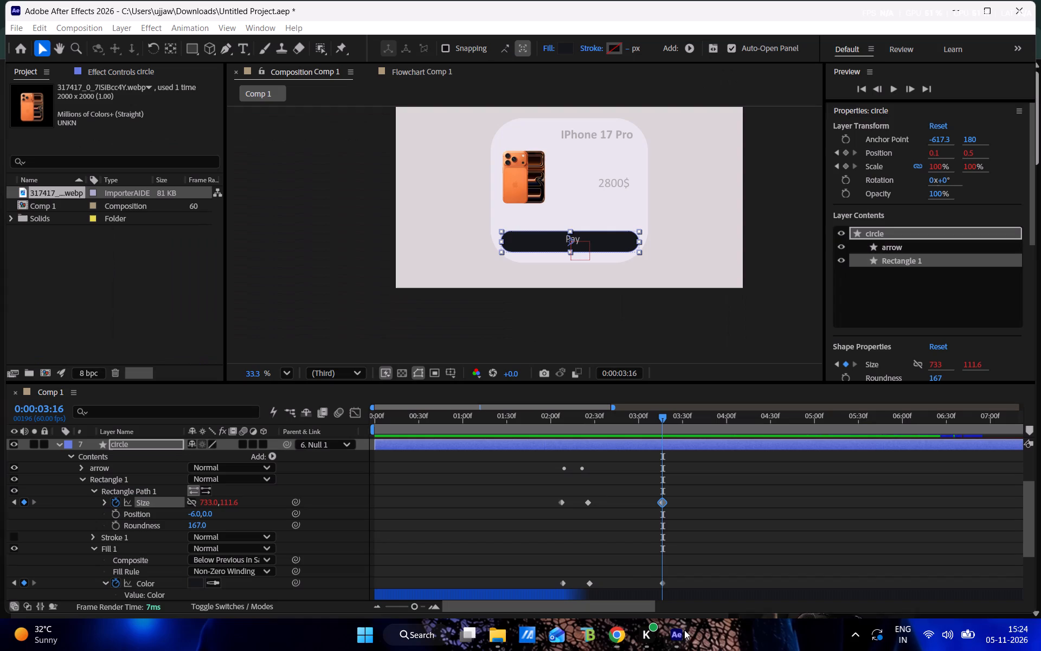
scroll(135, 477, up, 2)
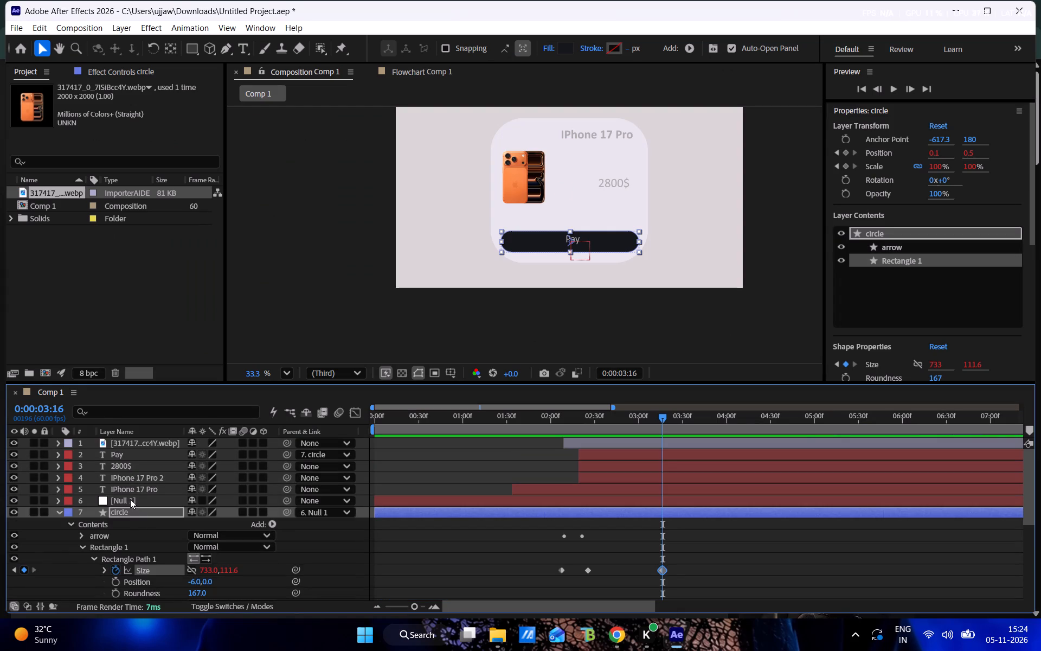
scroll(131, 487, down, 11)
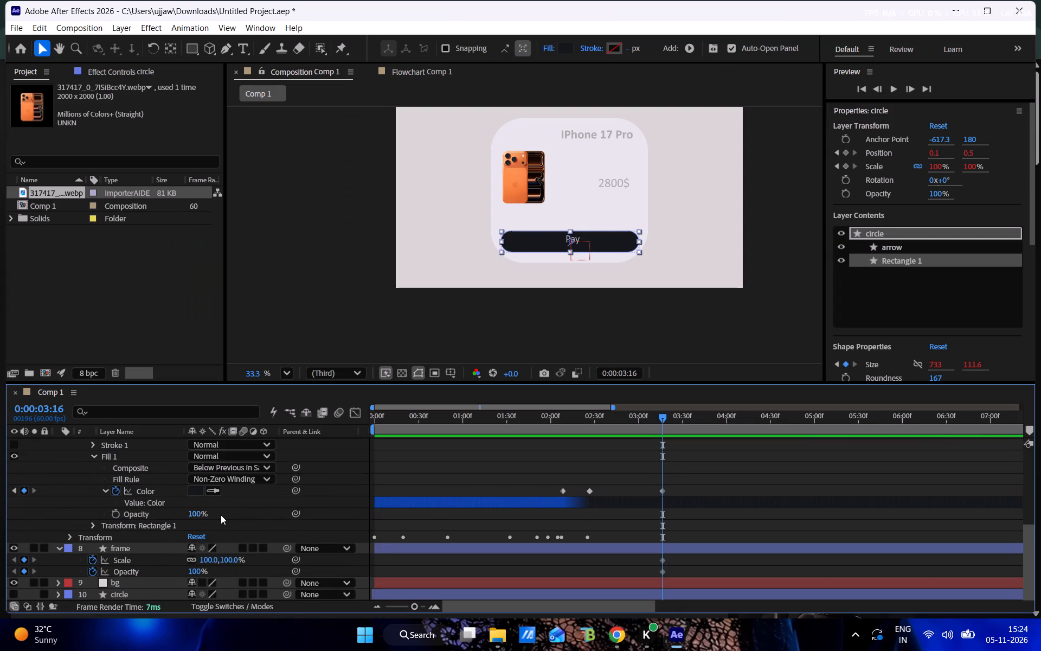
scroll(207, 524, down, 2)
scroll(205, 522, up, 4)
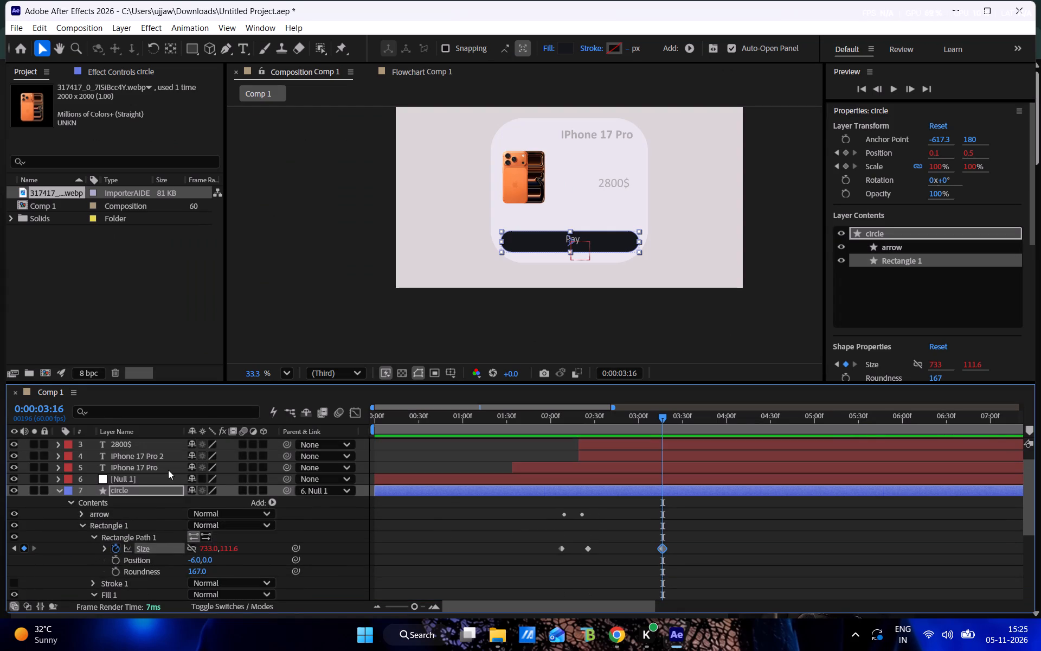
click(127, 478)
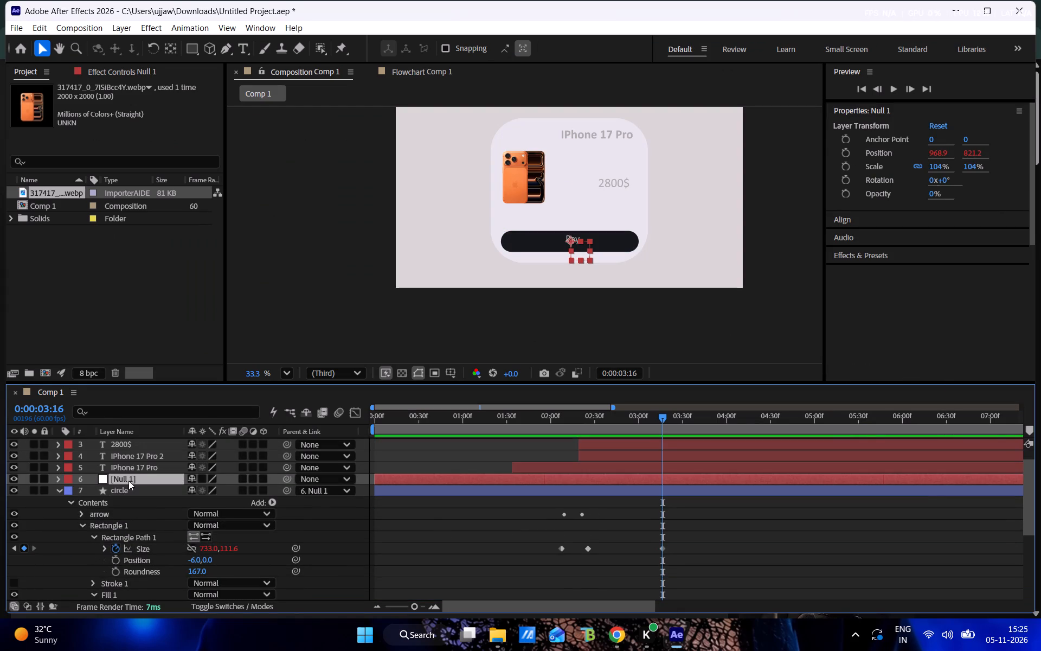
key(p)
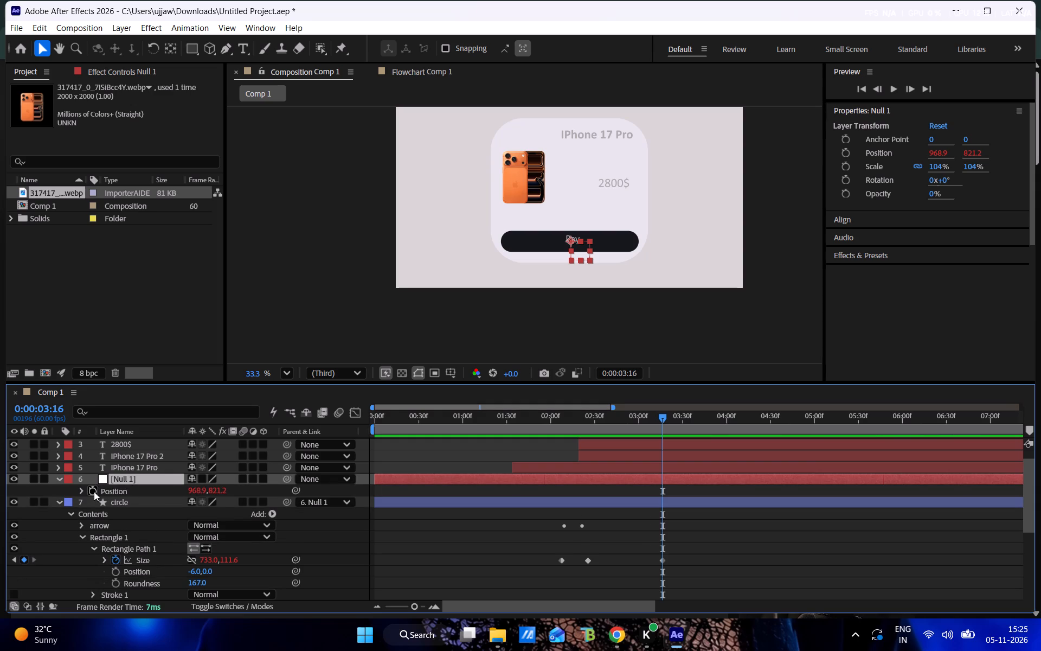
click(94, 492)
scroll(386, 483, up, 3)
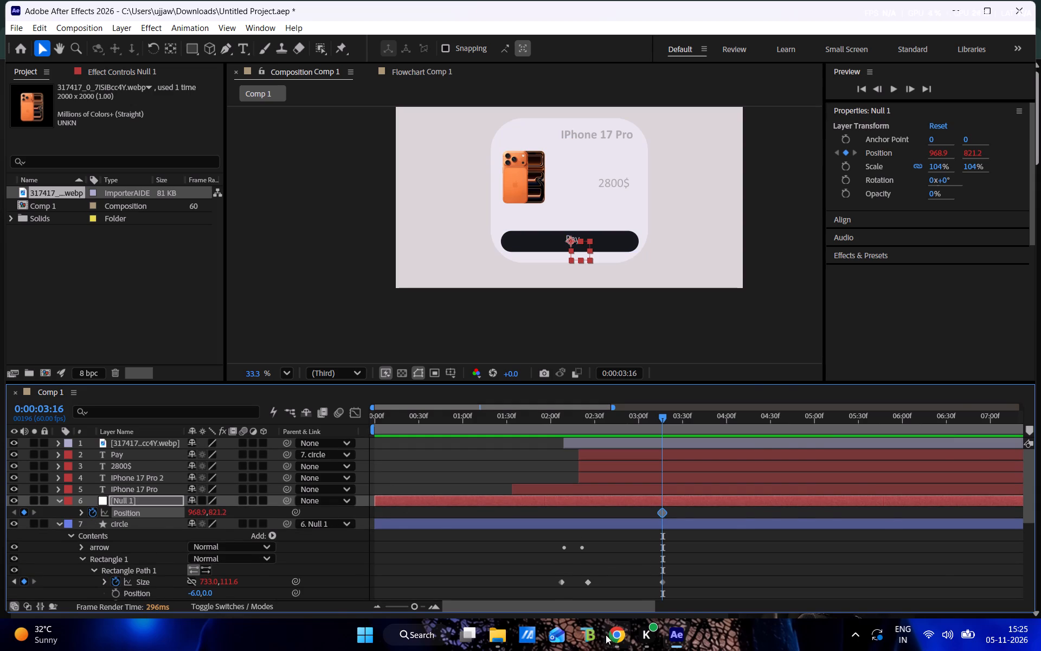
Switch to the tutorial in Chrome, watch the iPhone 17 Pro text layer handling full screen and pause at 16:30.
click(613, 637)
click(462, 343)
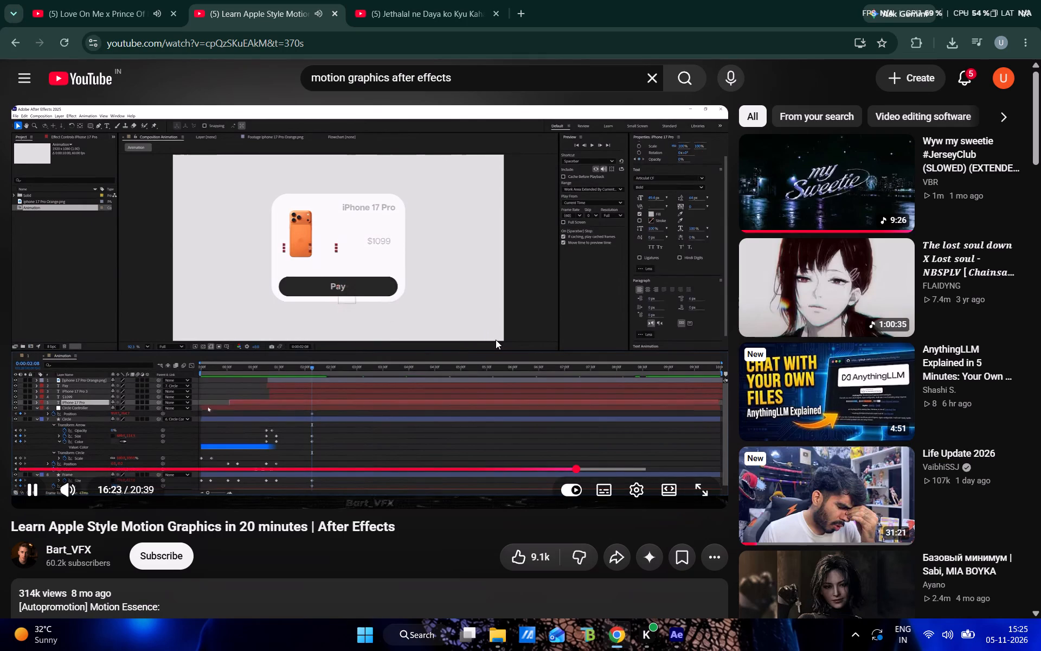
click(708, 492)
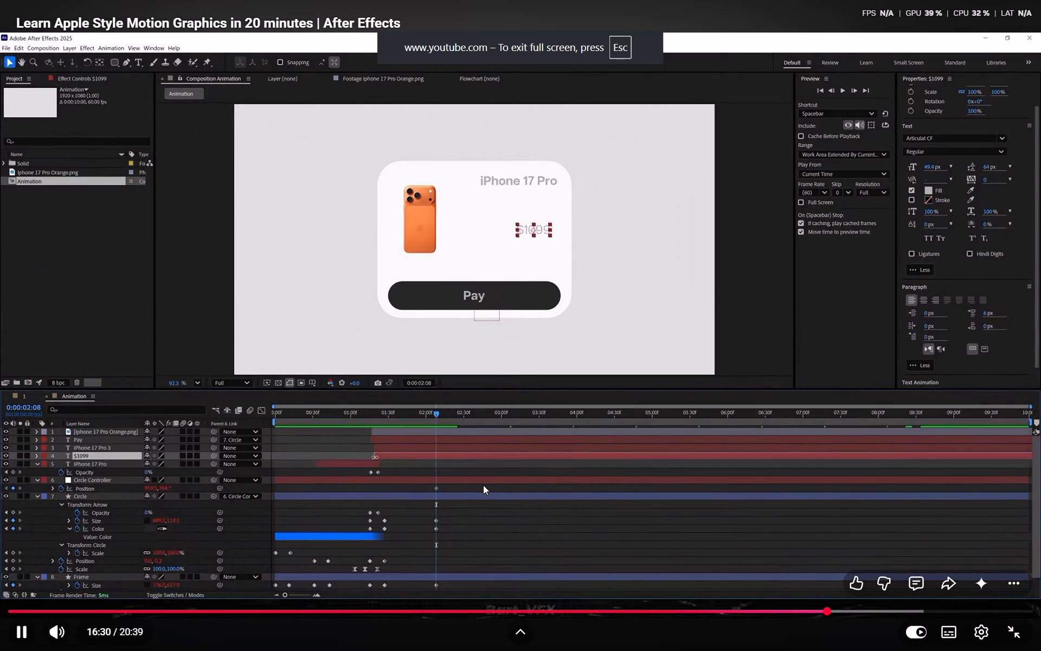
key(Left)
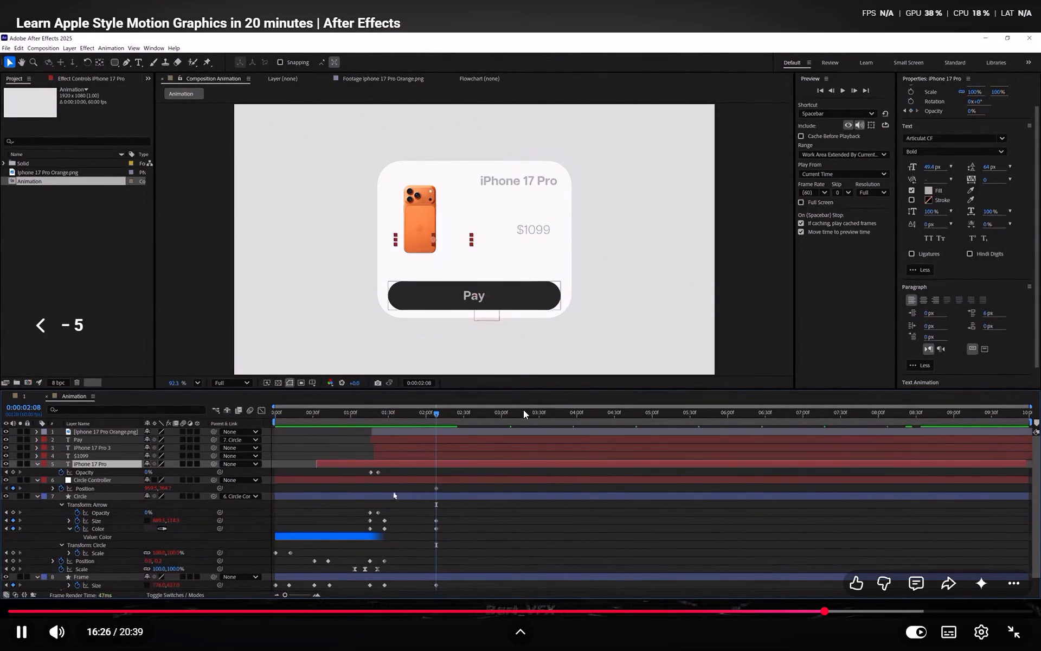
click(512, 384)
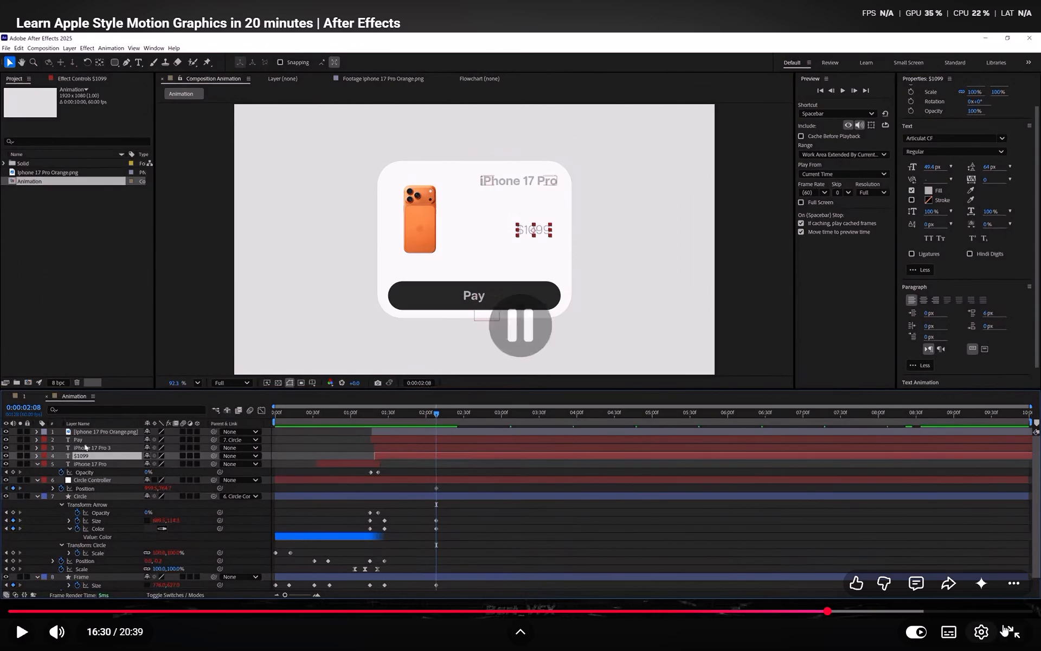
In After Effects, split the IPhone 17 Pro text layer at 0:00:02:35, delete its second part, and return the playhead to 0:00:03:16.
click(1004, 624)
click(703, 573)
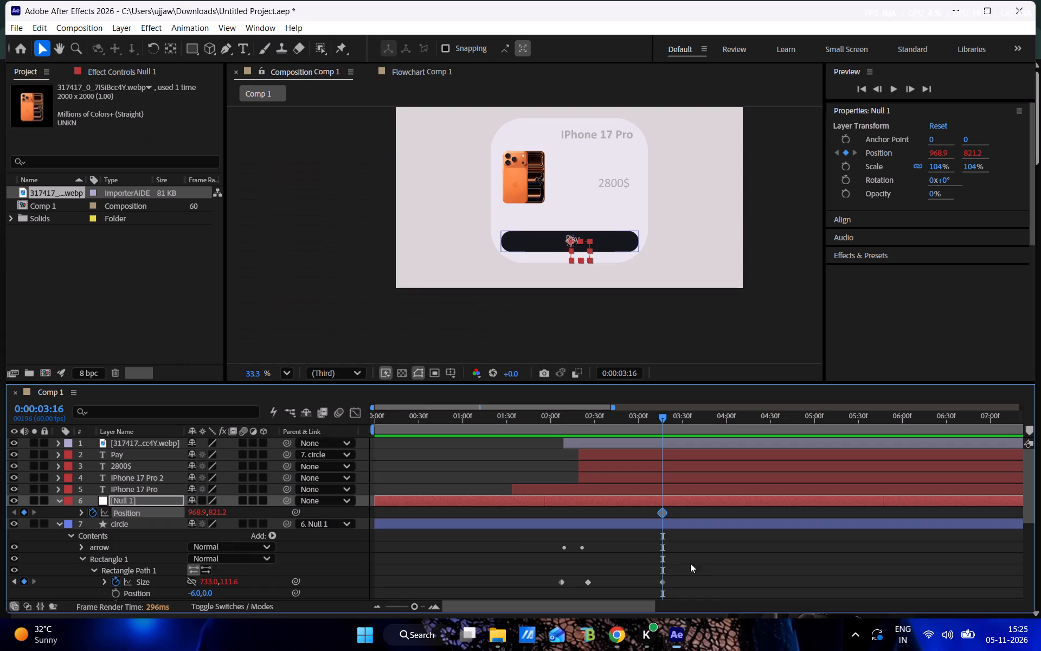
click(618, 492)
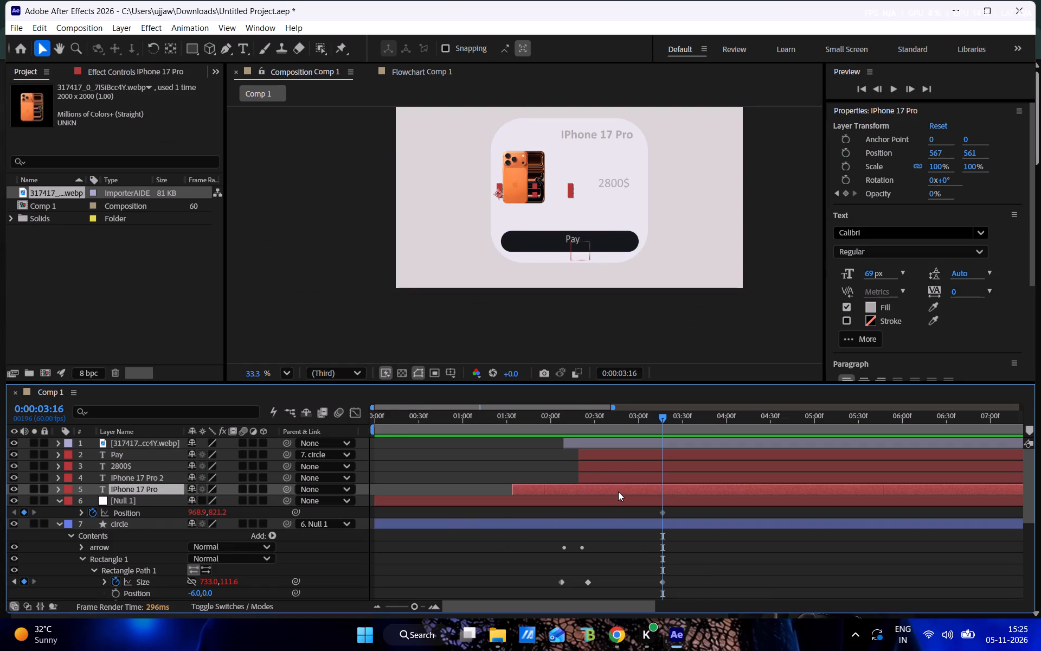
drag(662, 418, 643, 419)
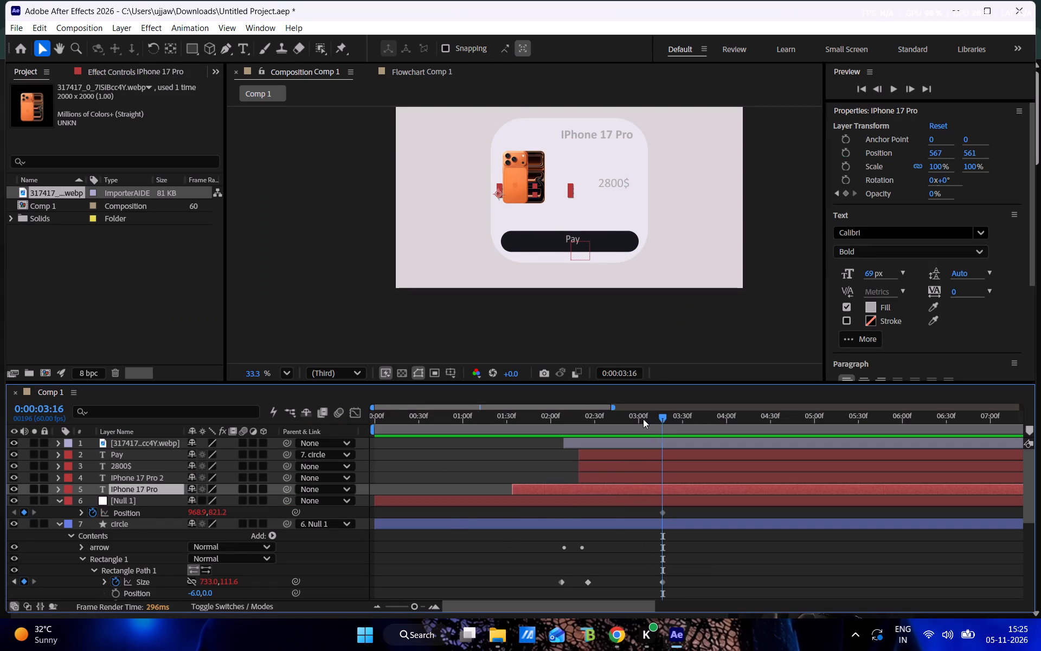
drag(643, 419, 595, 445)
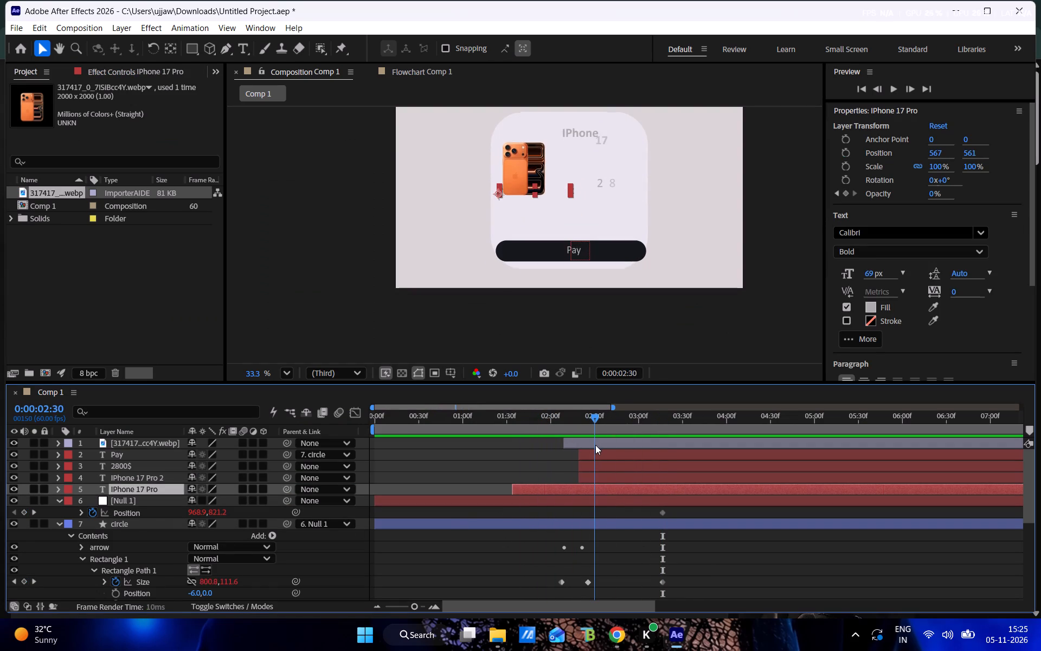
drag(595, 445, 602, 446)
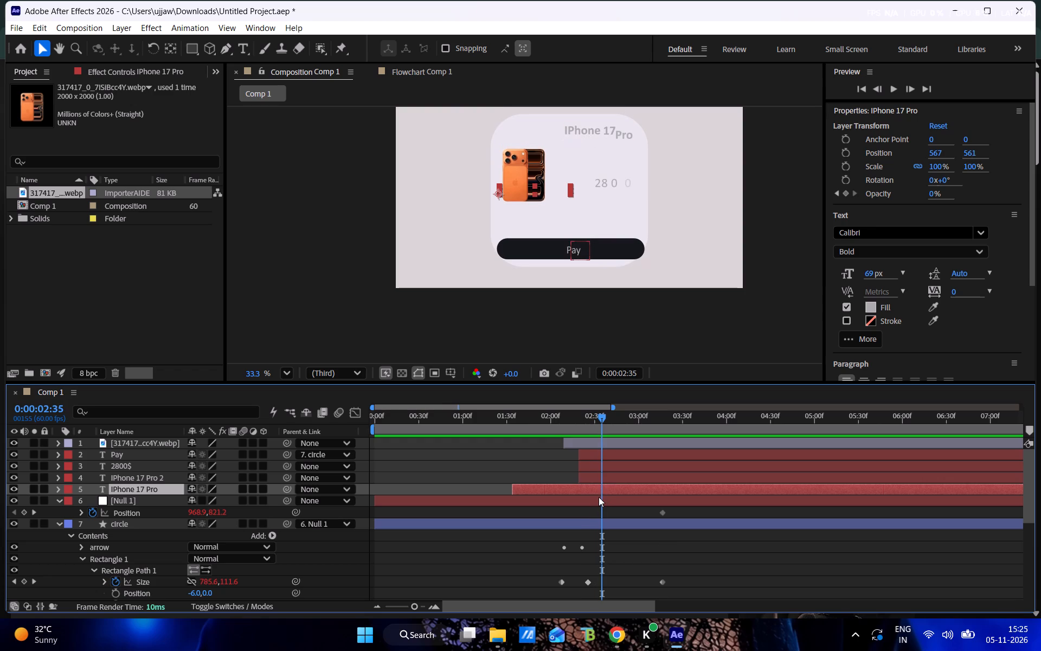
key(ctrl+shift+d)
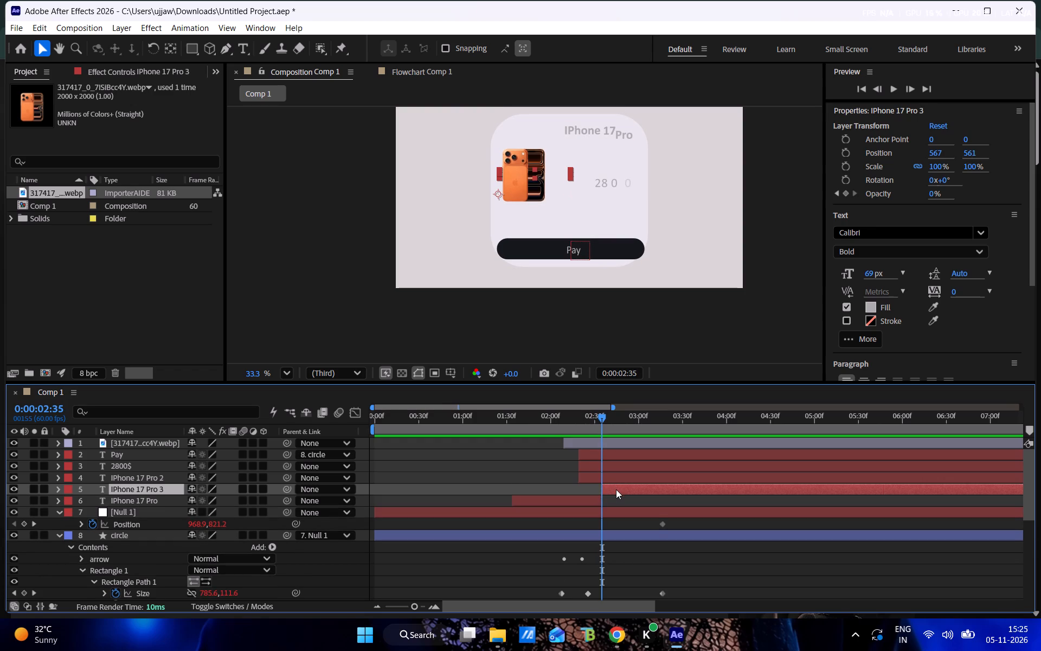
key(BackSpace)
drag(635, 423, 662, 429)
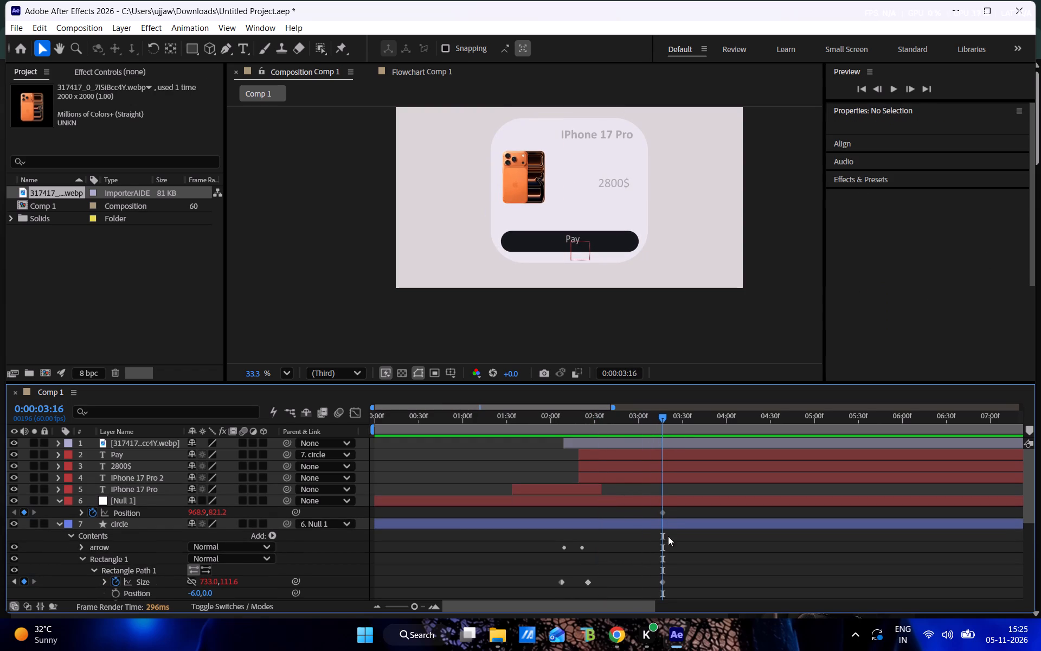
Switch to the tutorial in Chrome, watch the text layers' Opacity keyframing and pause at about 16:35.
click(625, 631)
click(499, 358)
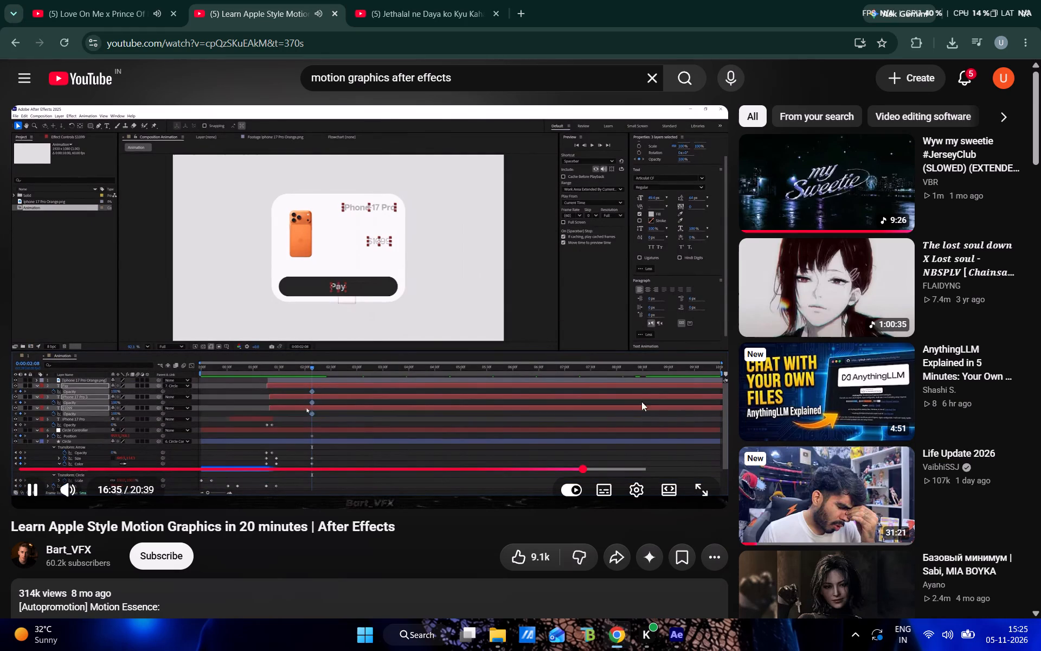
click(640, 395)
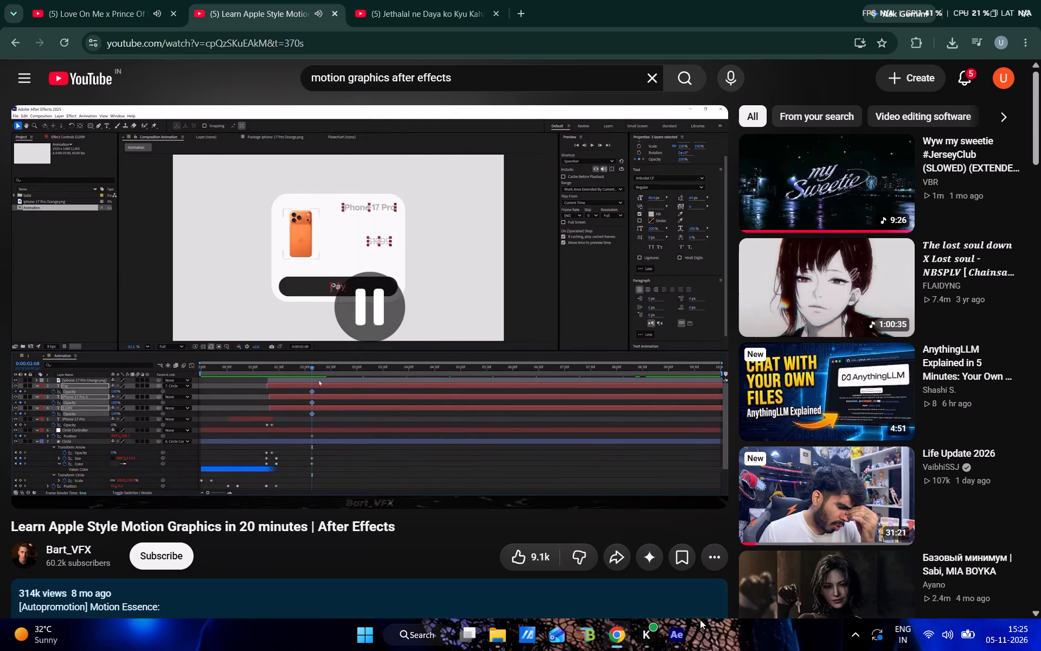
In After Effects, add Opacity keyframes at 0:00:03:16 to the Pay, 2800$ and IPhone 17 Pro 2 text layers.
click(619, 631)
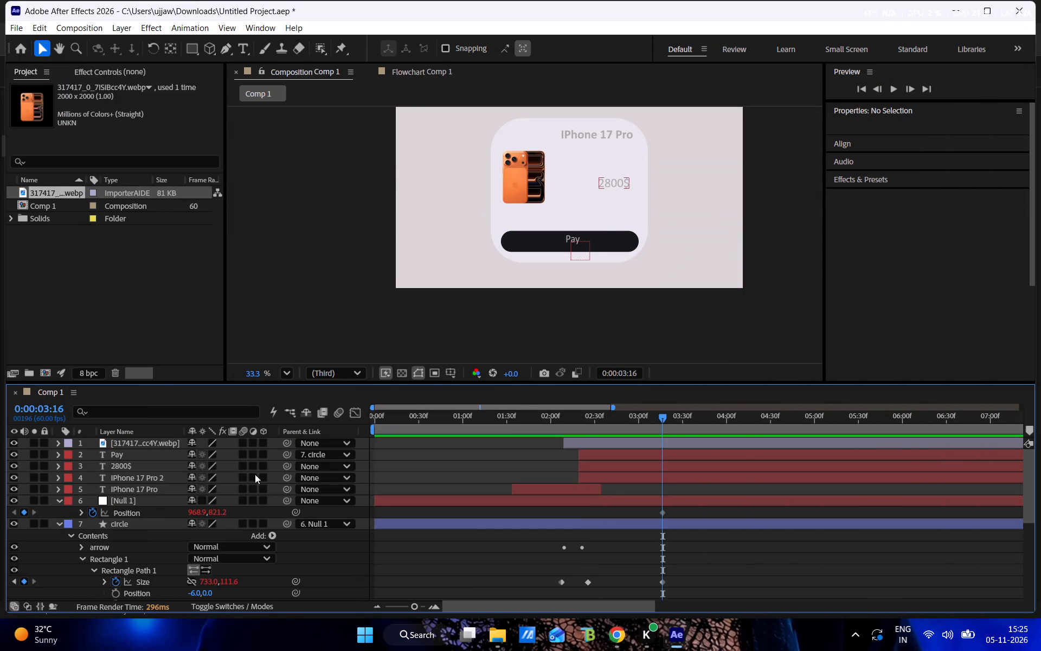
drag(362, 454, 307, 481)
key(shift+t)
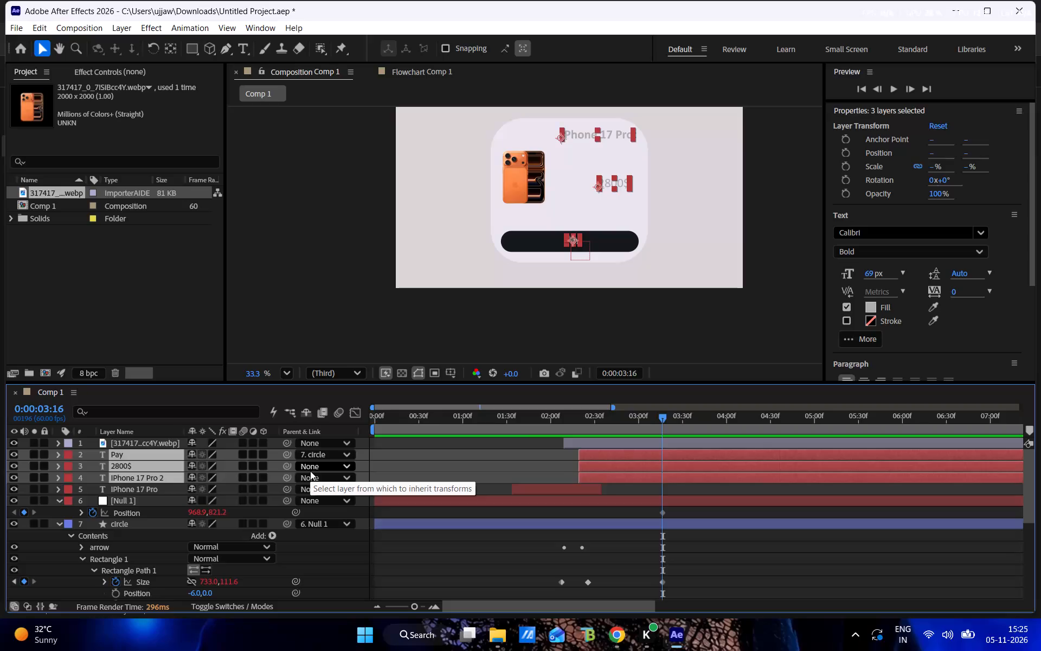
key(shift+t)
key(shift+t)
text(TTTTT)
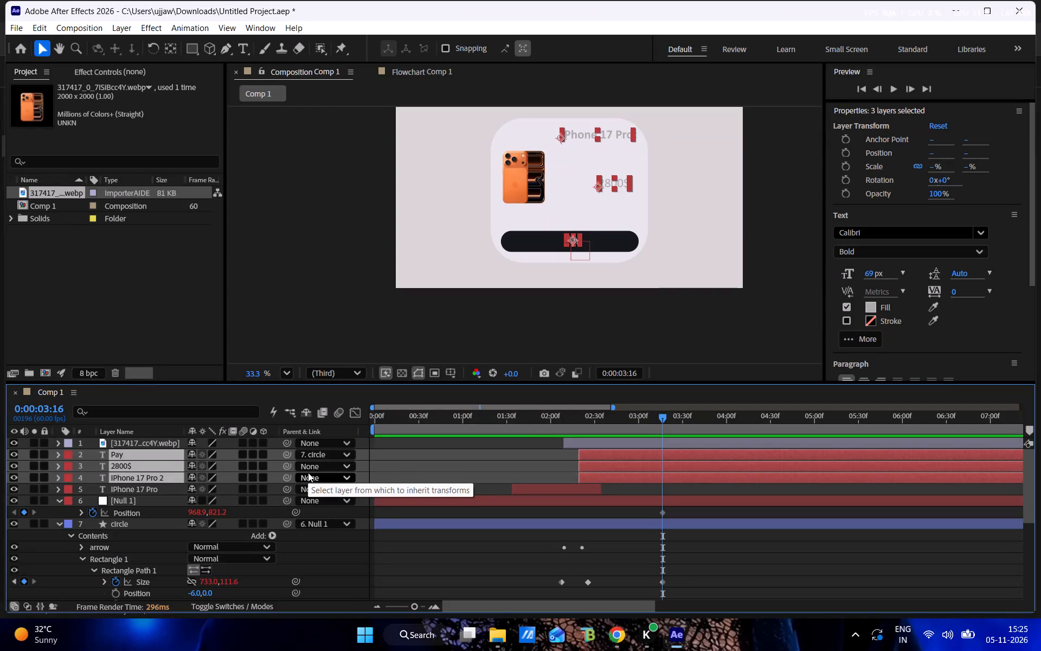
text(TT)
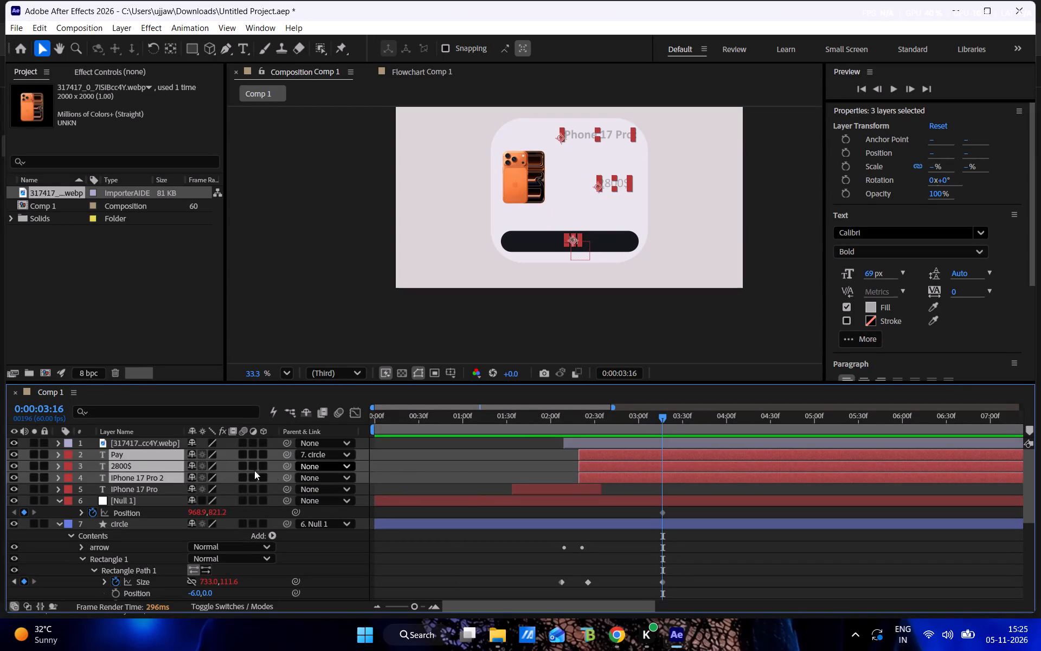
key(p)
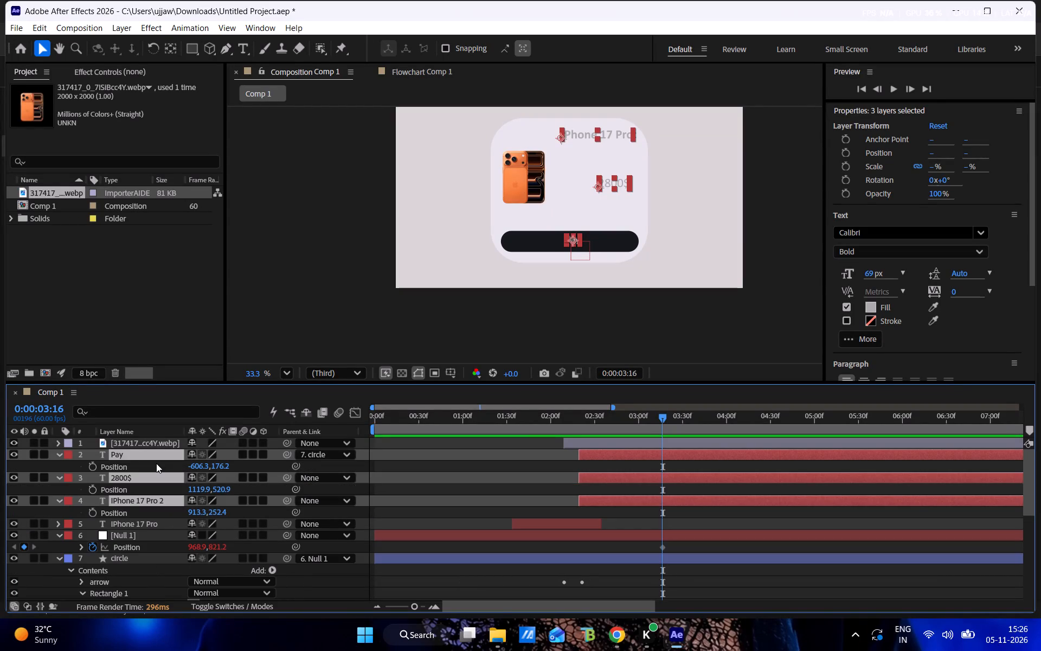
key(t)
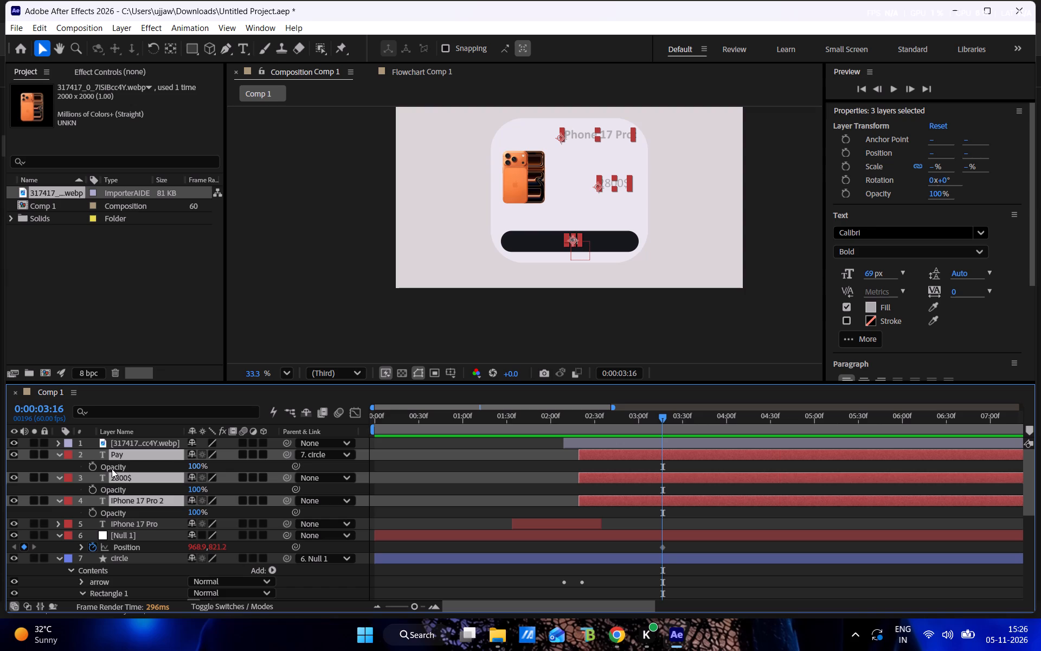
click(97, 465)
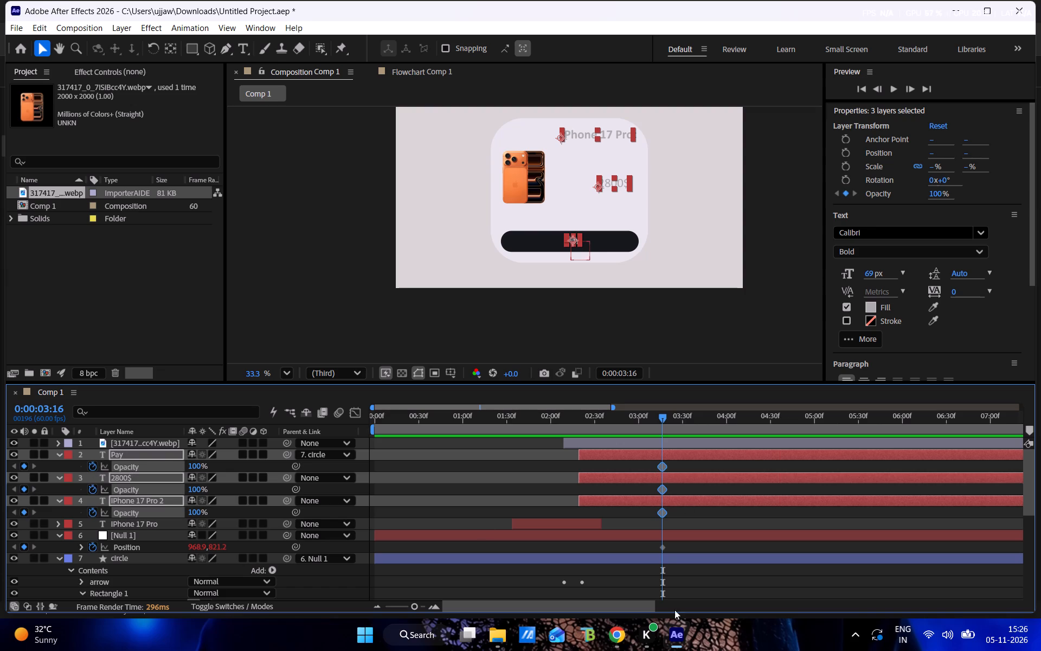
scroll(674, 537, down, 6)
scroll(676, 537, up, 7)
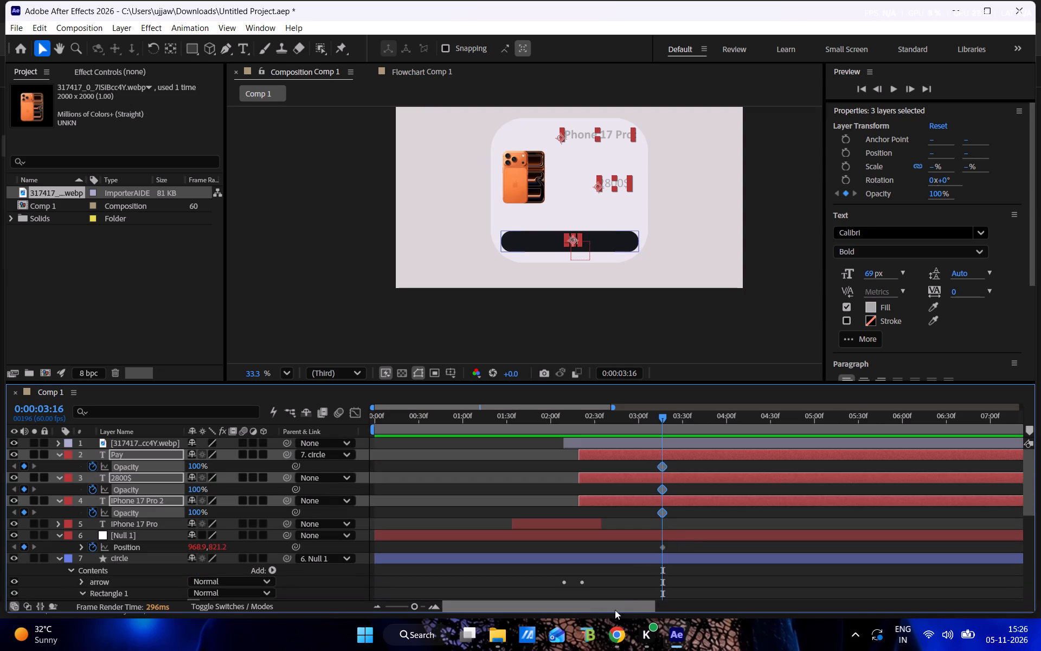
Switch to the tutorial in Chrome, watch the phone image's Scale and Position keyframing full screen and pause at 16:44.
click(618, 630)
click(503, 371)
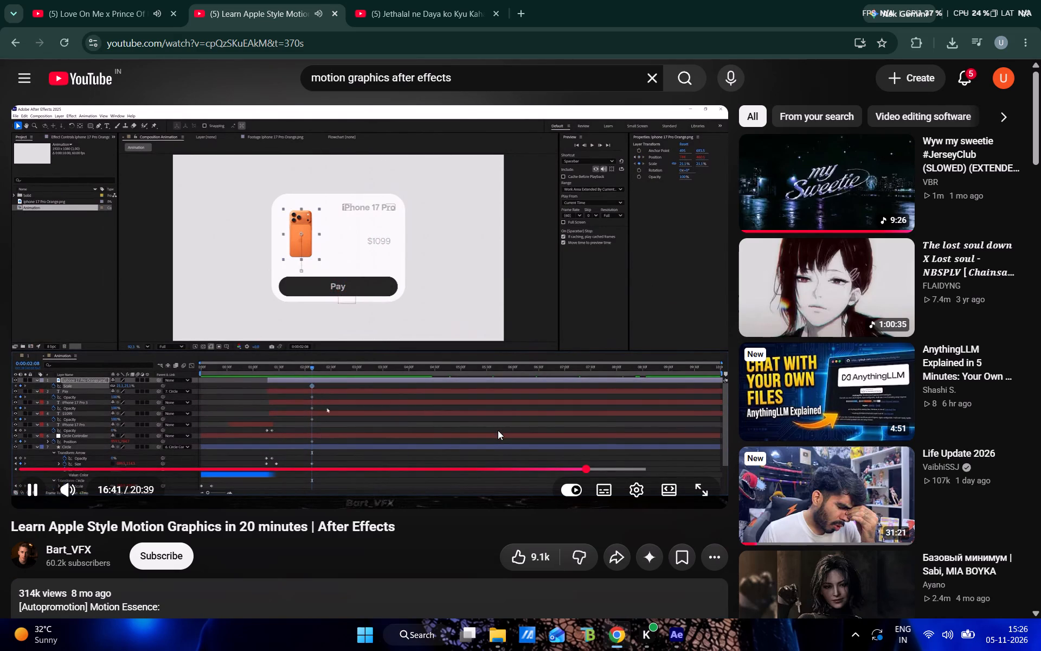
click(695, 492)
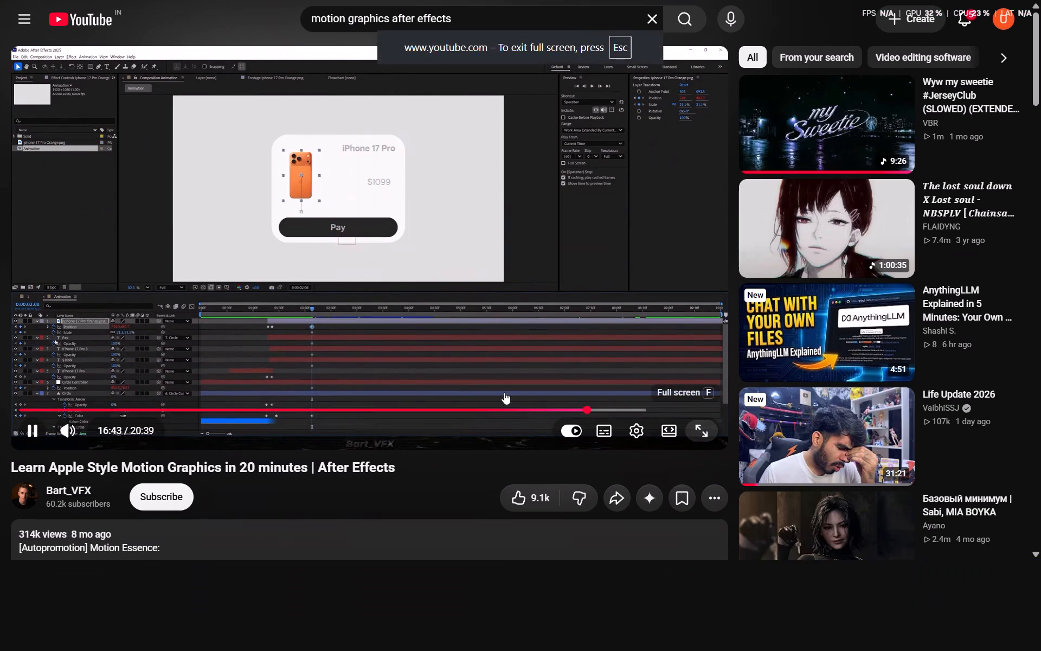
key(Left)
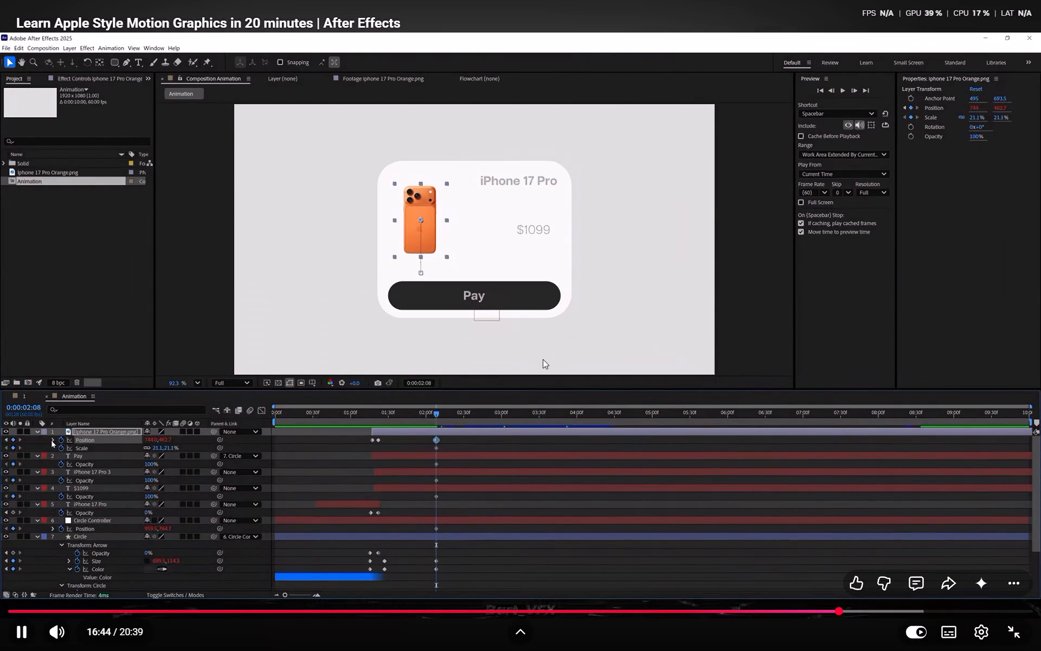
key(Left)
click(380, 426)
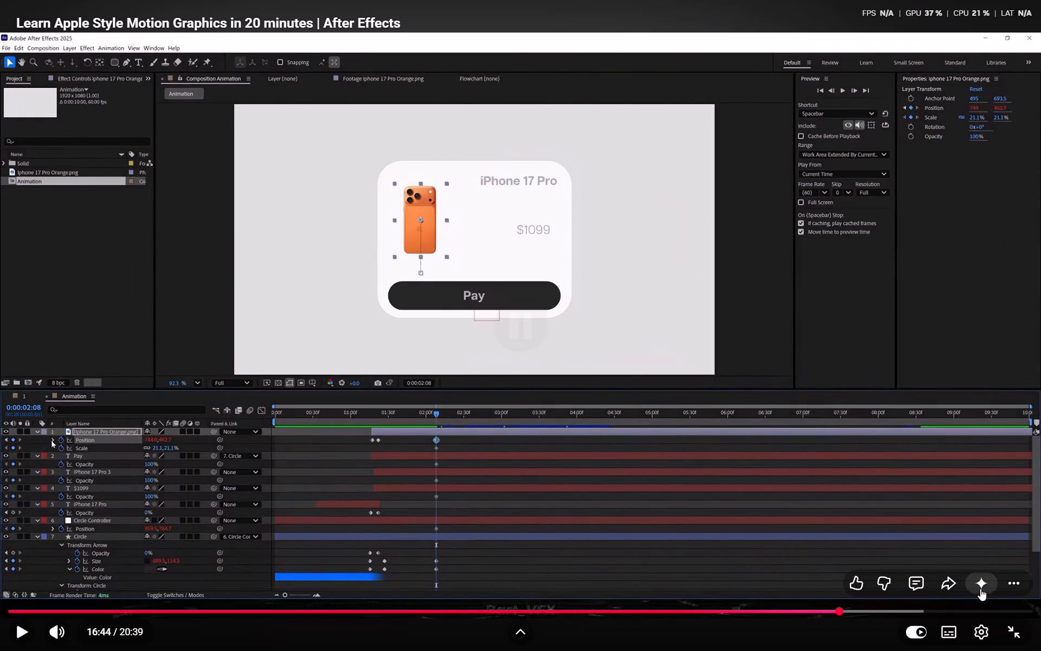
click(996, 627)
click(1015, 632)
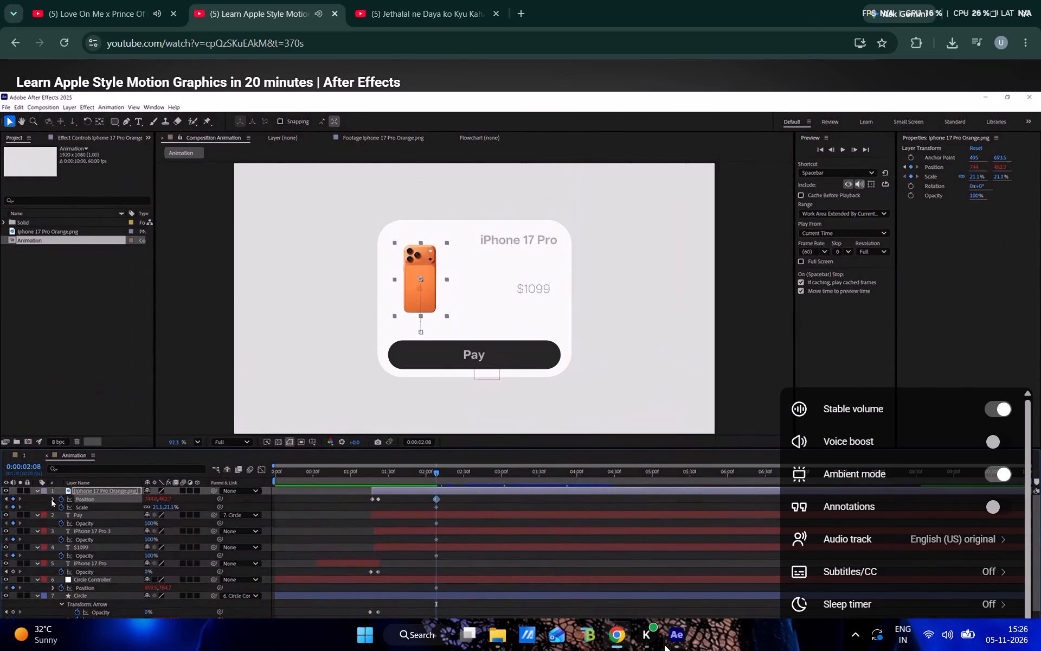
In After Effects, add Scale and Position keyframes at 0:00:03:16 to the phone image layer.
click(674, 641)
scroll(149, 449, up, 3)
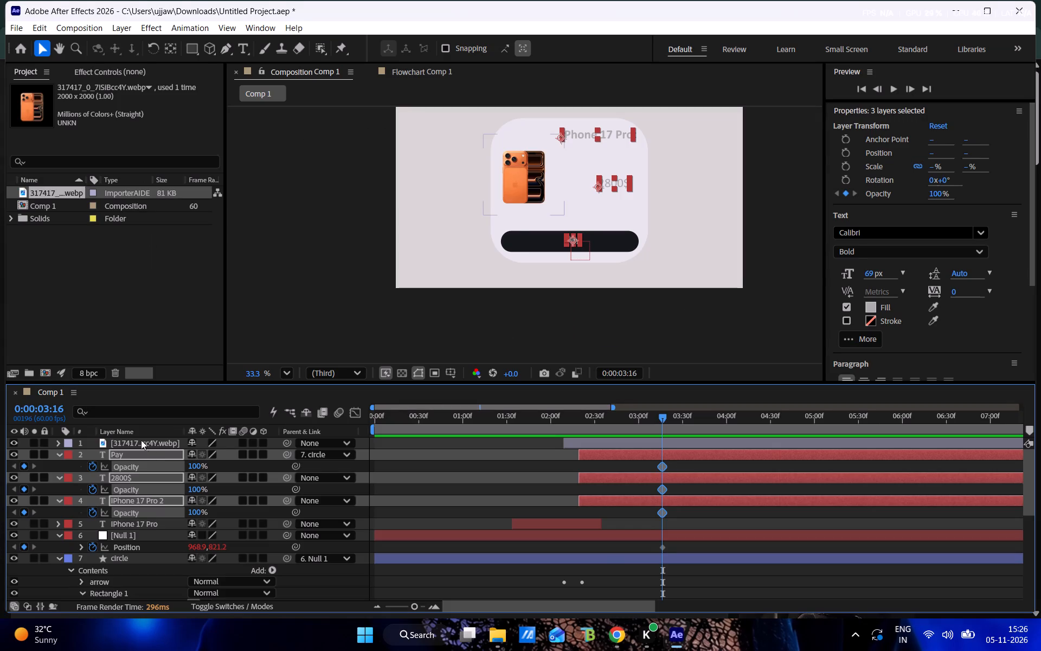
click(141, 440)
key(s)
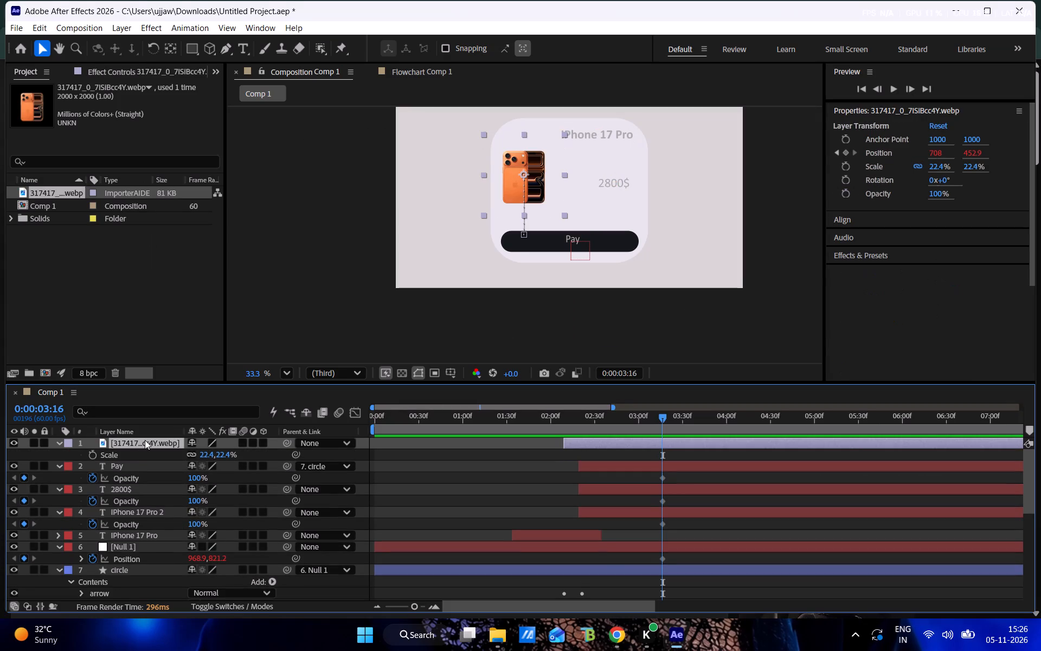
key(shift+p)
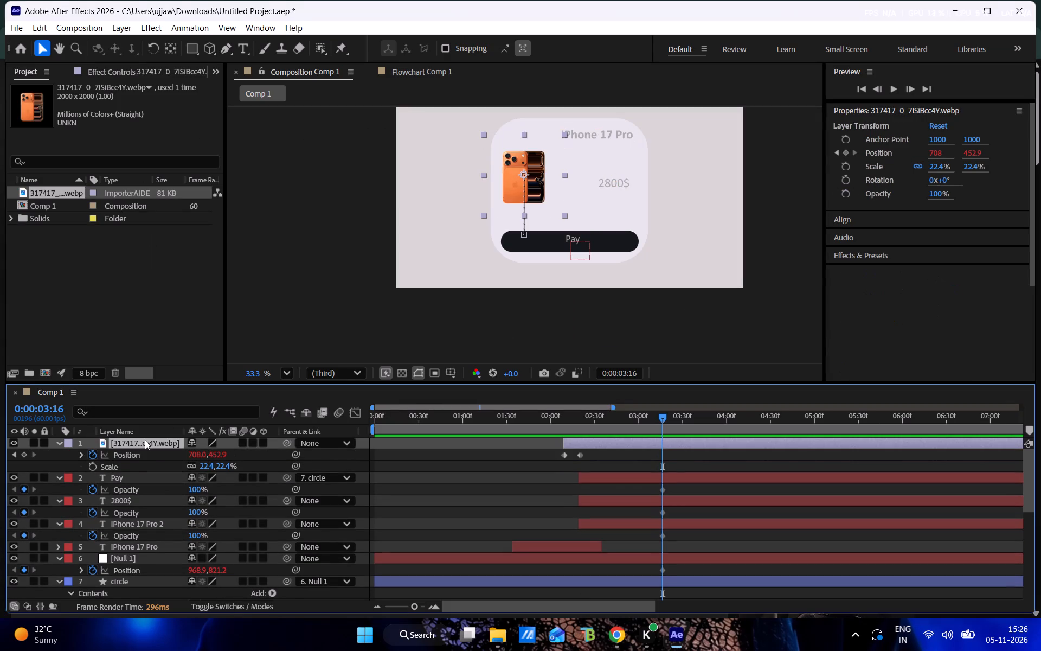
click(88, 470)
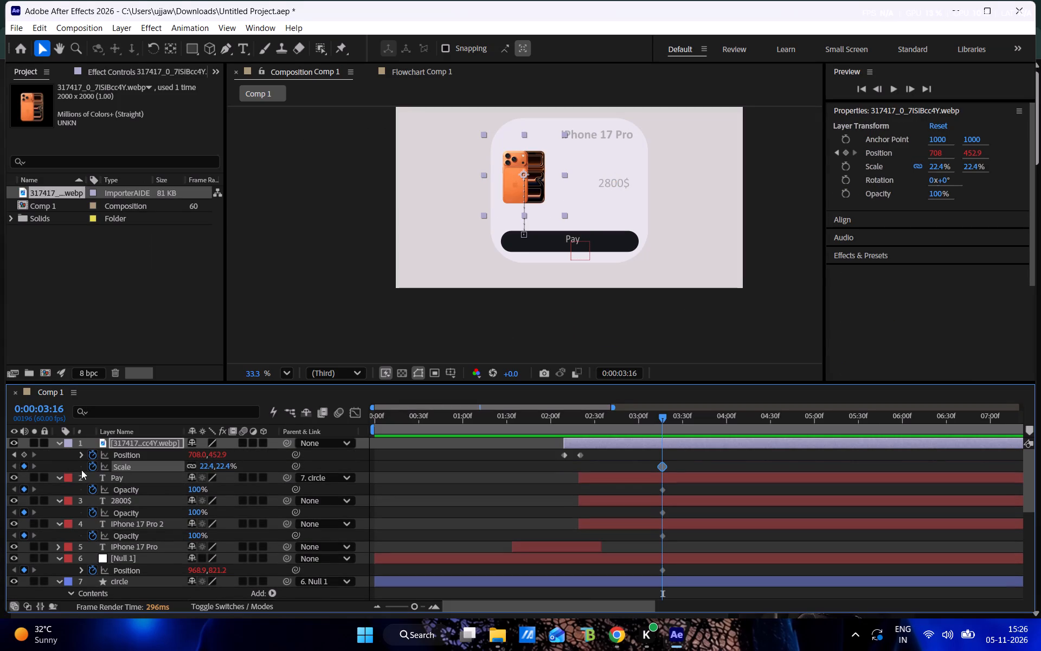
click(23, 454)
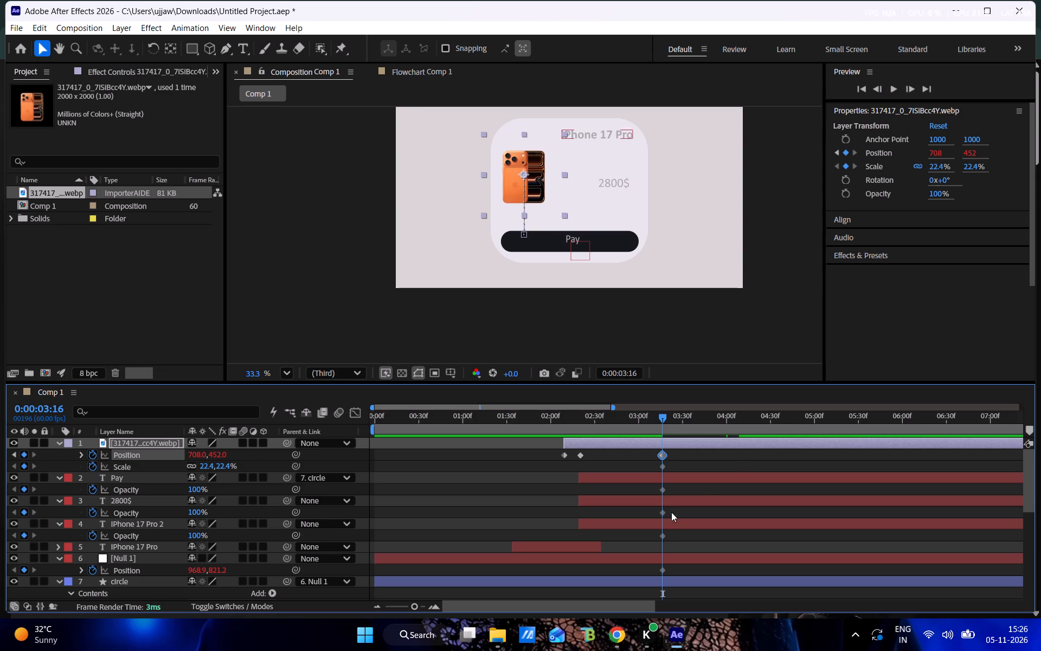
Switch to the tutorial in Chrome, watch the Scale expression being added to the phone image full screen and pause at about 16:52.
click(612, 643)
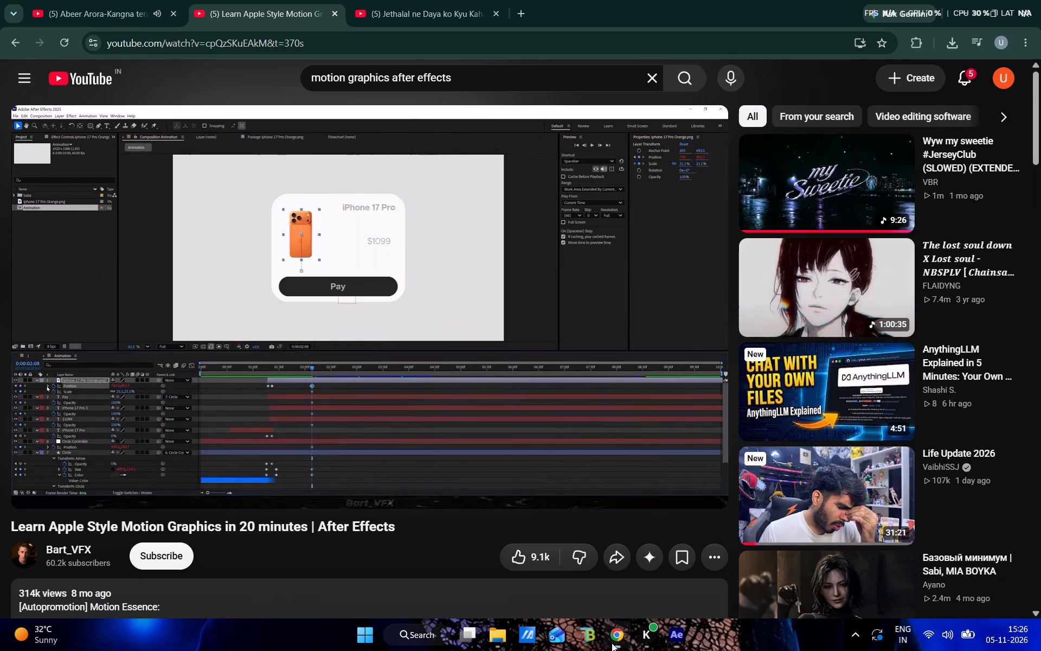
click(432, 327)
click(693, 490)
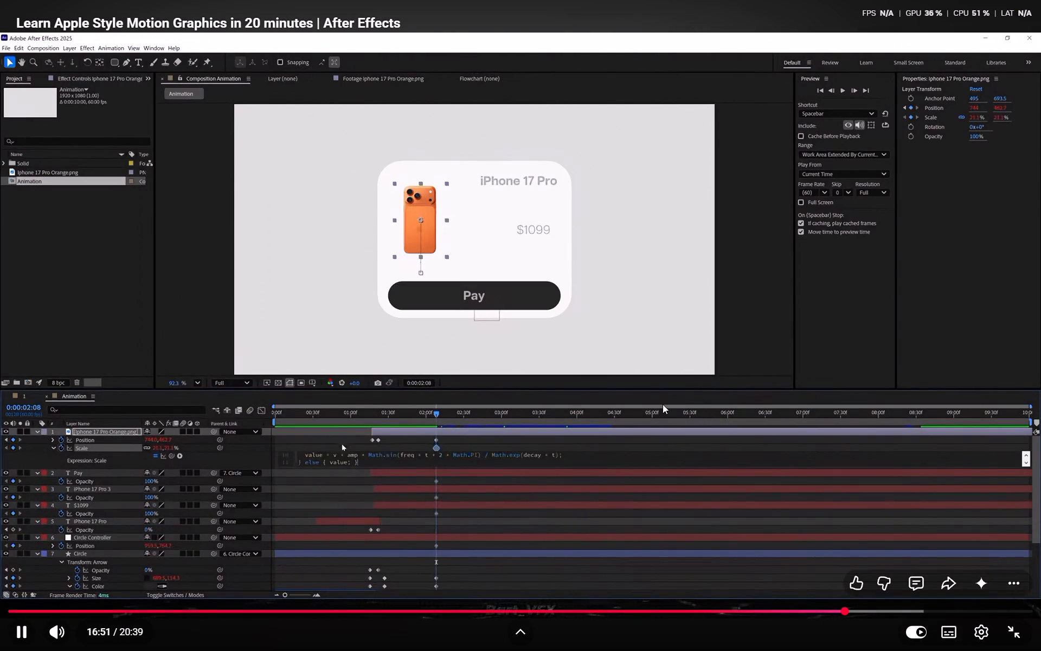
click(763, 411)
click(758, 413)
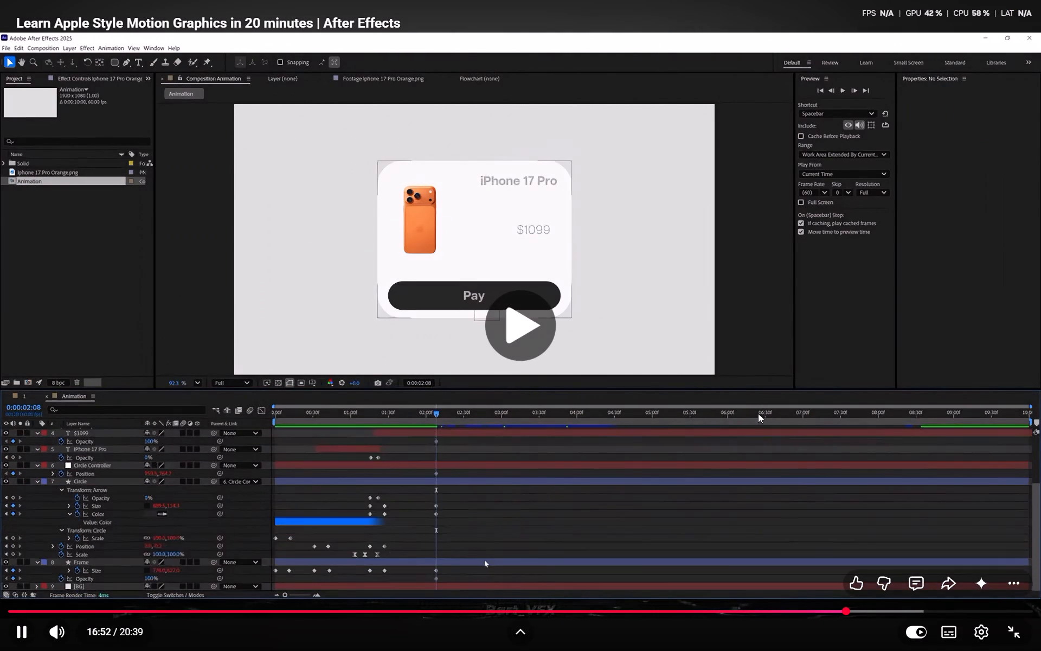
click(758, 413)
click(1008, 627)
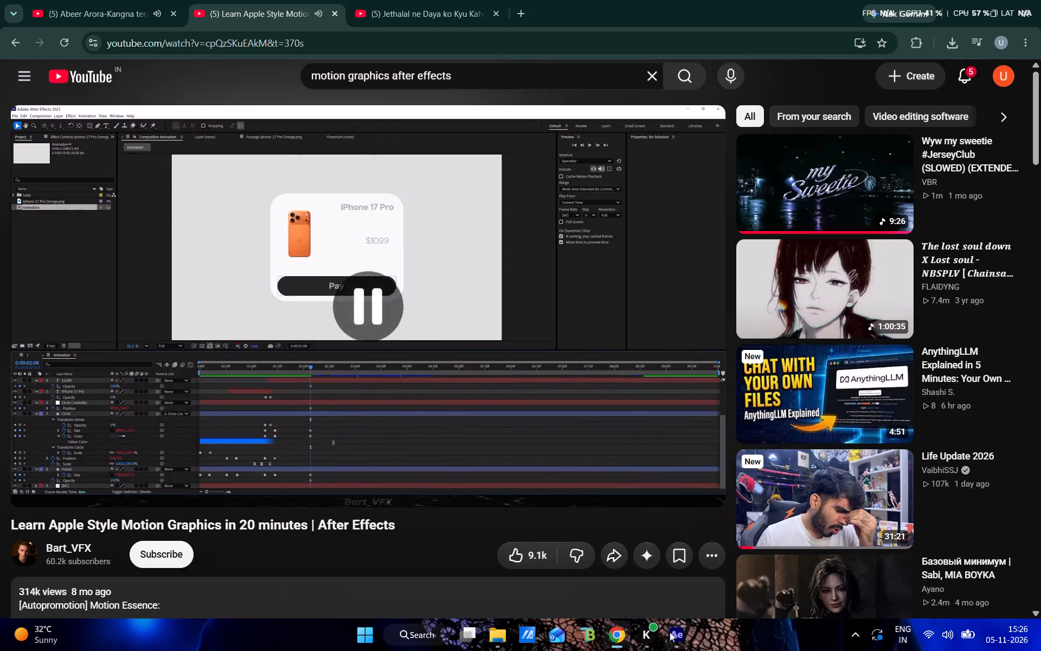
In After Effects, paste the copied expression starting "n = 0; if (numKeys > 0) {" onto the phone image's Scale and re-add its keyframe at 0:00:03:16.
click(673, 640)
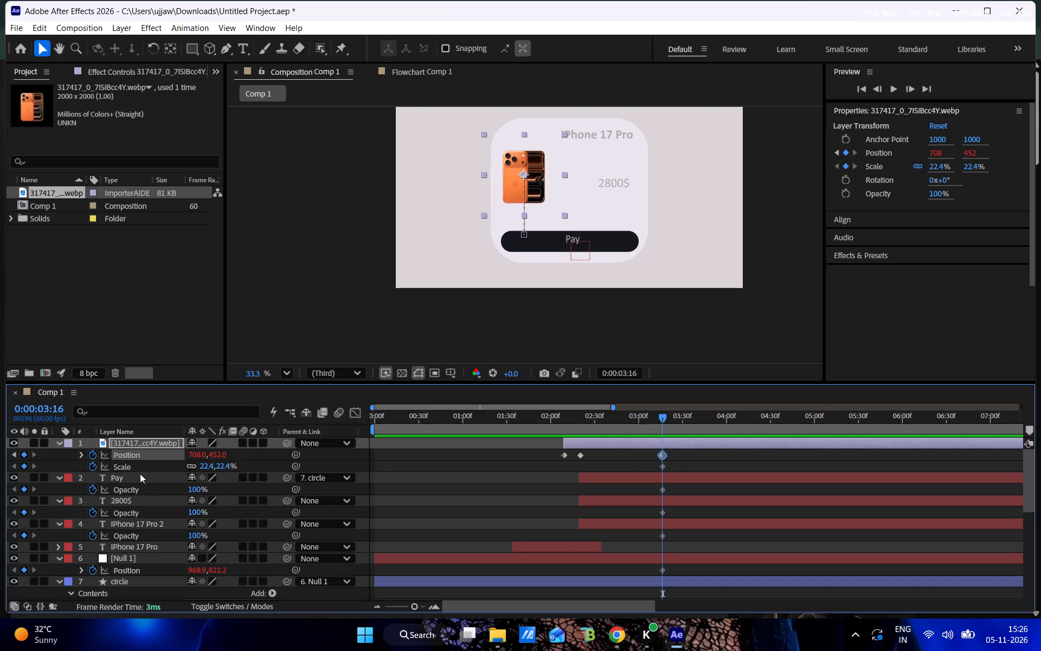
click(95, 468)
click(93, 468)
click(93, 468)
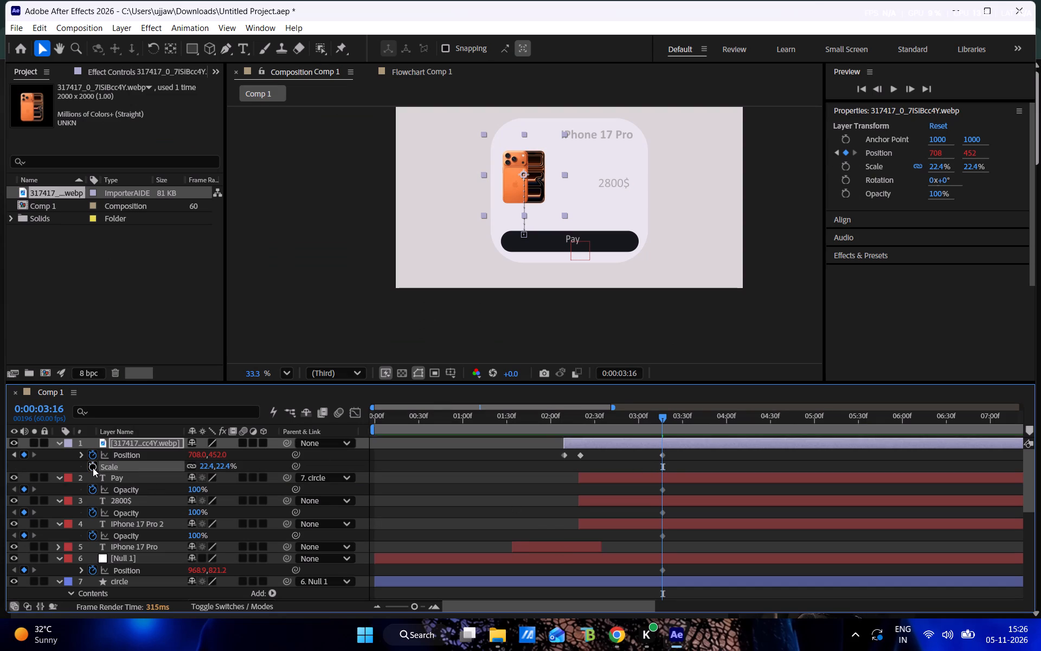
alt+click(93, 468)
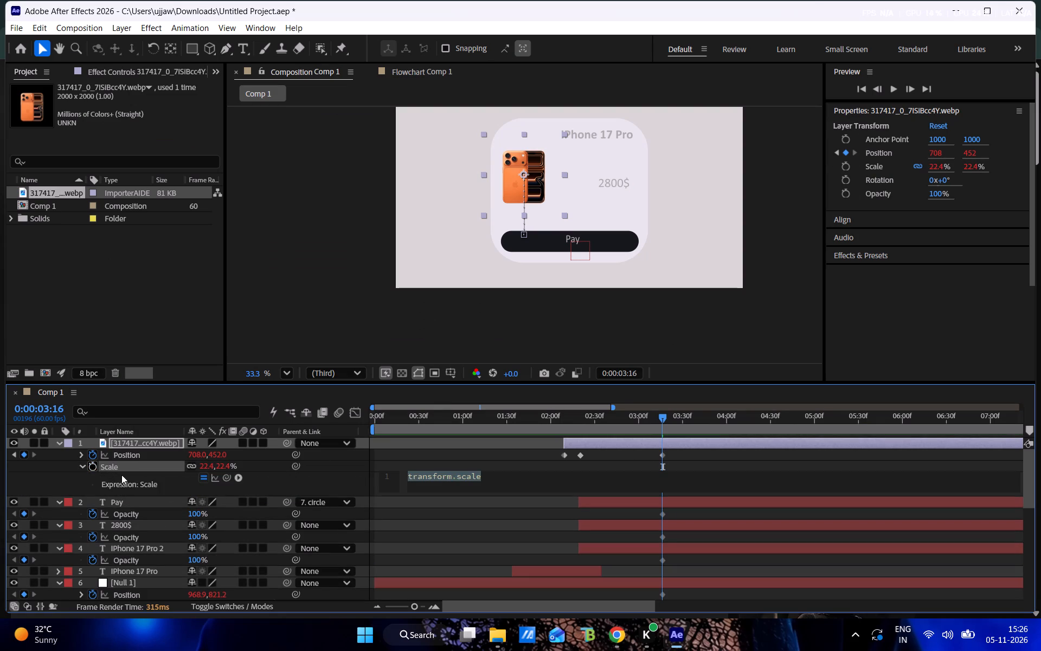
click(95, 467)
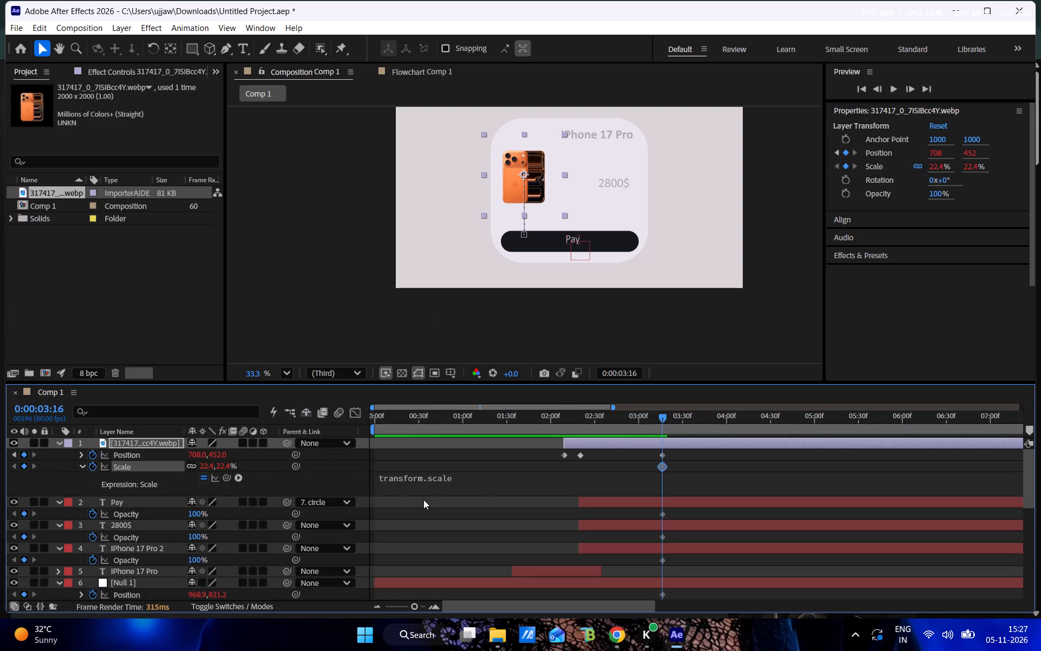
click(478, 488)
key(ctrl+v)
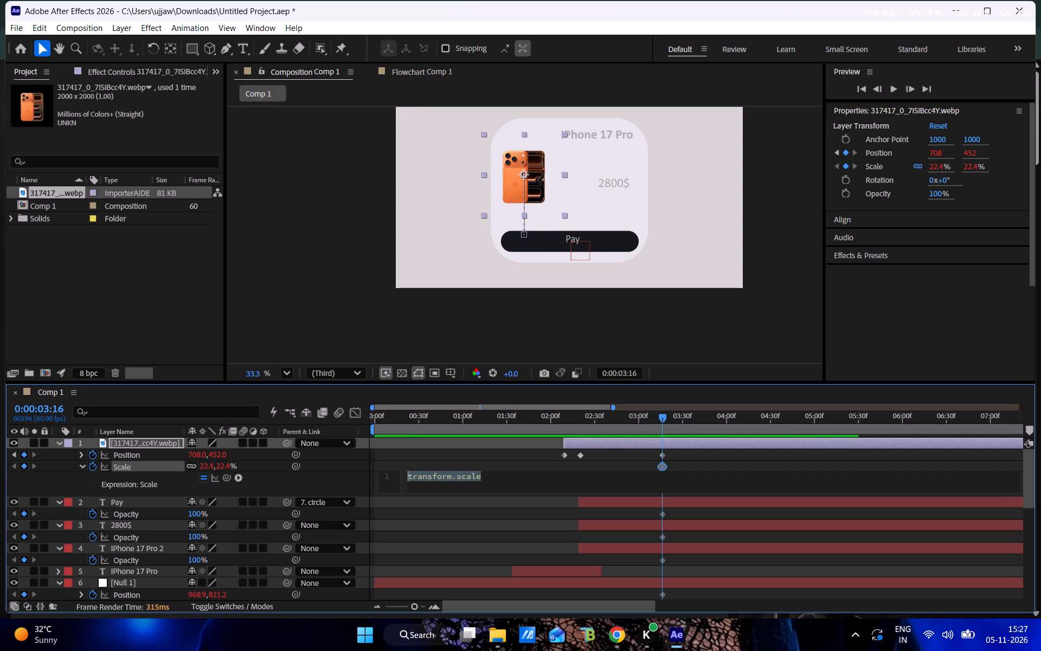
click(467, 457)
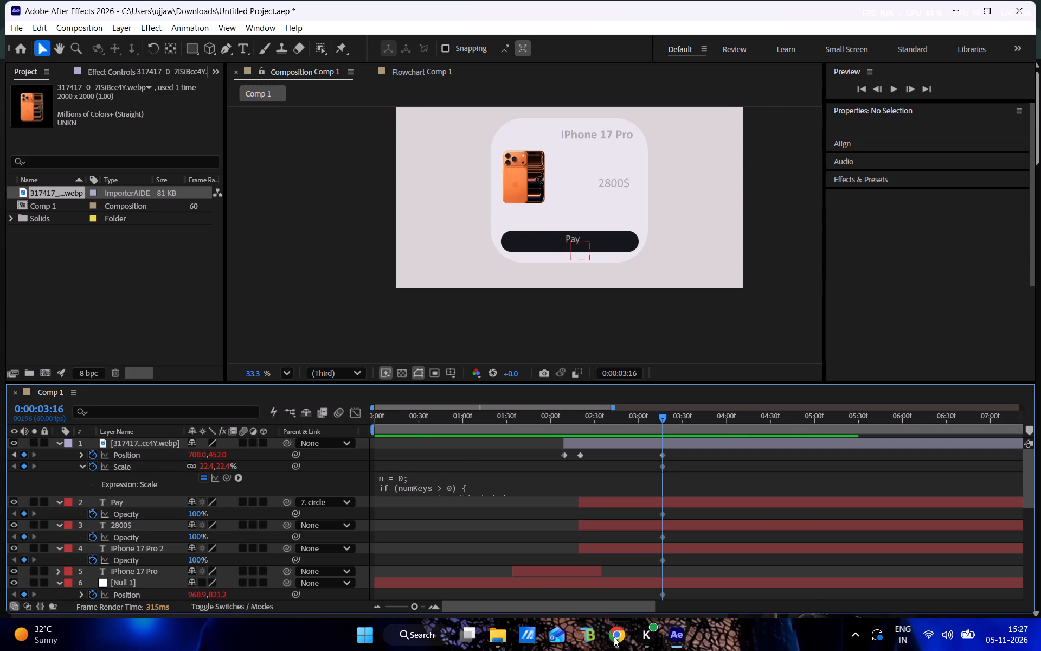
Switch to the tutorial in Chrome, watch the Frame layer's Opacity and Size keyframing full screen and pause at 17:04.
click(614, 637)
key(space)
click(700, 485)
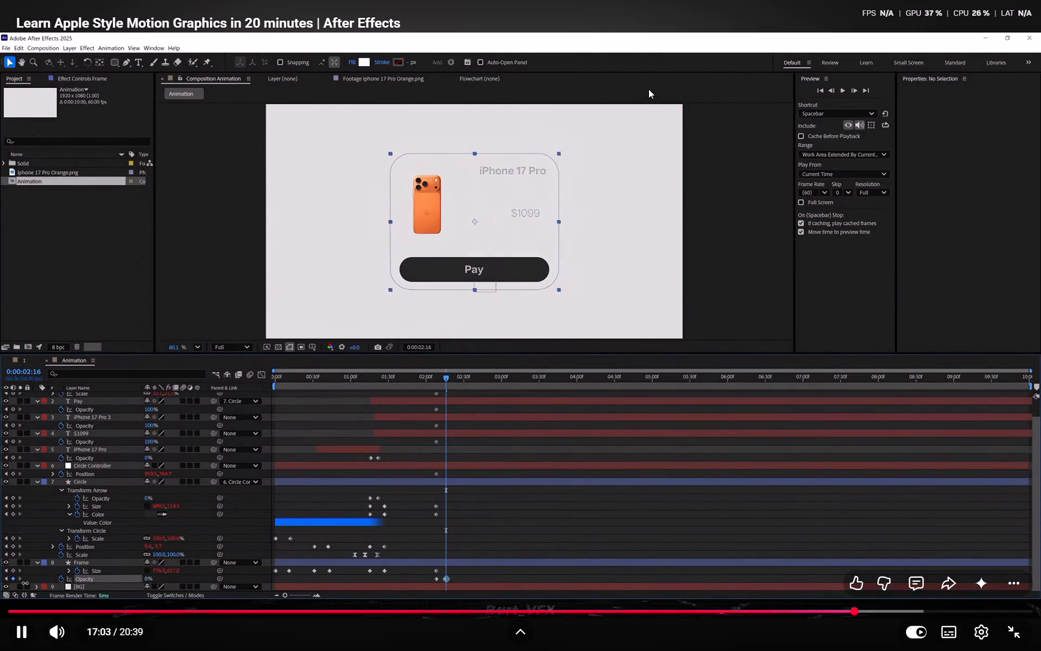
click(656, 169)
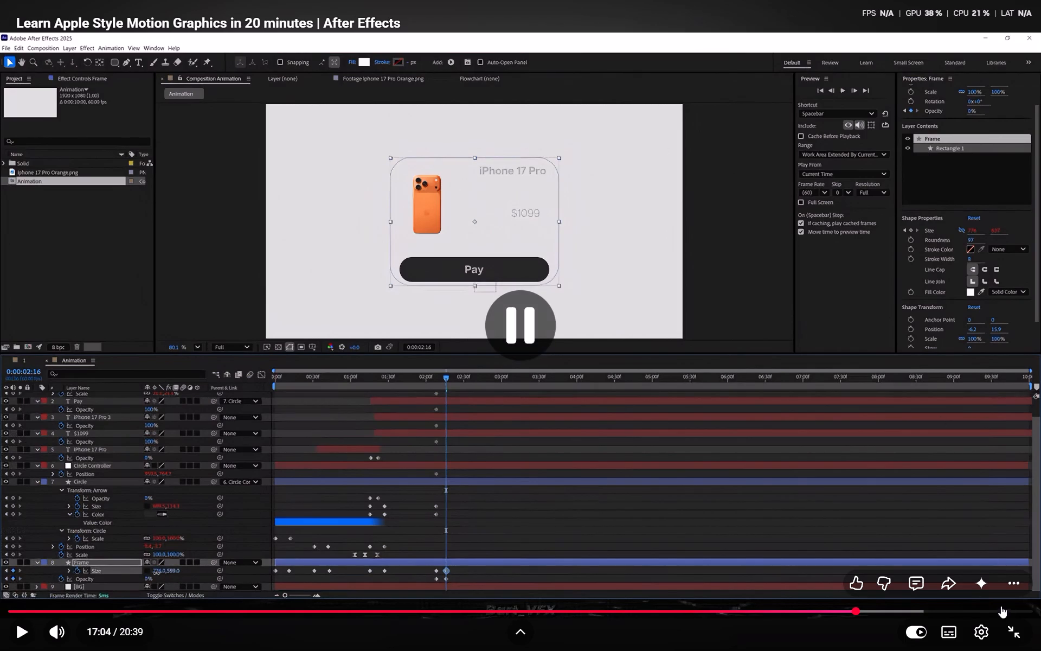
click(1008, 626)
In After Effects, enlarge the timeline area to show more layers and reposition the composition preview at 33.3% zoom.
click(680, 631)
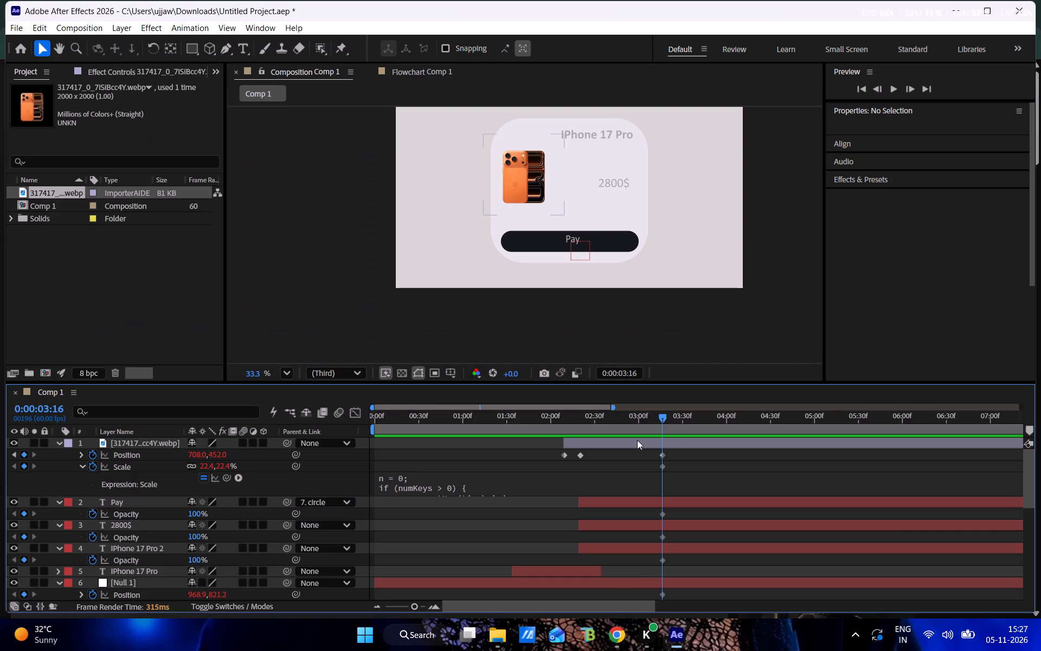
drag(683, 383, 687, 348)
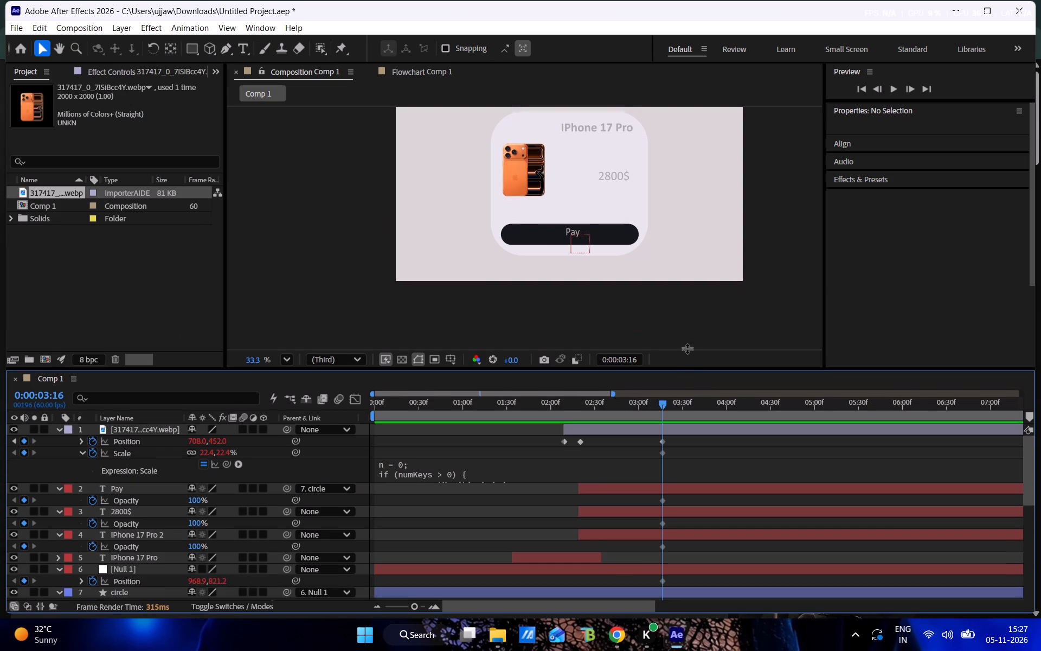
drag(687, 348, 687, 292)
scroll(671, 199, down, 2)
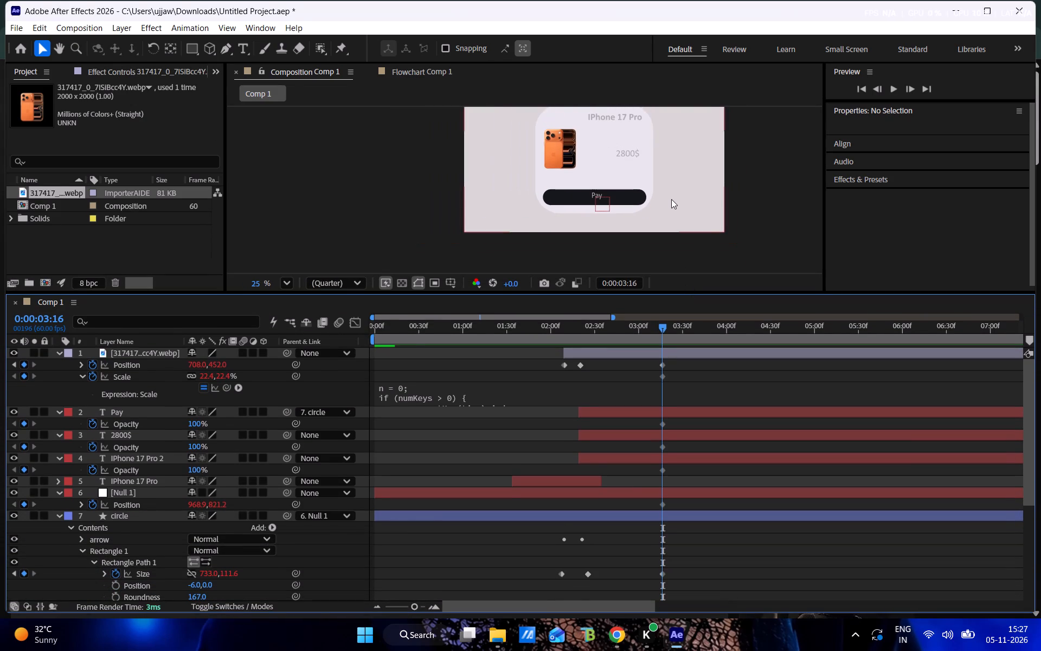
scroll(671, 199, down, 1)
key(space)
key(space)
key(space)
key(space)
drag(696, 191, 699, 223)
scroll(695, 214, up, 3)
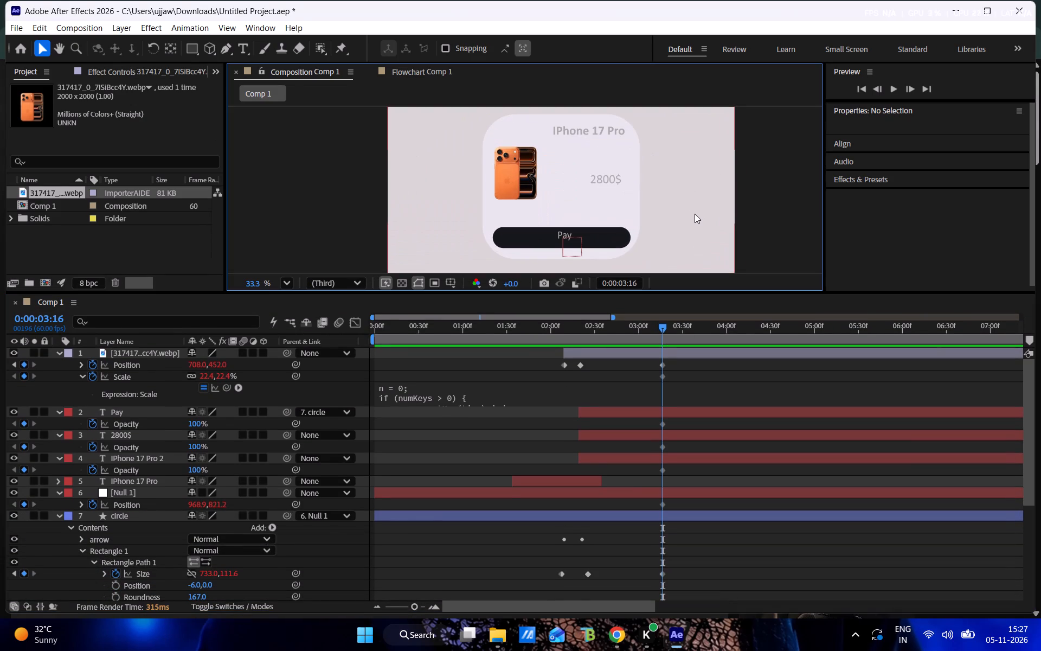
Move the current time to 0:00:03:52 and bring the frame layer's Scale and Opacity properties into view.
drag(659, 330, 670, 332)
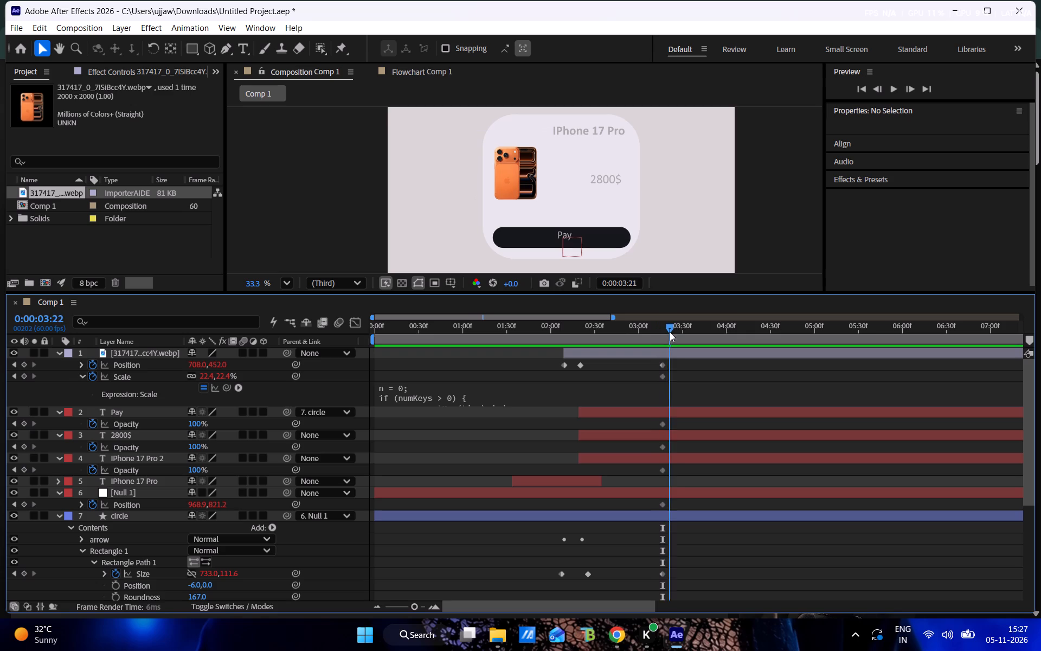
drag(670, 332, 719, 342)
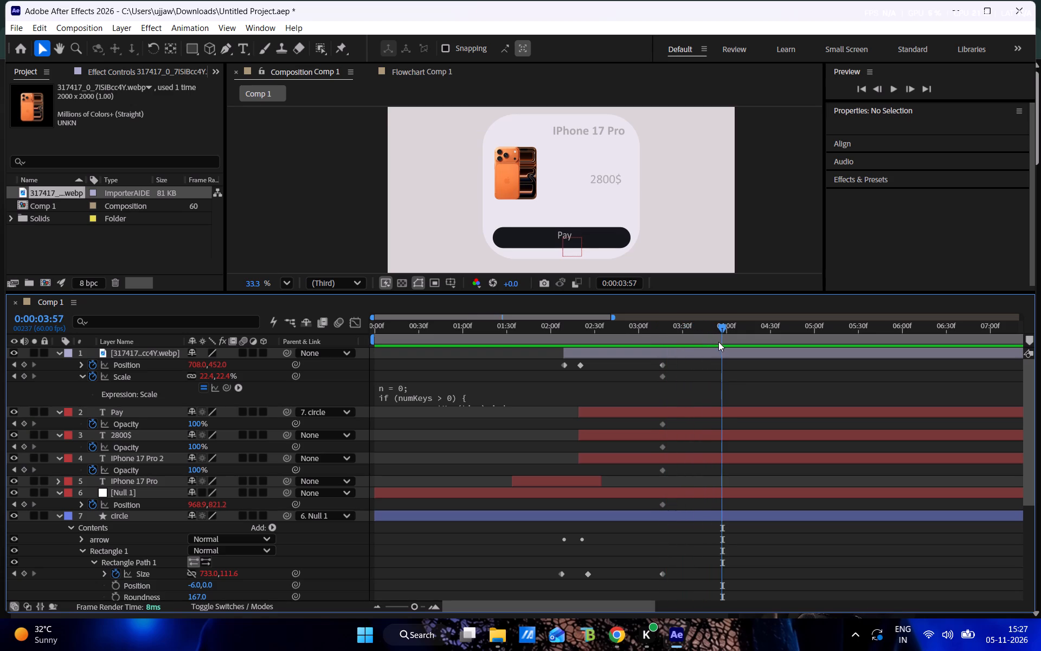
scroll(721, 394, down, 4)
drag(719, 332, 711, 331)
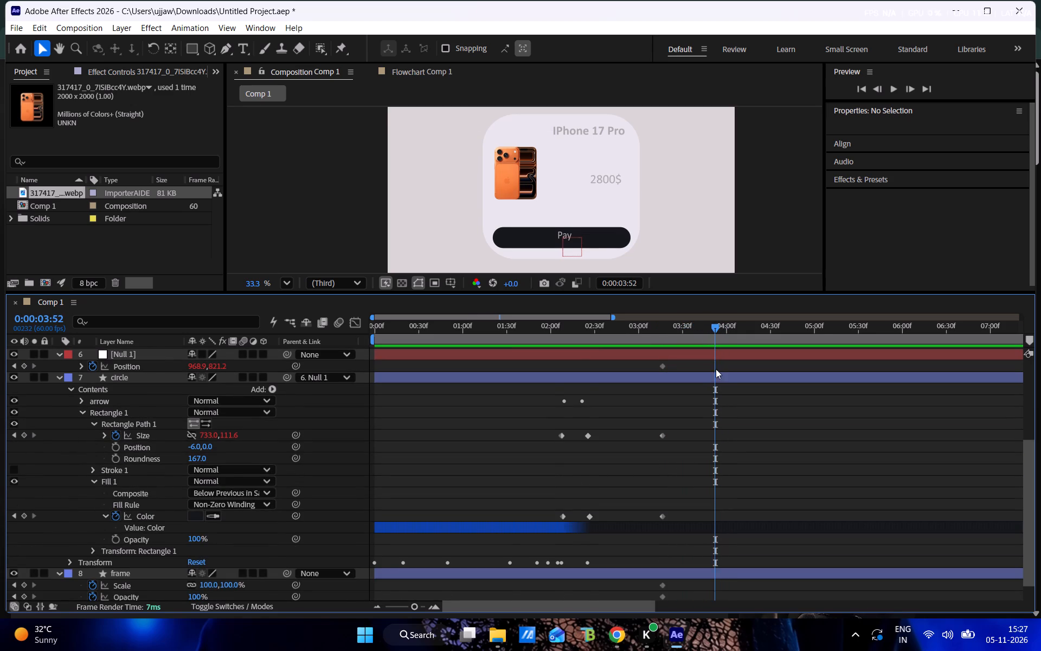
scroll(714, 412, down, 6)
scroll(546, 580, down, 3)
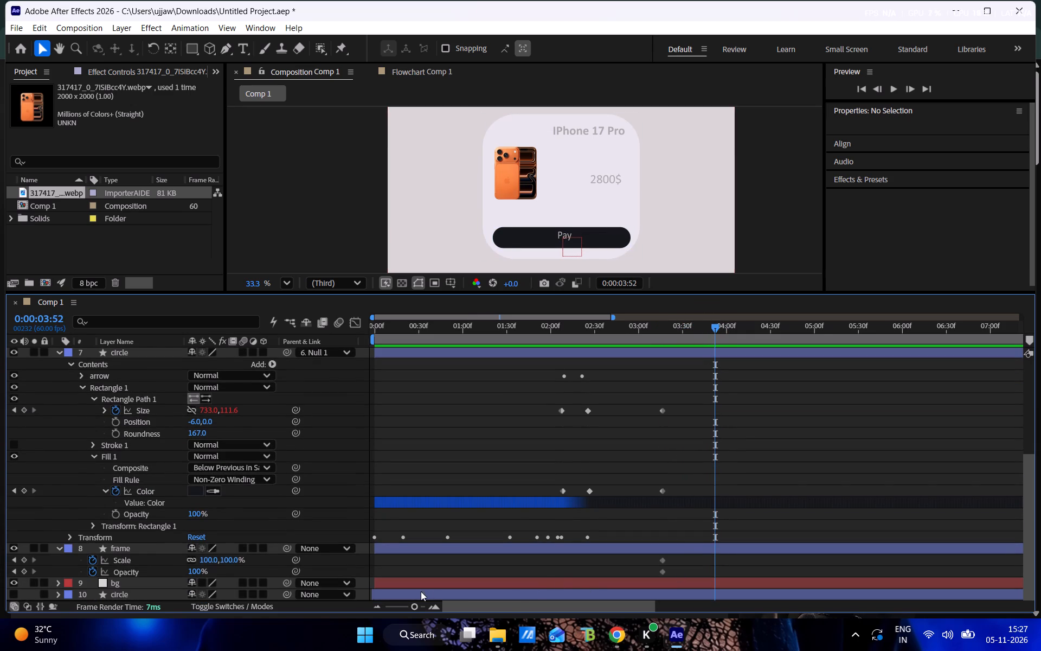
Switch to the tutorial in Chrome, rewatch the Frame layer's Size being reduced and pause full screen at 17:06.
click(616, 642)
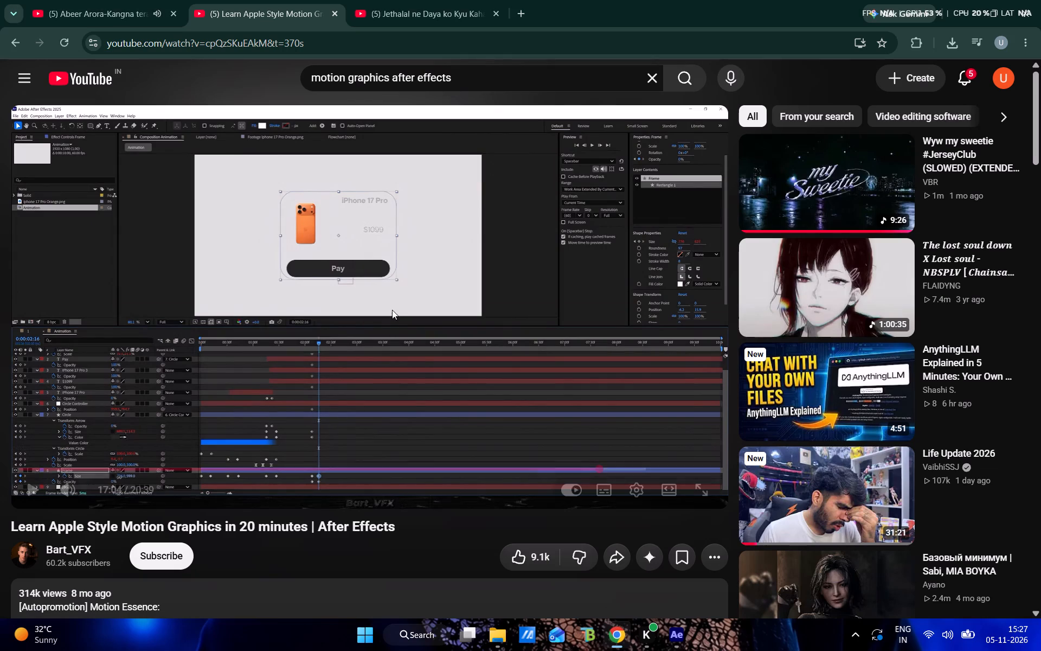
click(390, 310)
key(Left)
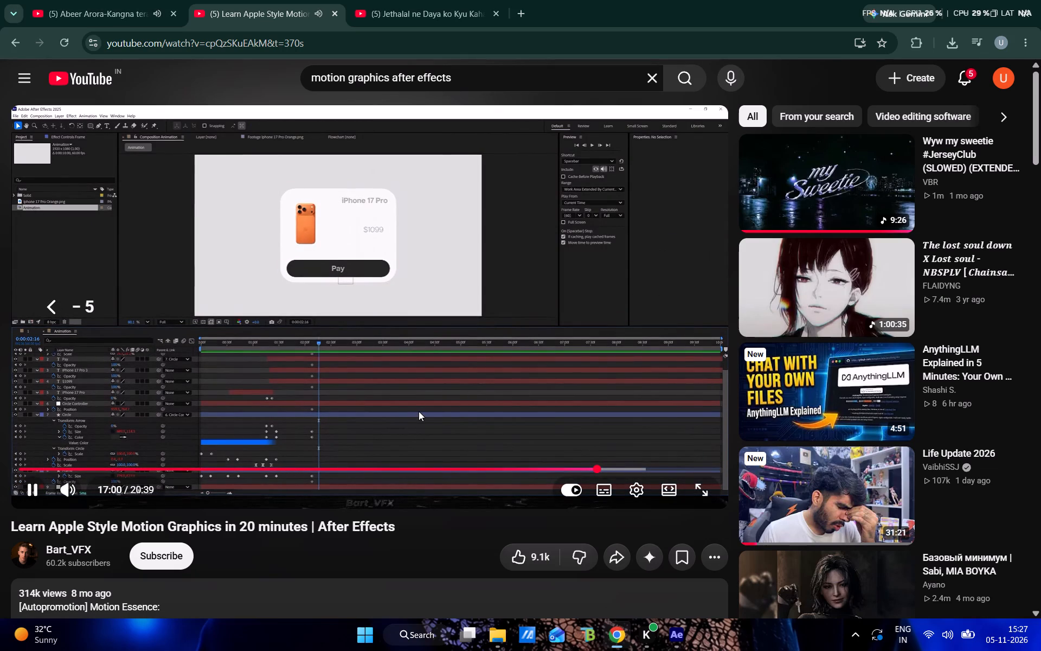
click(442, 350)
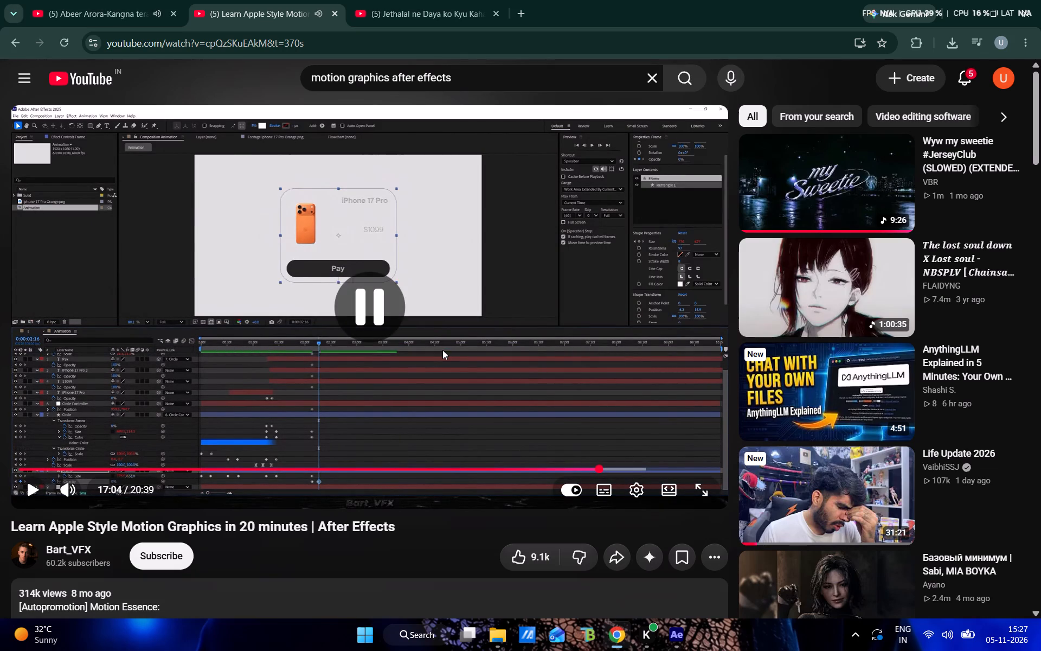
click(442, 350)
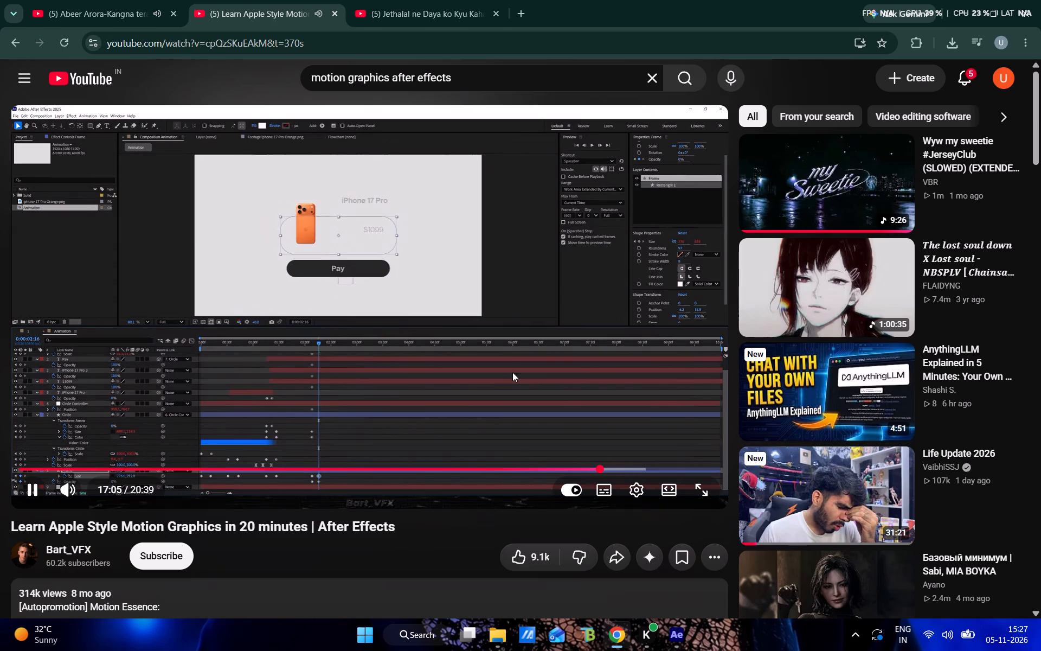
click(697, 491)
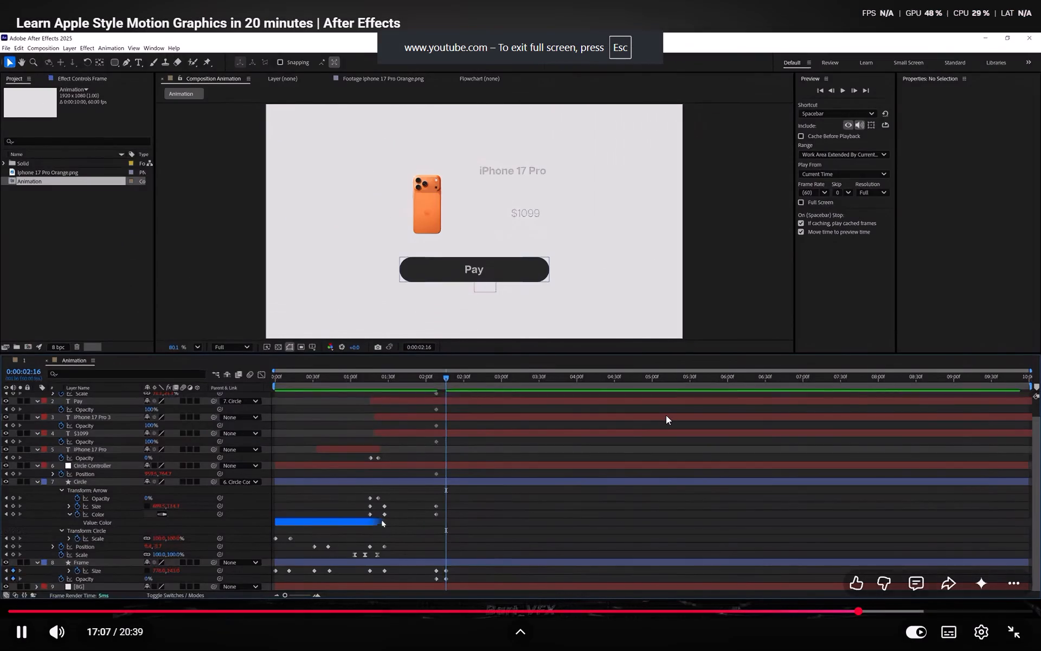
key(Left)
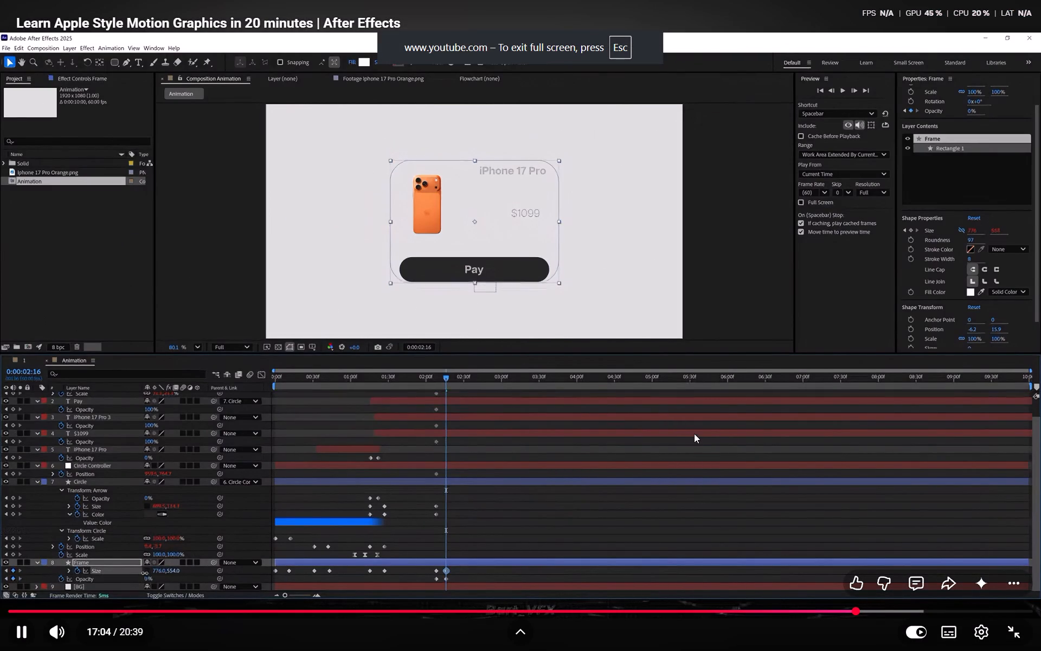
click(583, 292)
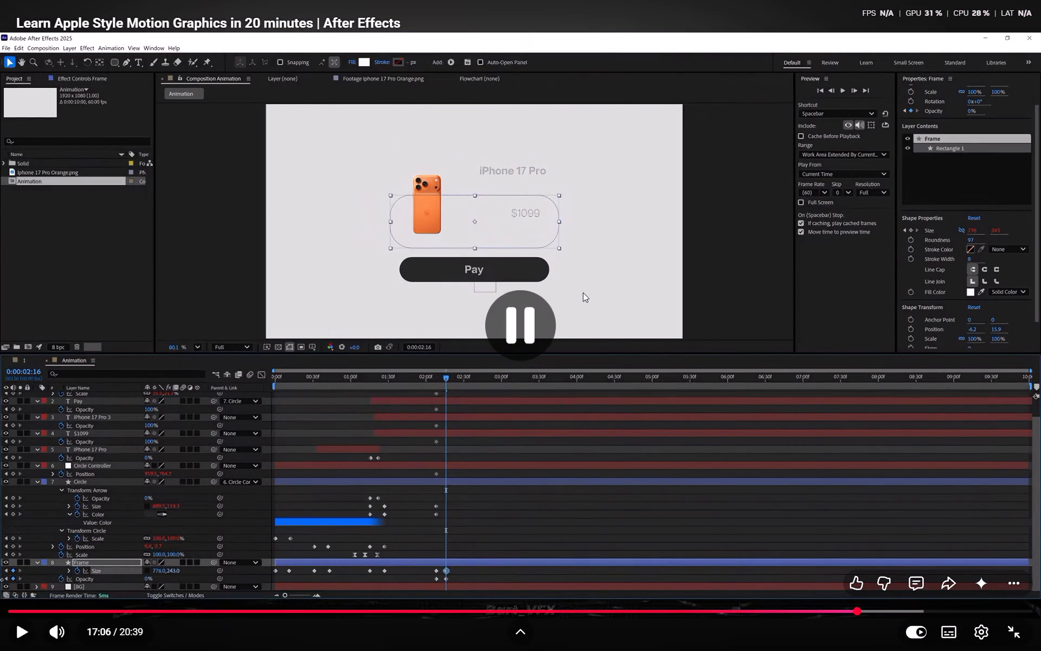
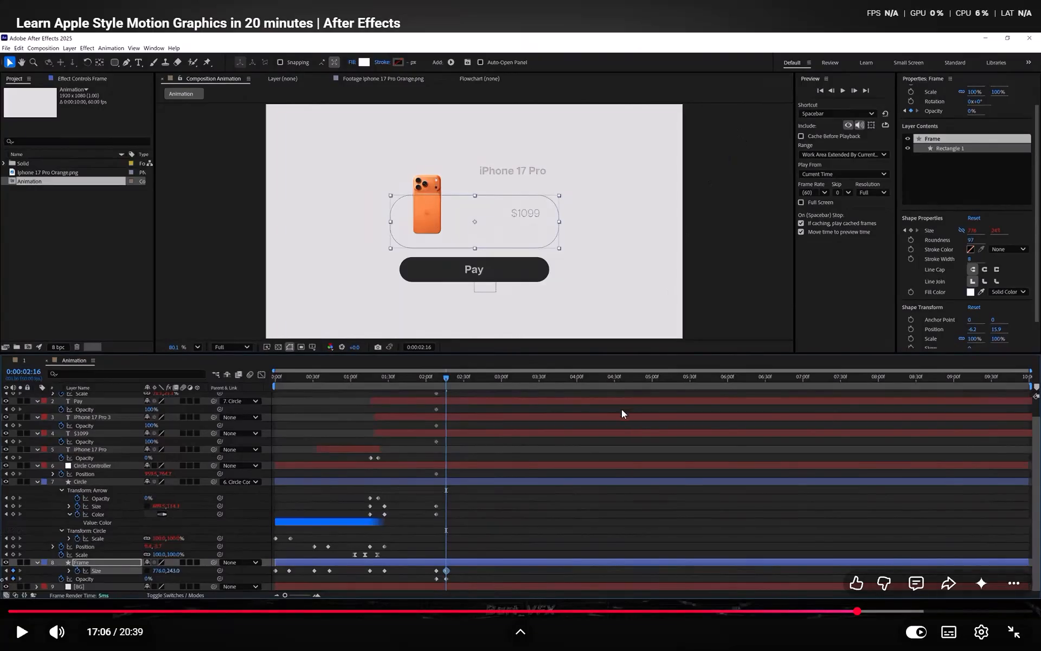
Rewatch the tutorial from about 17:01, where the Frame layer's Opacity is lowered, pause at 17:03 and leave full screen.
click(636, 445)
key(Left)
key(Left)
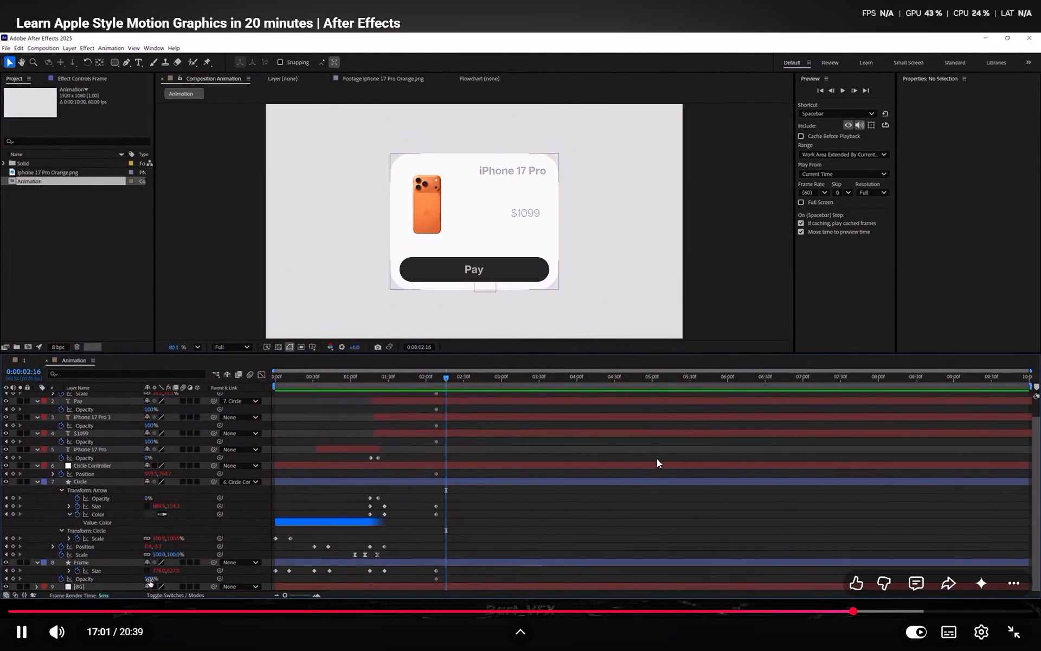
click(676, 463)
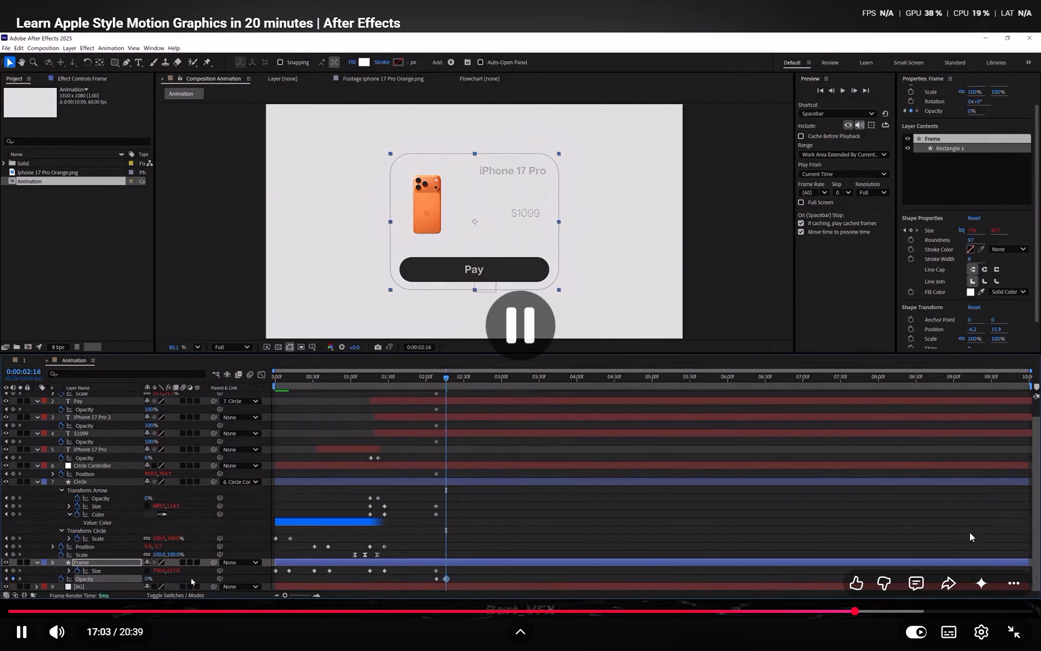
click(1018, 634)
In After Effects, move the current time to 0:00:03:39 and set the frame layer's Opacity to 0%.
click(684, 638)
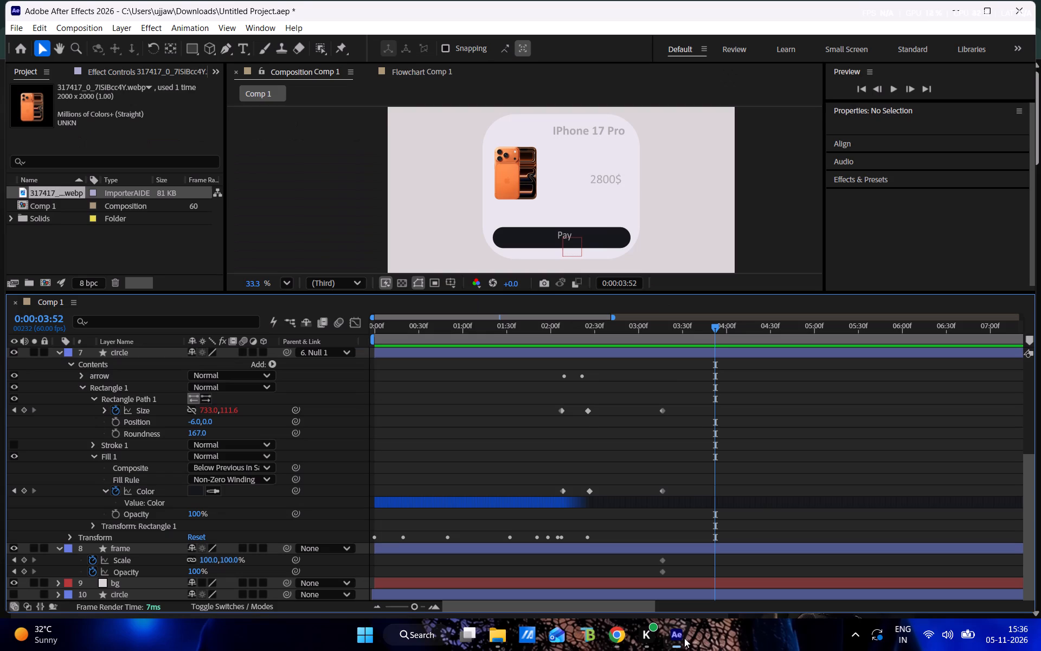
click(699, 330)
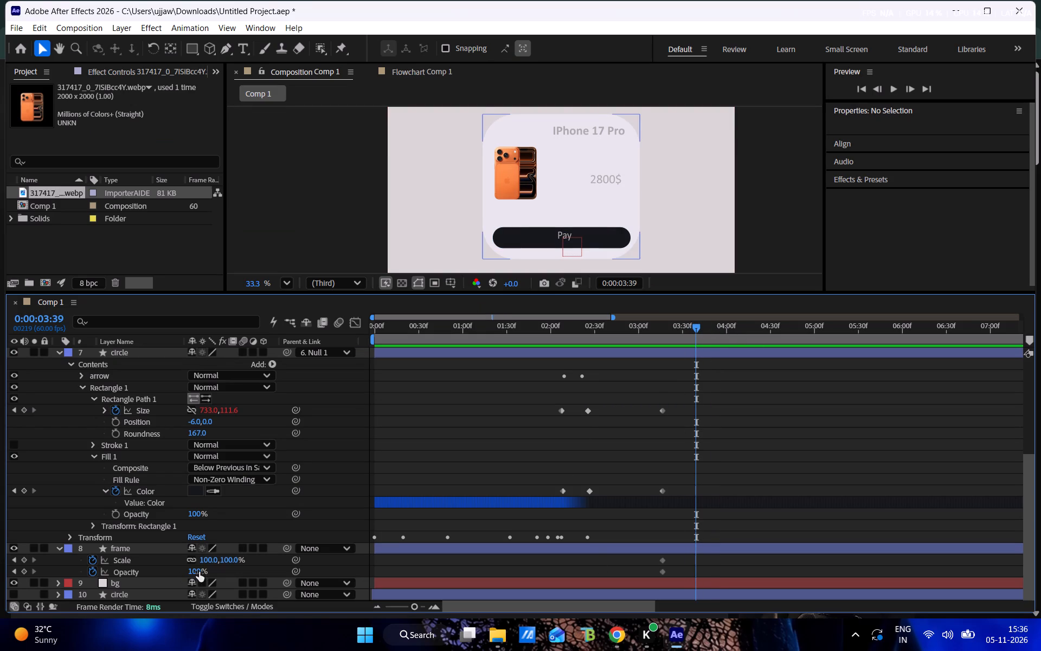
drag(197, 572, 0, 593)
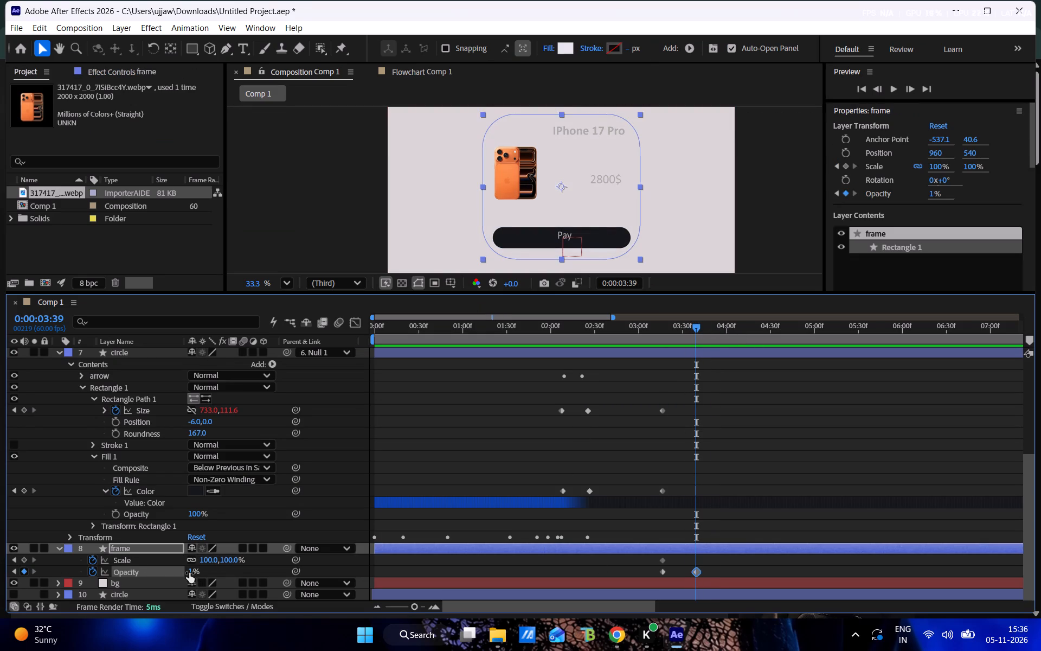
drag(189, 573, 66, 594)
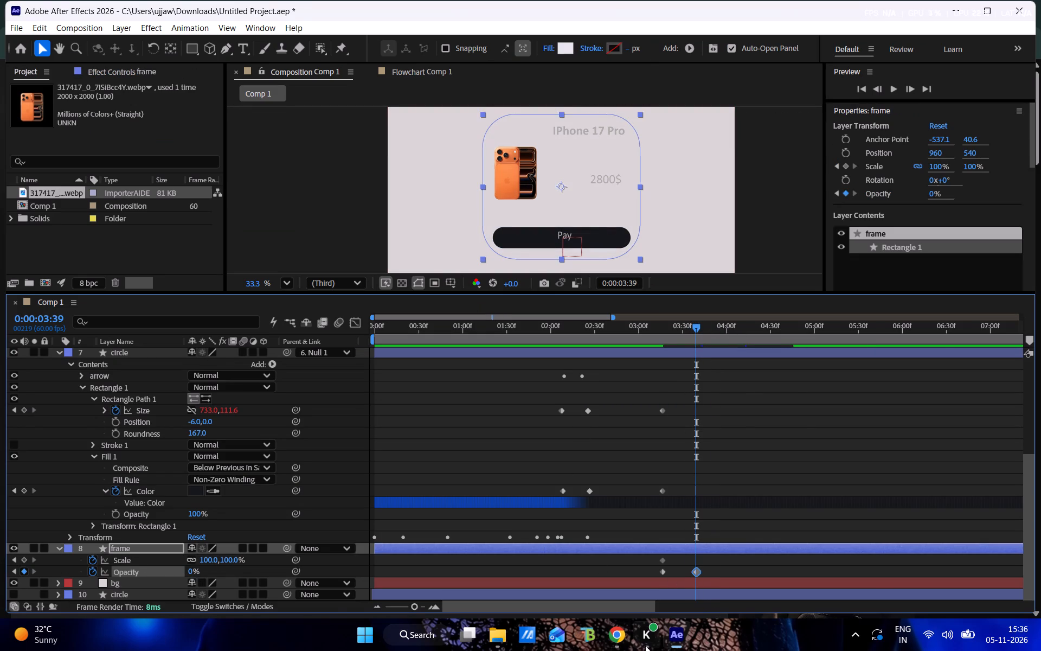
Switch to the tutorial in Chrome, watch the next keyframe edits, and go back to pause on the reduced Frame outline at 17:06.
click(618, 635)
click(521, 368)
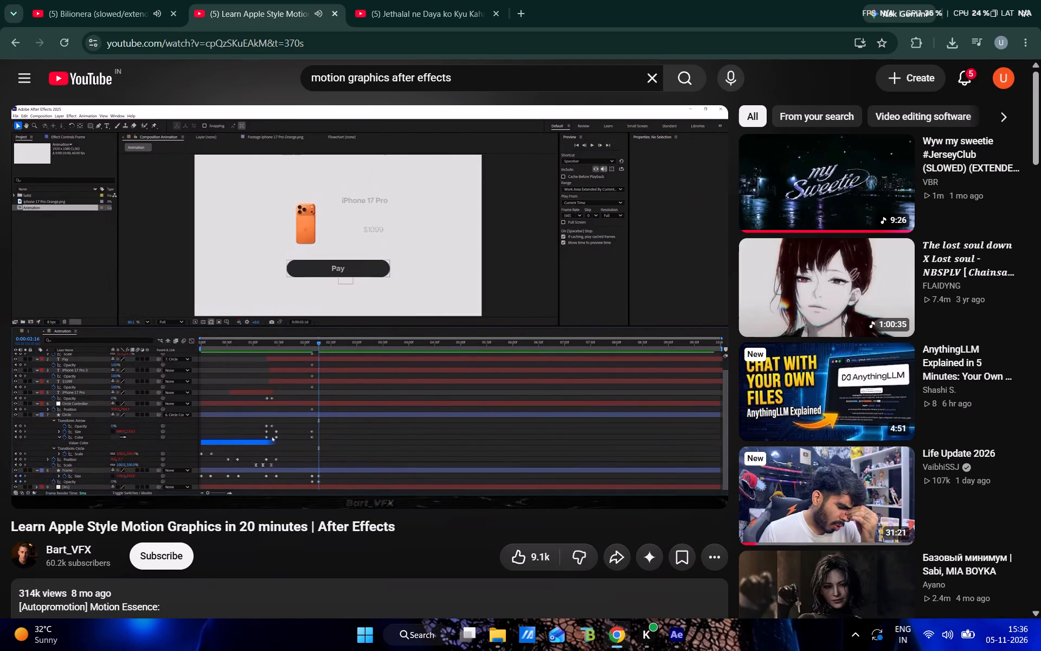
key(Left)
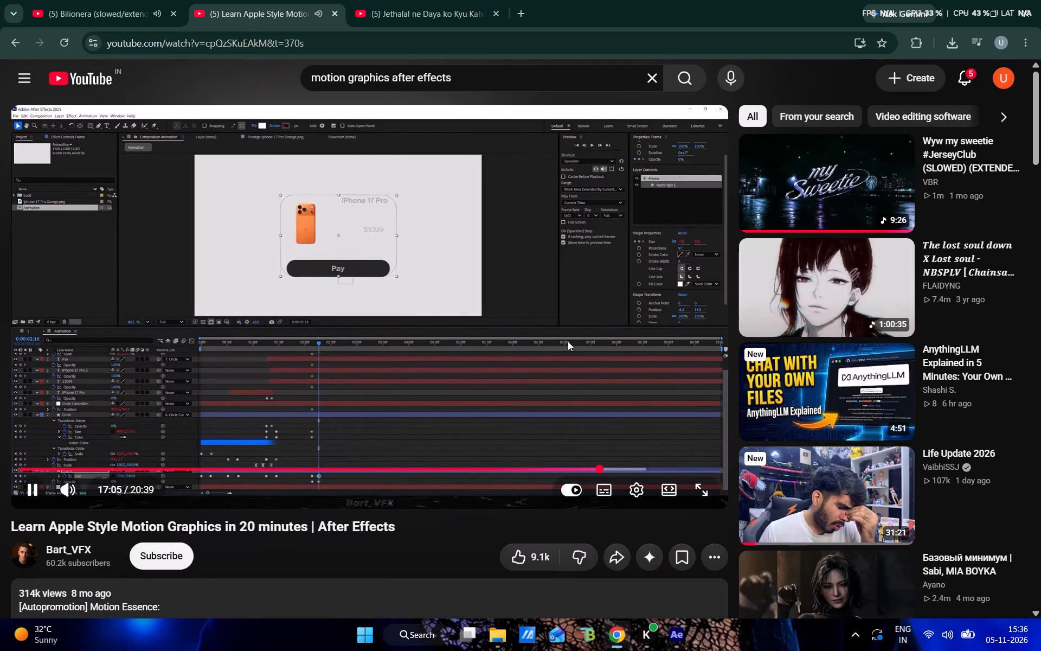
click(587, 317)
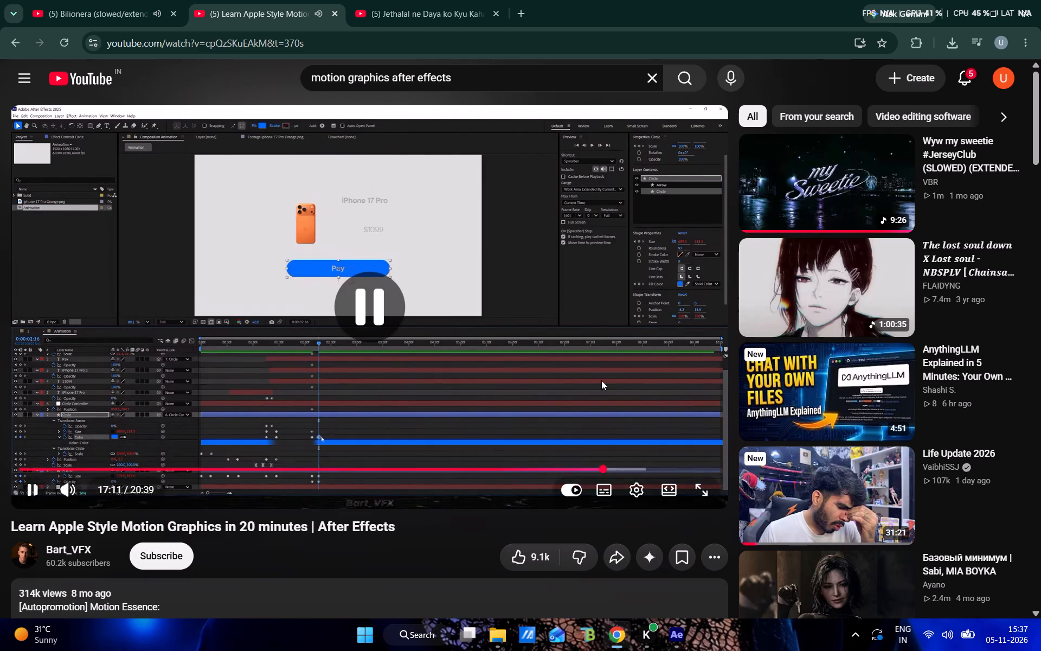
key(Left)
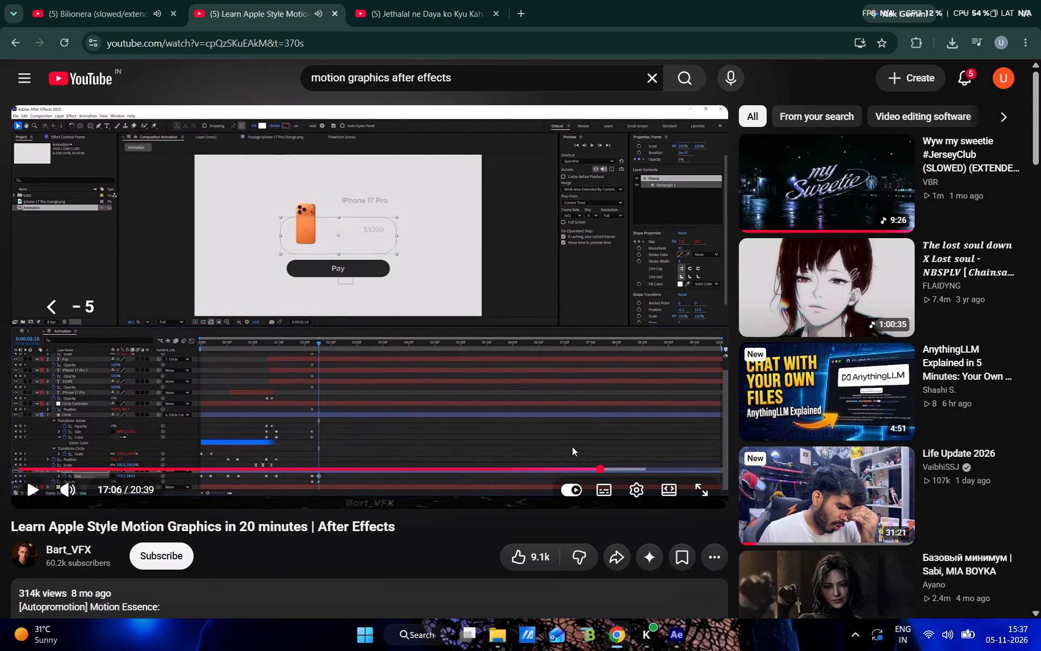
click(564, 397)
click(564, 397)
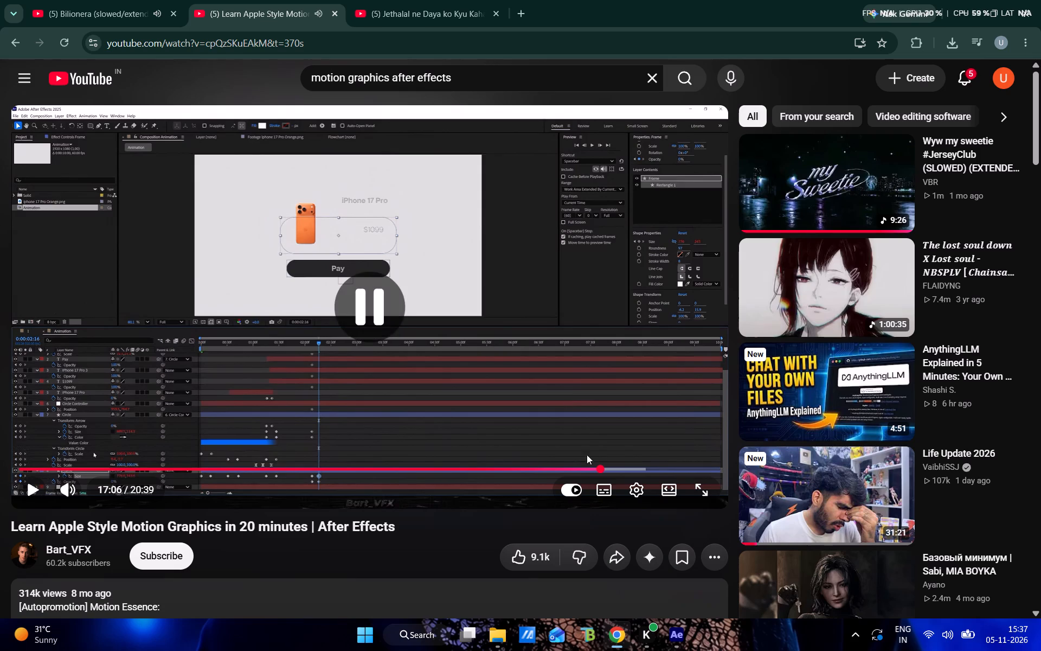
In After Effects, squash the frame layer vertically to a Scale of about 100, 43.1% at 0:00:03:39, comparing its height with the tutorial in Chrome.
click(675, 641)
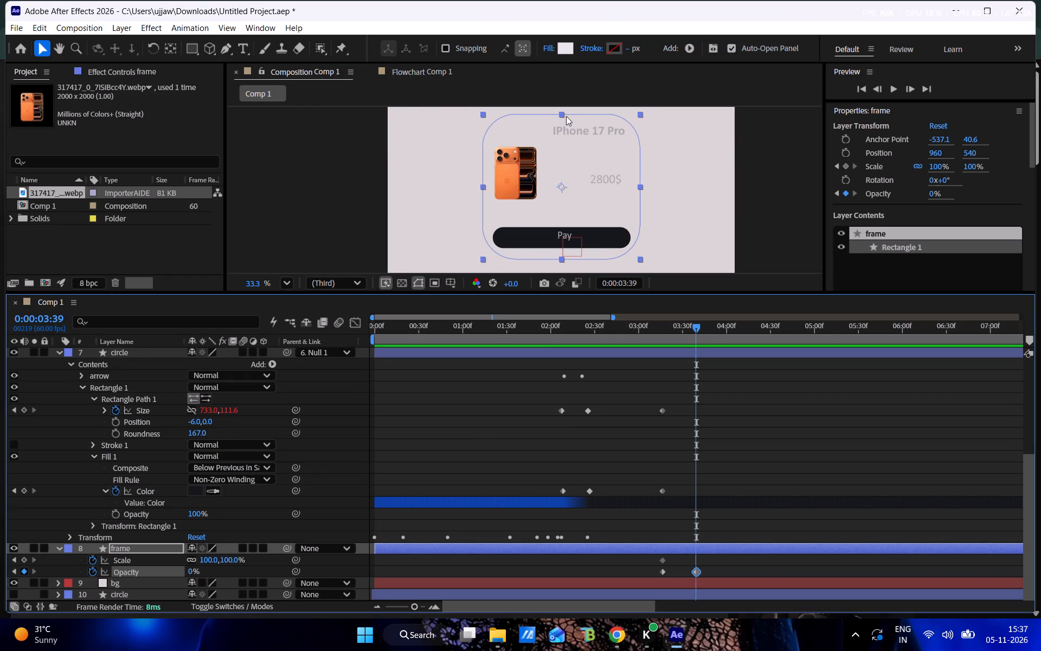
drag(563, 115, 563, 137)
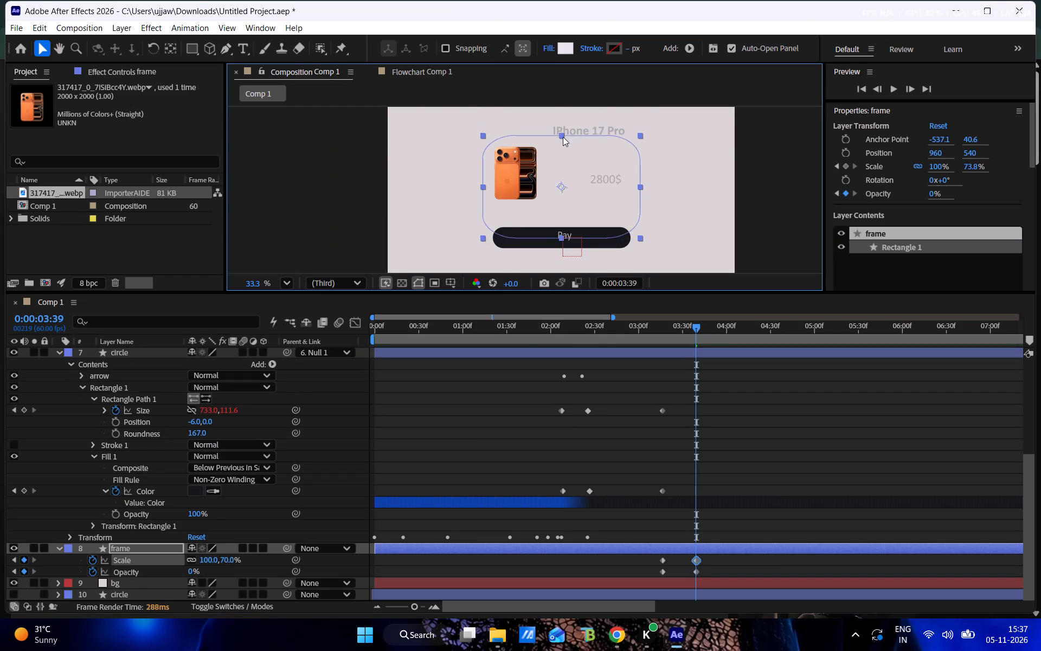
drag(563, 137, 563, 162)
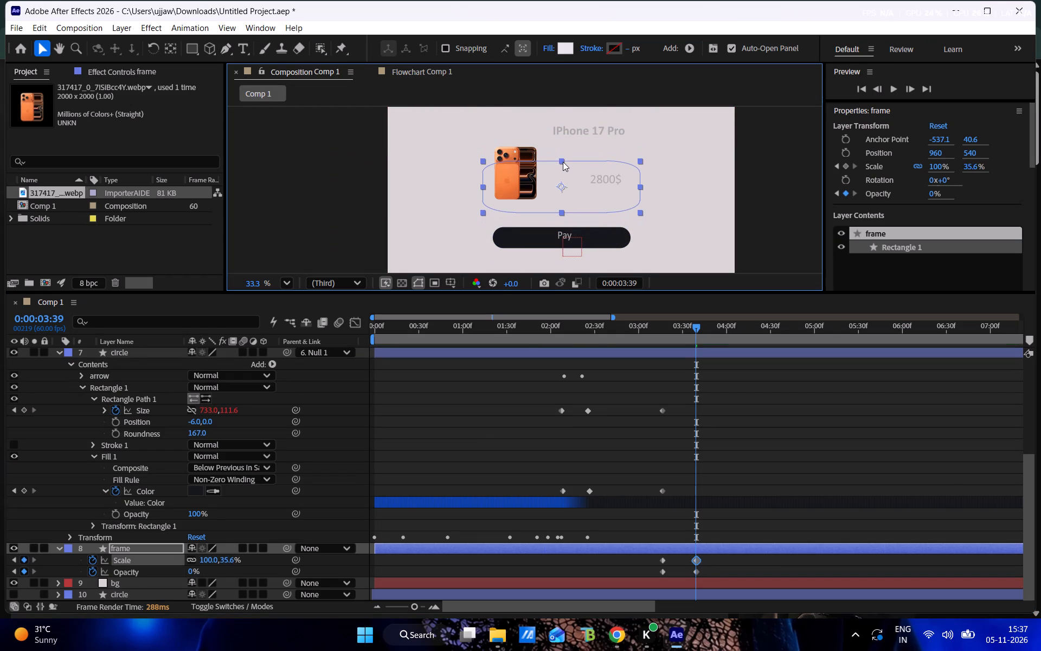
drag(563, 162, 561, 158)
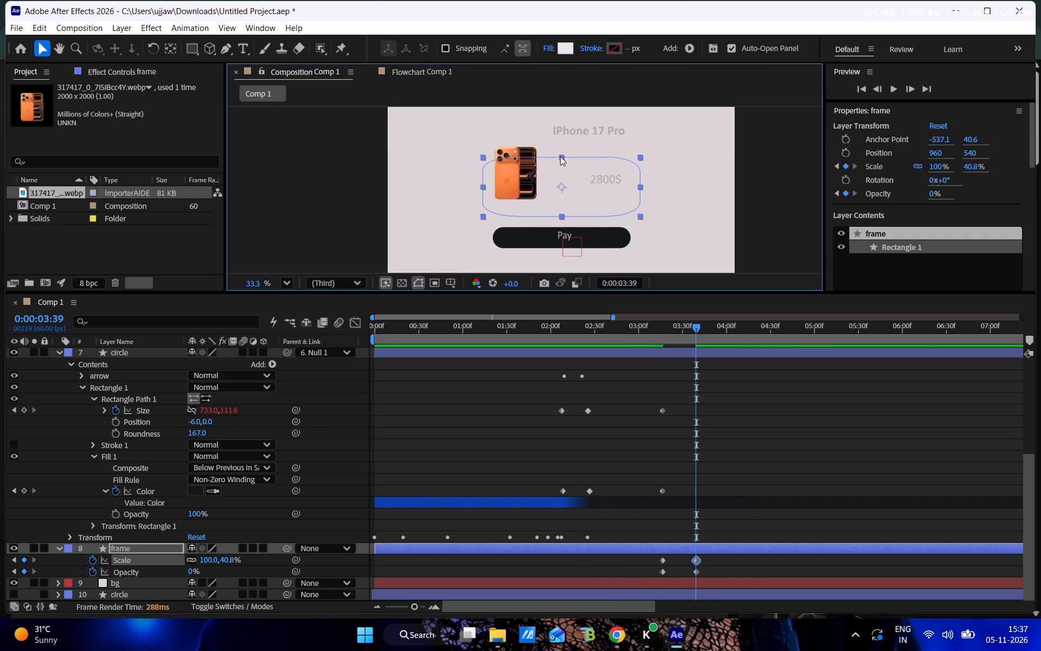
drag(560, 156, 561, 149)
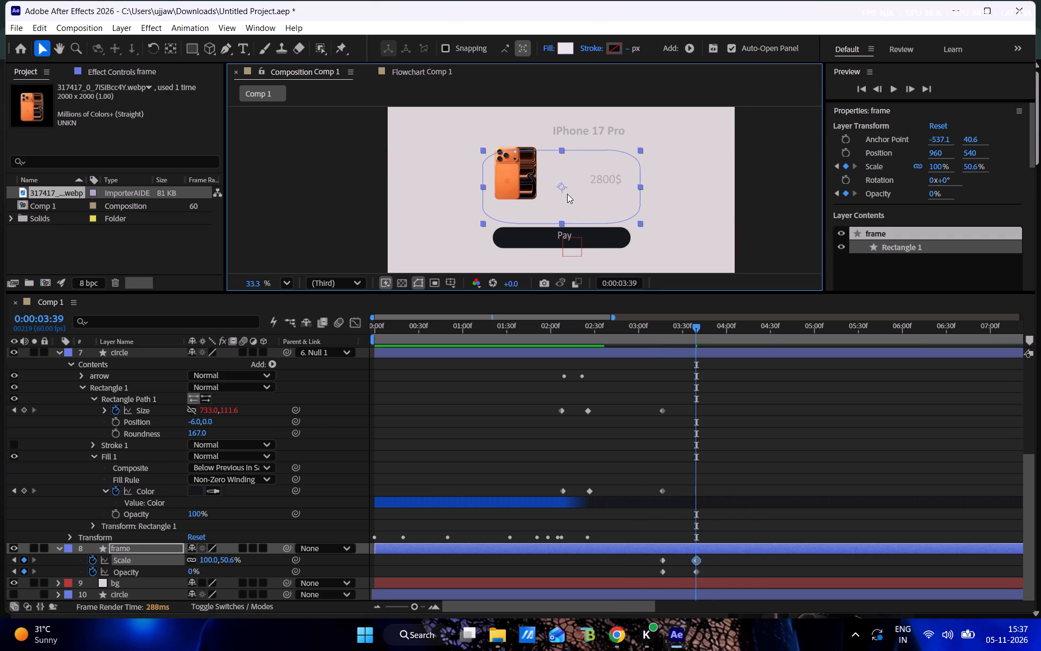
drag(560, 148, 559, 177)
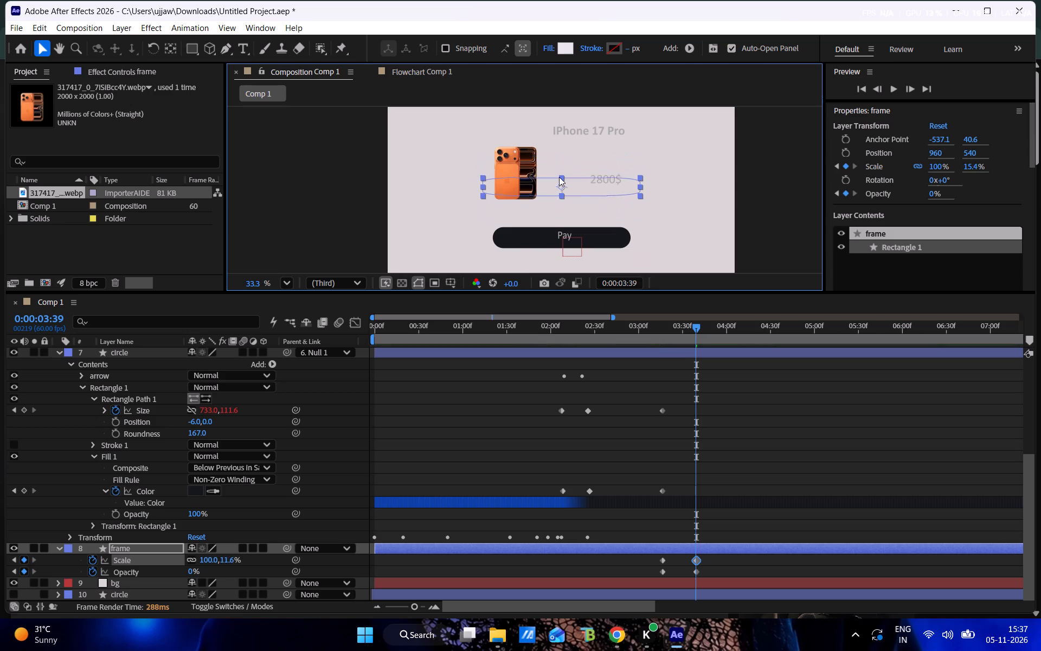
drag(559, 177, 561, 170)
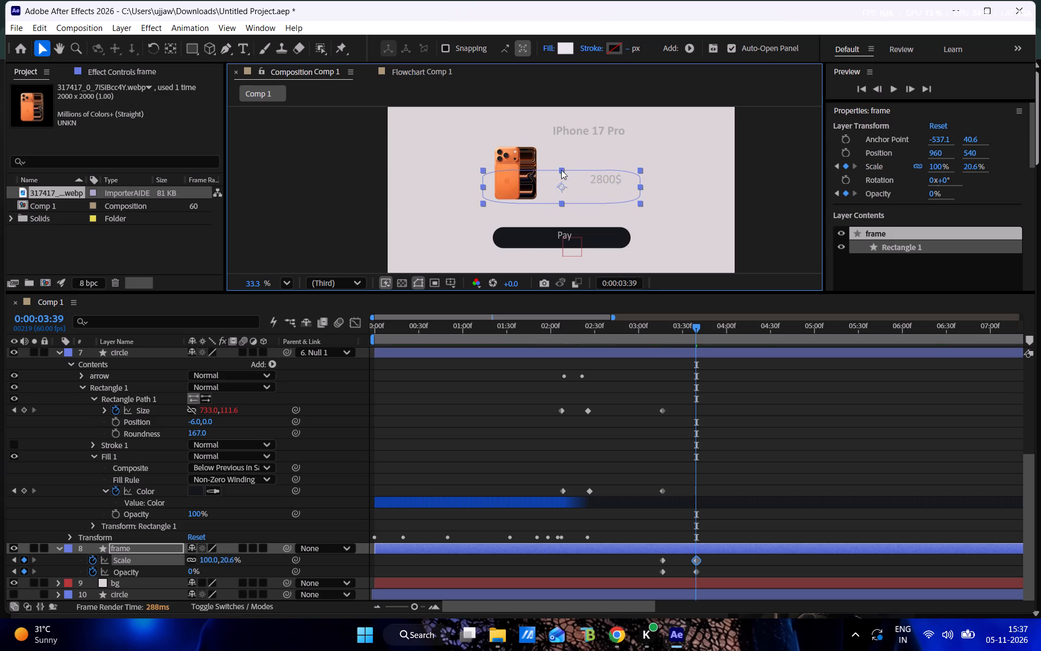
drag(561, 170, 561, 167)
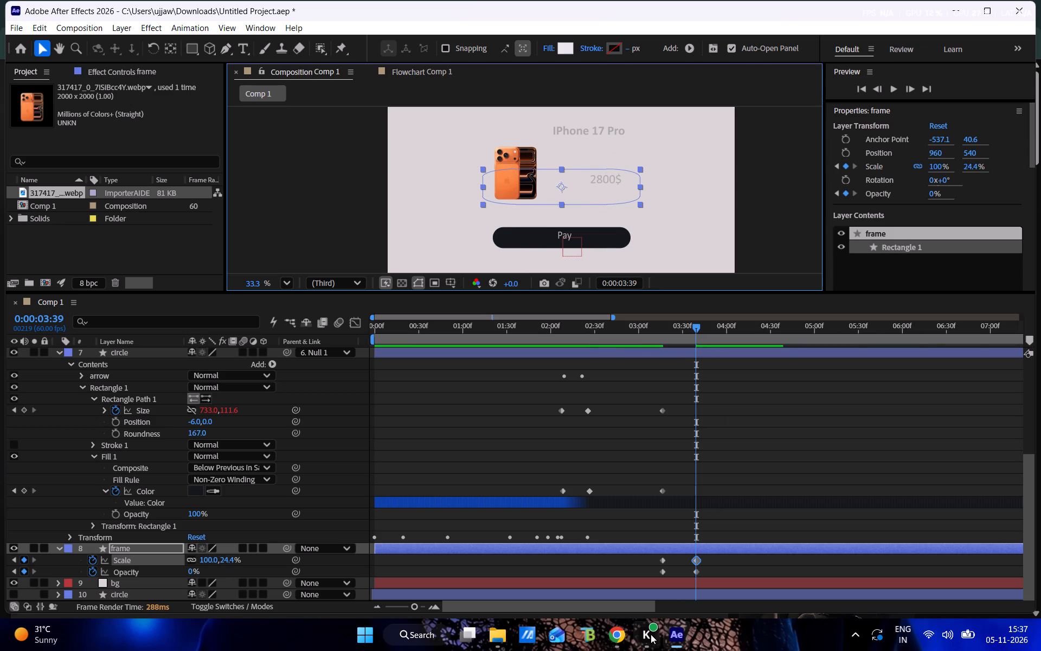
drag(560, 170, 560, 165)
click(561, 164)
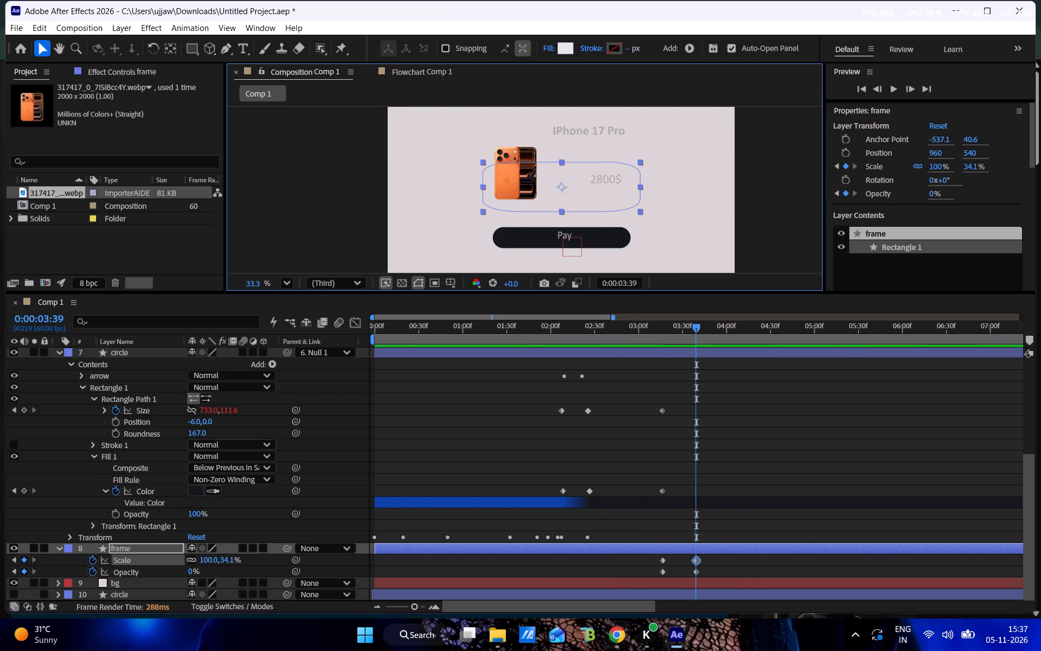
click(603, 554)
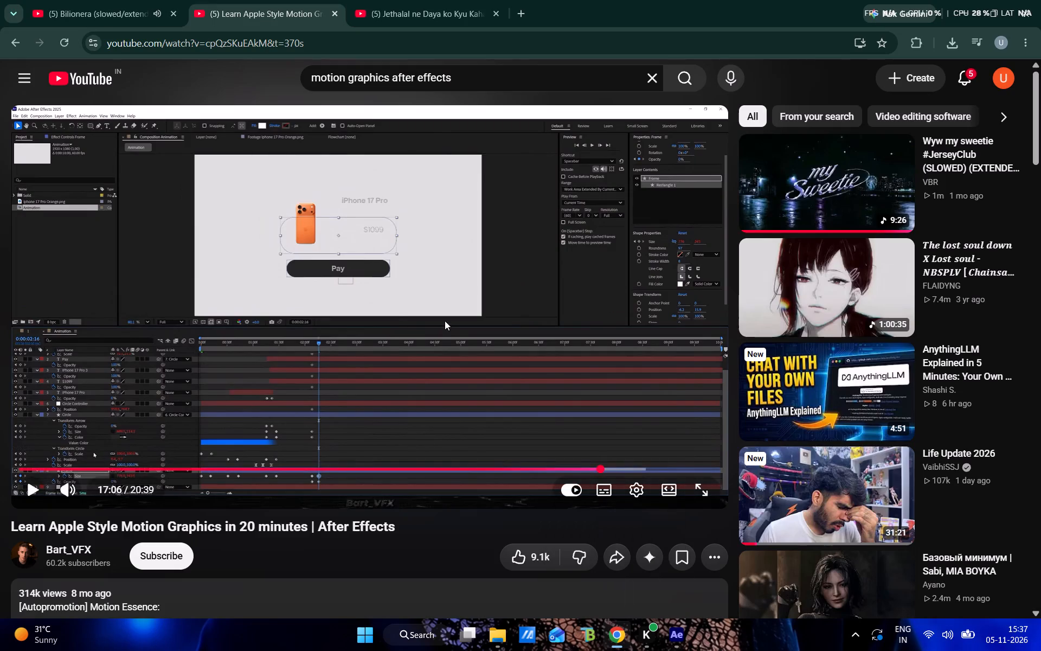
click(445, 321)
click(494, 296)
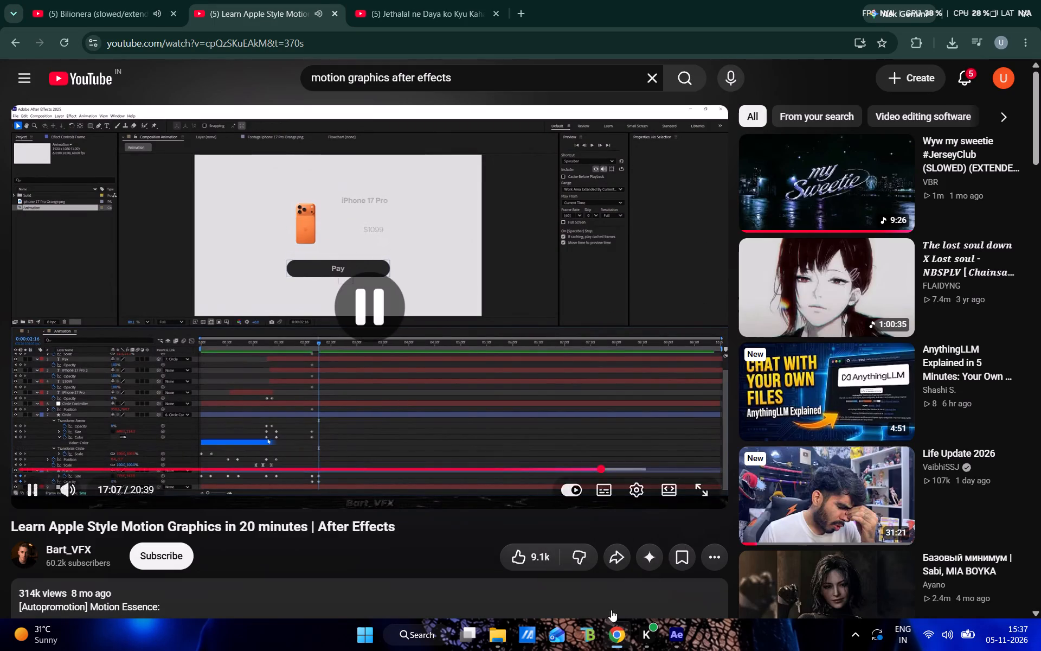
click(673, 639)
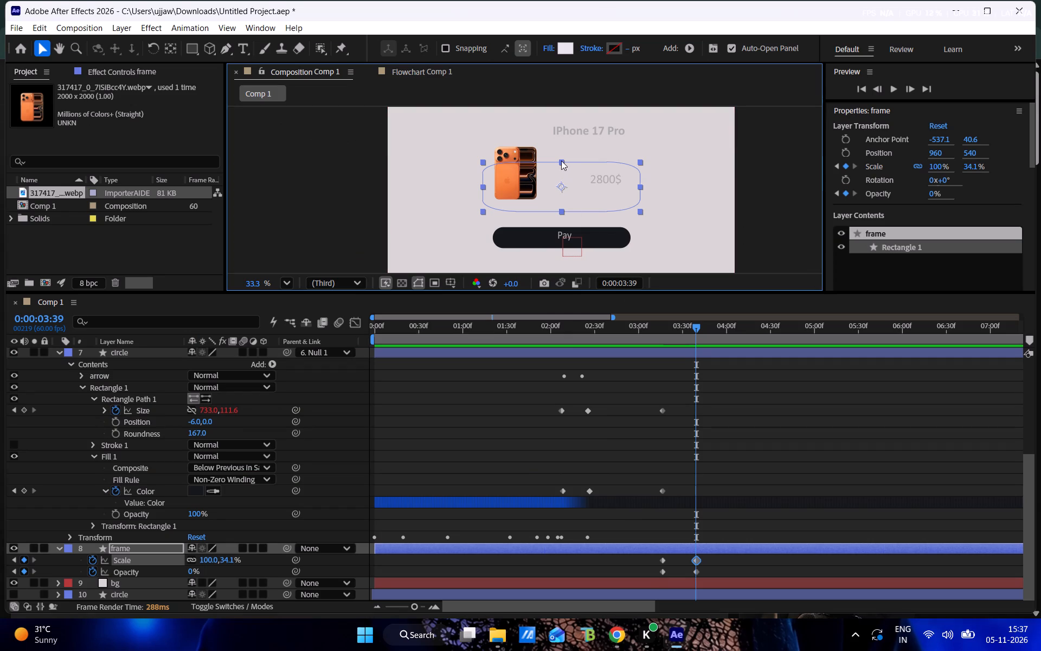
drag(561, 161, 561, 154)
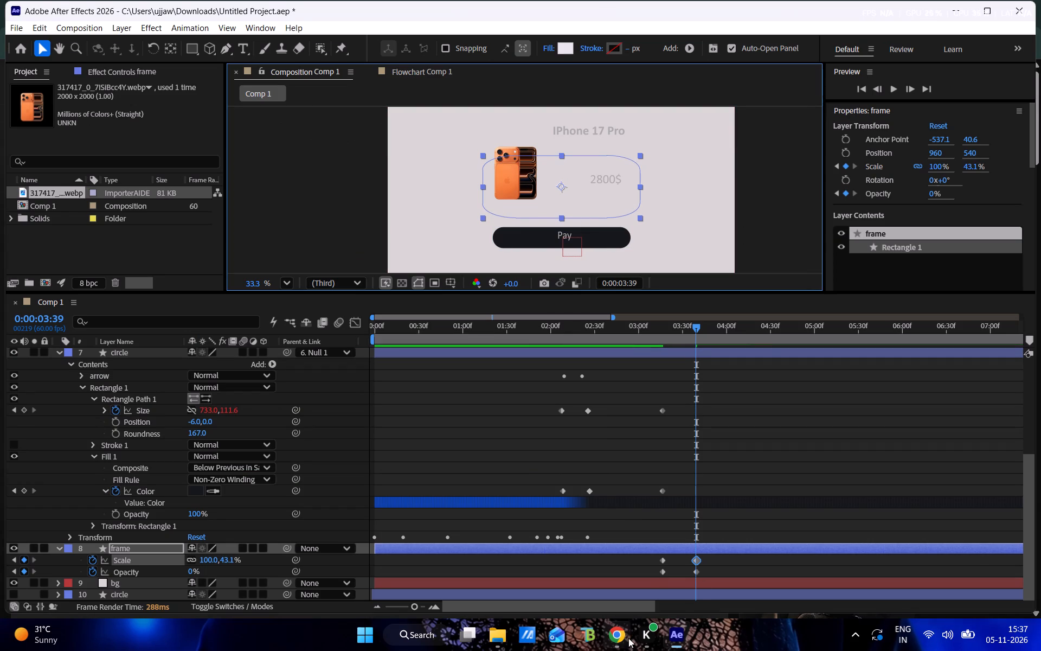
Switch to the tutorial in Chrome, watch the Circle's blue Color keyframe being reused for the Pay button, and pause around 17:12.
click(618, 634)
click(519, 302)
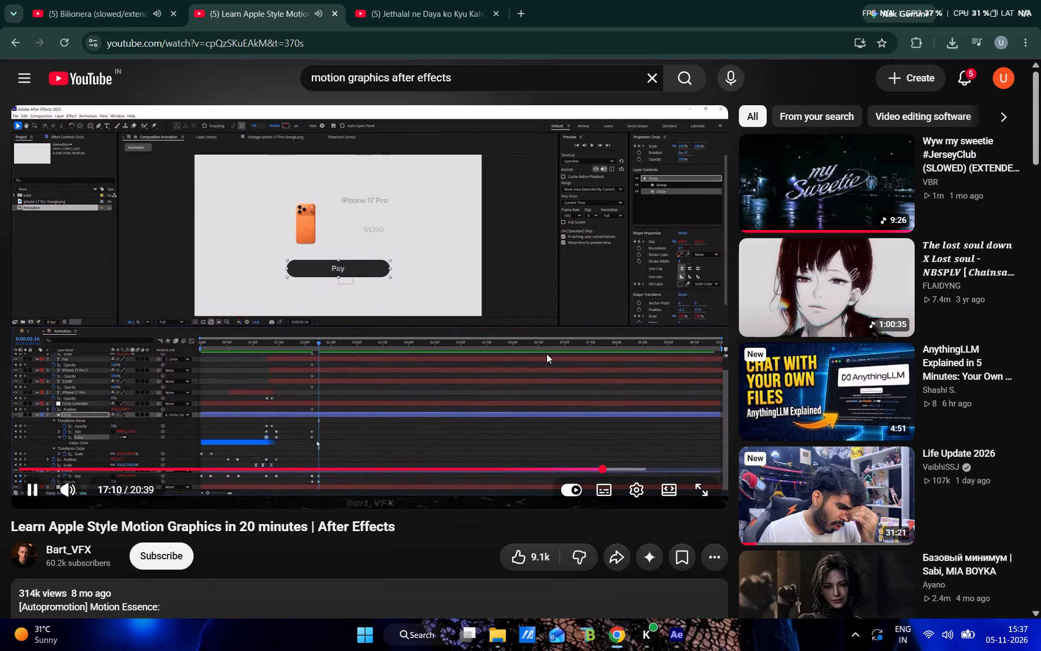
click(524, 316)
In After Effects, copy the circle layer's blue fill Color keyframe at 0:00:02:08 and paste it at 0:00:03:39.
click(669, 637)
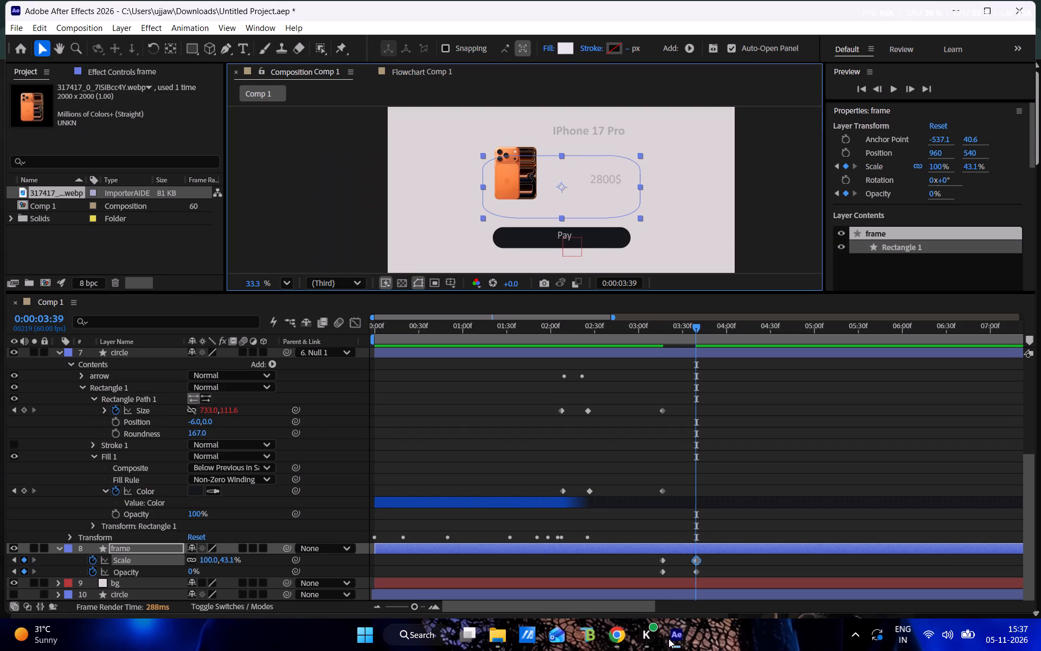
click(562, 492)
key(ctrl+c)
key(ctrl+v)
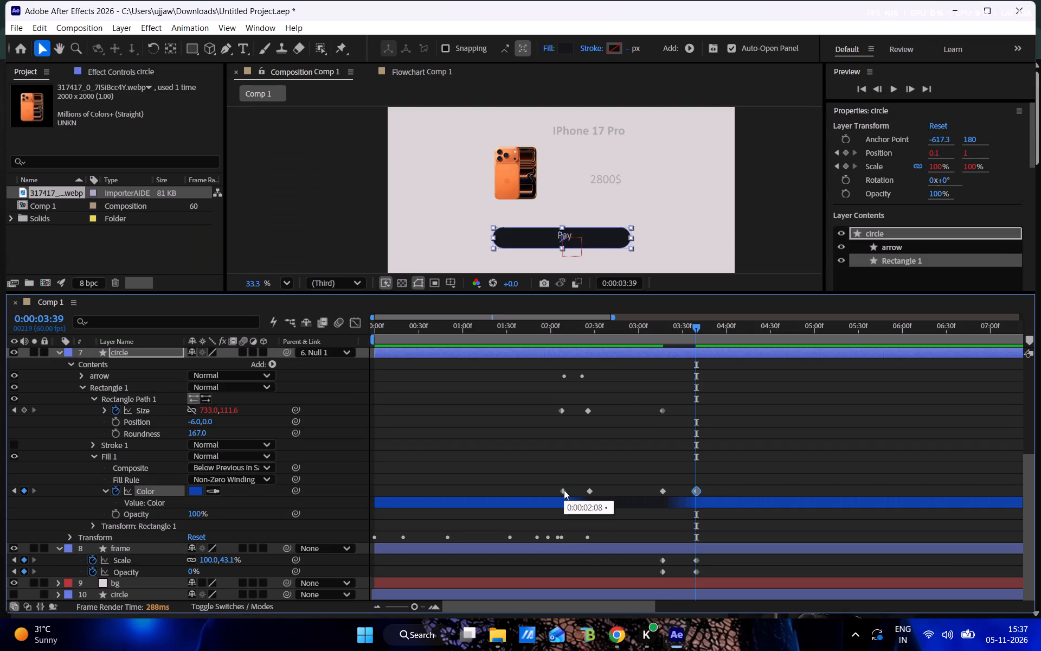
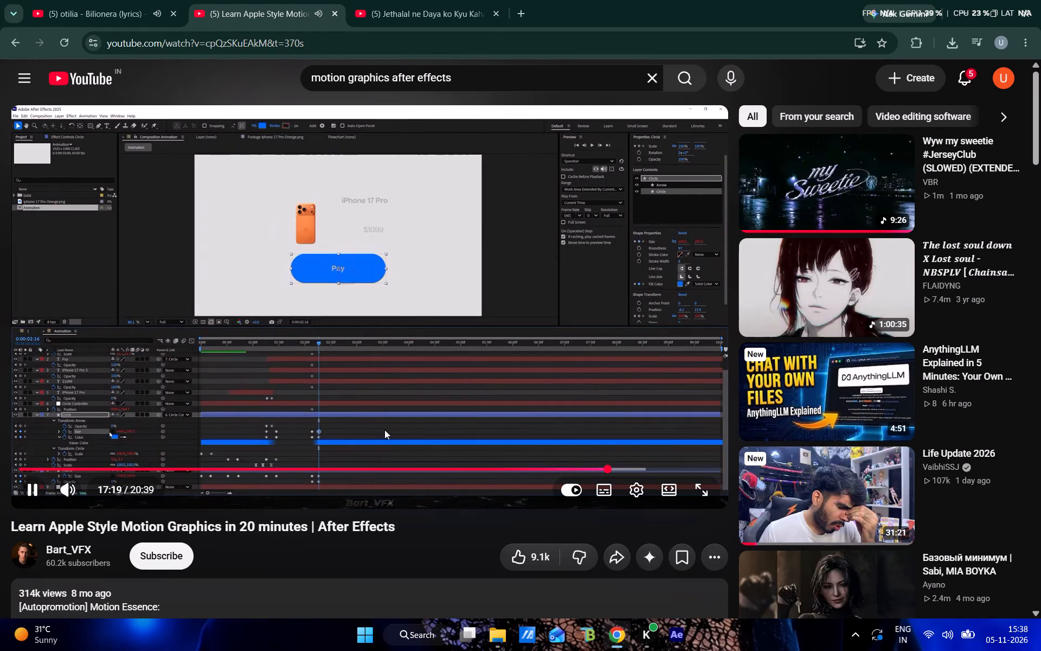
Replay the resized Pay button in the tutorial, and in After Effects set the circle's Rectangle 1 Size to 628, 178.6 at 0:00:03:39.
key(Left)
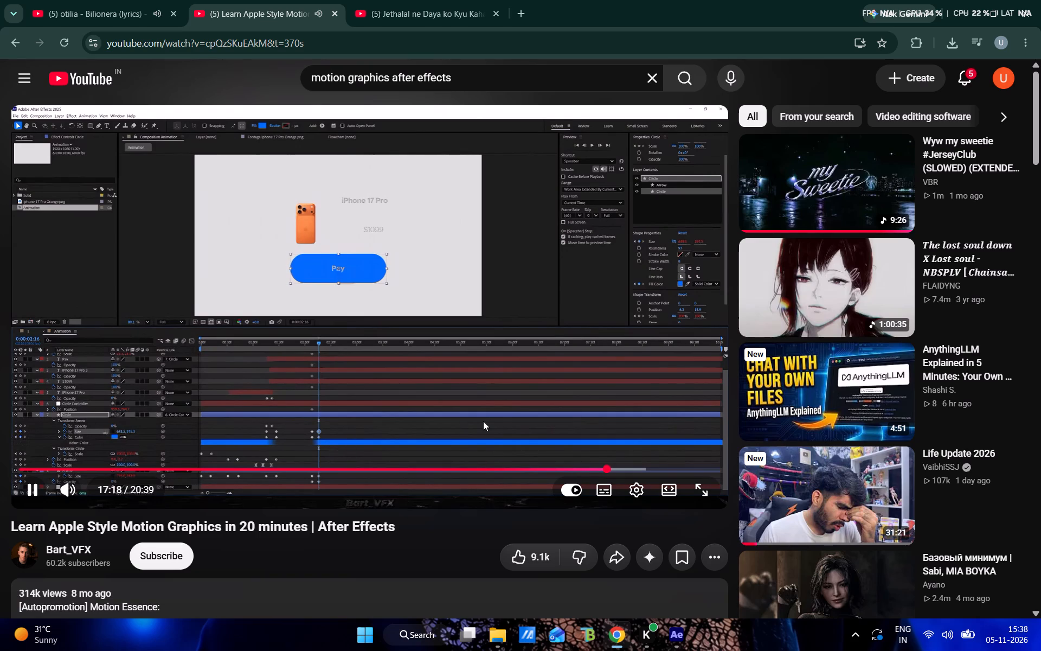
click(504, 414)
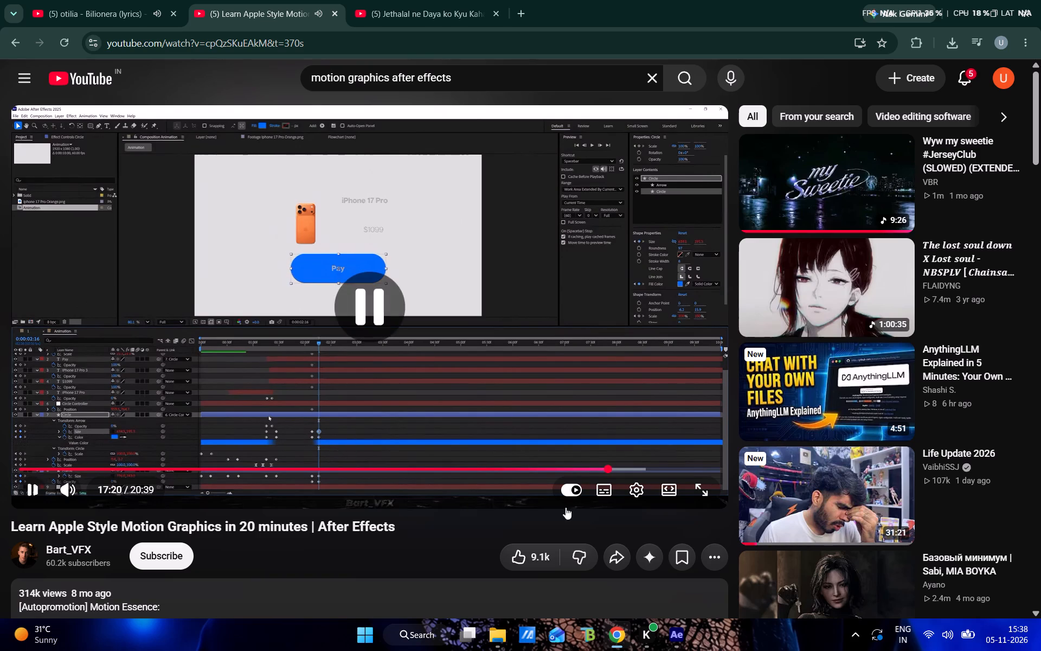
click(676, 645)
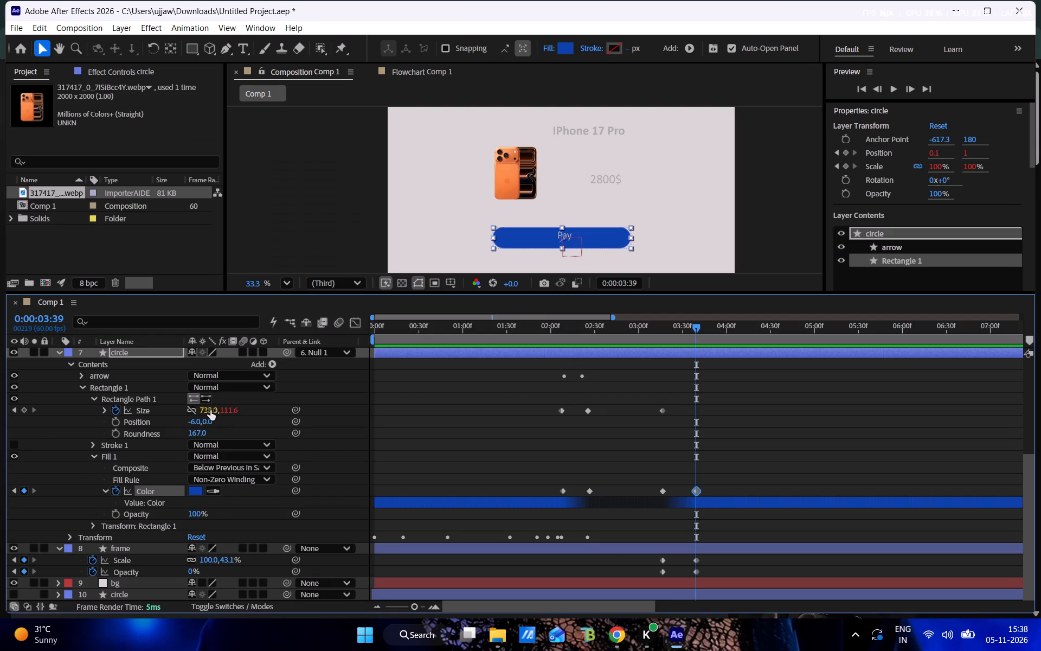
drag(209, 409, 174, 409)
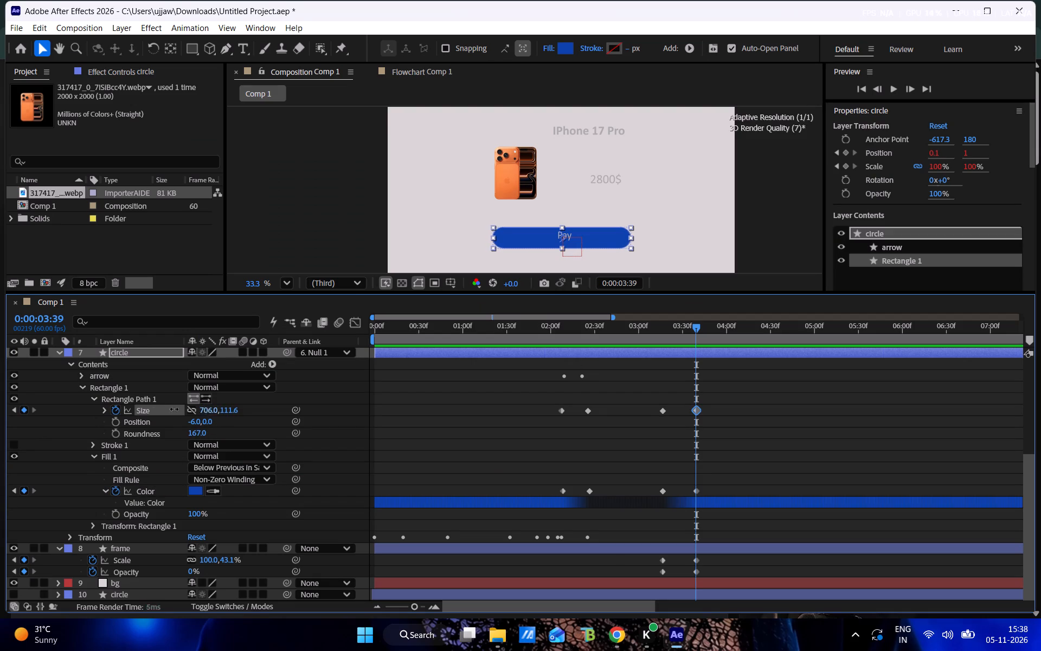
drag(174, 409, 138, 410)
drag(230, 407, 234, 407)
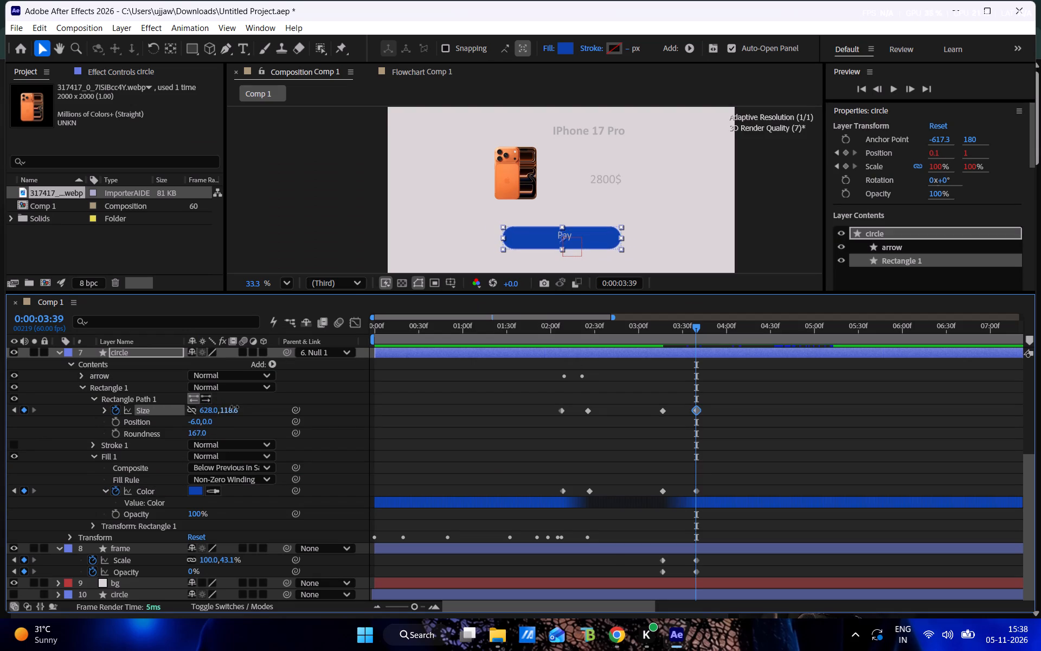
drag(234, 407, 273, 404)
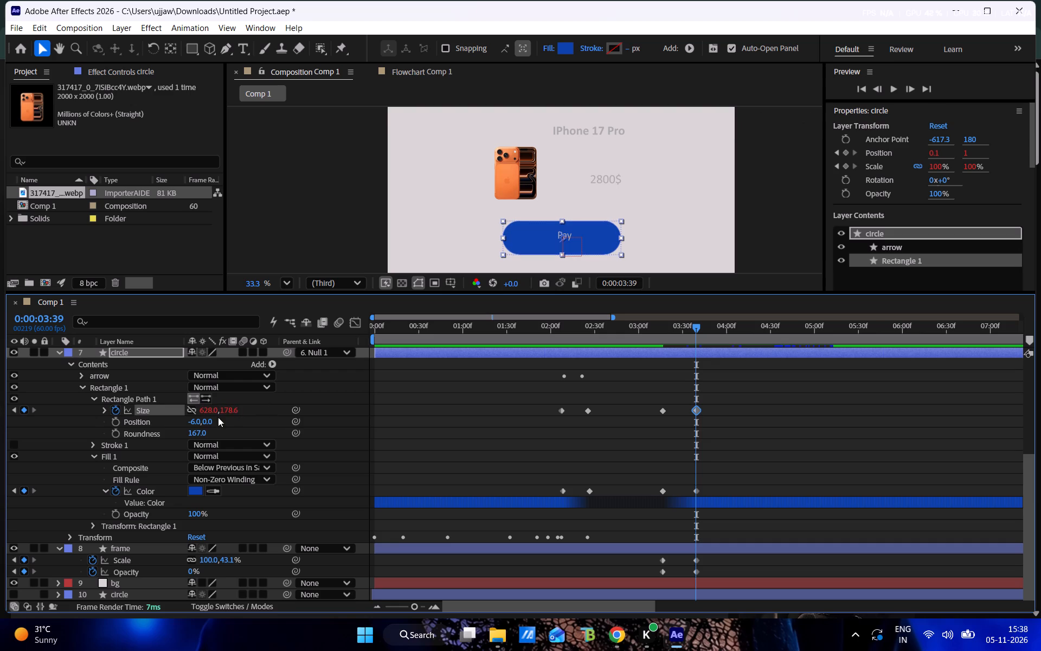
click(205, 413)
click(239, 425)
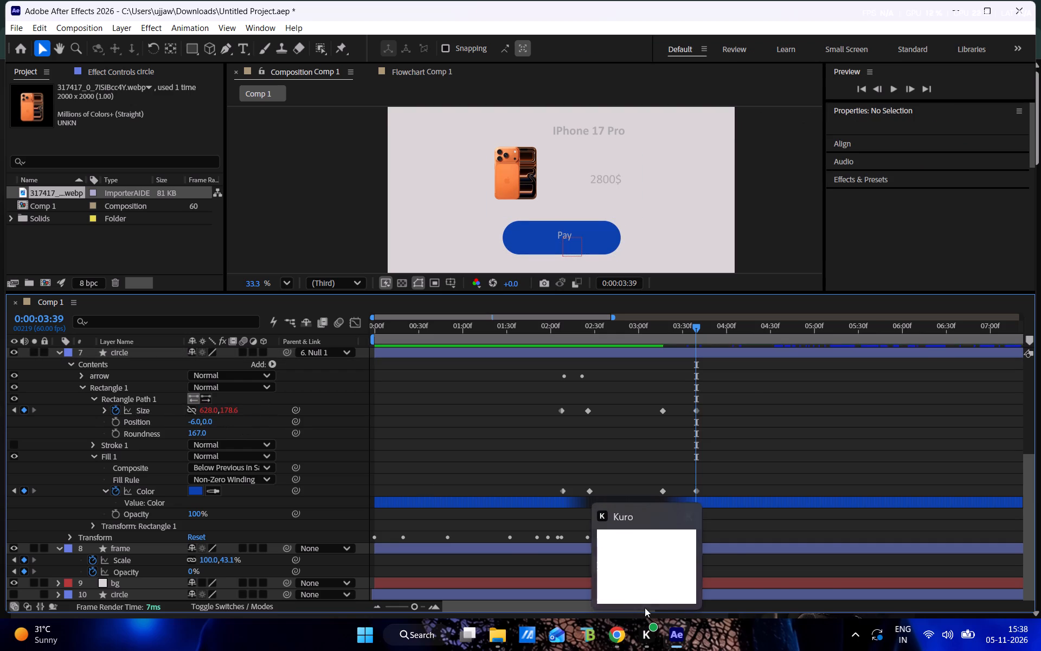
Watch the tutorial in Chrome to about 17:24, and in After Effects turn on the Title/Action Safe guides in the composition view.
click(614, 639)
click(434, 360)
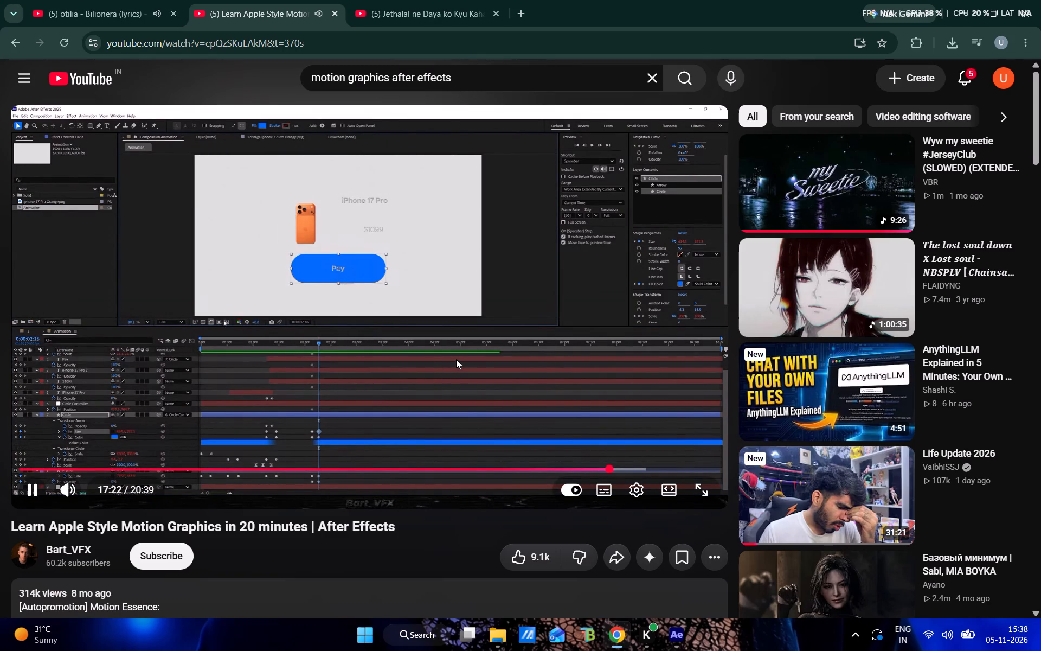
click(456, 359)
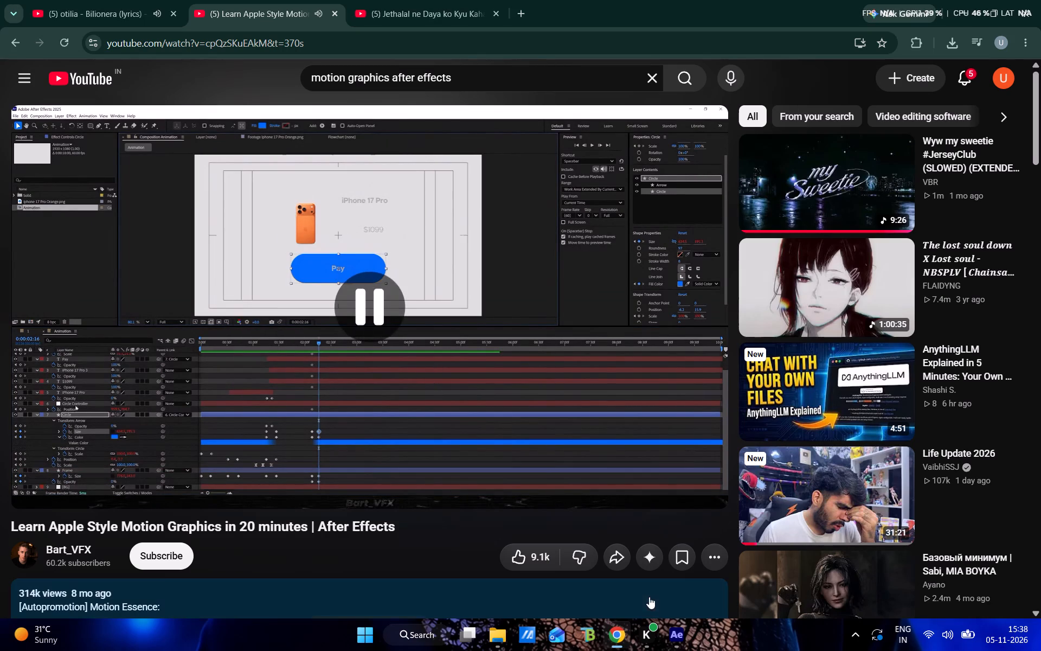
click(673, 643)
click(451, 282)
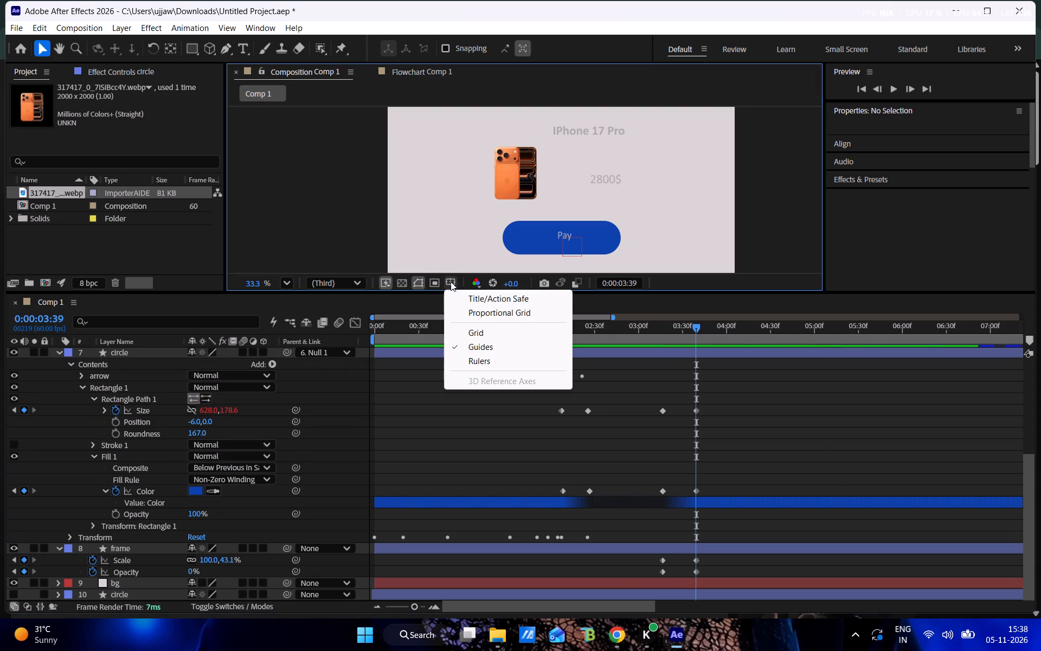
click(470, 302)
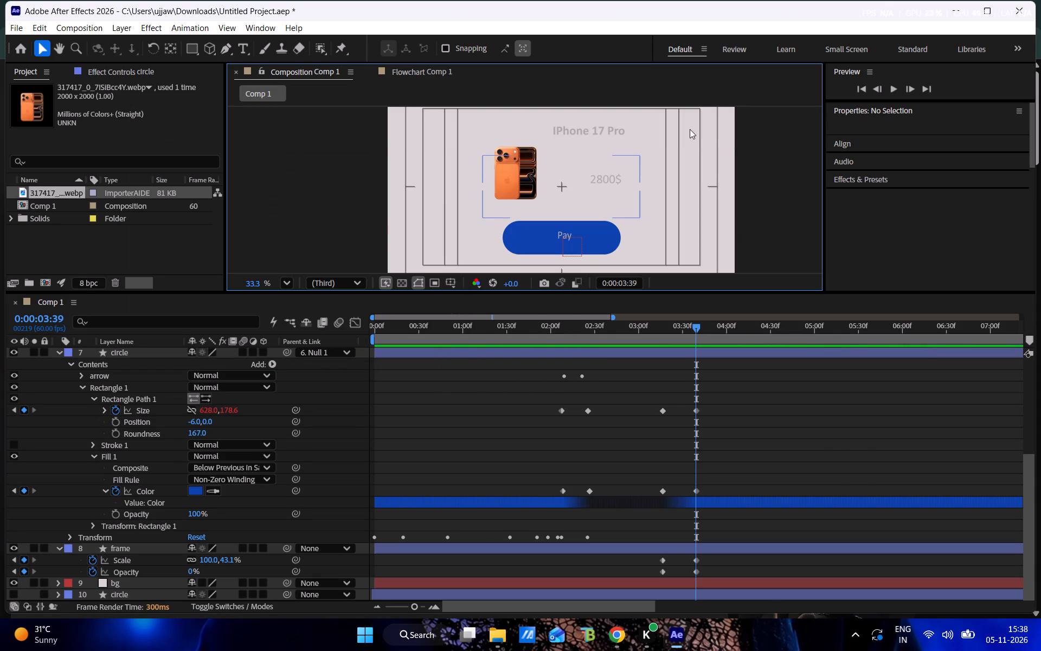
Adjust the circle's Rectangle 1 Size to 619, 195.6 at 0:00:03:39 against the safe guides.
scroll(721, 173, up, 2)
scroll(721, 173, down, 5)
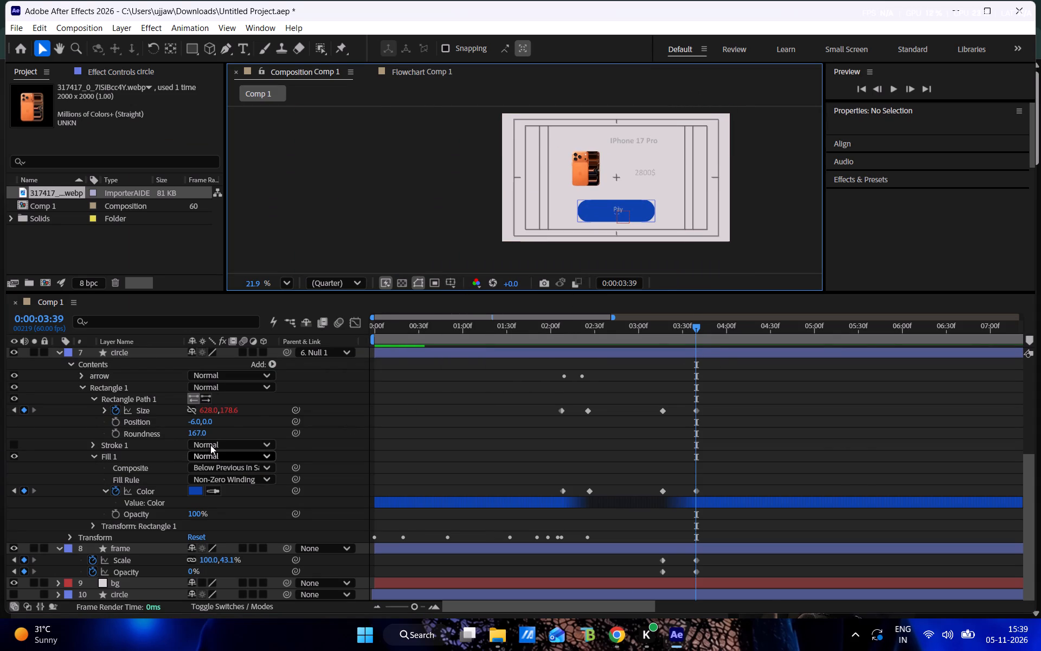
drag(206, 407, 205, 413)
drag(228, 413, 239, 413)
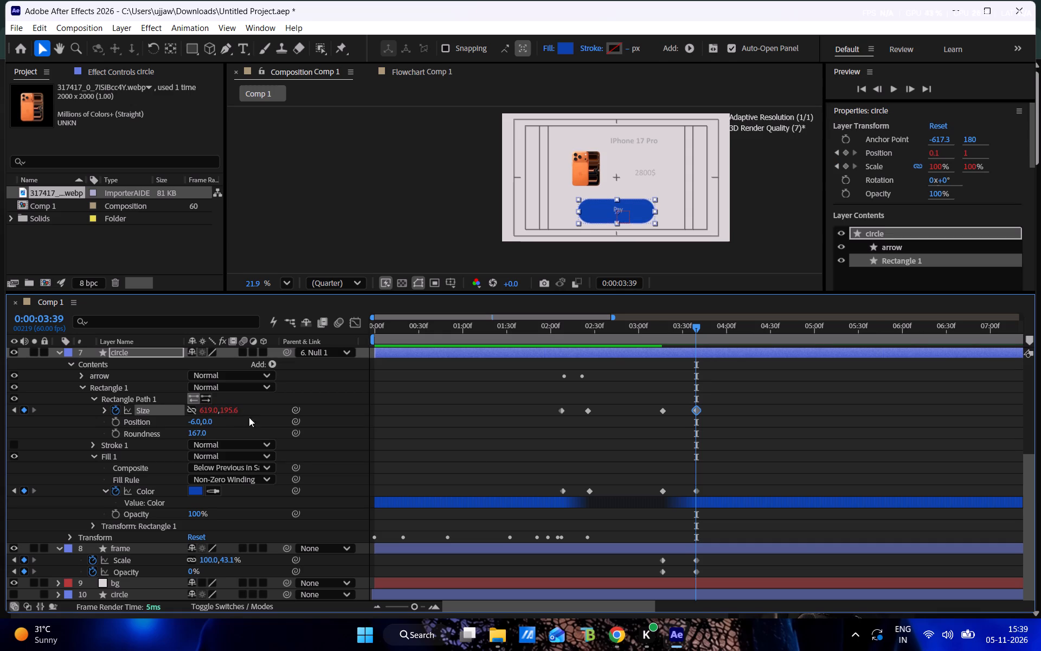
Switch to the tutorial in Chrome and replay 17:25 to 17:30, examining how the Circle Controller's Position keyframe moves the Pay button to the centre.
click(620, 635)
click(388, 254)
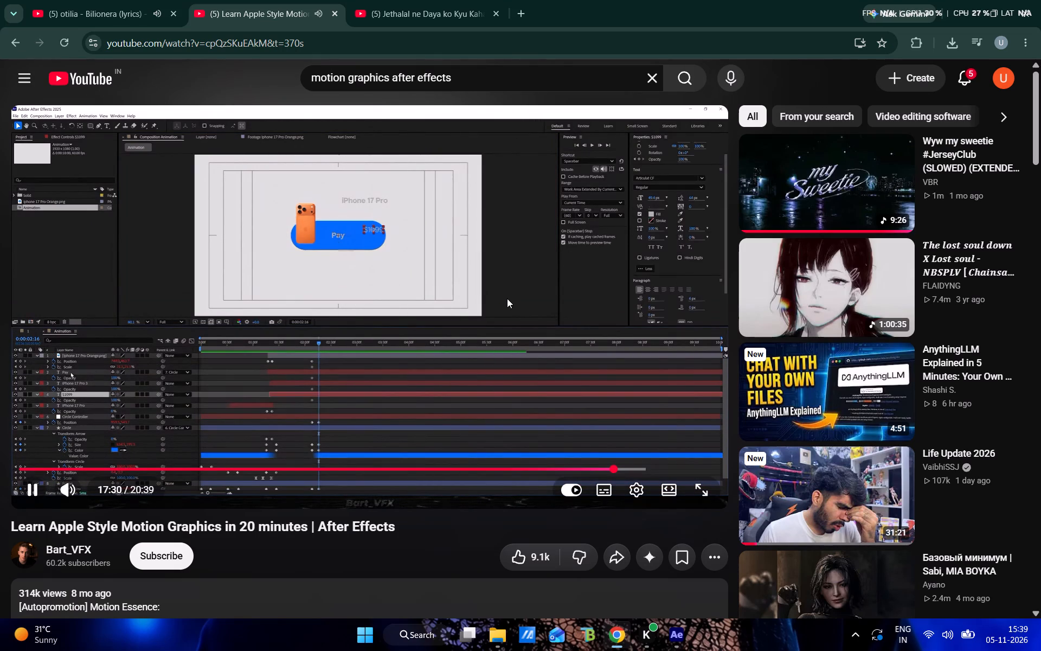
key(Left)
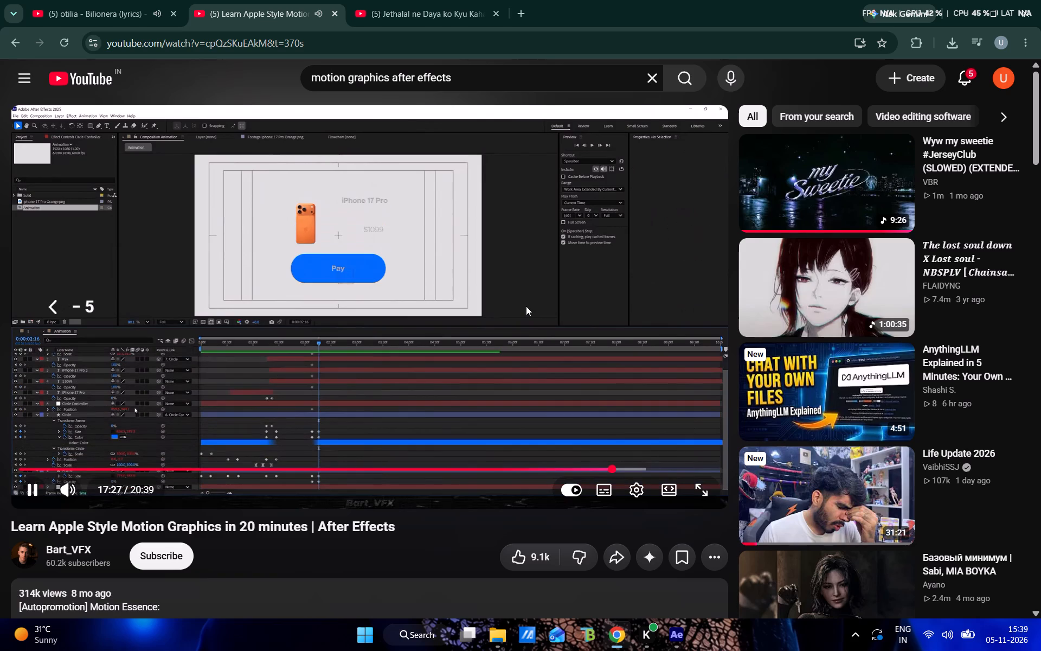
click(535, 290)
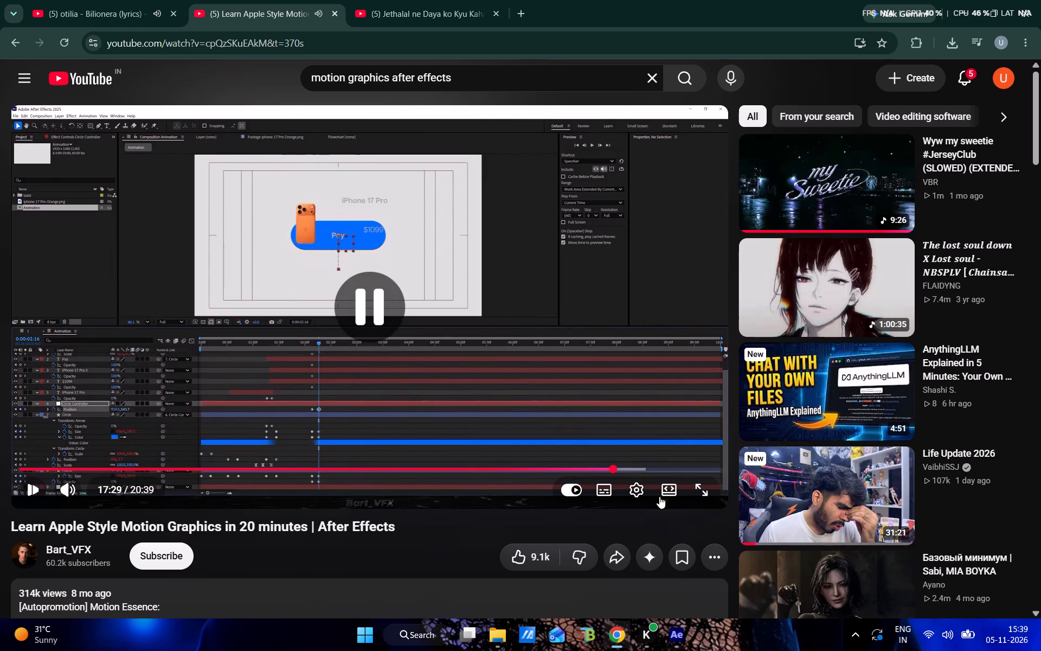
click(525, 170)
click(556, 288)
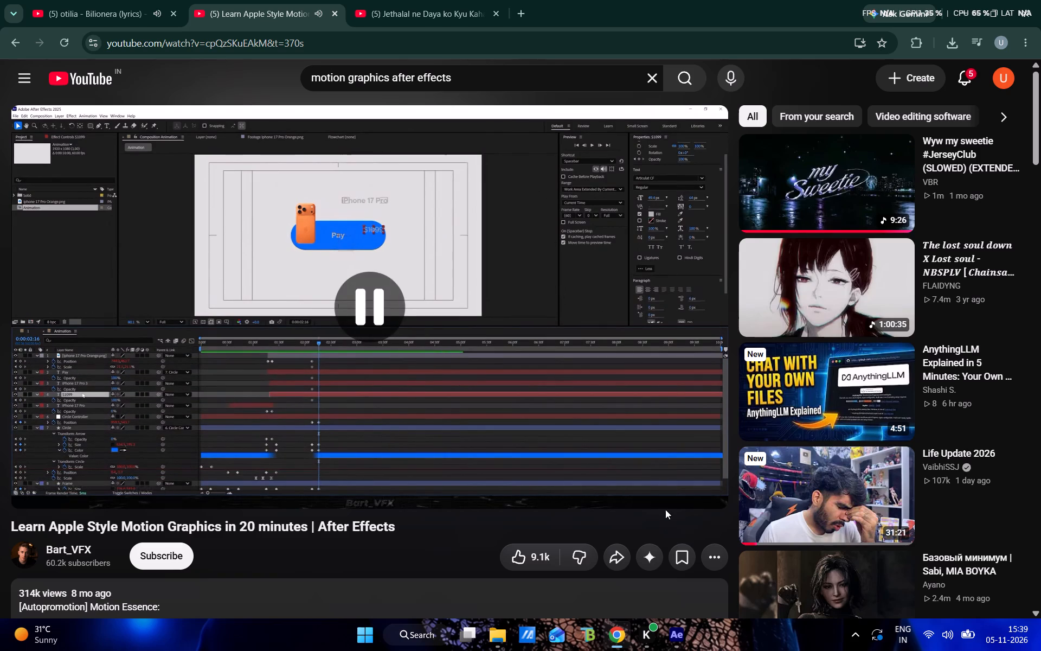
click(675, 636)
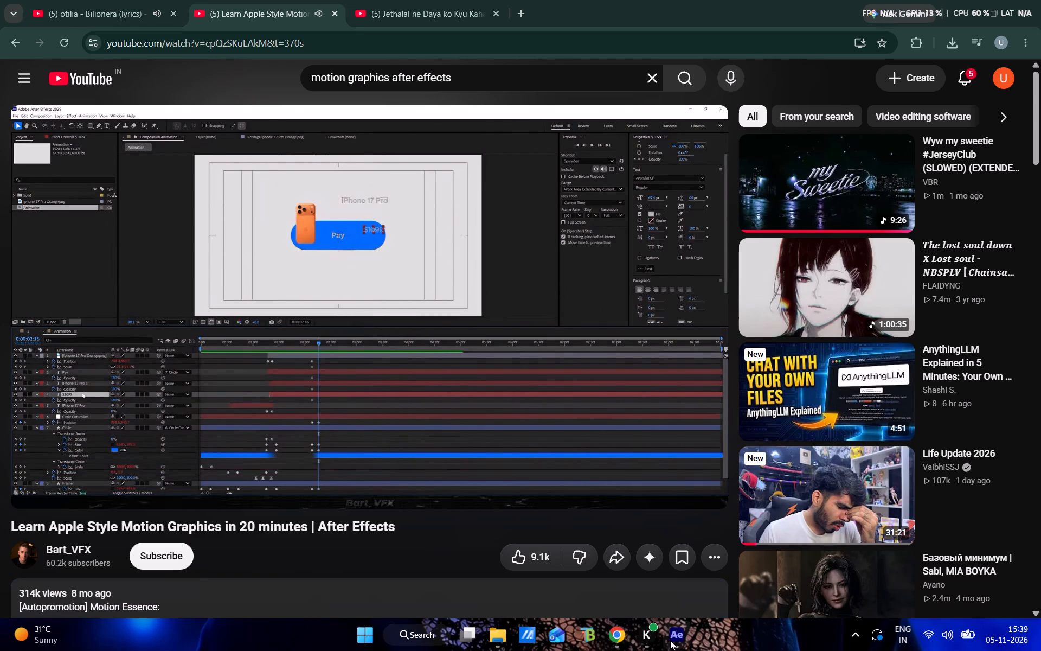
click(670, 640)
click(677, 636)
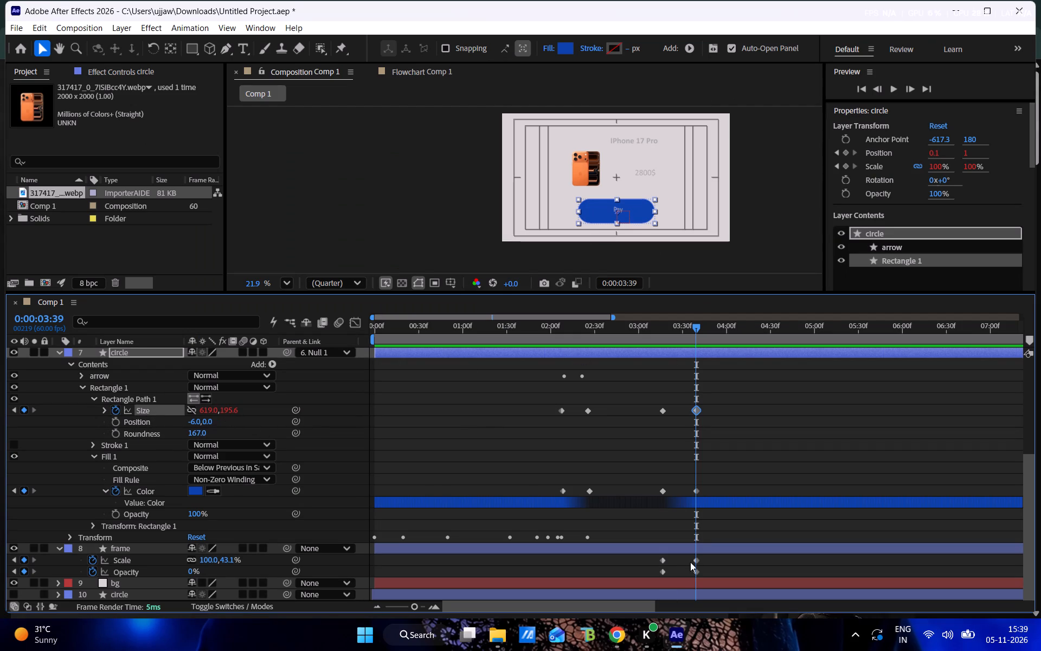
click(607, 641)
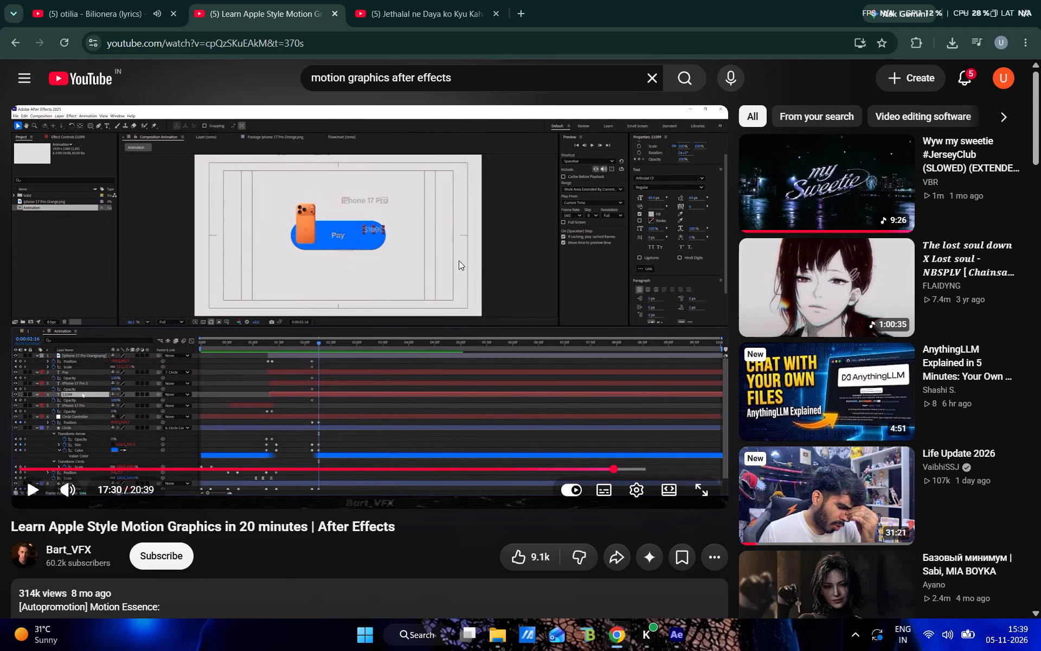
key(Left)
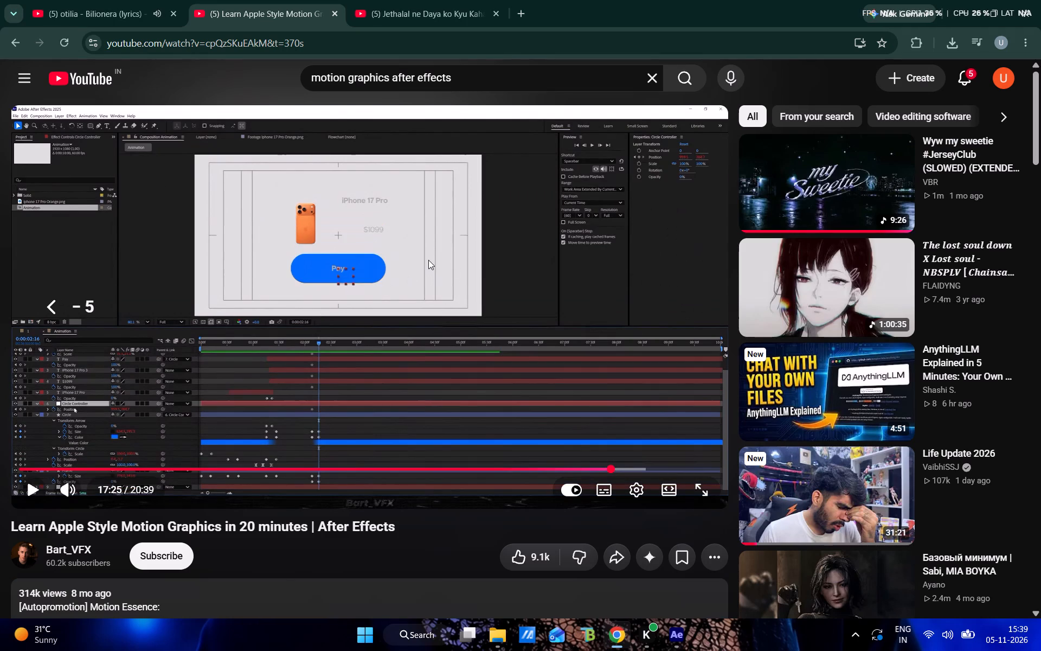
click(668, 642)
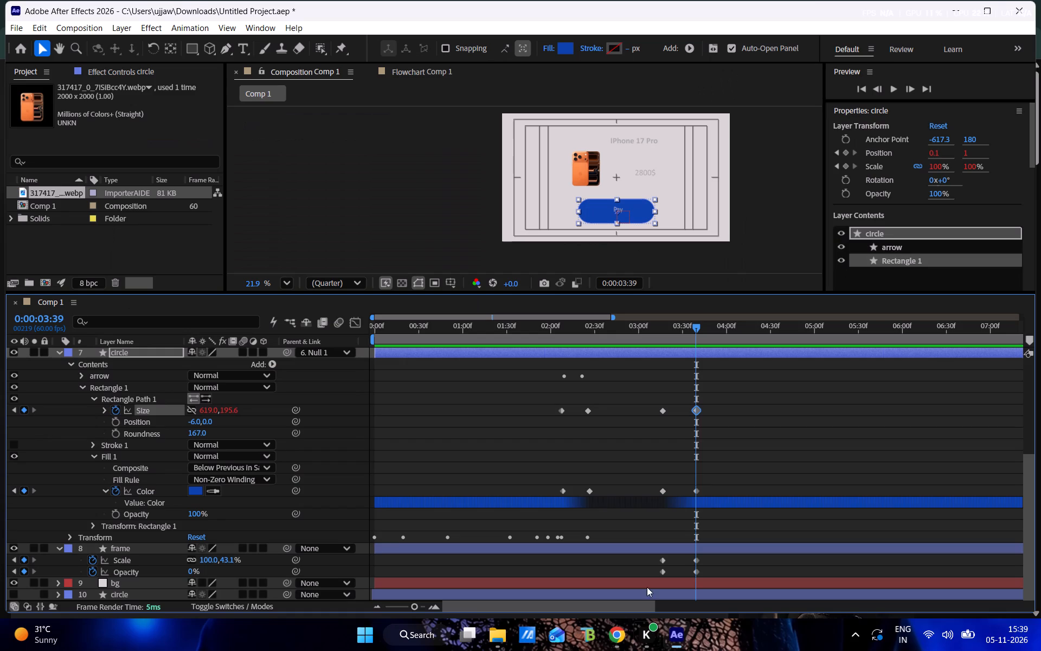
scroll(200, 423, up, 3)
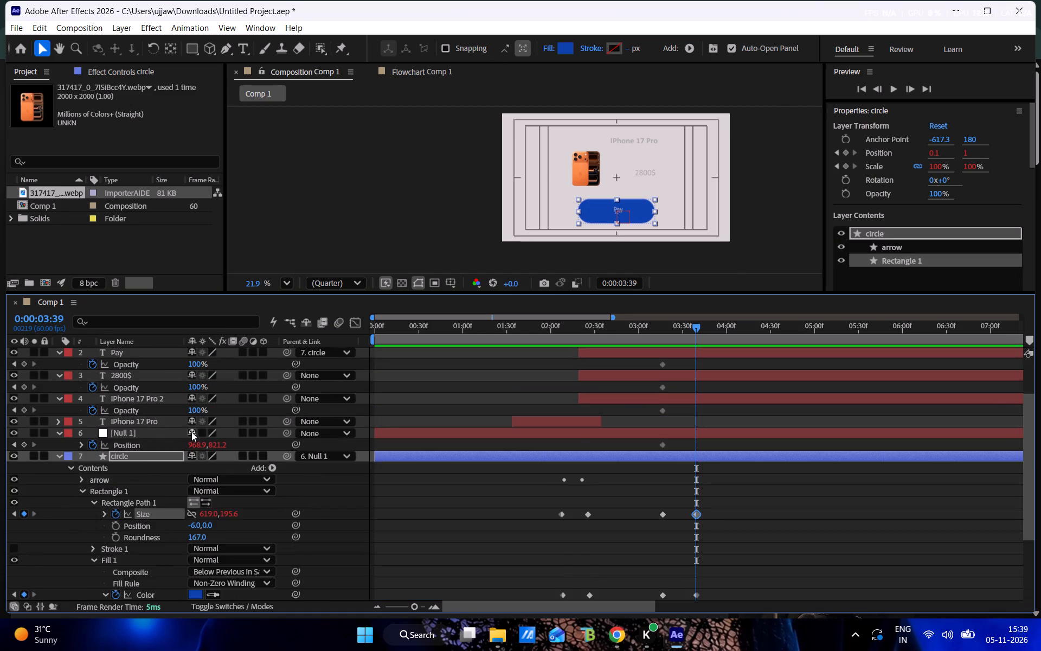
scroll(191, 432, up, 2)
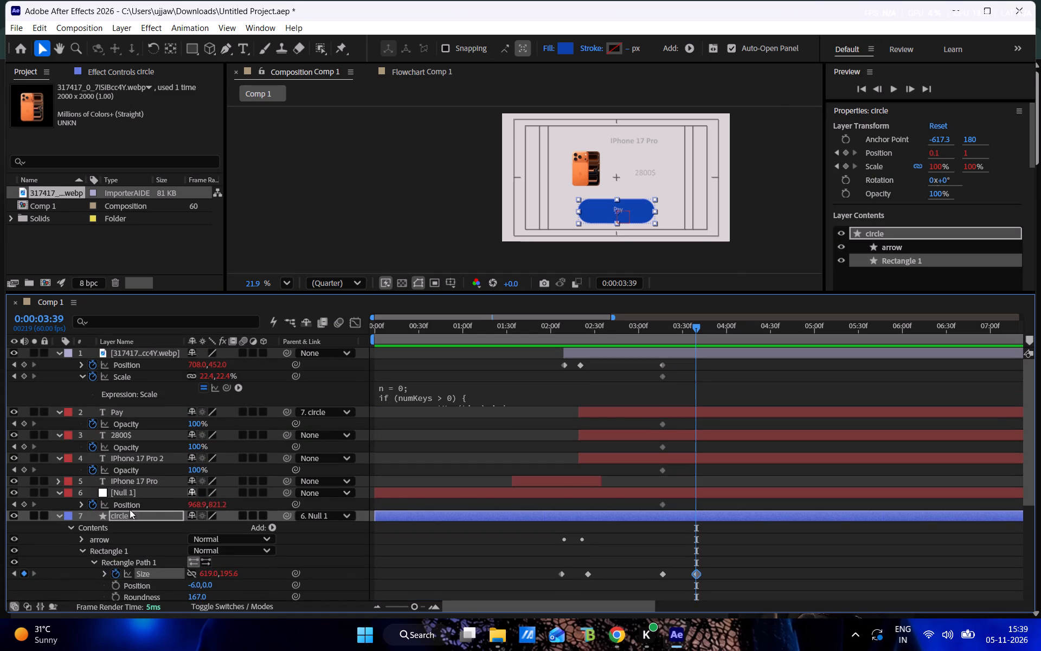
click(618, 635)
click(503, 390)
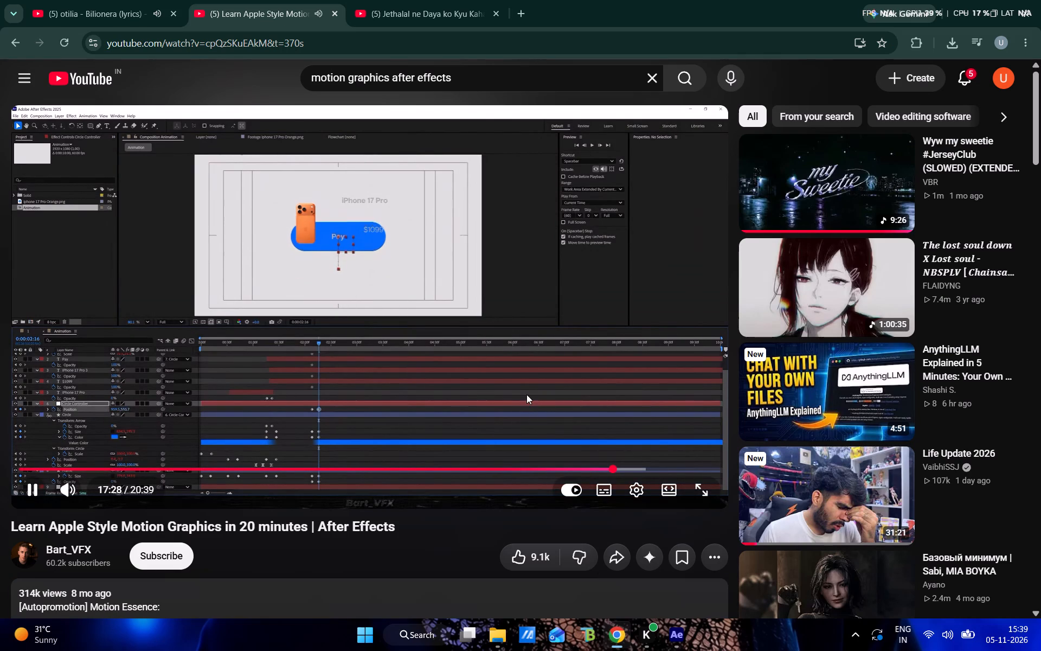
click(522, 388)
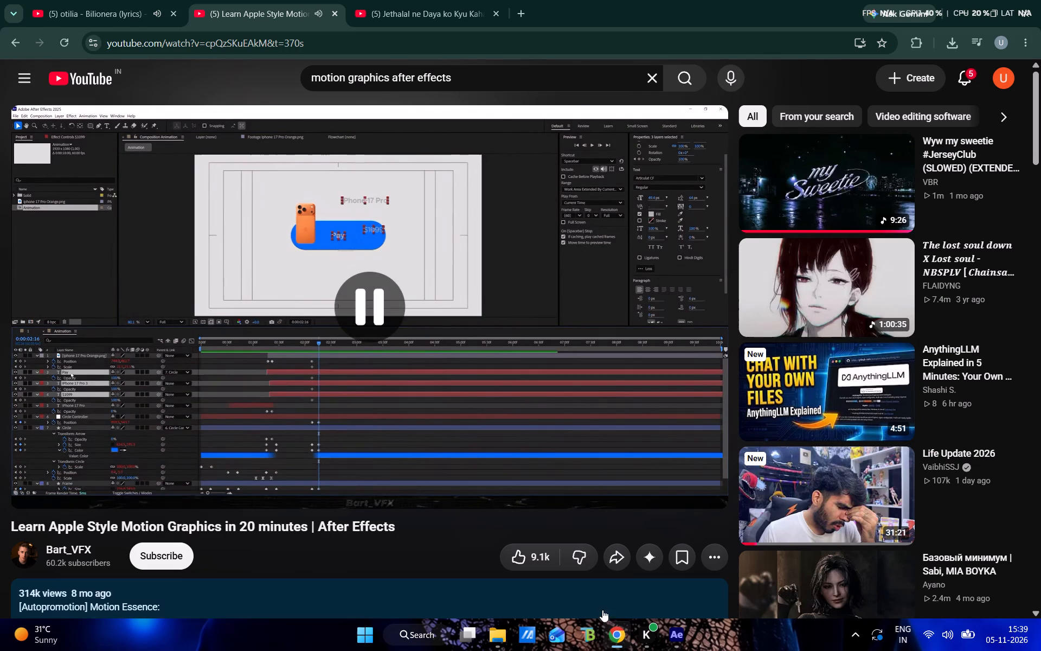
In After Effects, raise the Pay button to the frame's centre by setting Null 1's Position to 968.9, 586.2 at 0:00:03:39.
click(677, 641)
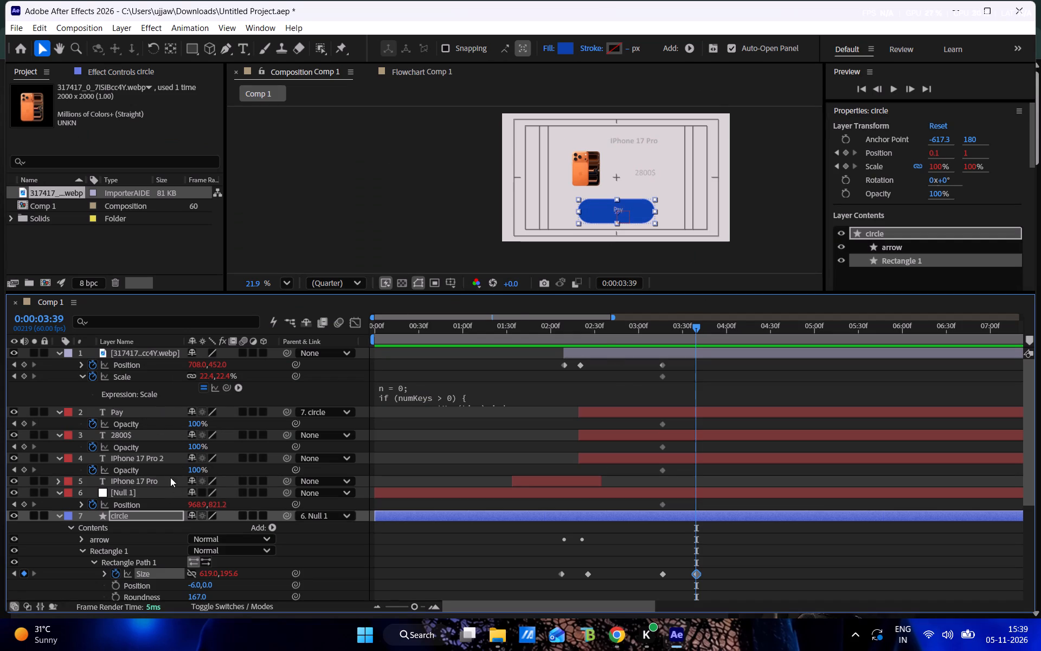
drag(197, 504, 216, 506)
key(ctrl+z)
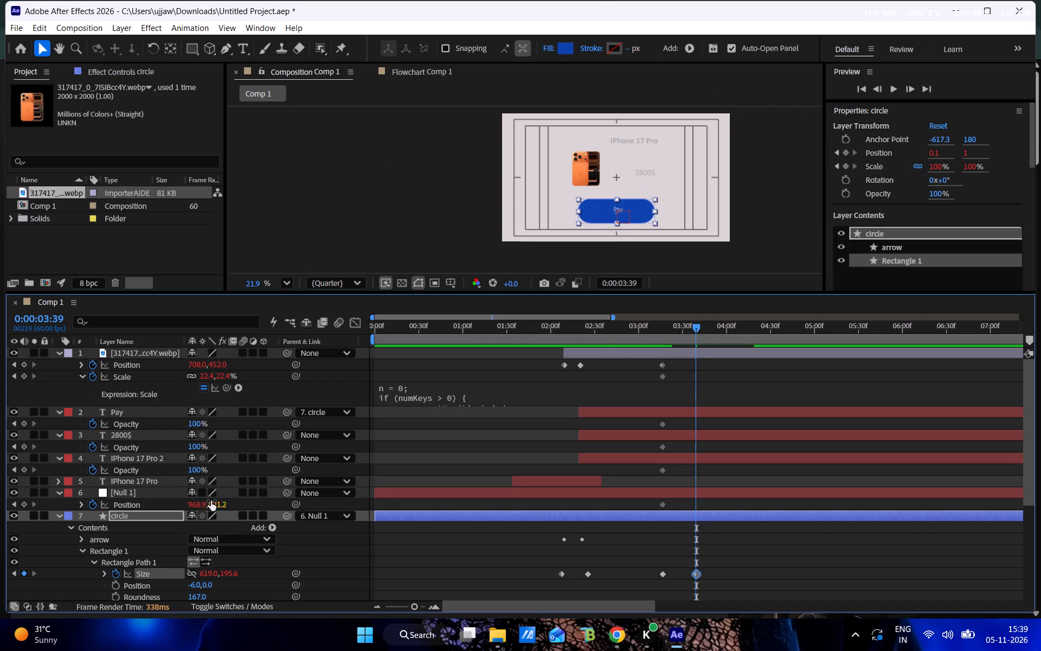
drag(216, 502, 74, 477)
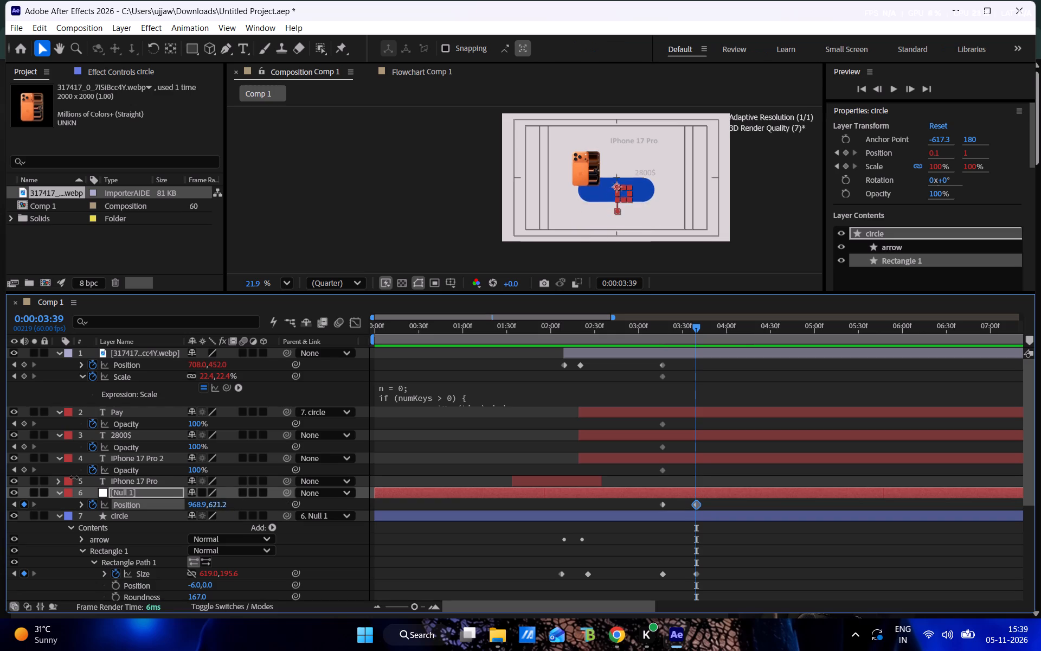
drag(74, 477, 77, 481)
click(77, 481)
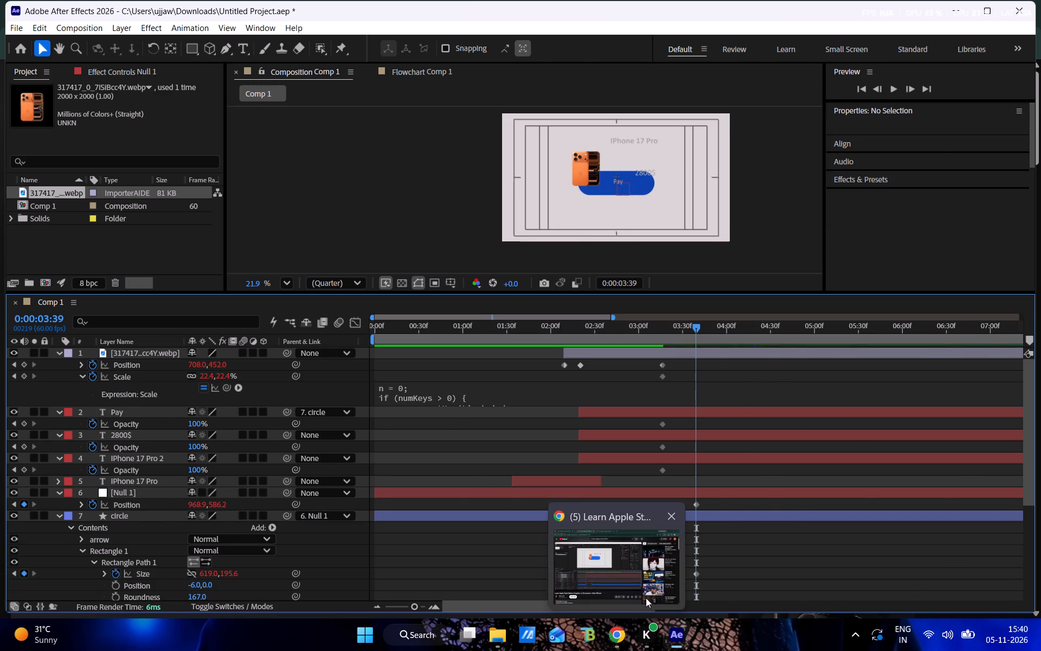
Switch to the tutorial in Chrome, watch the three text layers' Opacity edits in full screen, and pause at 17:33.
click(645, 595)
click(558, 413)
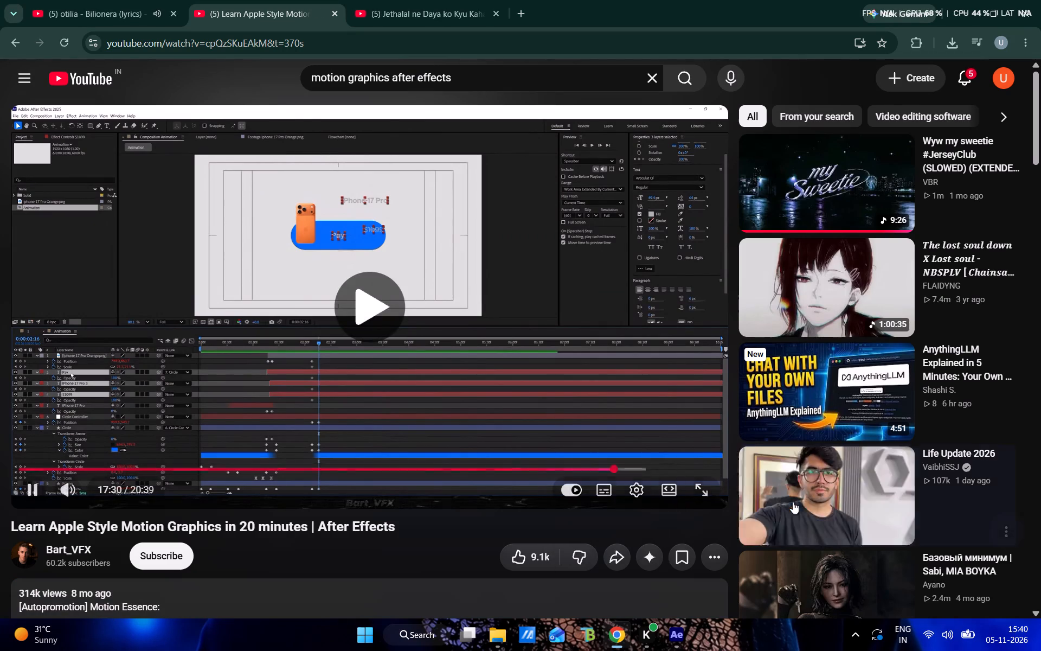
click(705, 496)
key(Left)
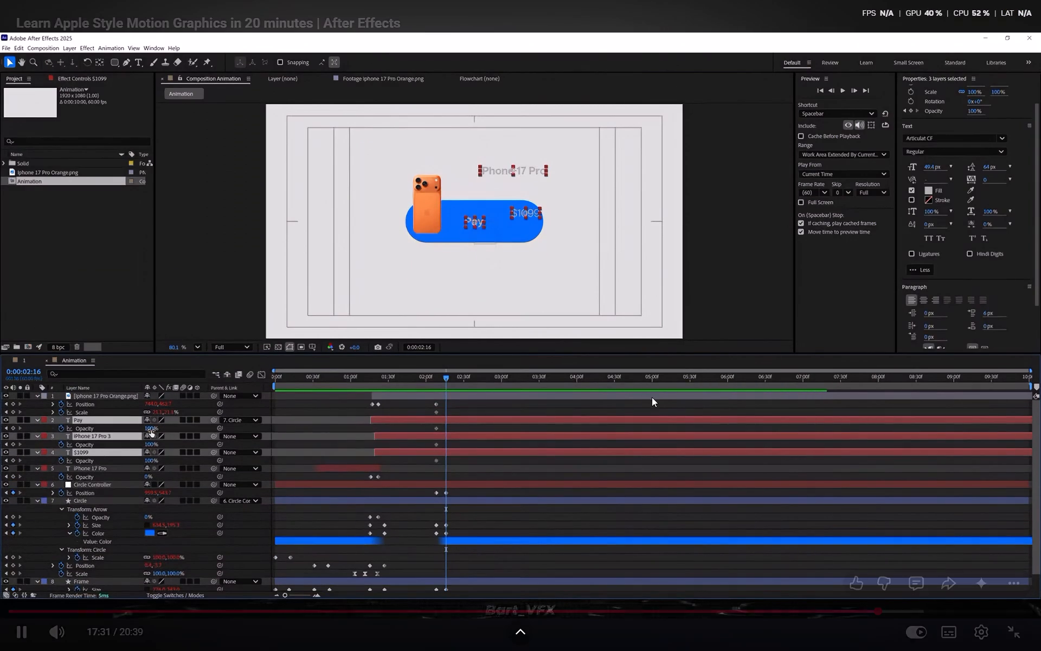
click(671, 389)
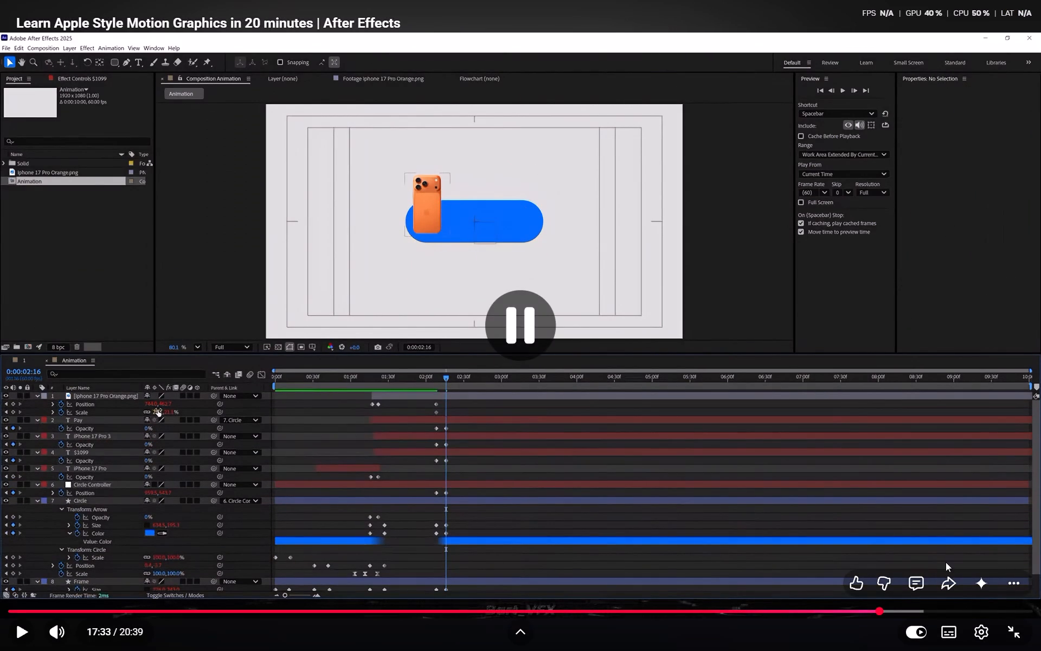
click(1018, 633)
Switch to After Effects and set the Opacity of the Pay, 2800$ and iPhone 17 Pro 2 text layers to 0% at 0:00:03:39.
click(621, 632)
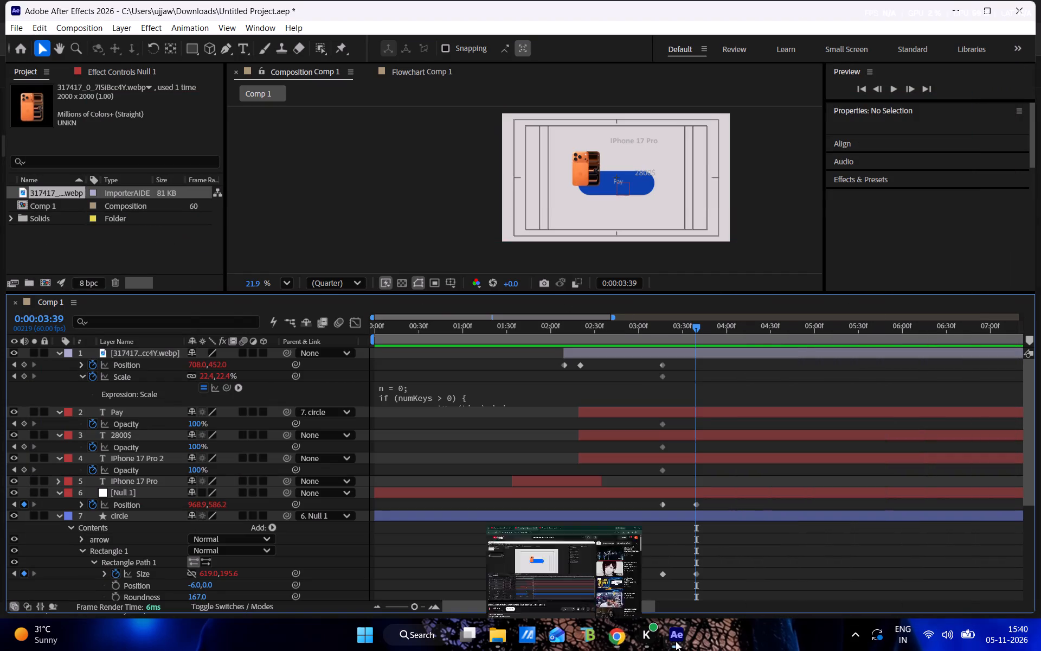
drag(362, 413, 305, 468)
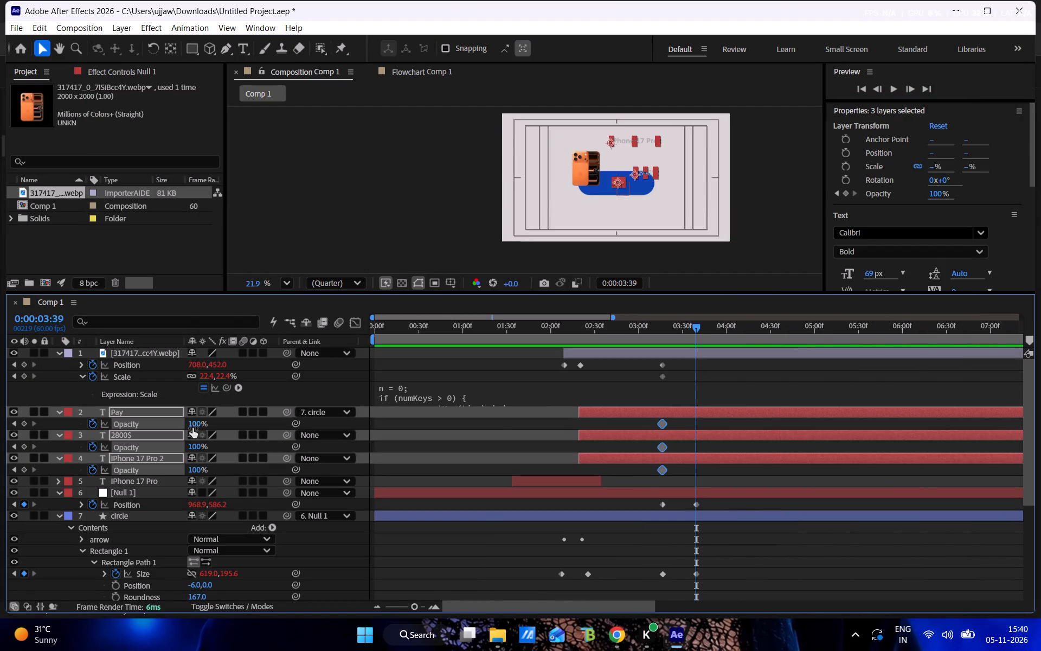
drag(196, 422, 59, 430)
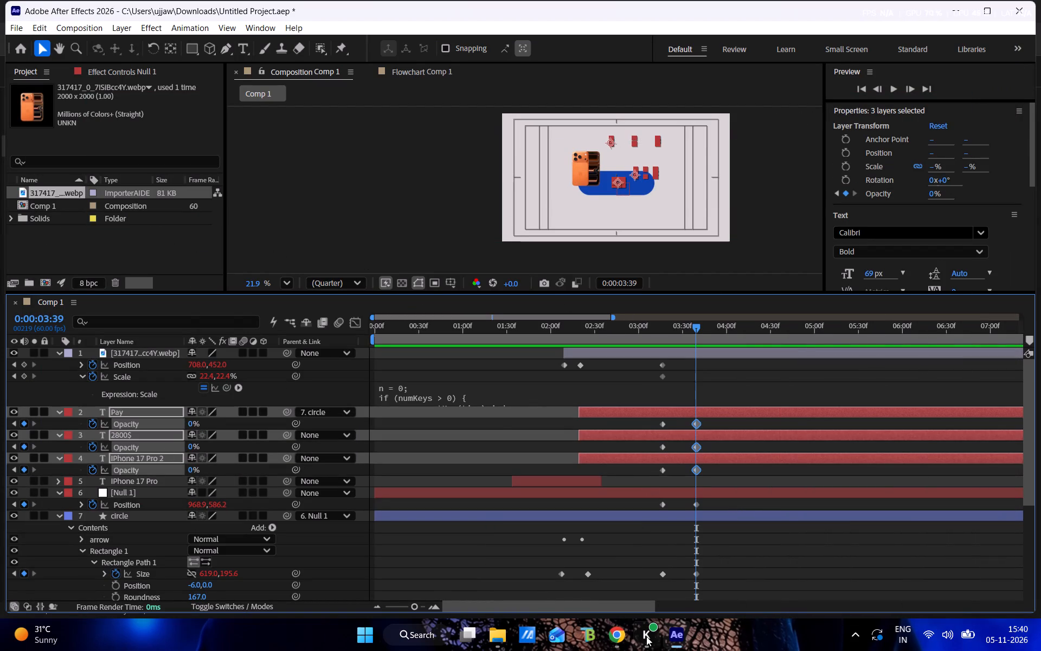
Switch to the tutorial in Chrome and watch 17:33 to 17:40, examining how the phone image is scaled down and moved into the blue button.
click(620, 633)
click(558, 389)
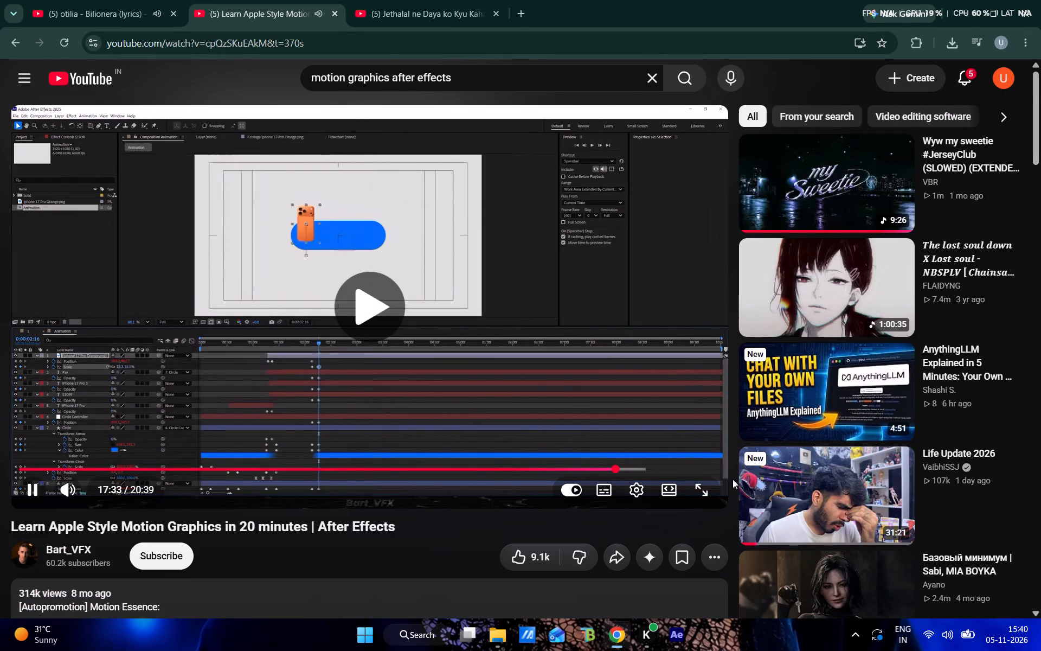
click(699, 494)
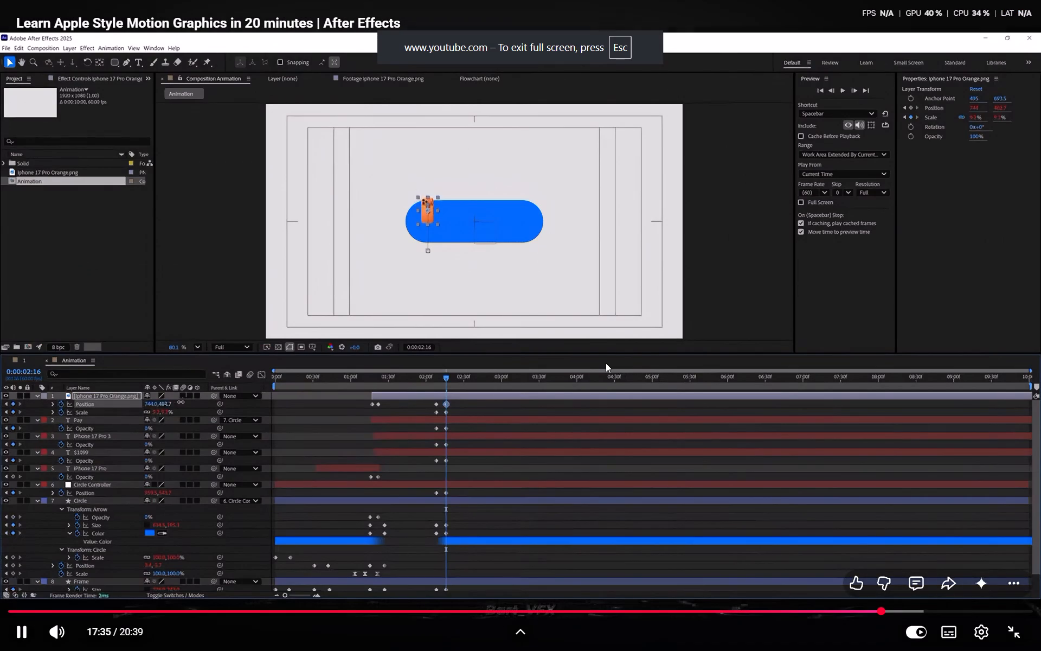
key(Left)
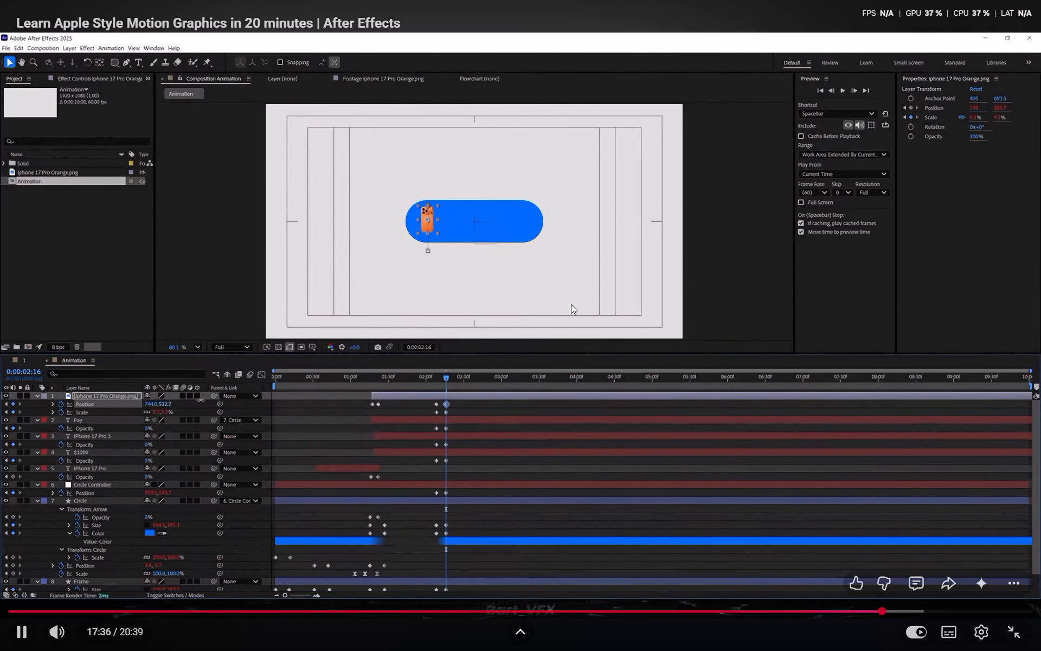
click(543, 301)
click(611, 358)
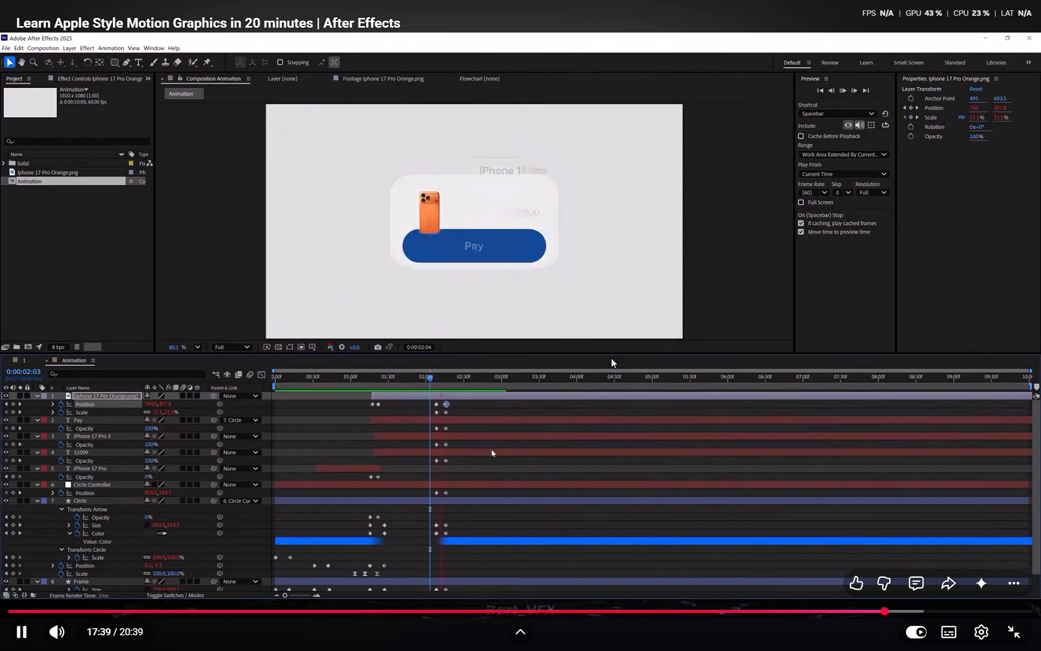
click(611, 358)
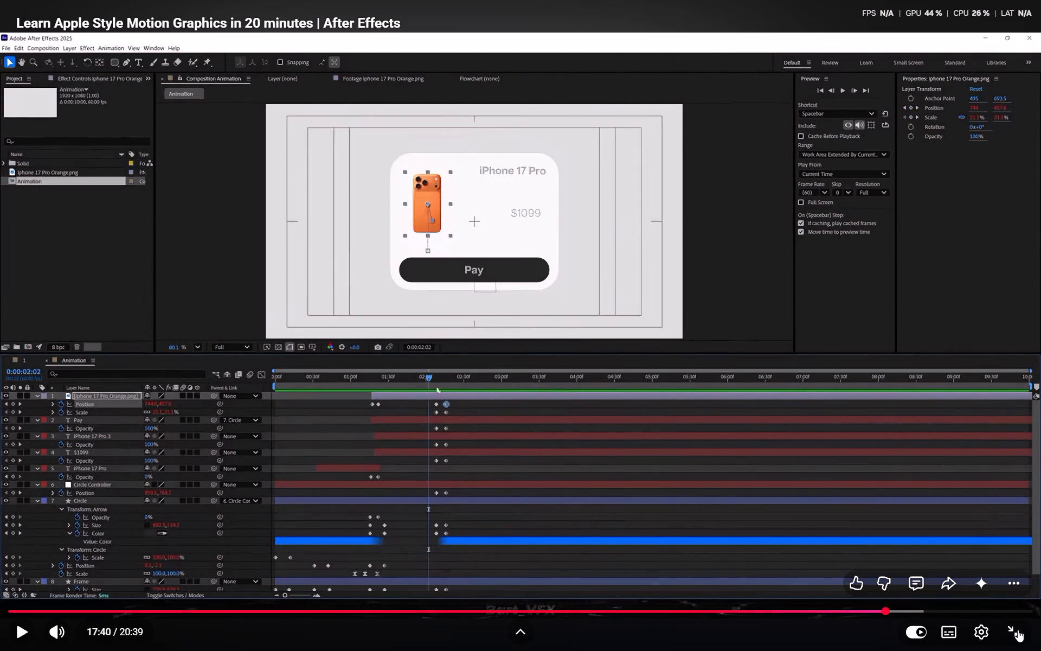
click(1017, 631)
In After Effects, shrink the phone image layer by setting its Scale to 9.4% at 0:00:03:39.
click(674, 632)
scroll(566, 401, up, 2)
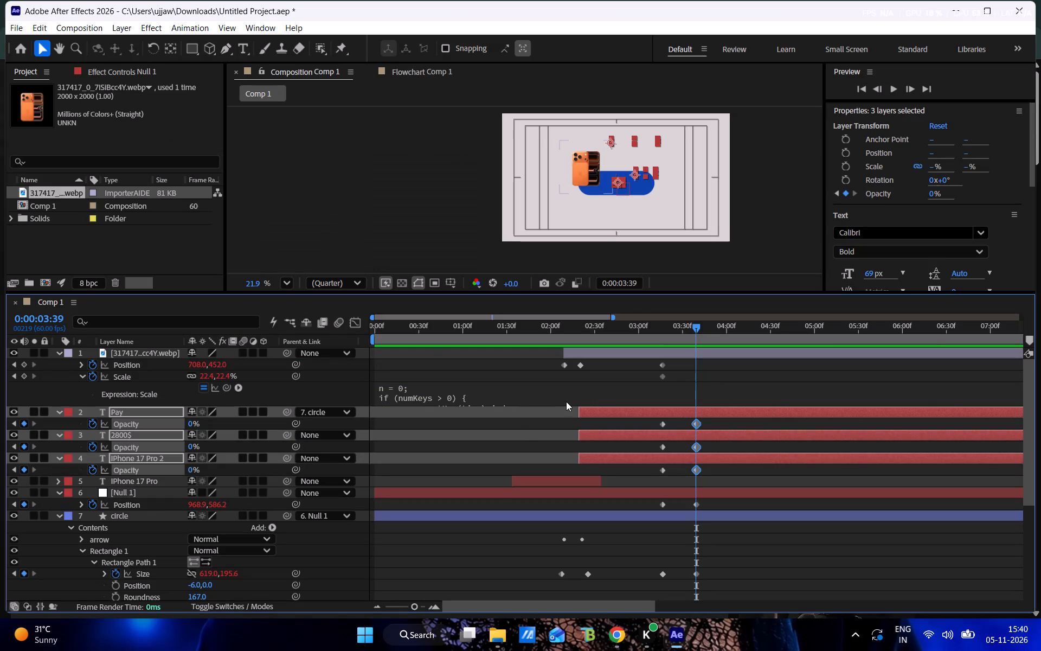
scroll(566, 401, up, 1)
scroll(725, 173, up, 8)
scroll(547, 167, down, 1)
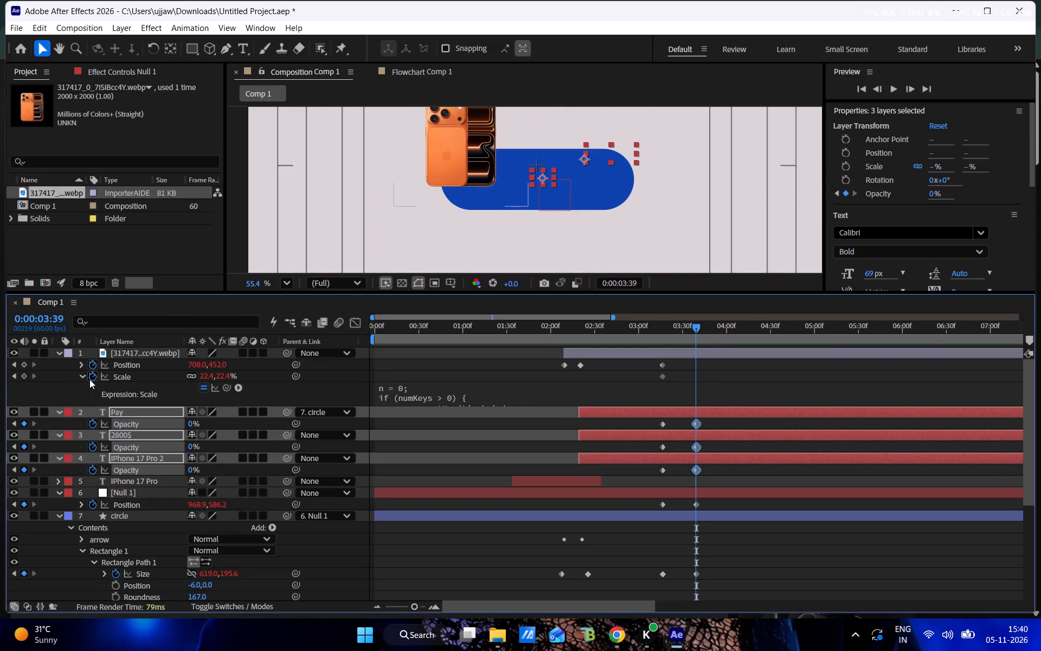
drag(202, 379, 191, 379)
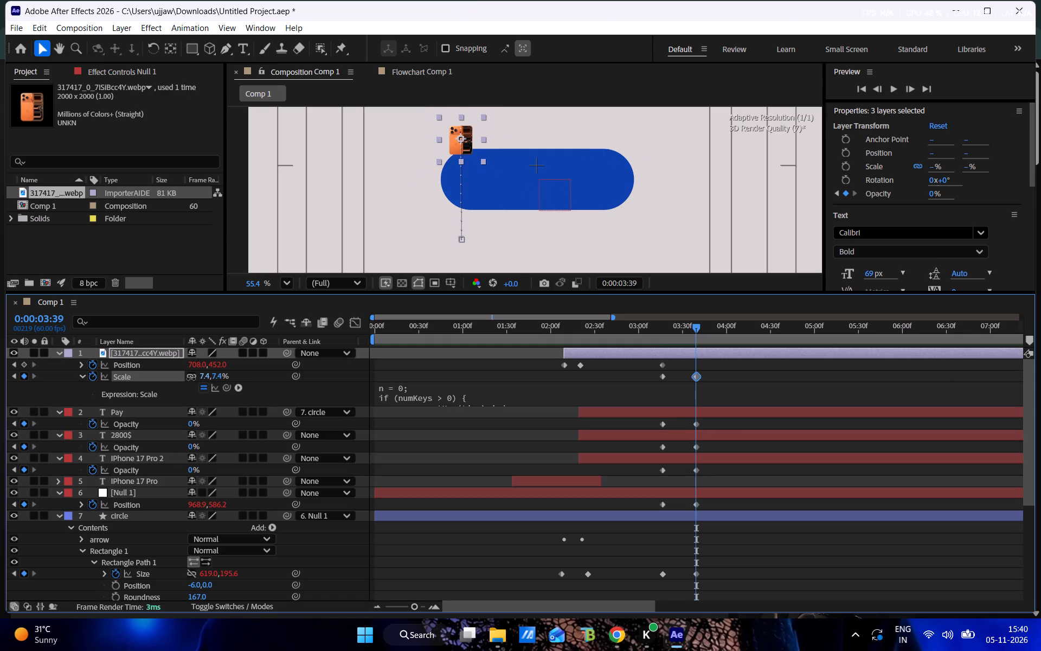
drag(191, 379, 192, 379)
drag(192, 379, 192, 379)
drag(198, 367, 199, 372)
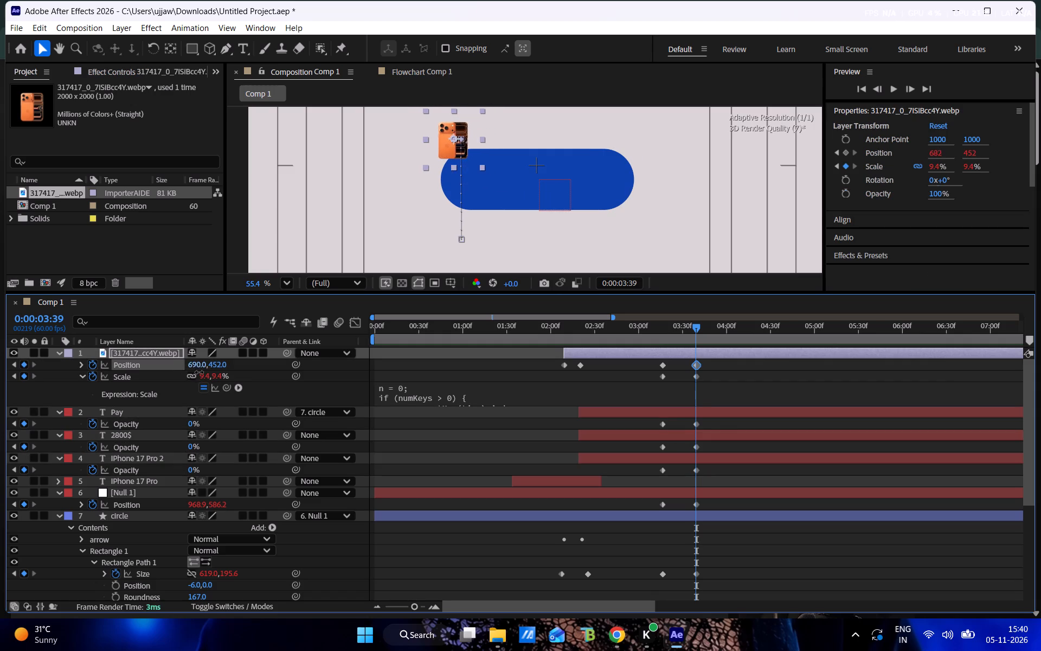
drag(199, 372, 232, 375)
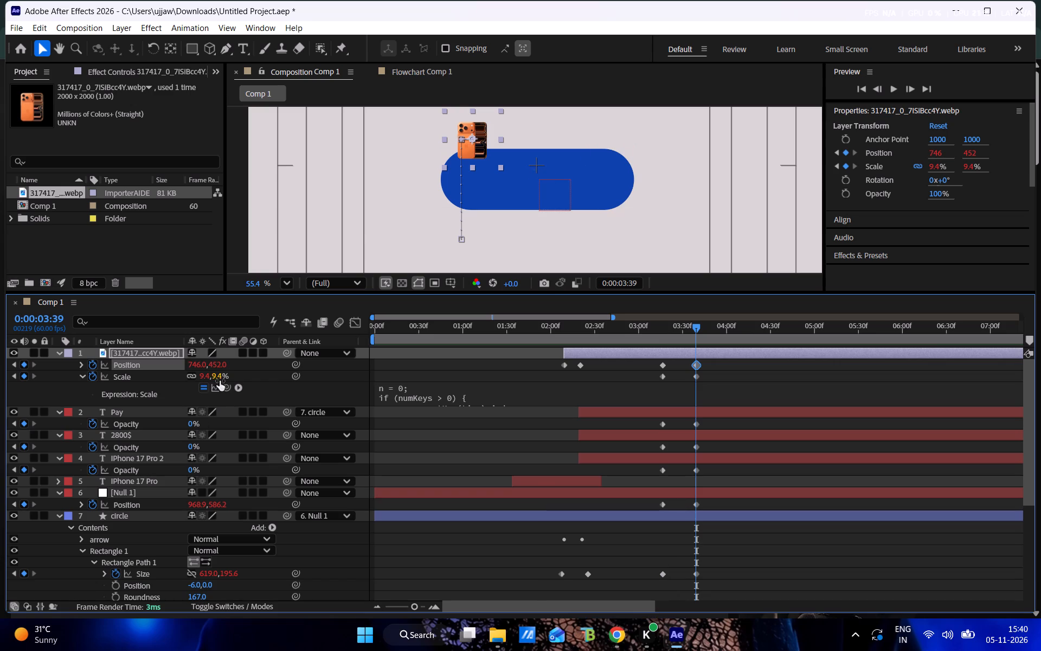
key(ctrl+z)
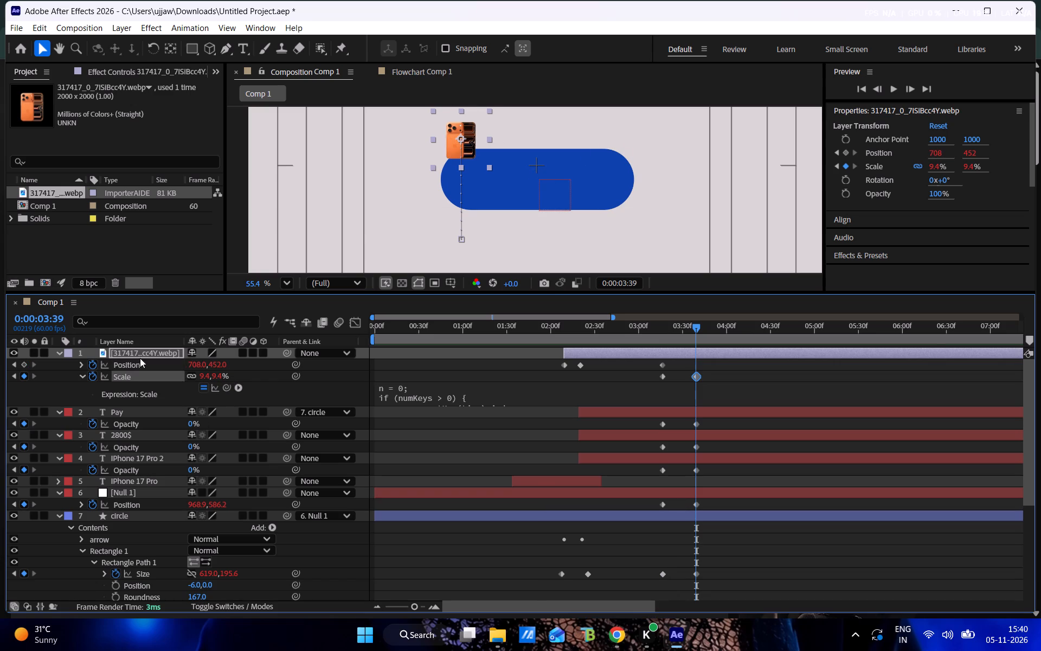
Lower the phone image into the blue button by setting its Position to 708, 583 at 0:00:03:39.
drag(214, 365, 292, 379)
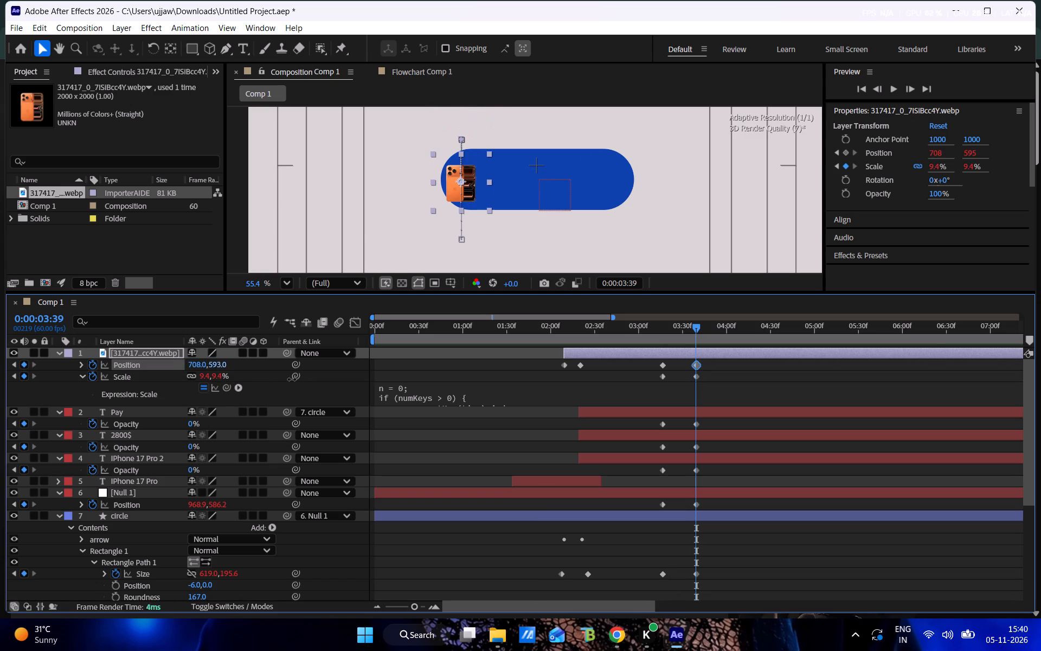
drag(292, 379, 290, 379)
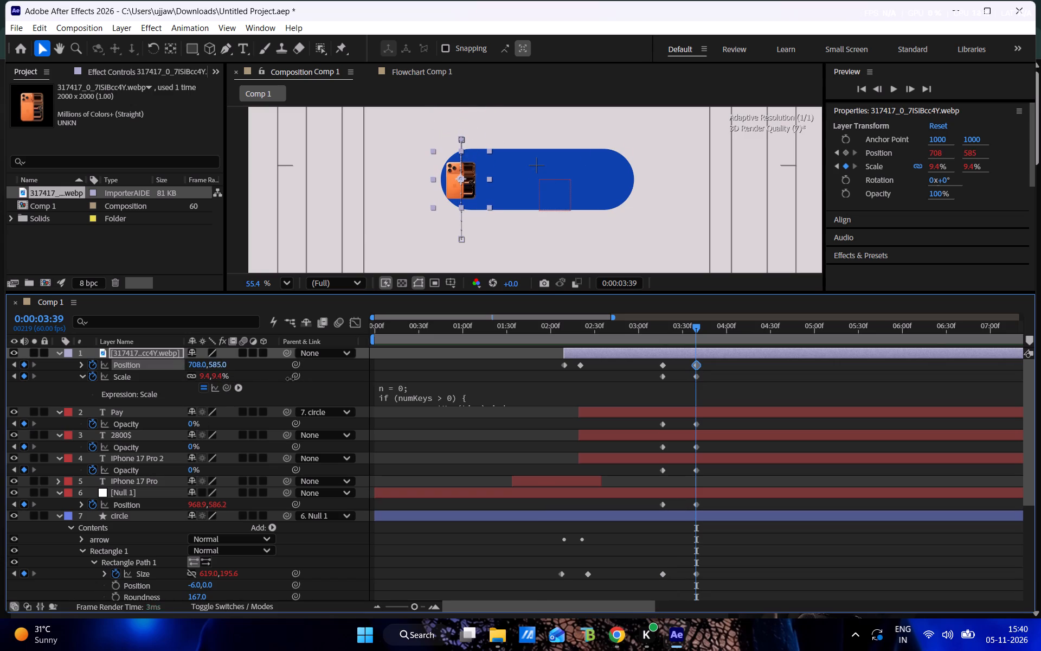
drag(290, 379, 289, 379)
Switch to the tutorial in Chrome and play it to 17:42, examining the phone's size and placement inside the blue button.
click(619, 634)
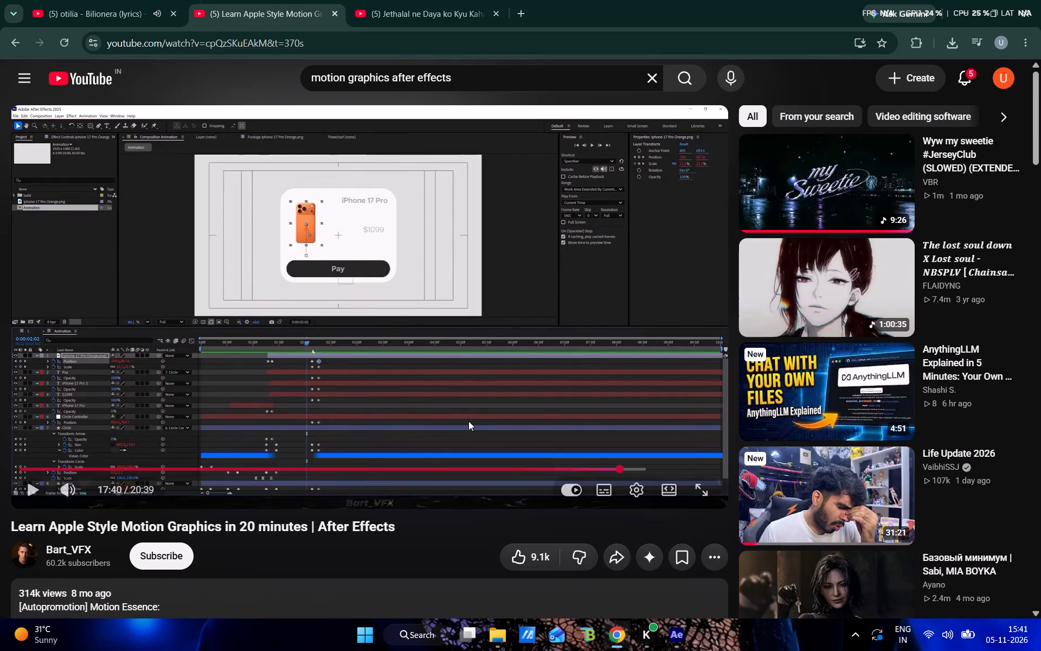
click(468, 421)
click(481, 392)
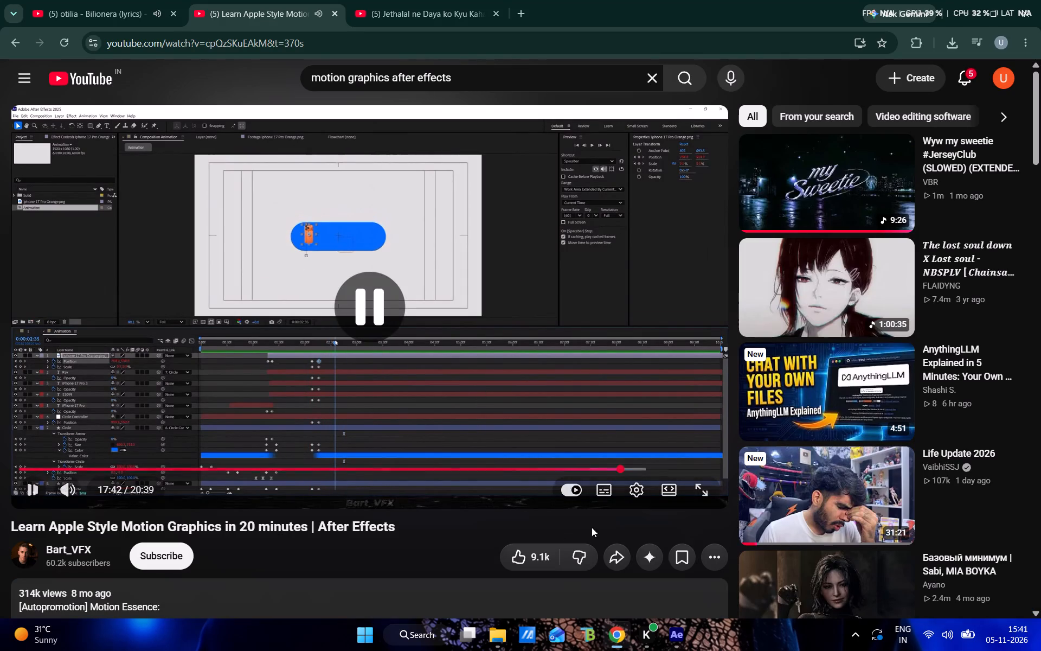
In After Effects, enlarge the circle layer's blue button by setting Rectangle 1's Size to 693, 230.6 at 0:00:03:39.
click(687, 630)
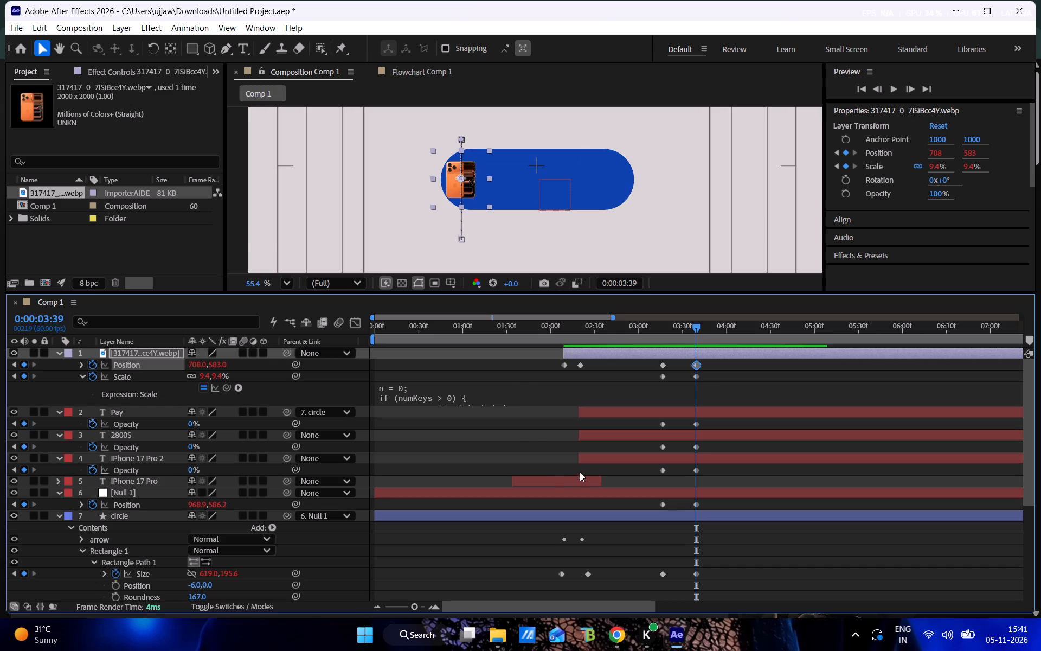
click(138, 519)
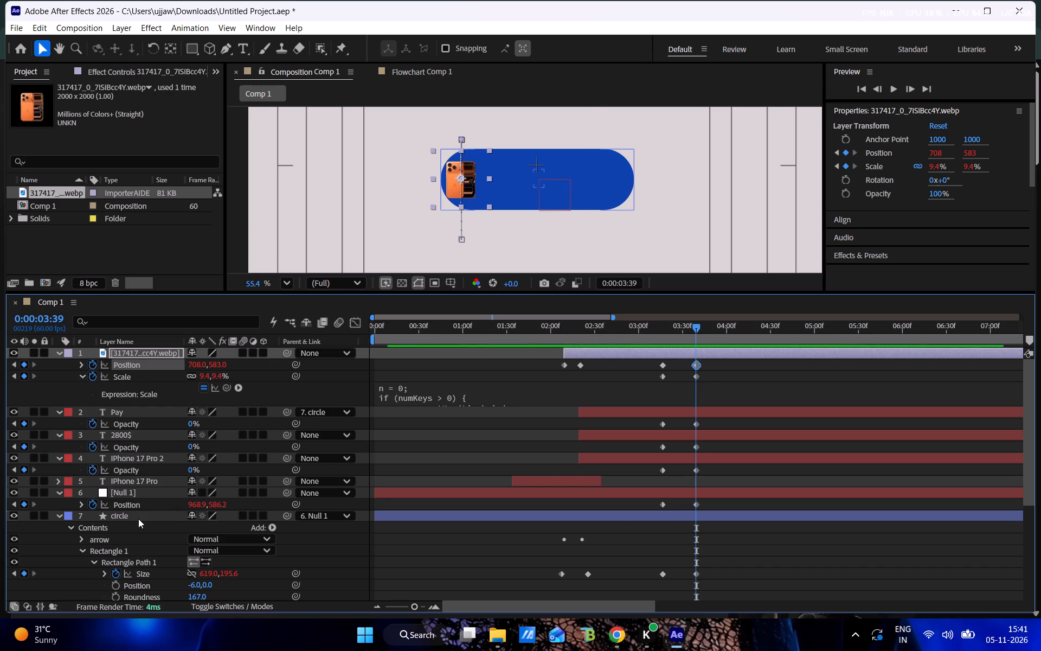
scroll(147, 517, down, 2)
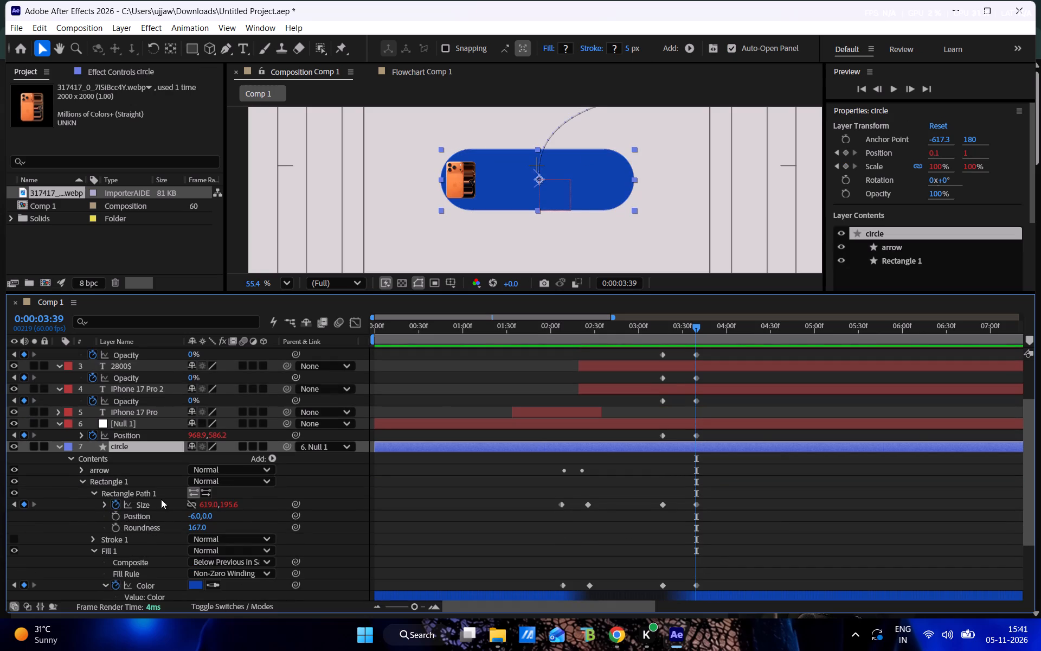
drag(208, 508, 243, 517)
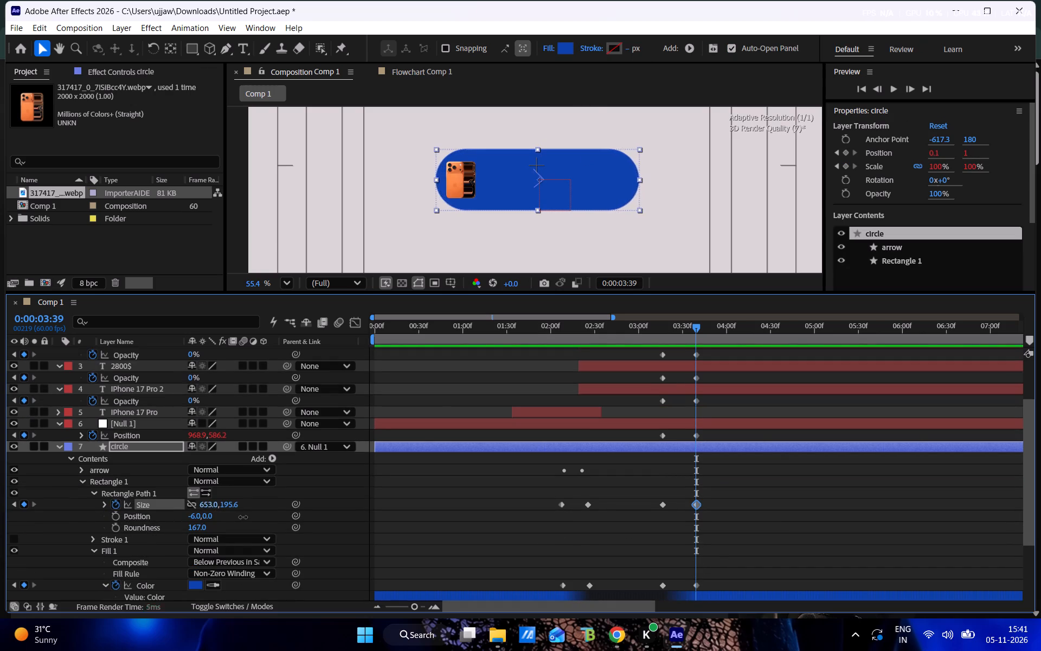
drag(243, 517, 271, 521)
drag(228, 505, 222, 505)
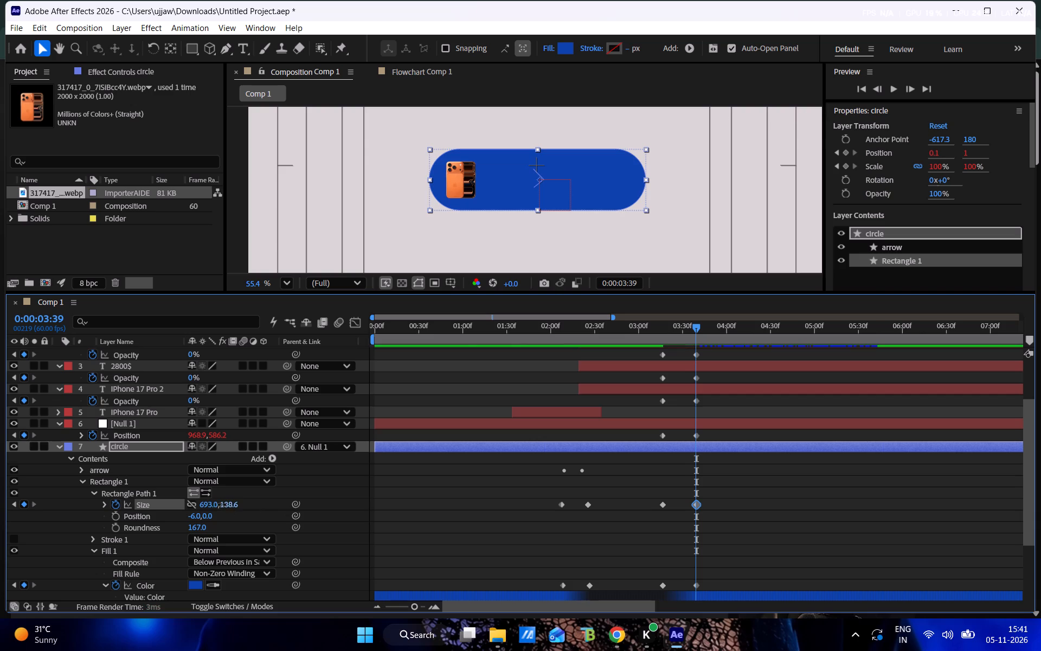
drag(222, 505, 282, 511)
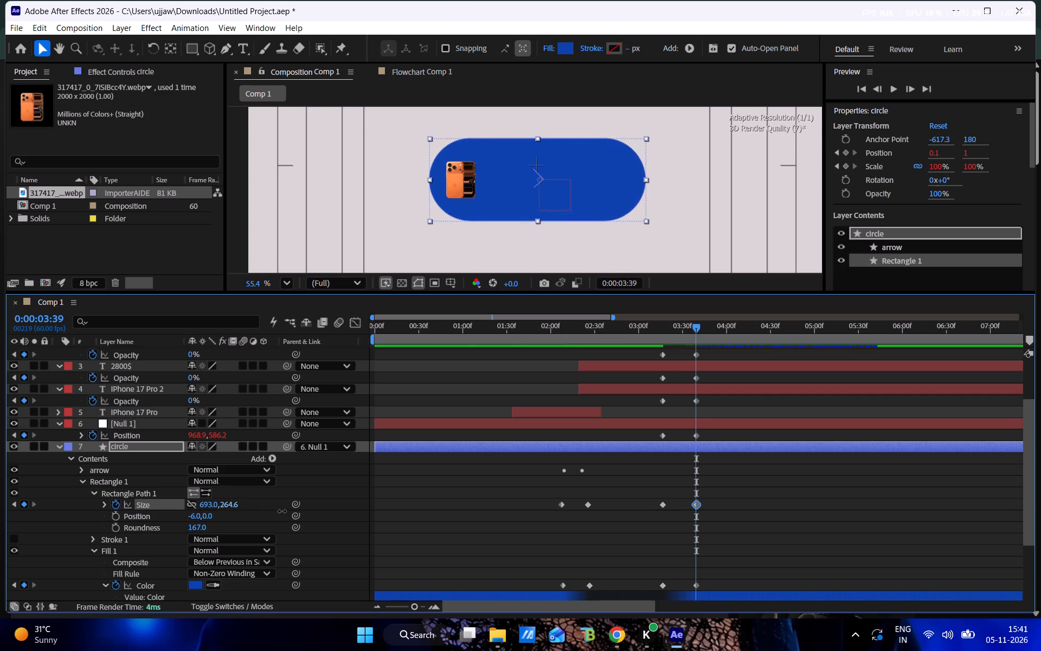
drag(282, 511, 253, 506)
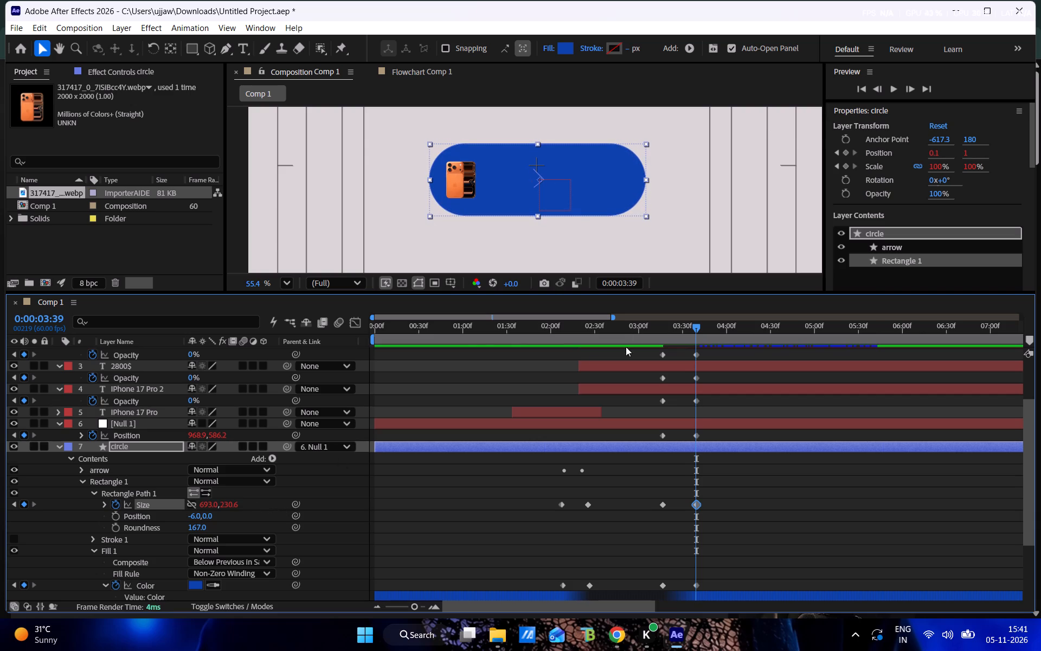
Fit the phone image inside the enlarged button with Scale 12.4% and Position 725, 587 at 0:00:03:39.
scroll(88, 423, up, 2)
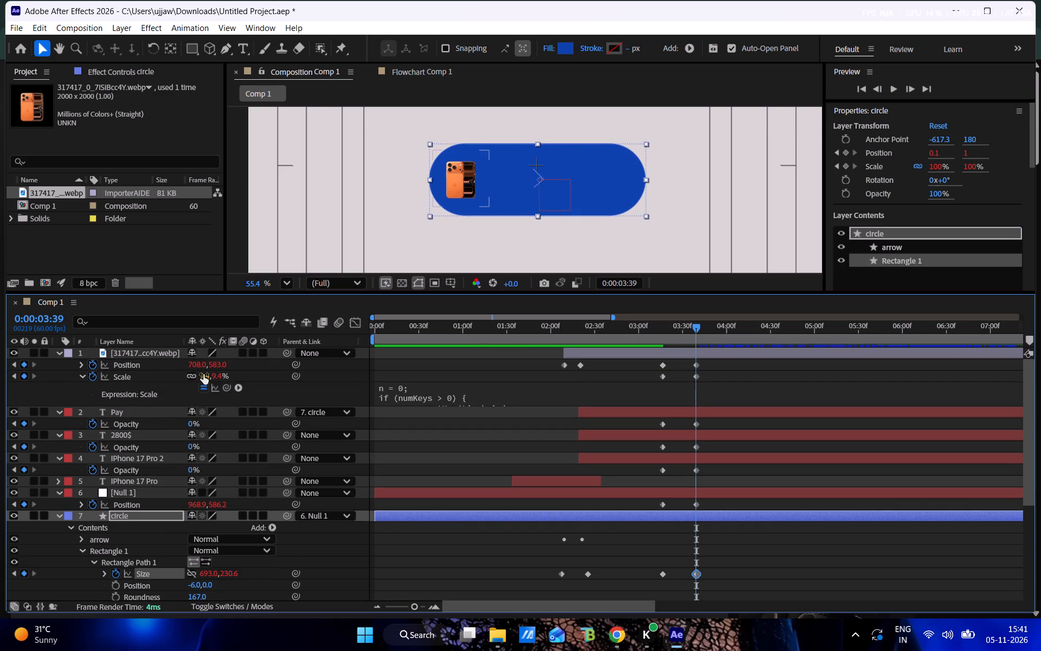
click(206, 374)
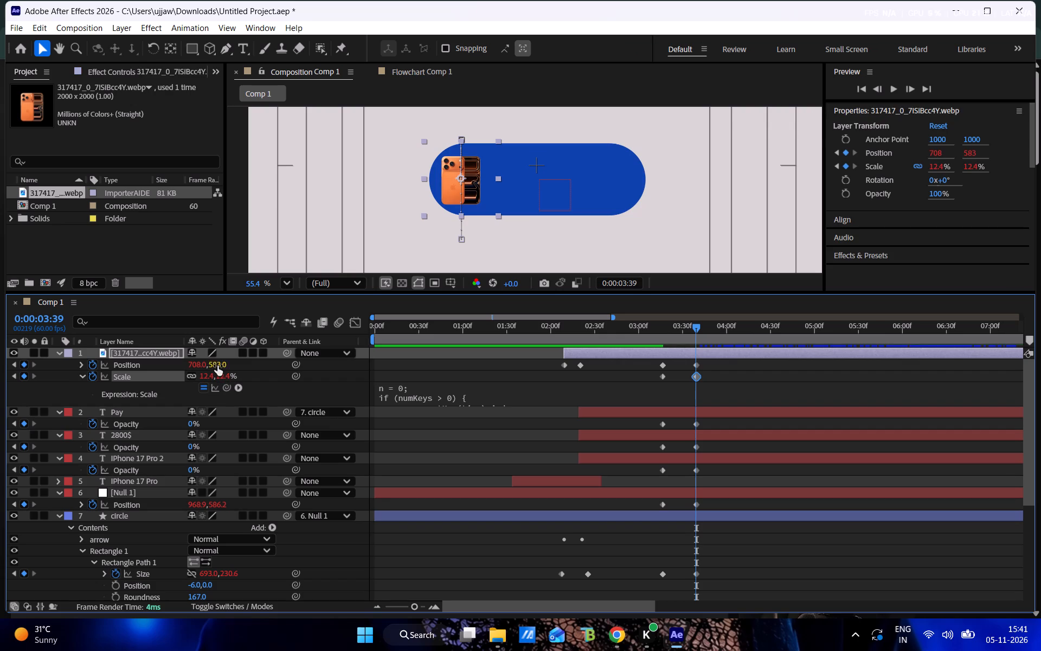
drag(217, 366, 226, 366)
drag(196, 367, 195, 367)
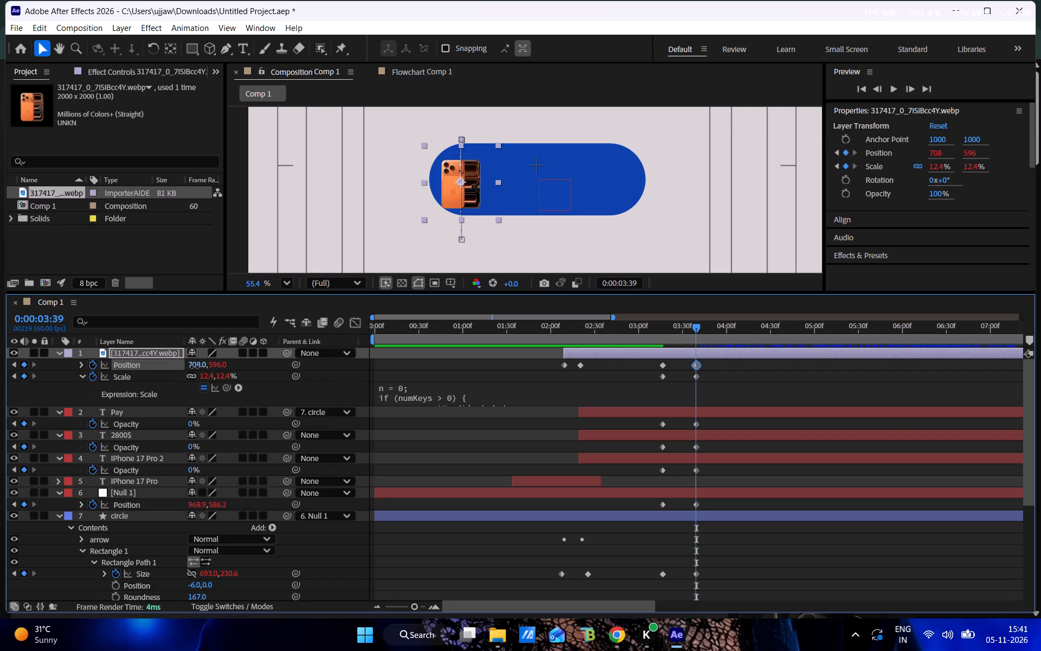
drag(195, 367, 207, 369)
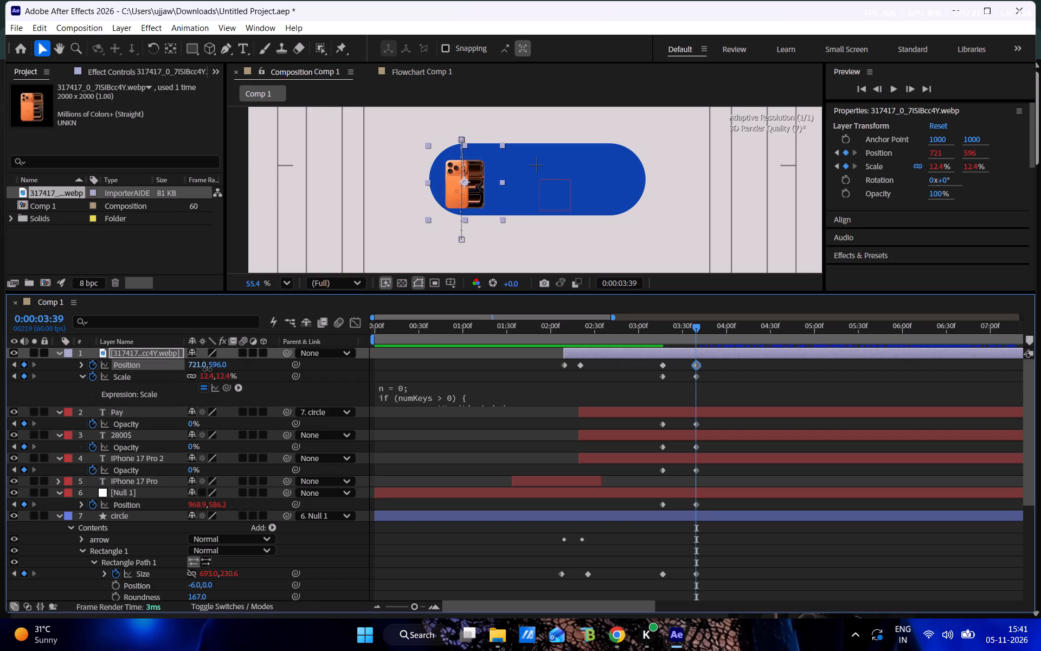
drag(207, 369, 210, 369)
drag(216, 367, 213, 366)
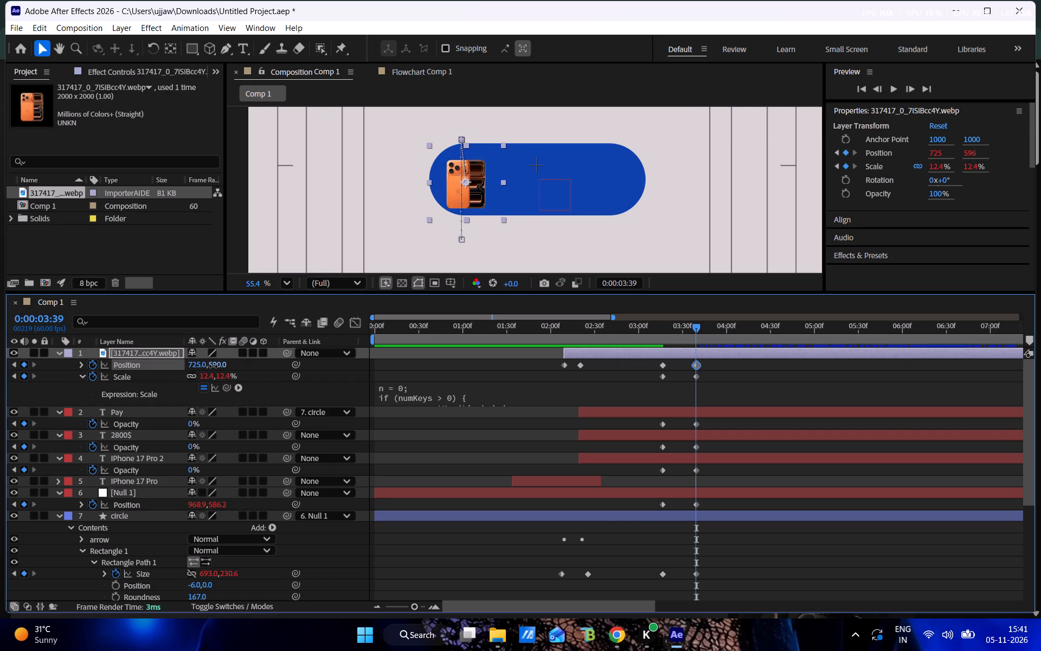
drag(213, 366, 211, 366)
Preview the card-to-button transition from 0:00:03:15 and scrub back through it to check the motion.
drag(675, 323, 663, 324)
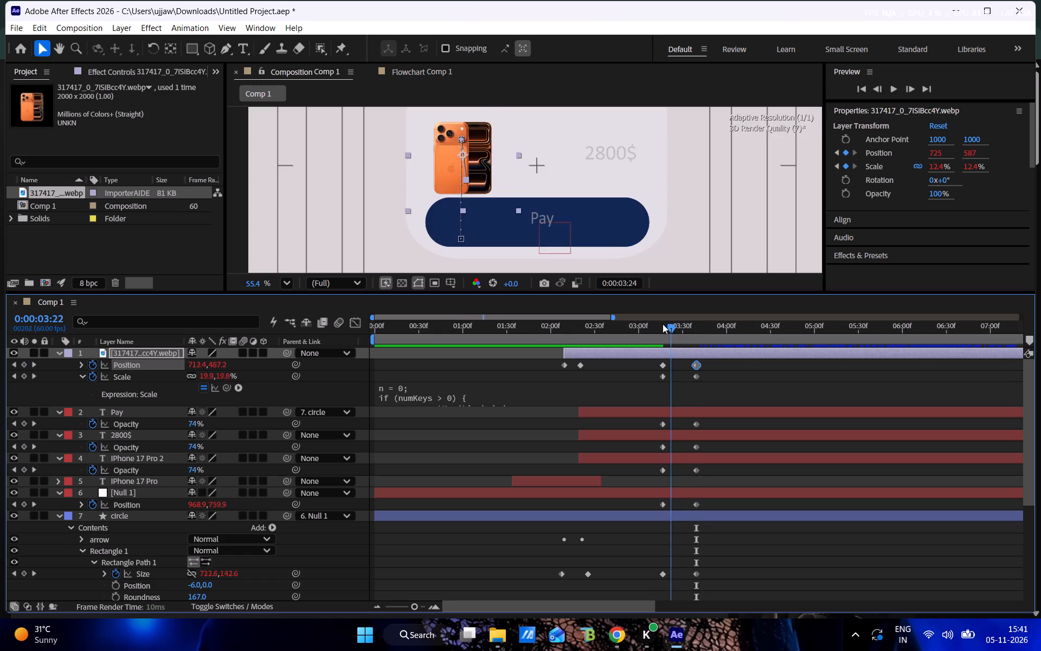
drag(663, 324, 660, 325)
key(space)
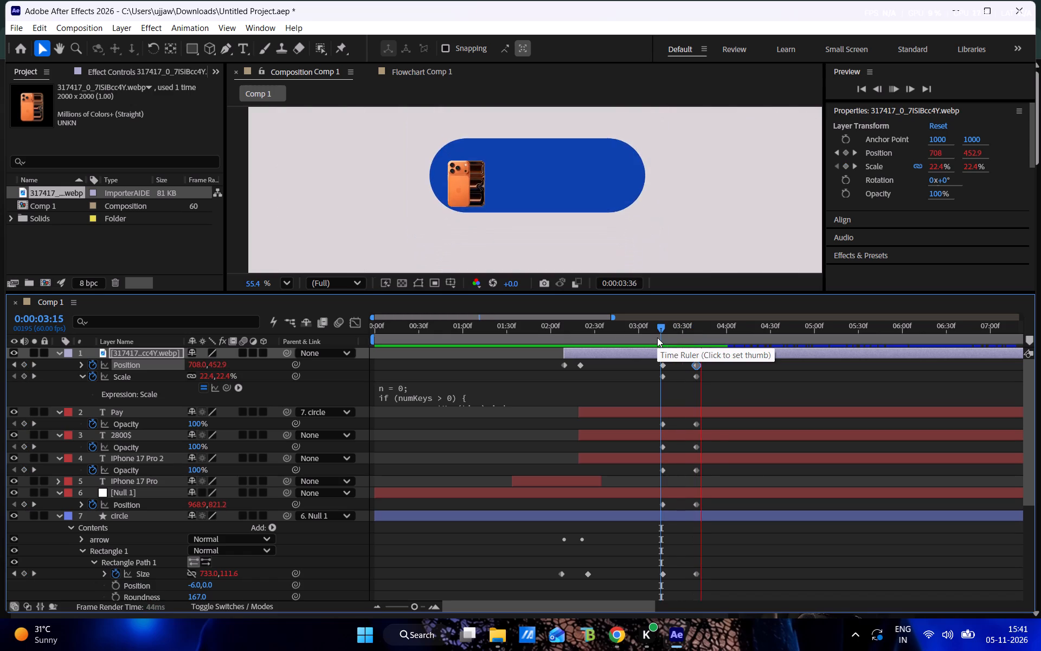
drag(707, 333, 667, 332)
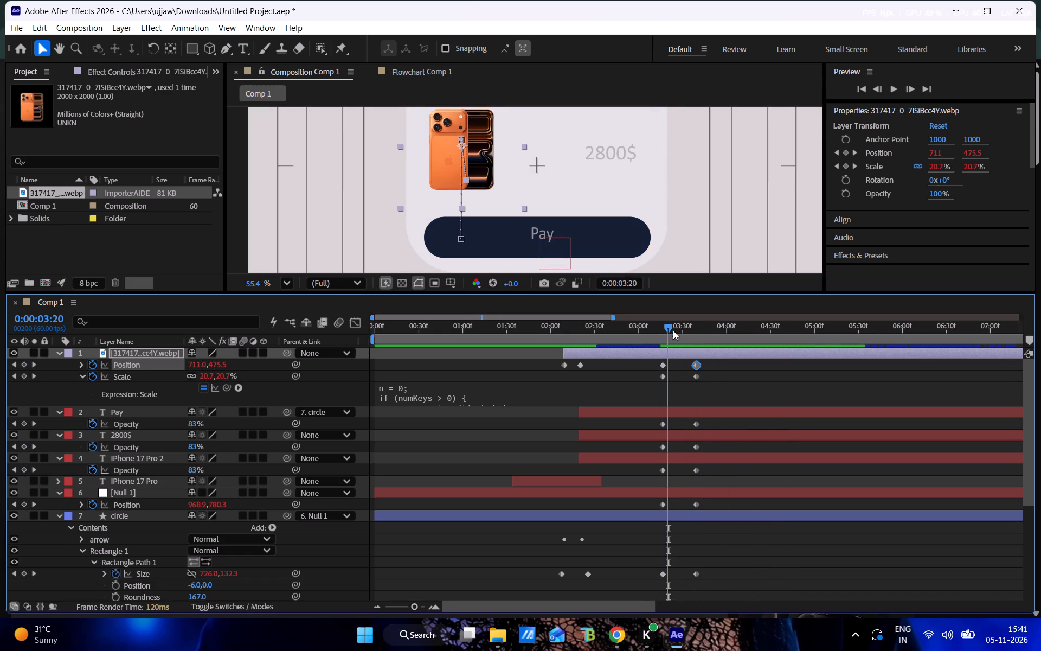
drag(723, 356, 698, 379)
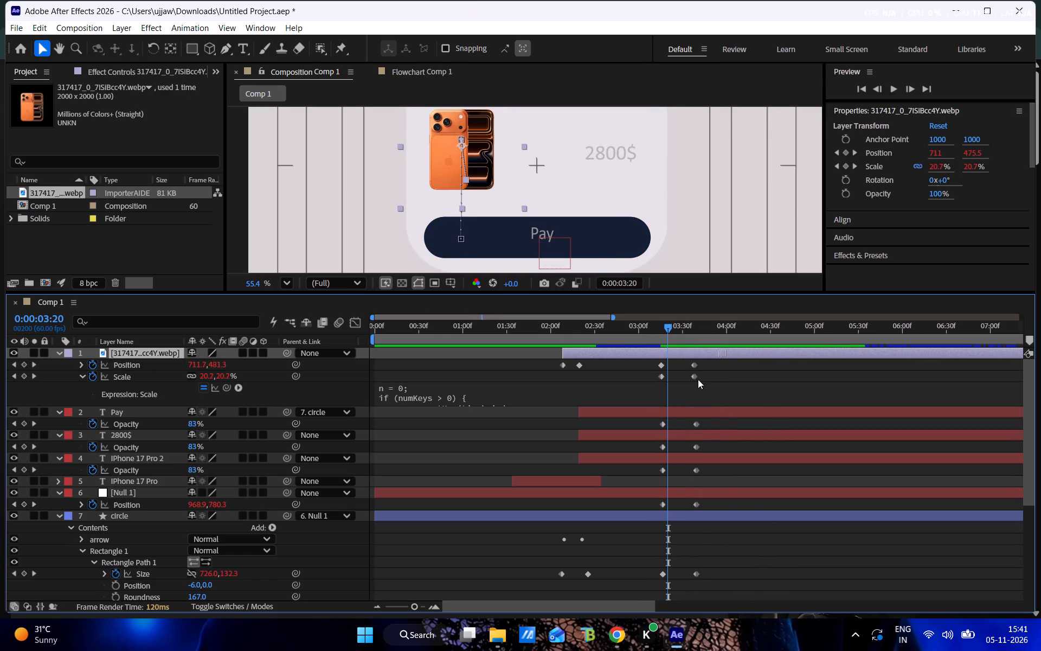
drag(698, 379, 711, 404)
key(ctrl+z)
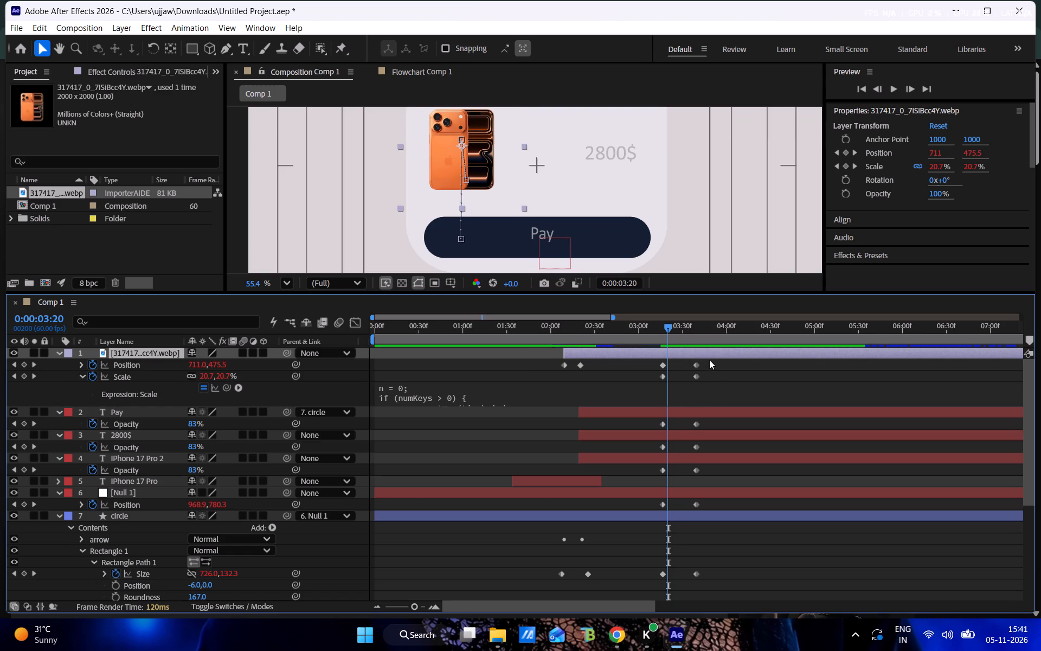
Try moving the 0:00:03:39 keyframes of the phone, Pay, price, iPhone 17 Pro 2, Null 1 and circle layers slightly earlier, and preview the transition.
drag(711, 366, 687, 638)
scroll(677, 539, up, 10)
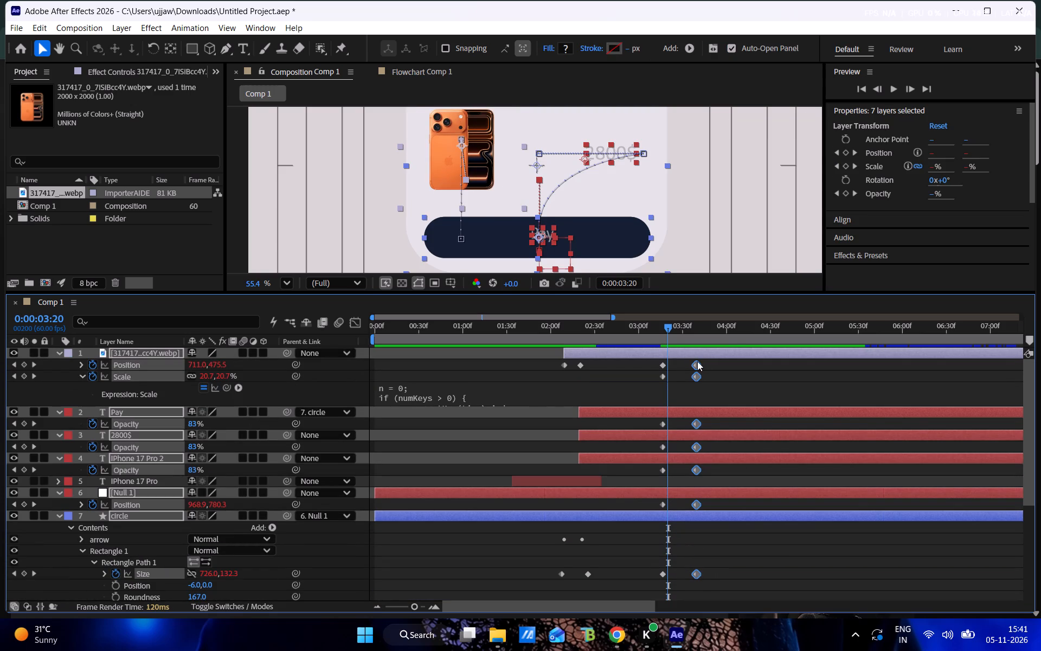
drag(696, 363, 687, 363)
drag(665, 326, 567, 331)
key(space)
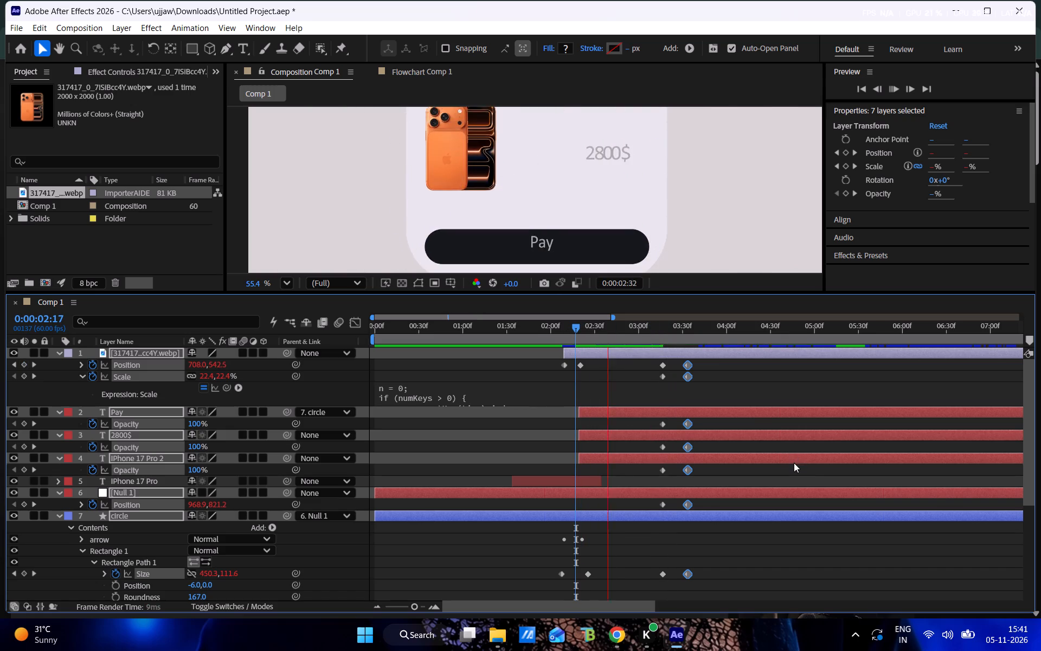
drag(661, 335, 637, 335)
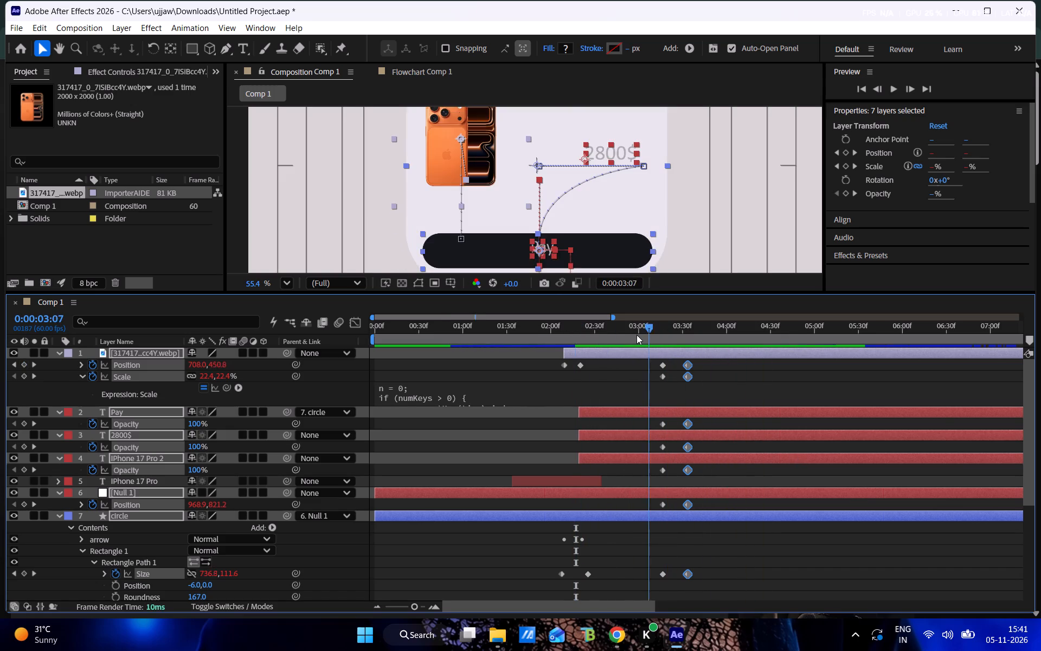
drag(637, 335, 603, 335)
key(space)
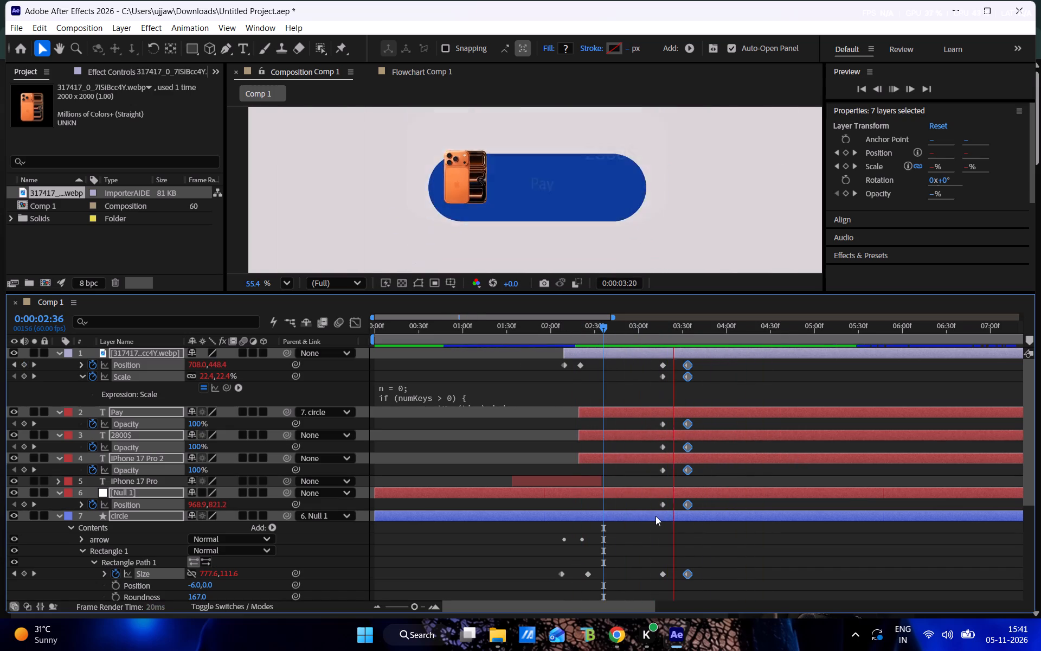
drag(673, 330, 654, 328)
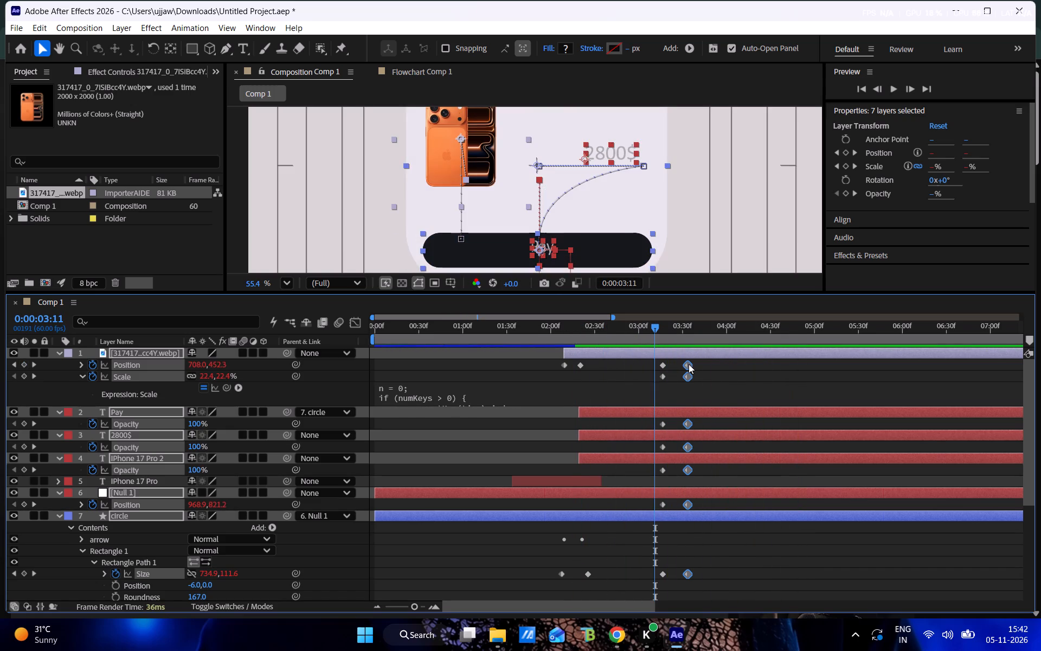
Undo the last keyframe move, shift the transition's end keyframes on all animated layers to 0:00:03:29, and preview from 0:00:02:21.
click(684, 362)
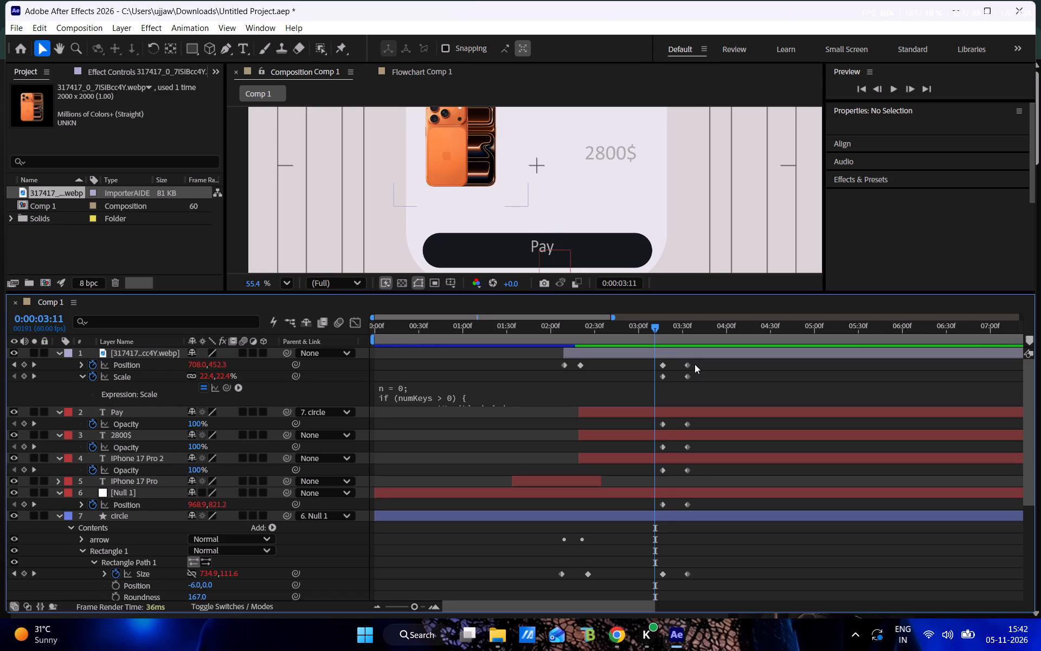
key(ctrl+z)
drag(697, 363, 682, 363)
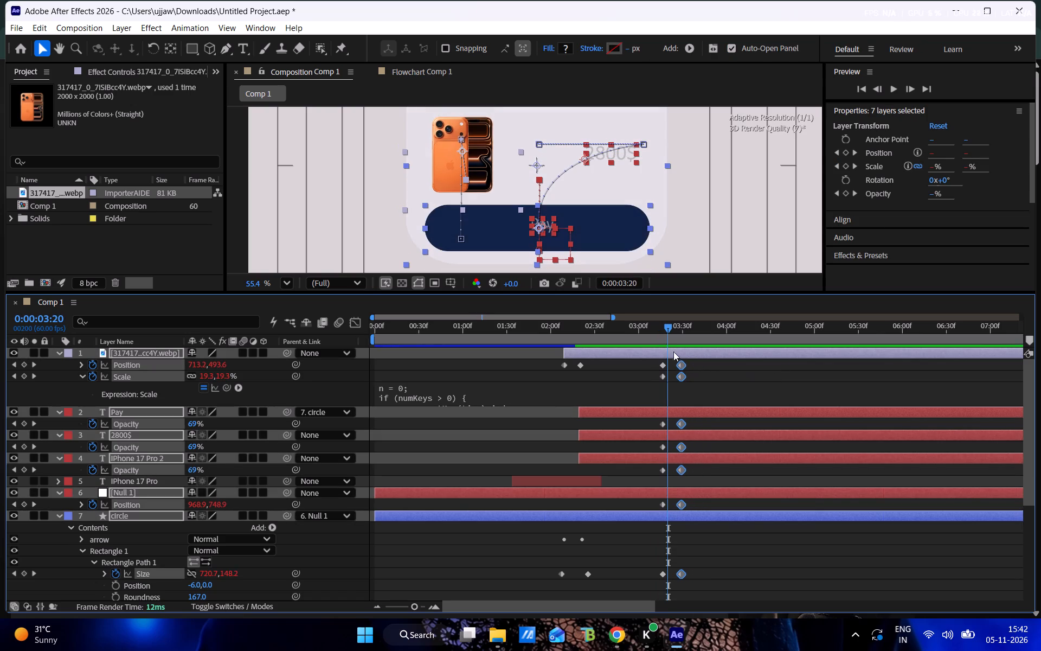
drag(665, 329, 578, 329)
key(space)
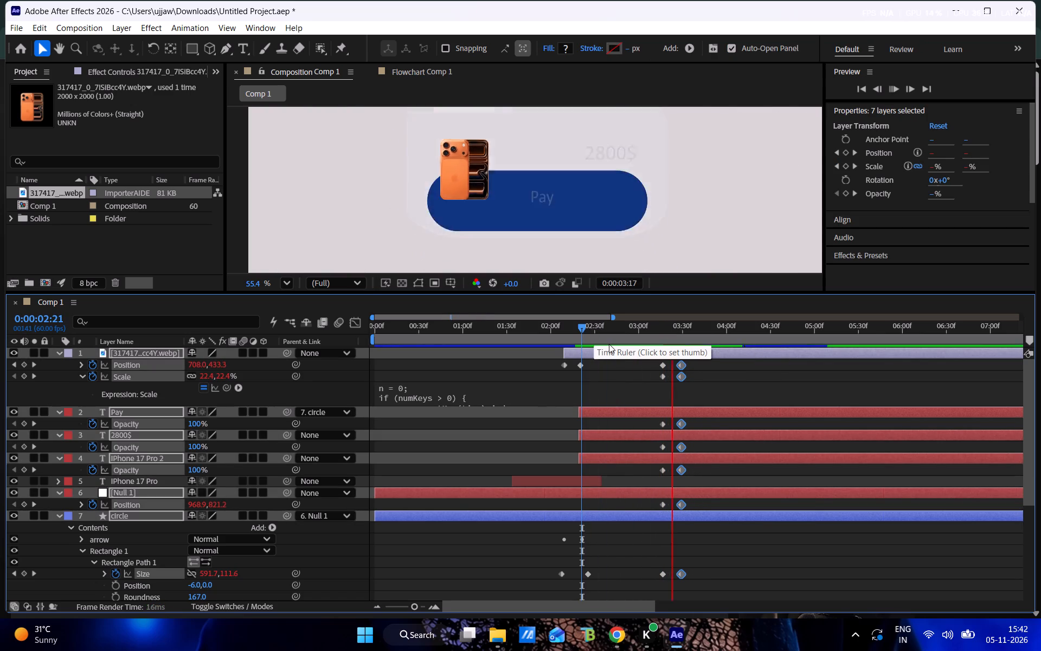
drag(661, 328, 647, 330)
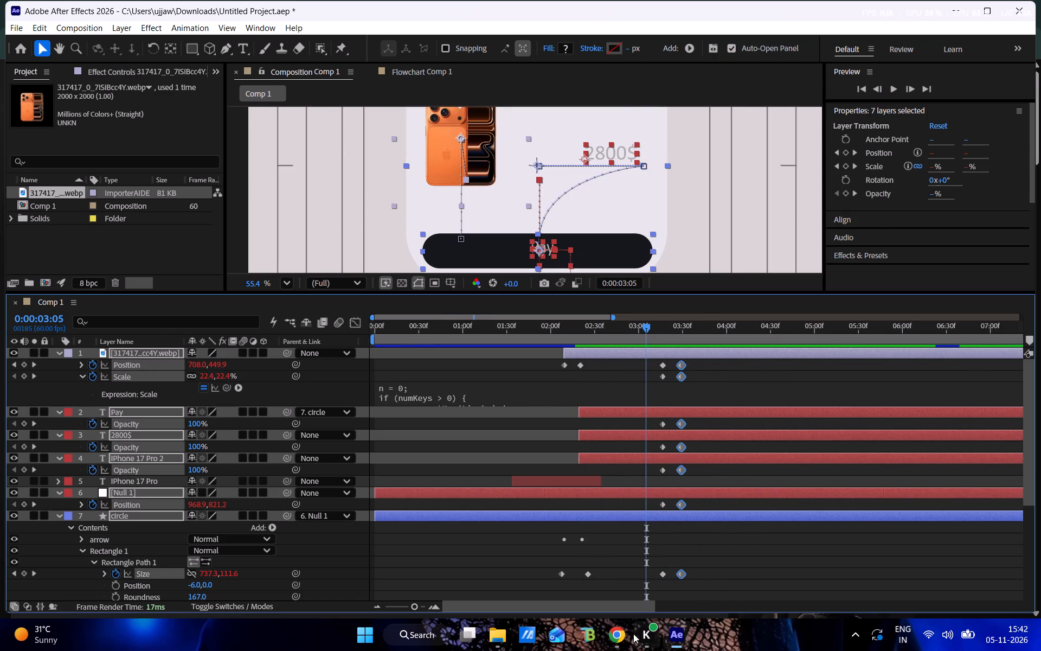
Switch to the tutorial in Chrome and watch it full screen to 18:14, examining how the Track Order label is built inside the button.
click(624, 637)
key(space)
click(523, 339)
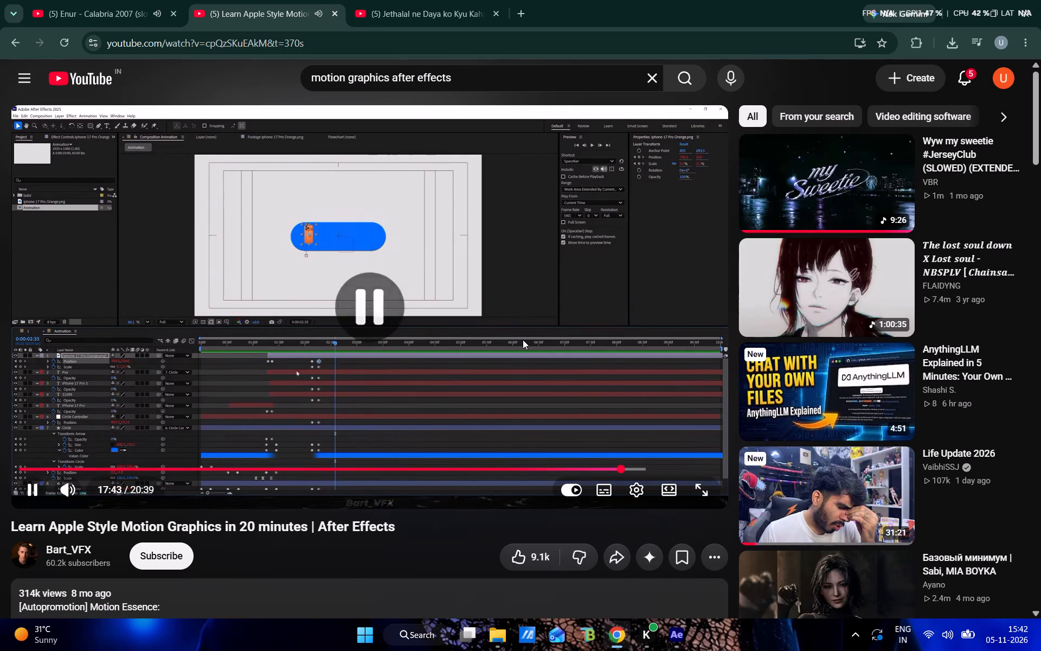
click(523, 340)
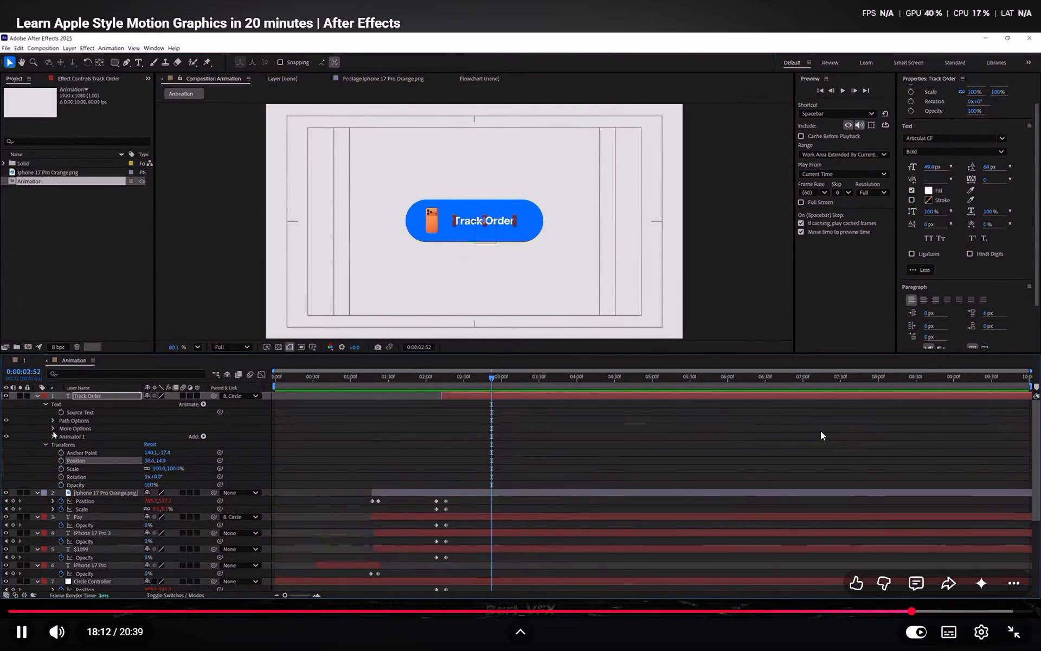
click(821, 431)
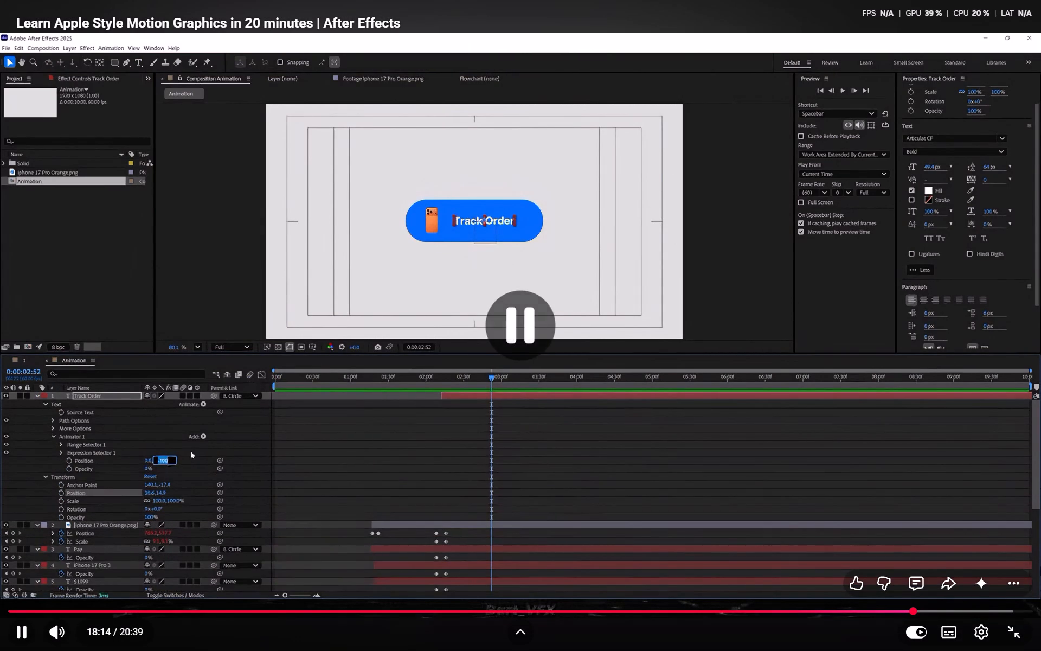
click(1018, 628)
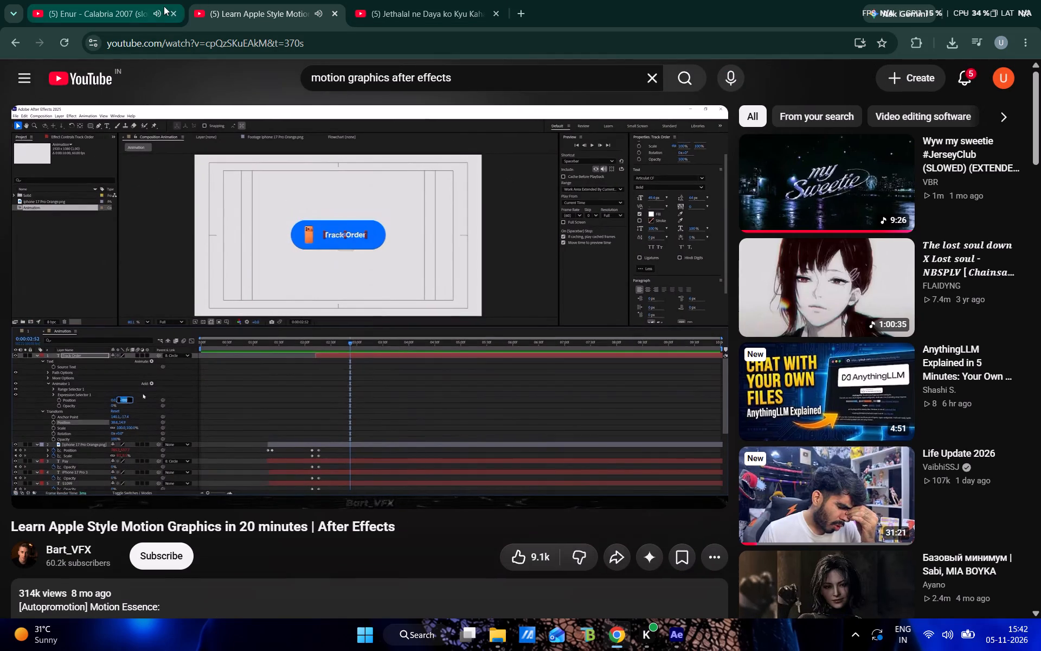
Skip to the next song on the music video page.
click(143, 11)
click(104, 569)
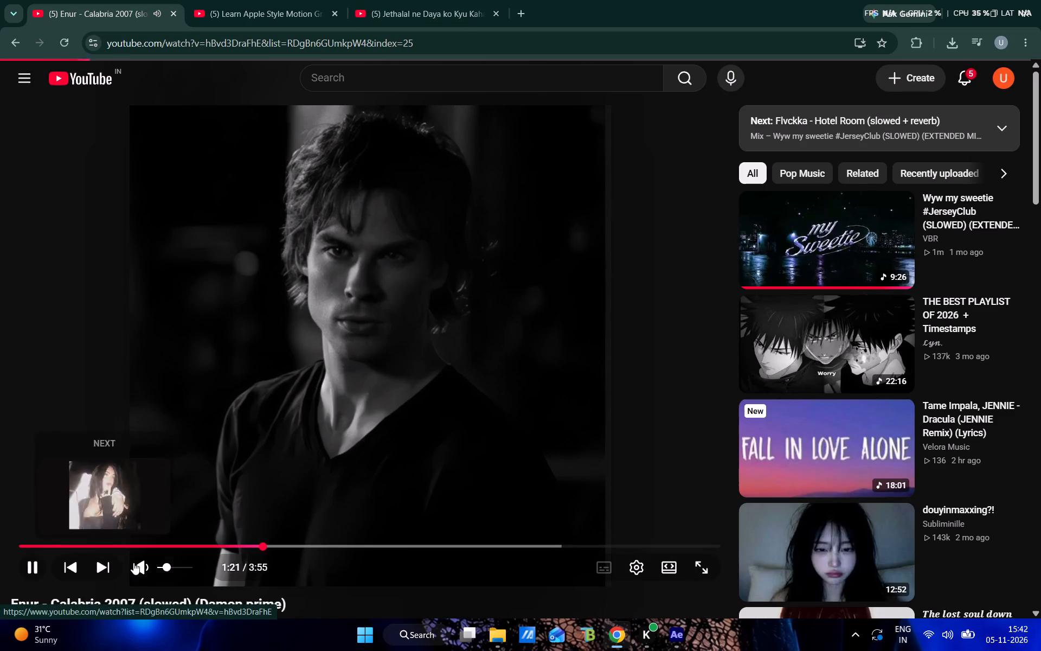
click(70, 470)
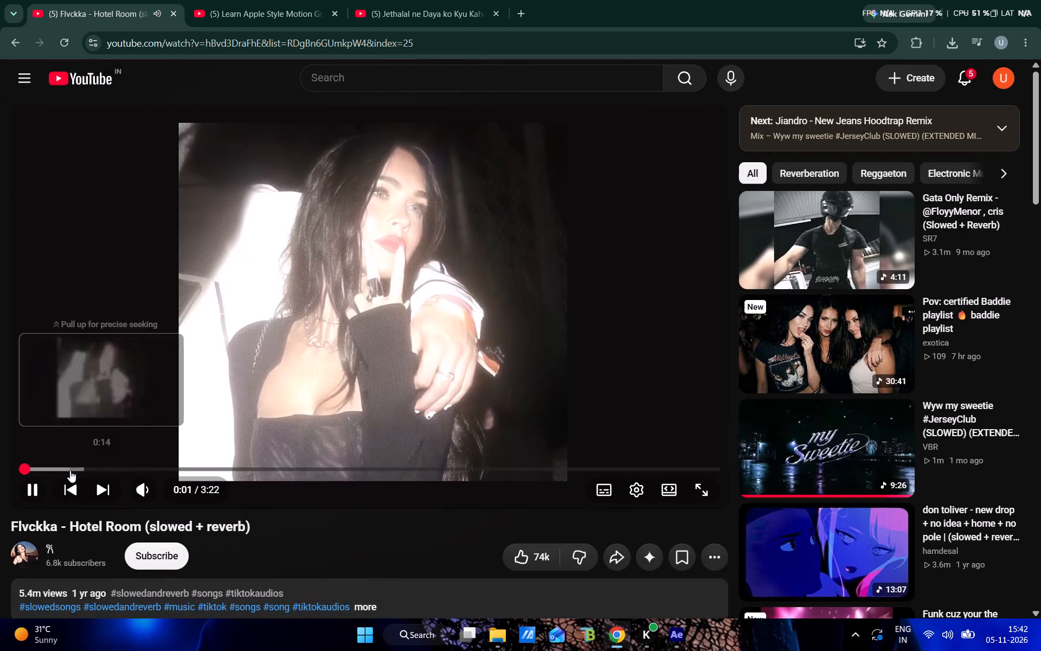
Return to After Effects and scrub between 0:00:03:05 and 0:00:04:08 to examine how the phone settles inside the blue button.
click(666, 643)
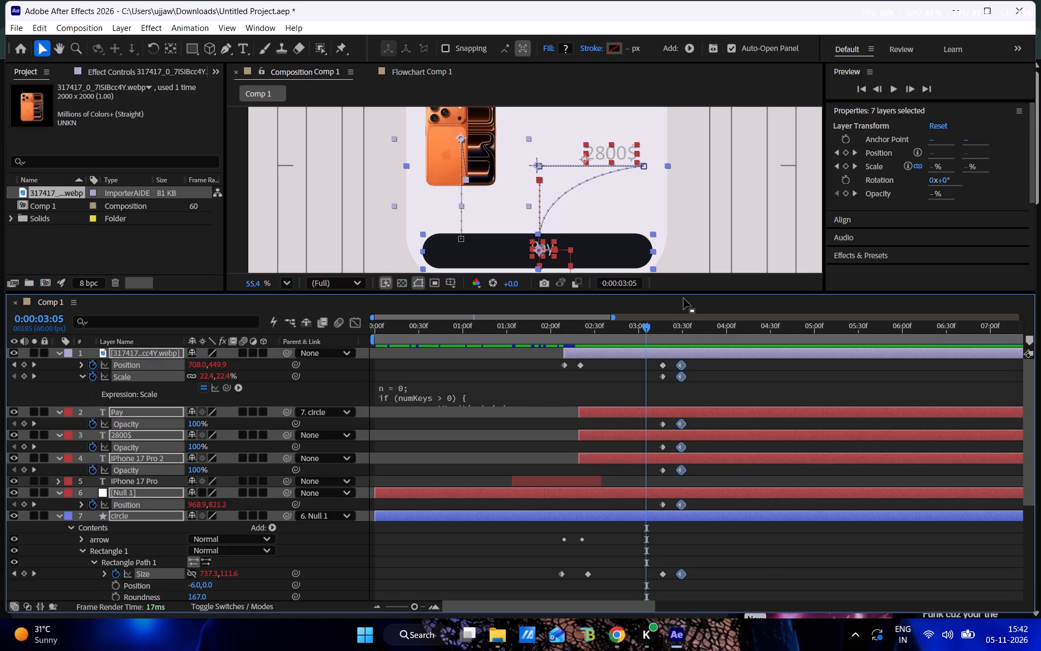
scroll(703, 137, down, 1)
key(space)
drag(719, 157, 720, 203)
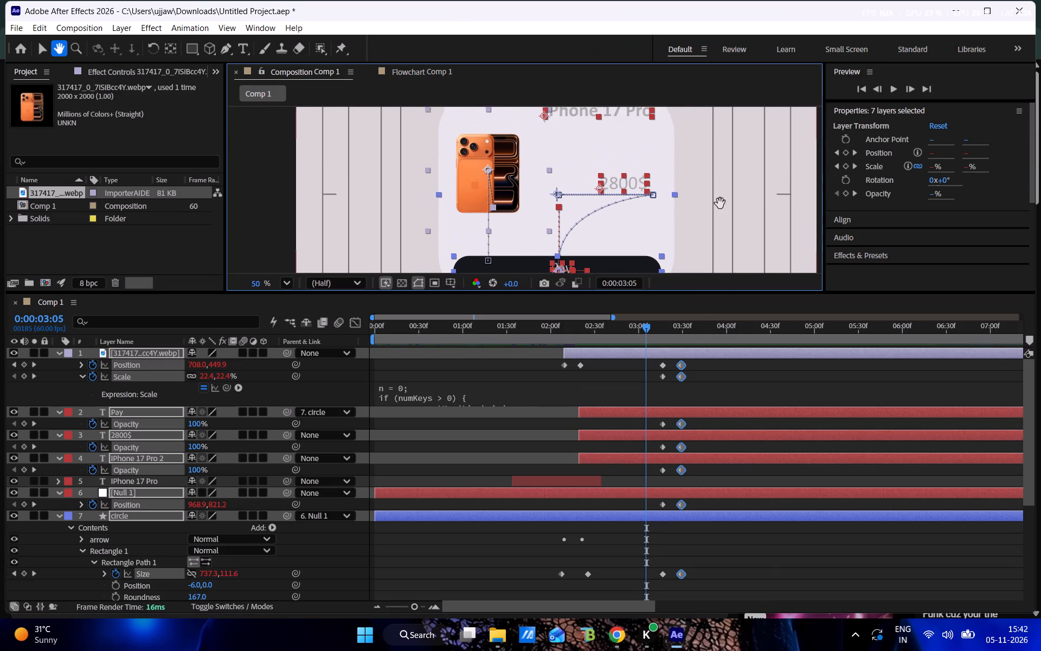
drag(720, 203, 720, 205)
drag(648, 338, 685, 342)
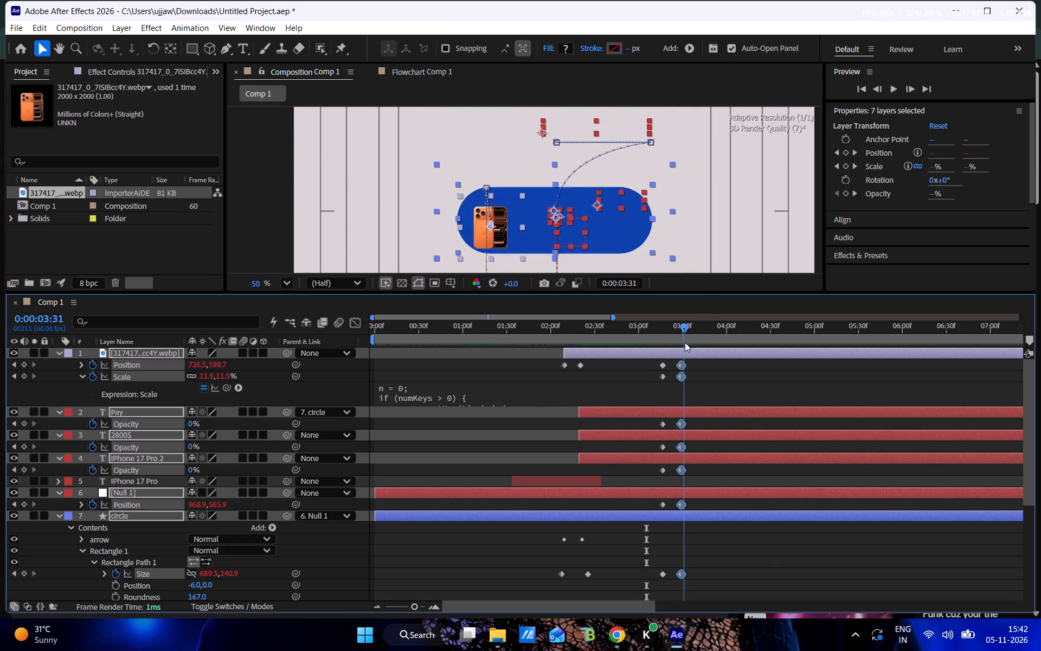
drag(685, 342, 687, 333)
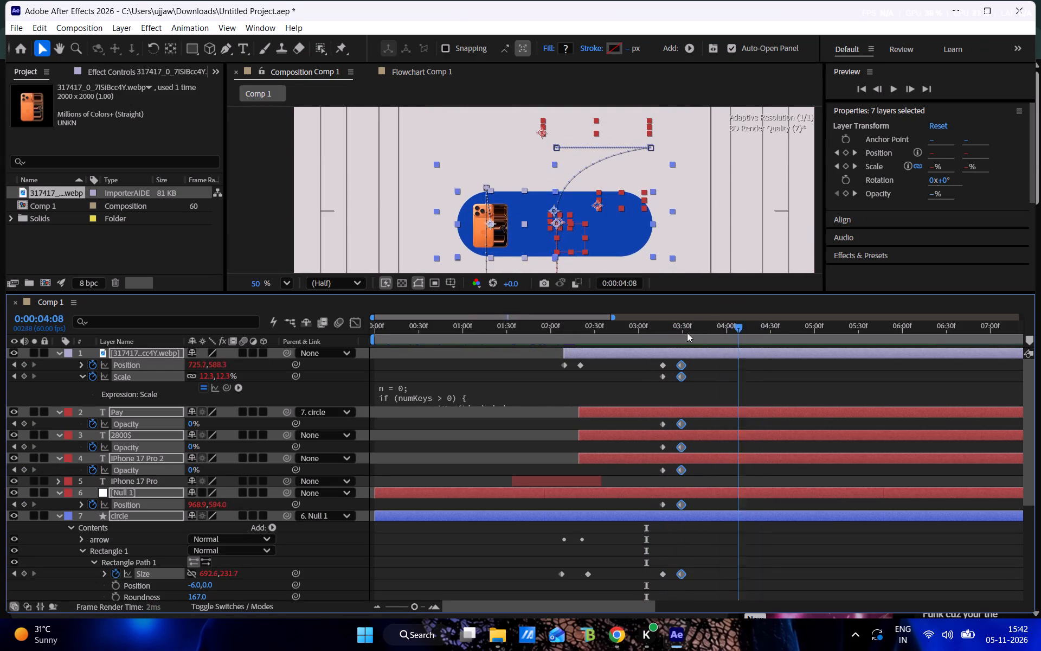
drag(687, 333, 692, 340)
Set the phone image's Position to 782, 579 at its final keyframe, 0:00:03:29.
click(708, 388)
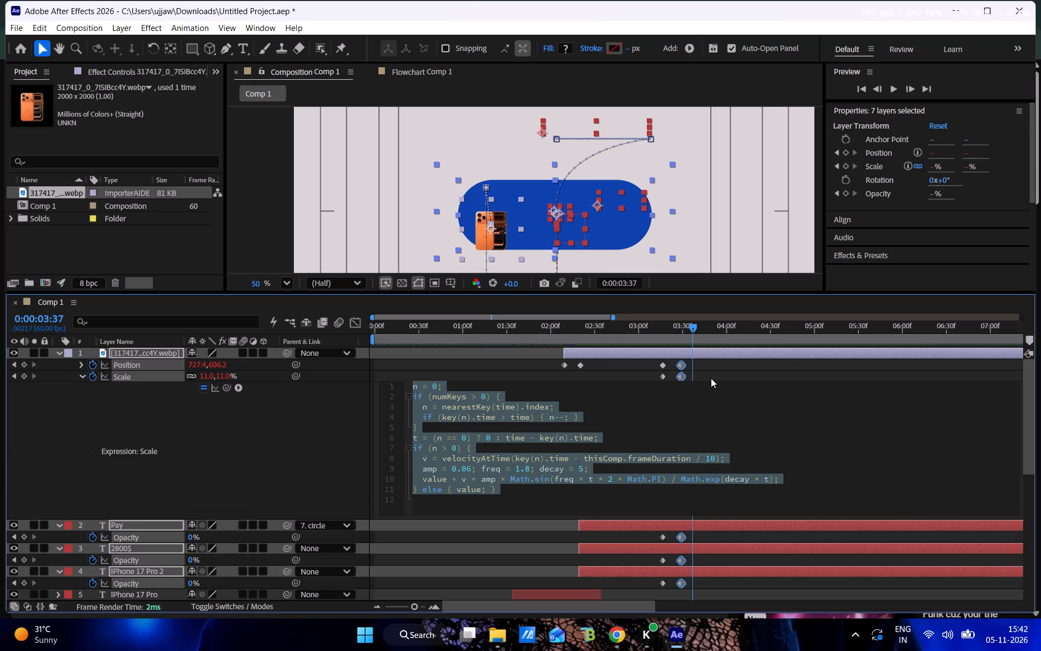
click(711, 378)
click(682, 367)
drag(693, 329, 682, 329)
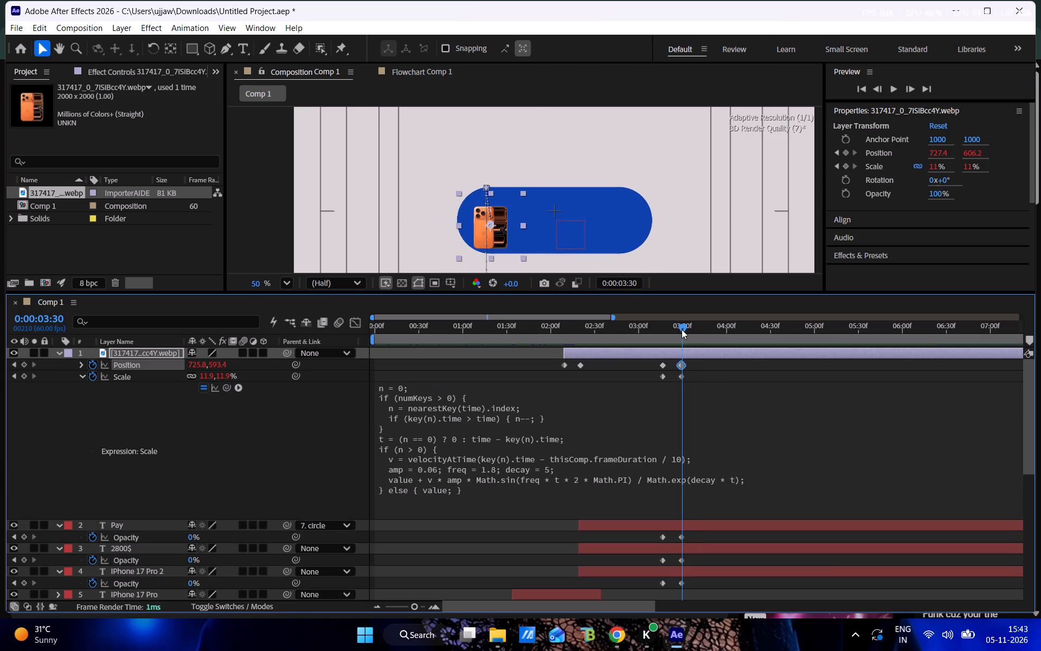
drag(682, 329, 681, 329)
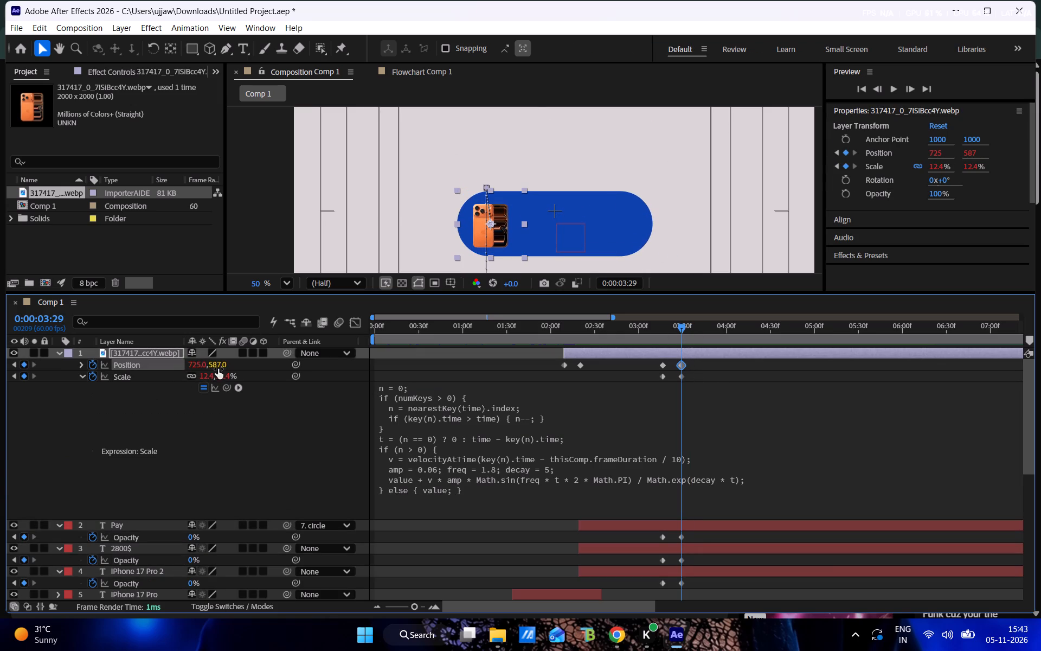
click(217, 367)
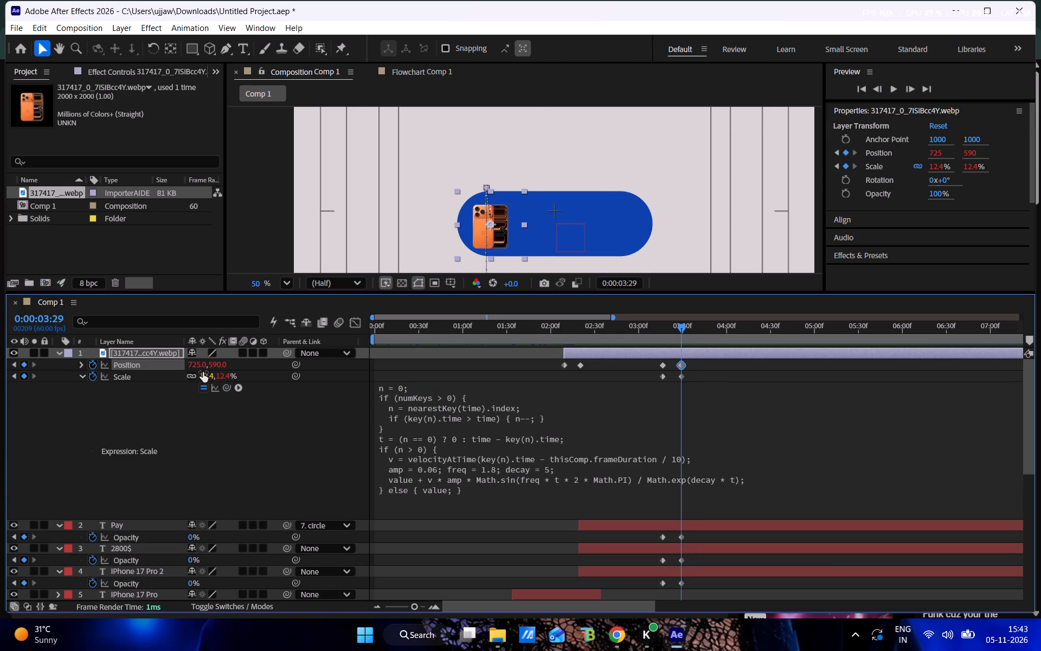
drag(194, 366, 236, 371)
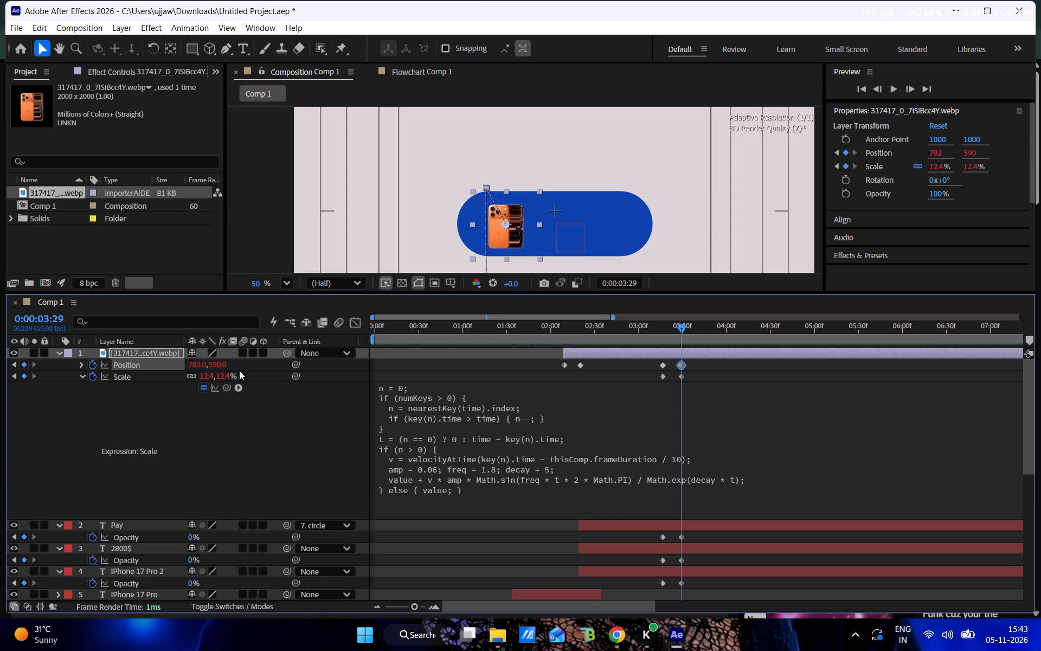
drag(216, 366, 210, 365)
click(719, 376)
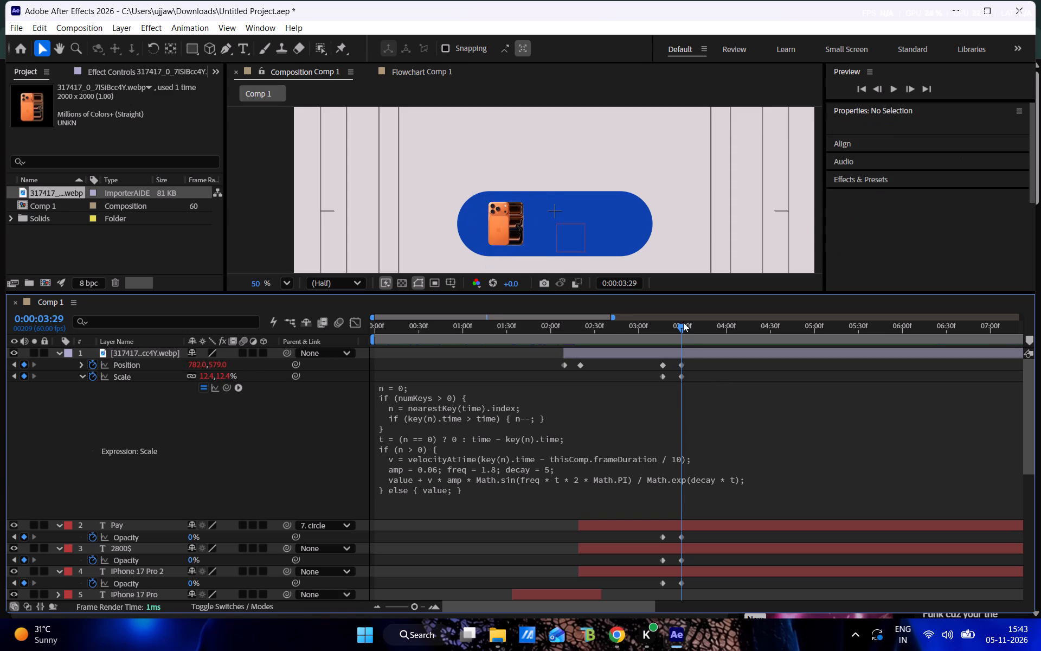
Preview the transition from 0:00:02:42 and scrub to 0:00:03:27 to check the phone's new path.
drag(683, 322, 612, 335)
key(space)
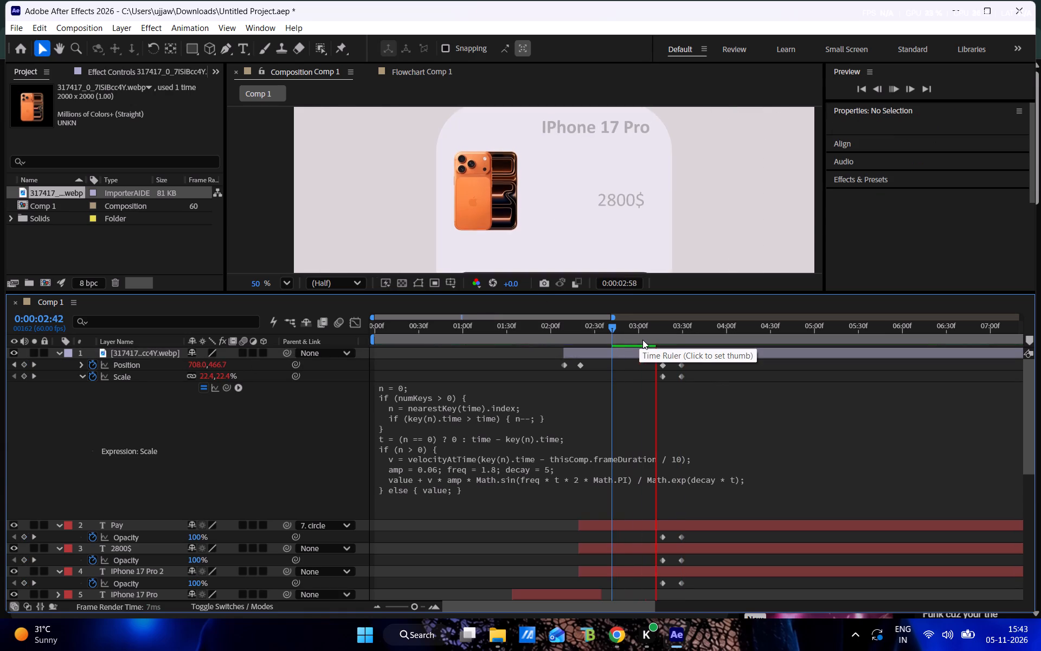
drag(689, 332, 667, 332)
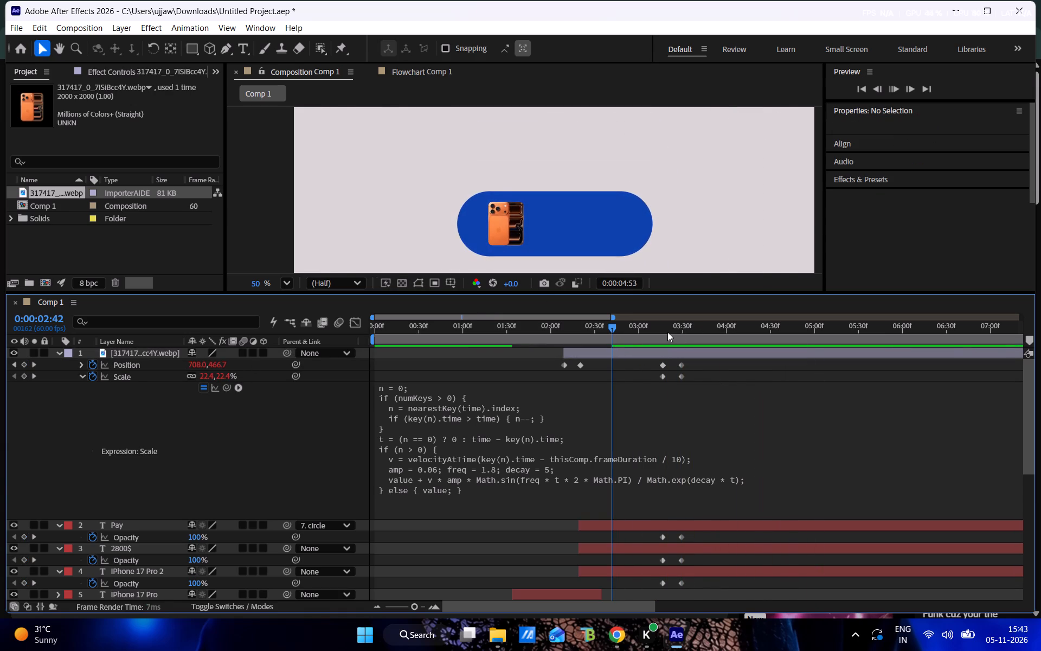
drag(667, 332, 678, 335)
Collapse the properties of the phone image and Pay layers in the timeline.
click(62, 351)
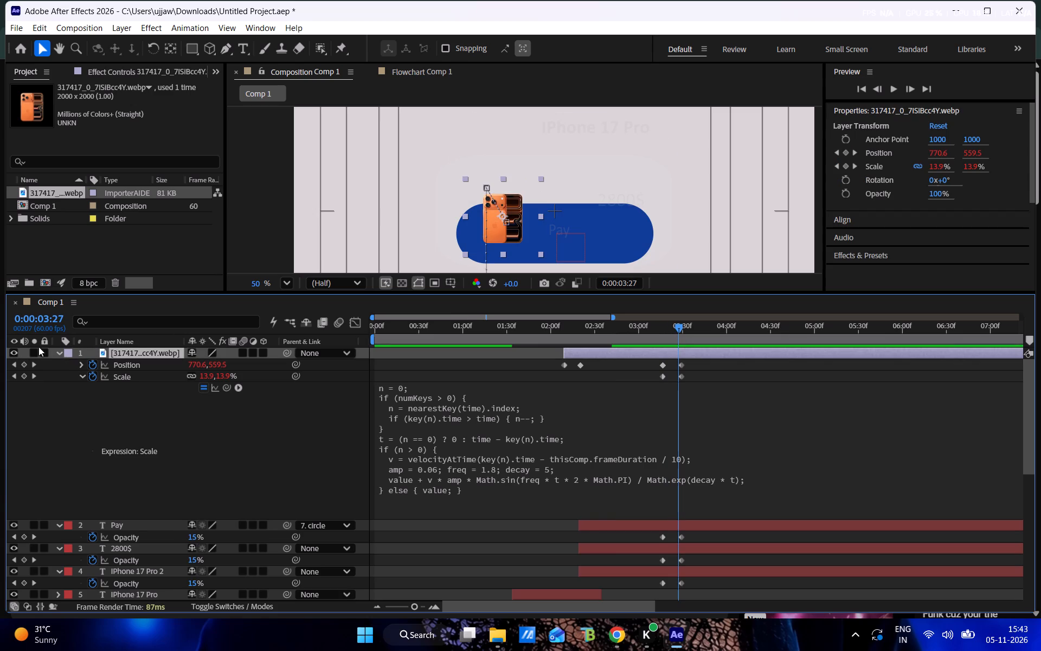
click(55, 355)
click(57, 368)
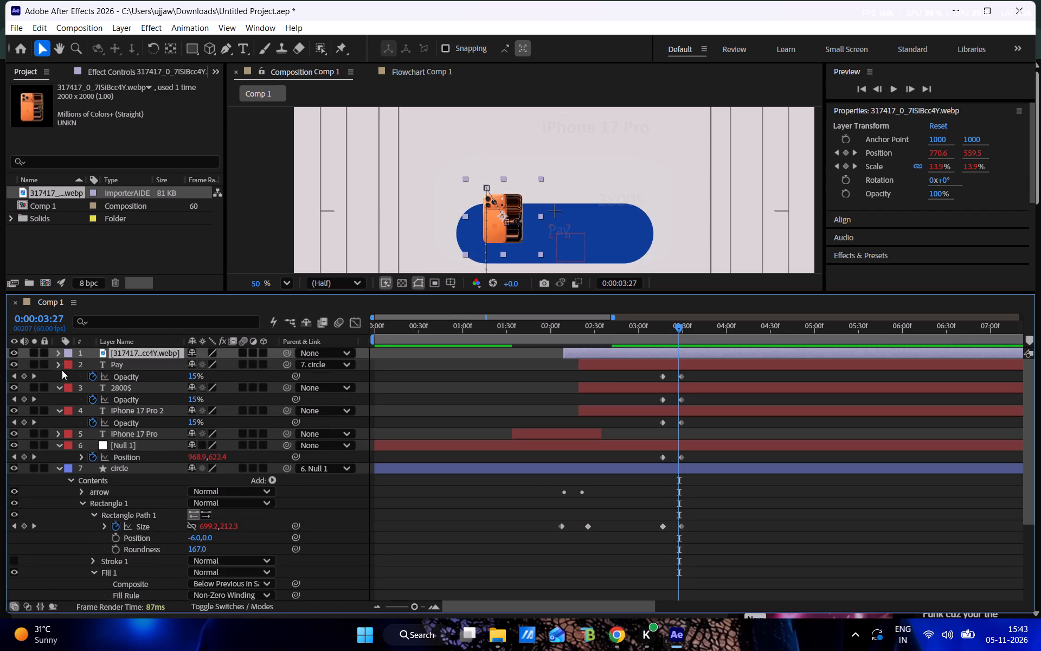
Switch to the YouTube tutorial and rewatch from about 17:49 how the Pay text is duplicated and turned into the Track Order label.
click(615, 646)
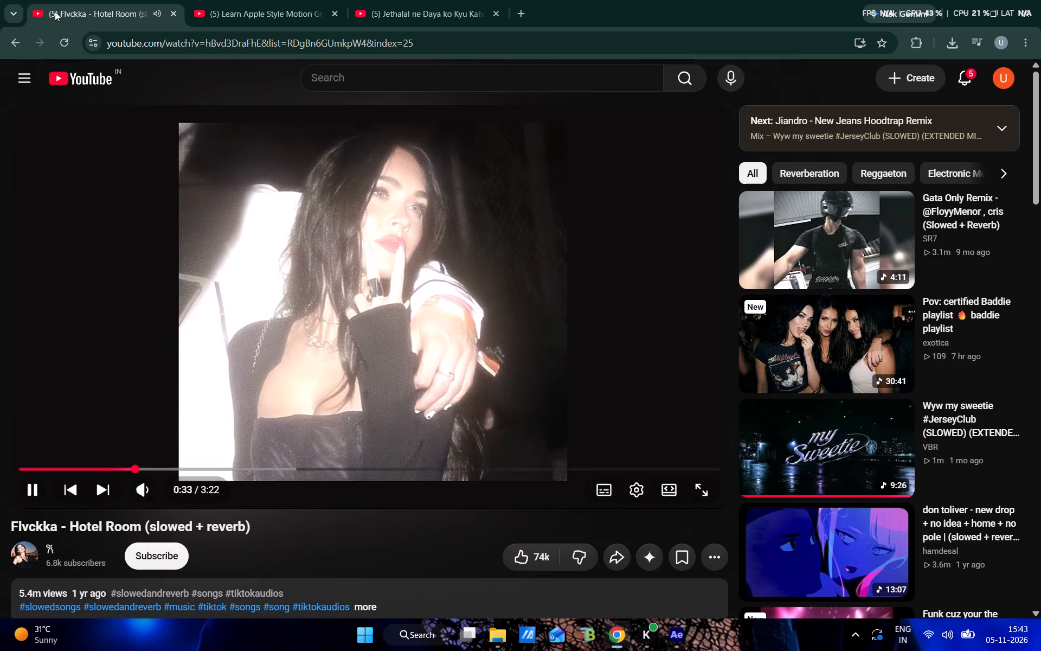
click(277, 0)
click(371, 362)
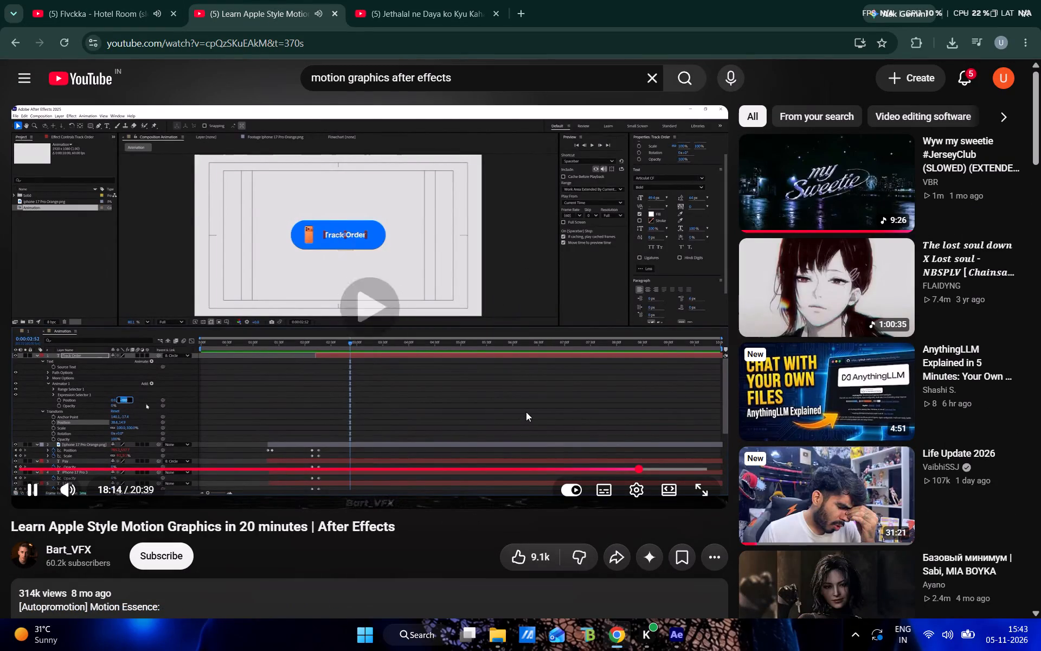
key(Left)
click(690, 483)
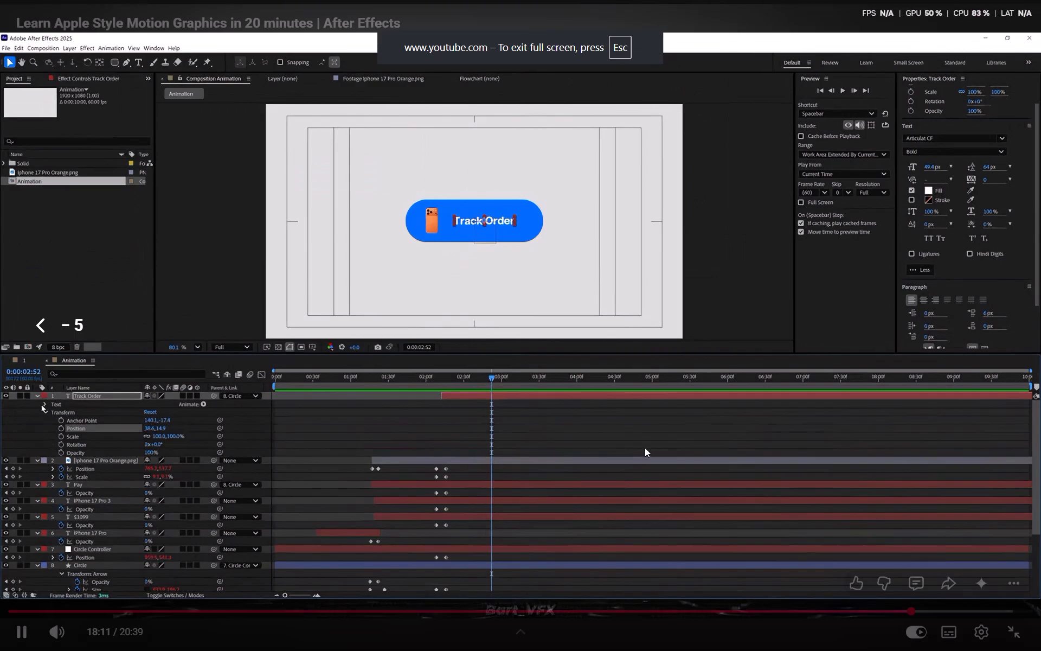
key(Left)
key(Left)
key(Left)
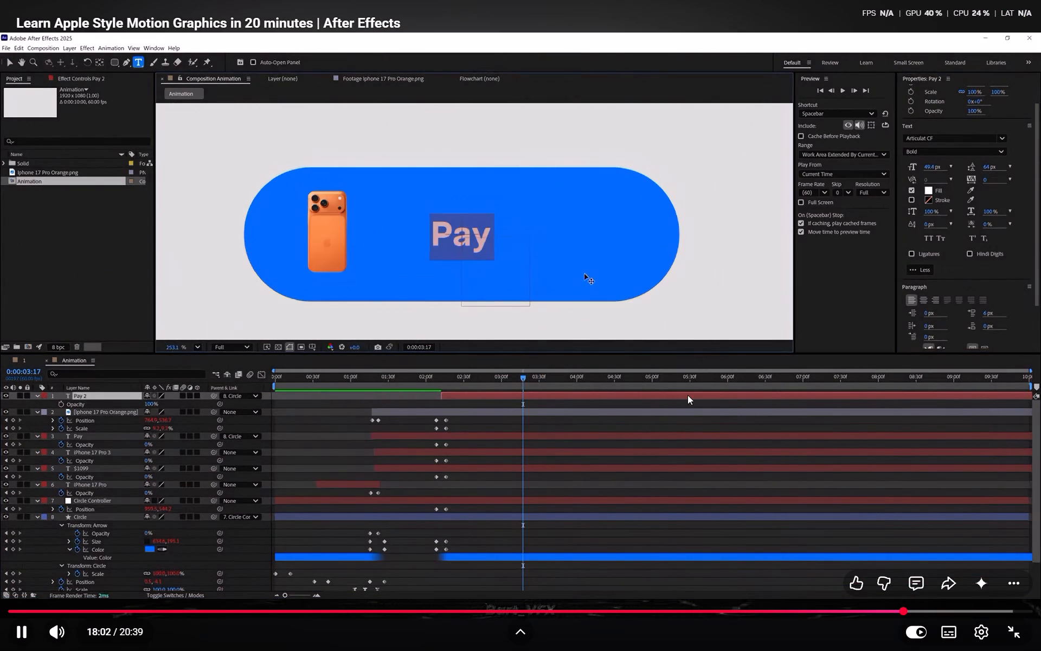
key(Left)
key(Left)
key(Left)
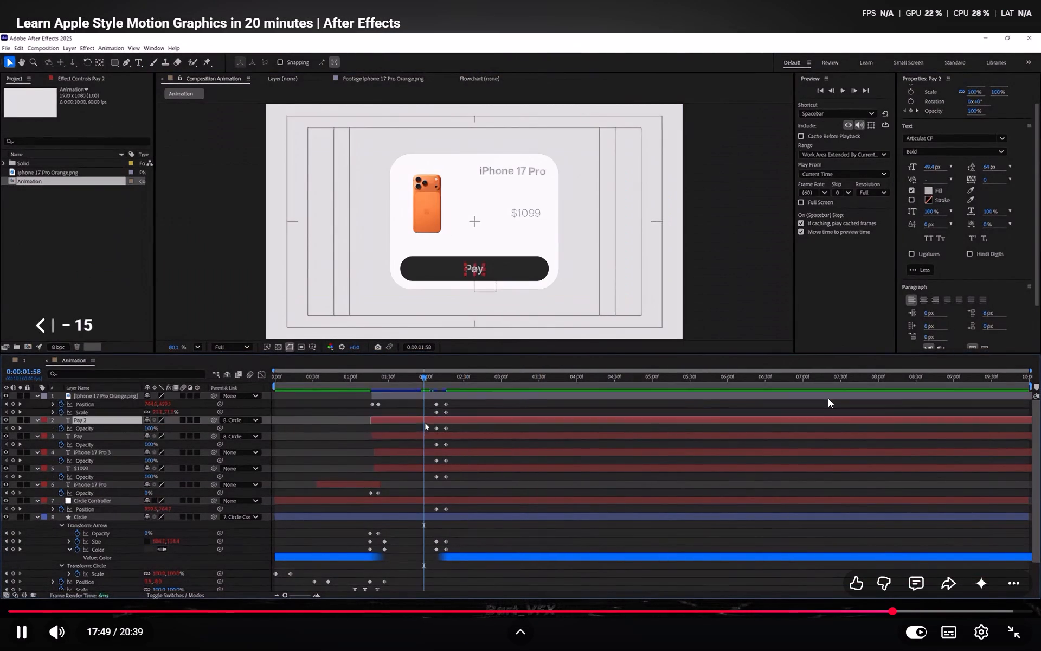
click(752, 399)
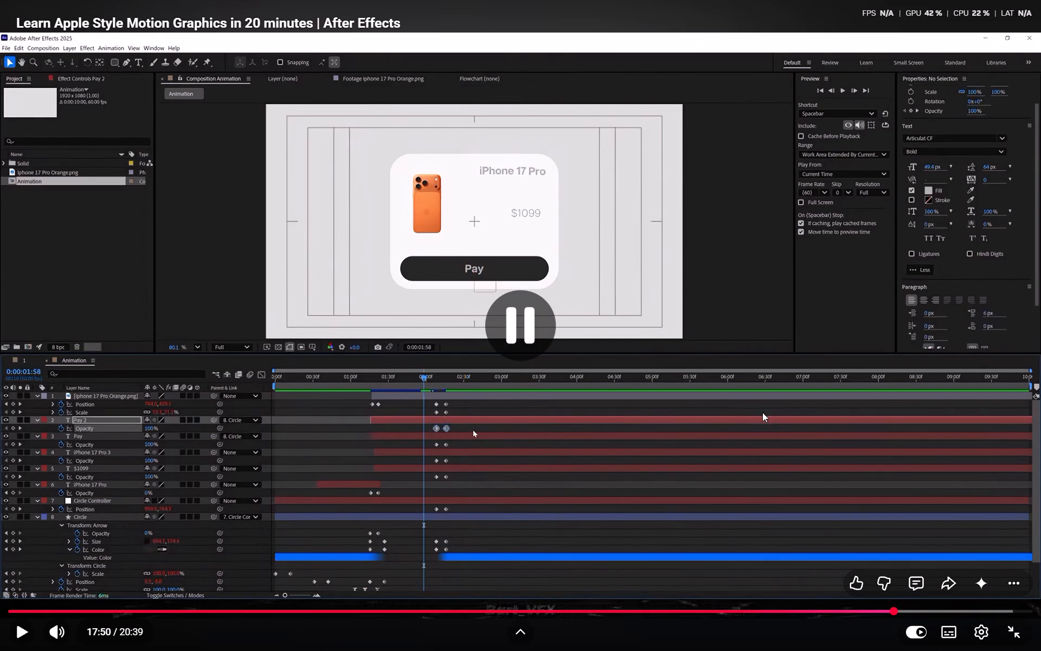
click(1016, 631)
Return to After Effects and duplicate the Pay text layer.
click(678, 642)
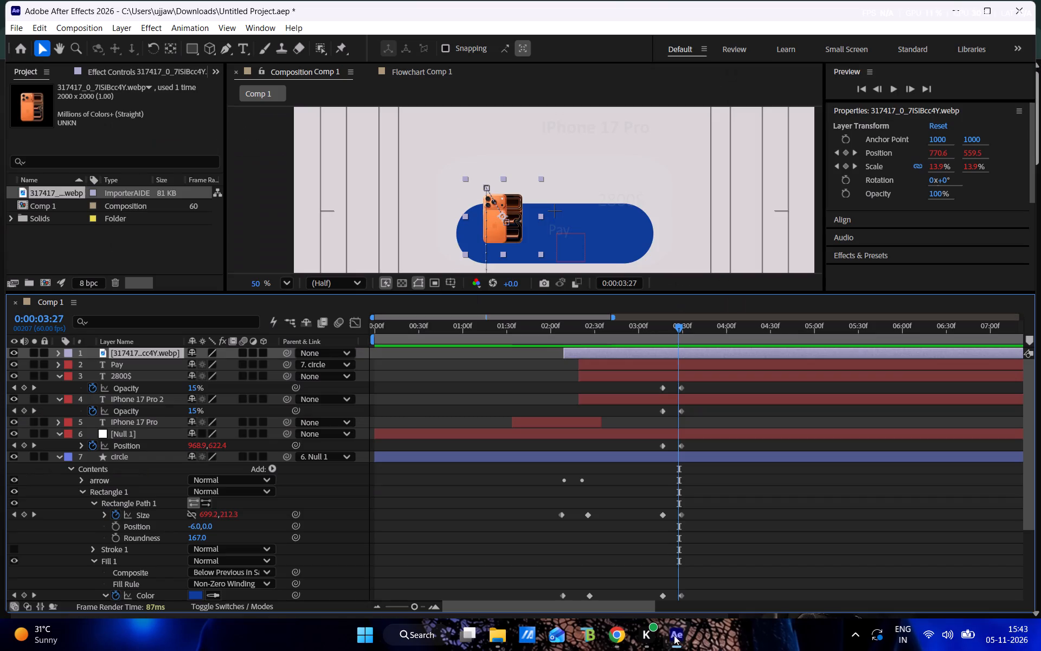
scroll(65, 465, down, 9)
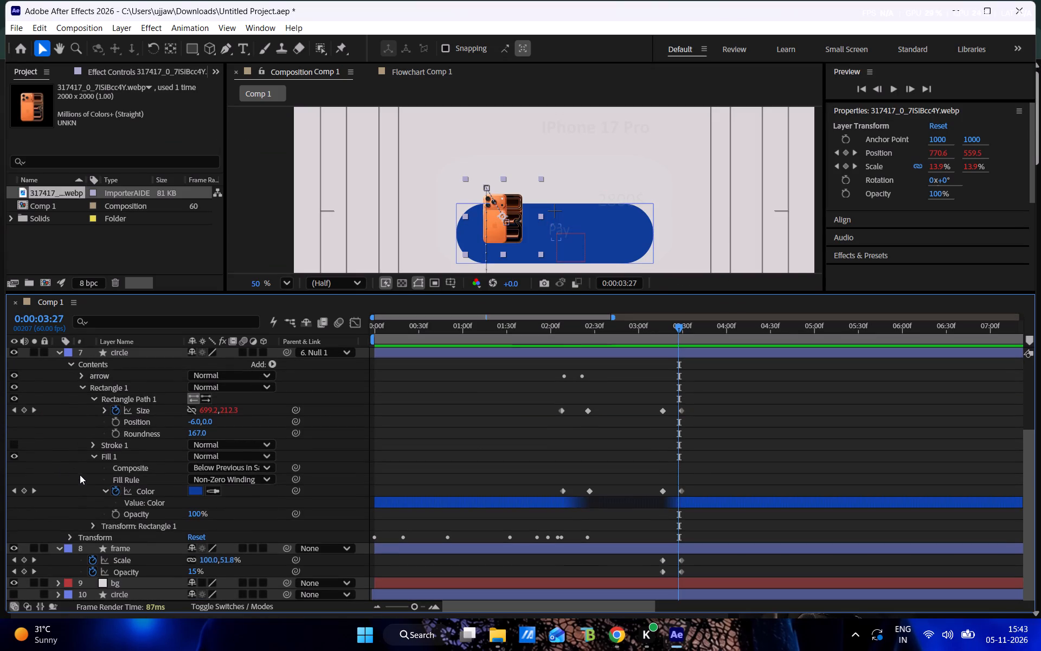
scroll(80, 475, down, 2)
scroll(123, 559, up, 8)
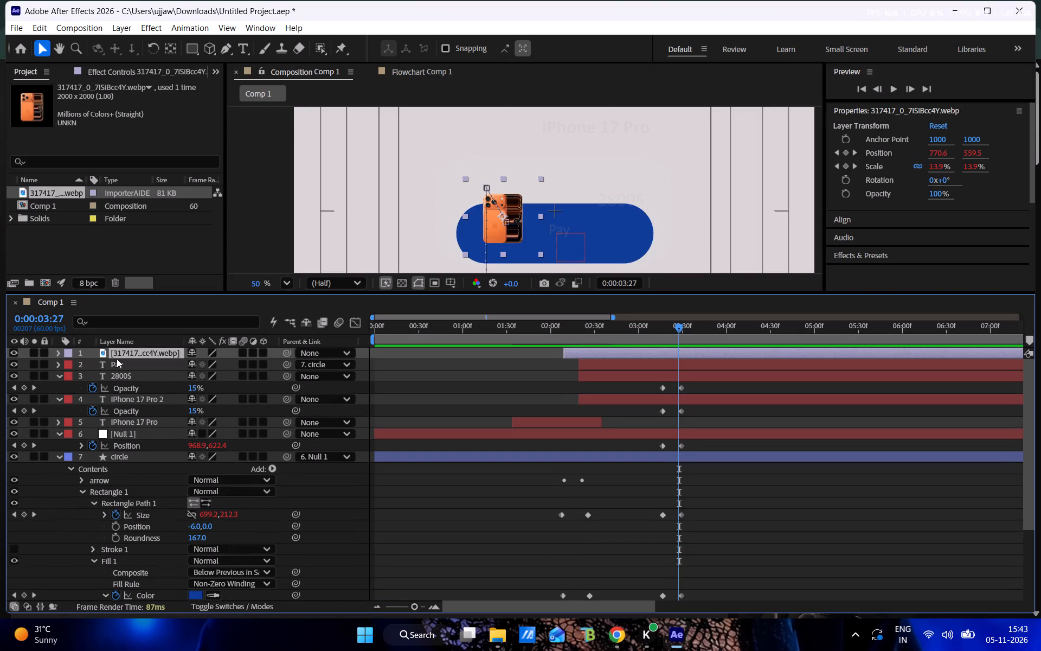
click(119, 360)
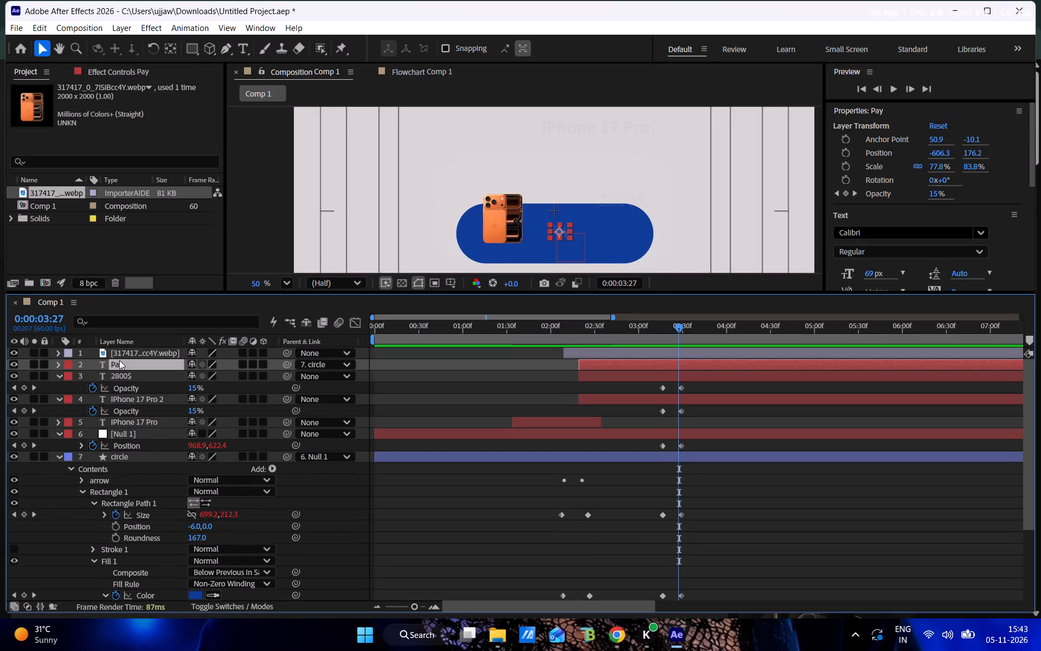
key(ctrl+c)
key(ctrl+v)
Move the copied Pay layer above the phone image layer, to the top of the layer stack.
drag(654, 361, 653, 354)
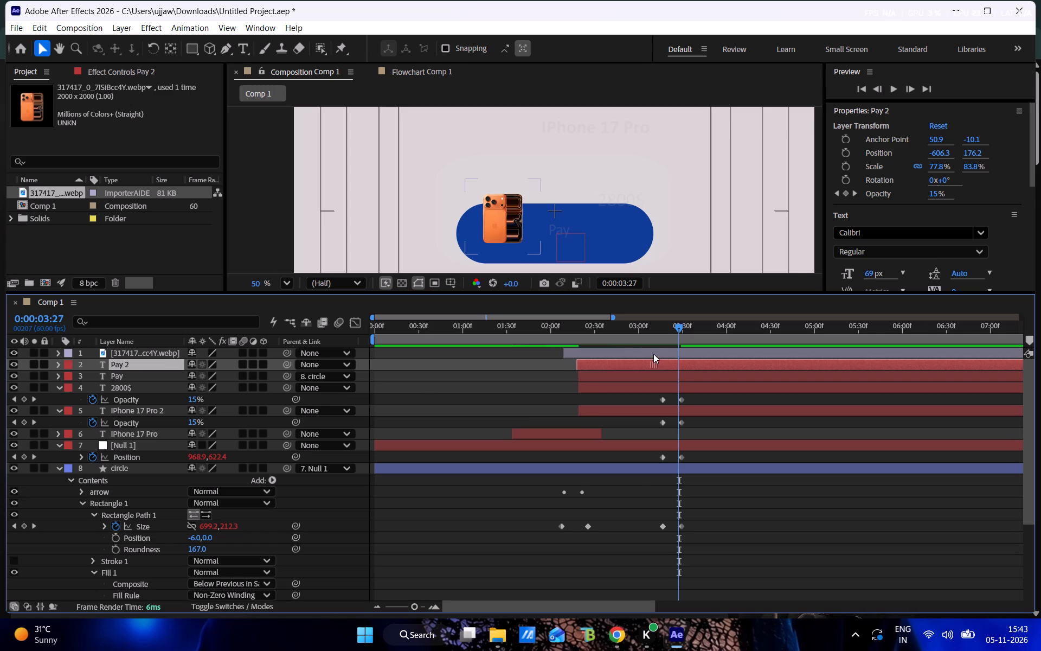
drag(653, 354, 655, 344)
click(642, 348)
click(643, 367)
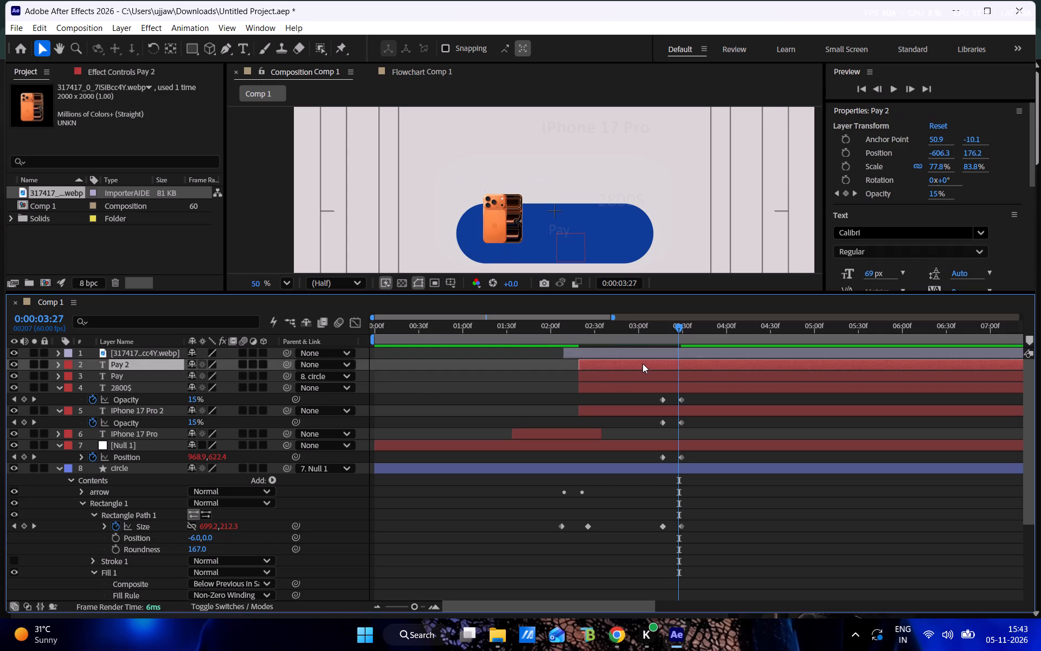
drag(119, 366, 119, 352)
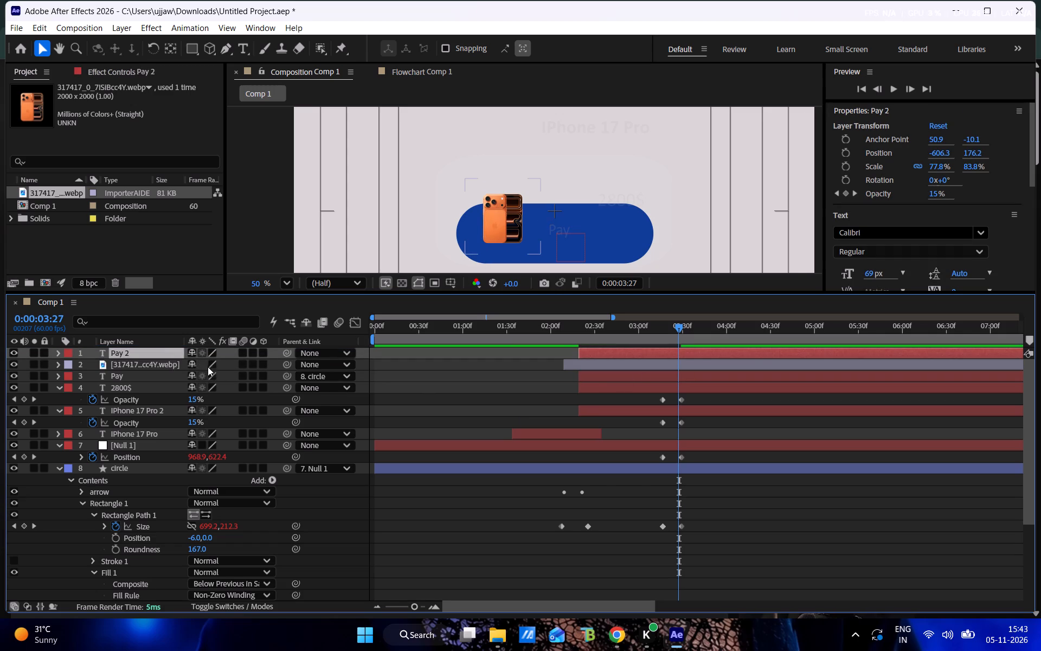
key(ctrl+z)
key(ctrl+z)
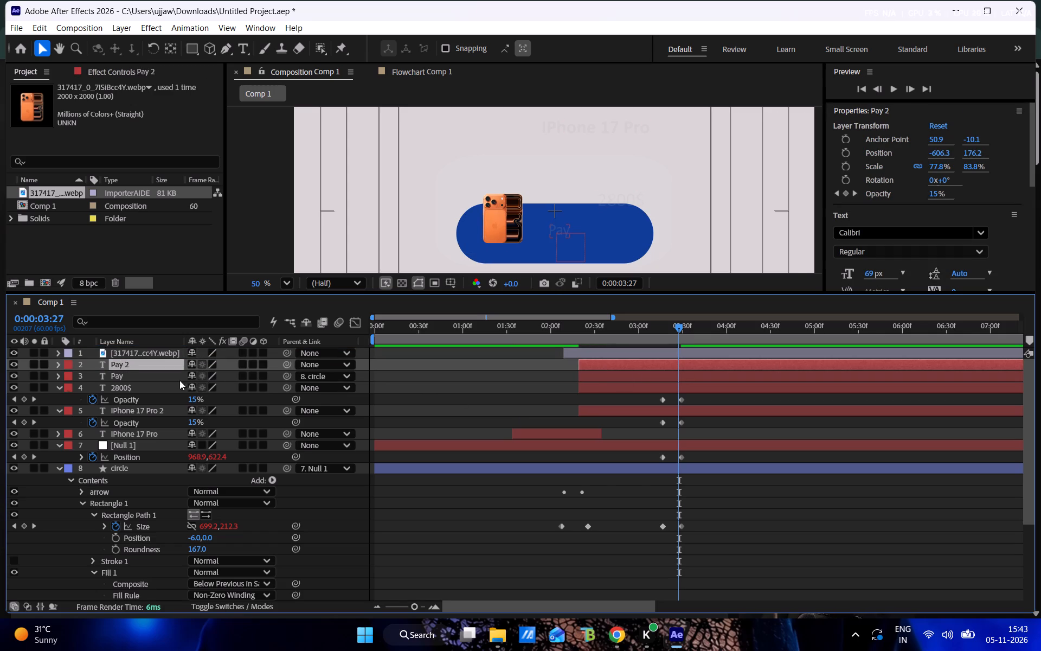
drag(127, 365, 122, 349)
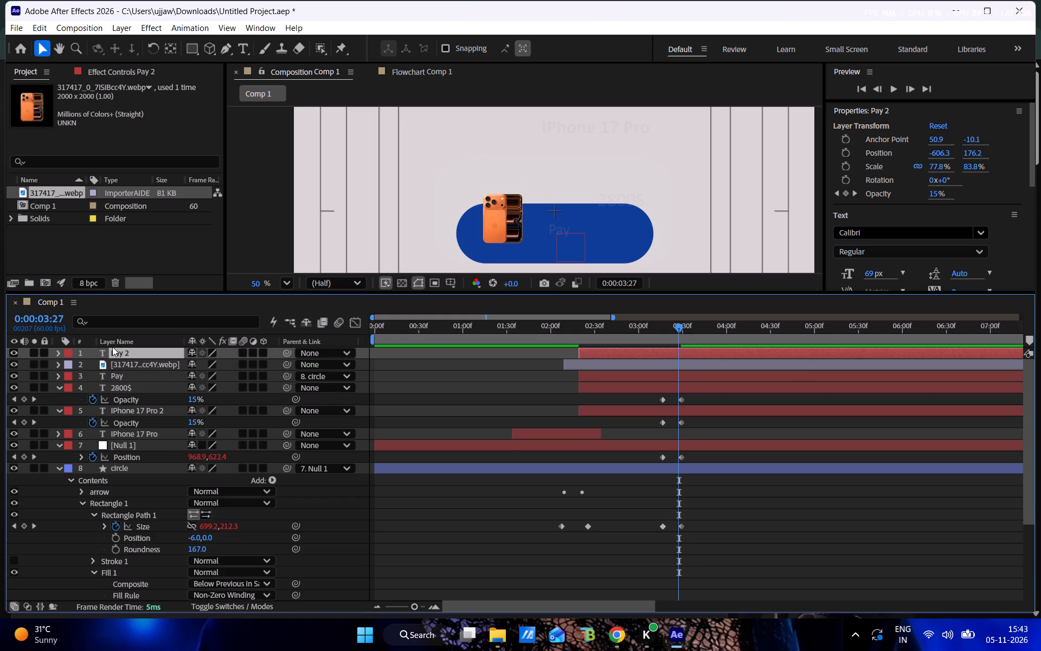
Delete the copied Pay layer's Opacity keyframes and set its Opacity to 100%.
key(t)
drag(699, 363, 673, 361)
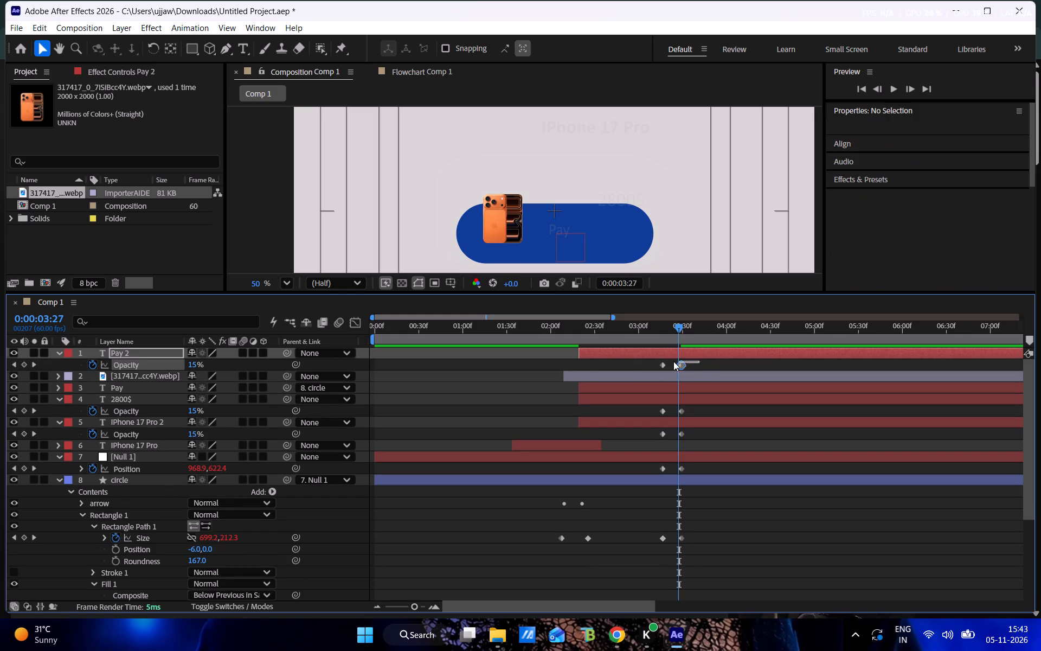
drag(673, 361, 639, 371)
key(BackSpace)
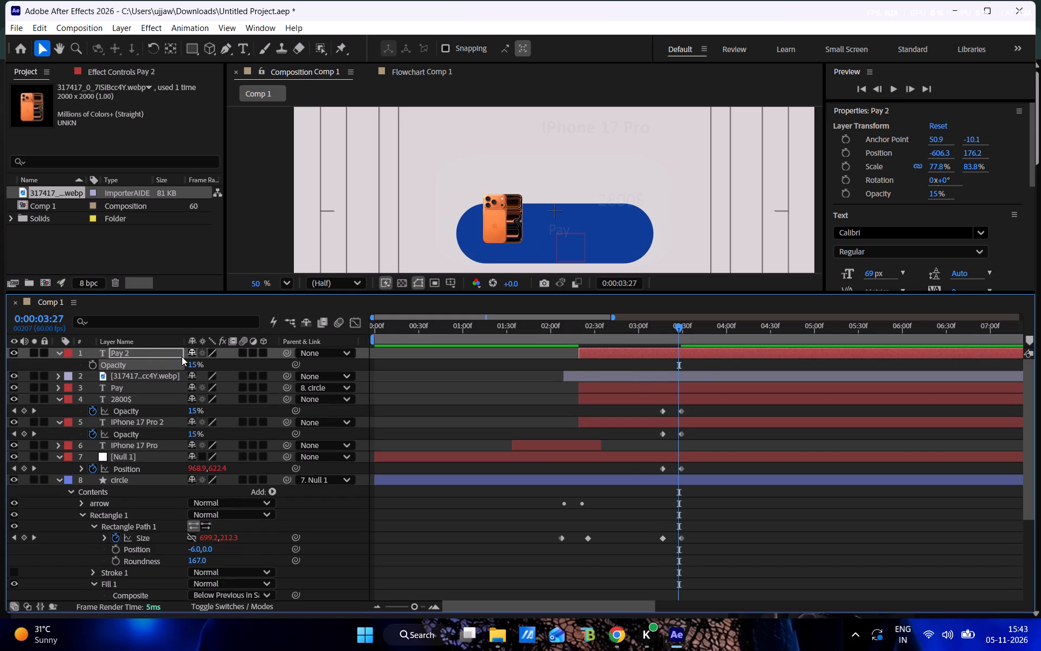
drag(195, 367, 497, 374)
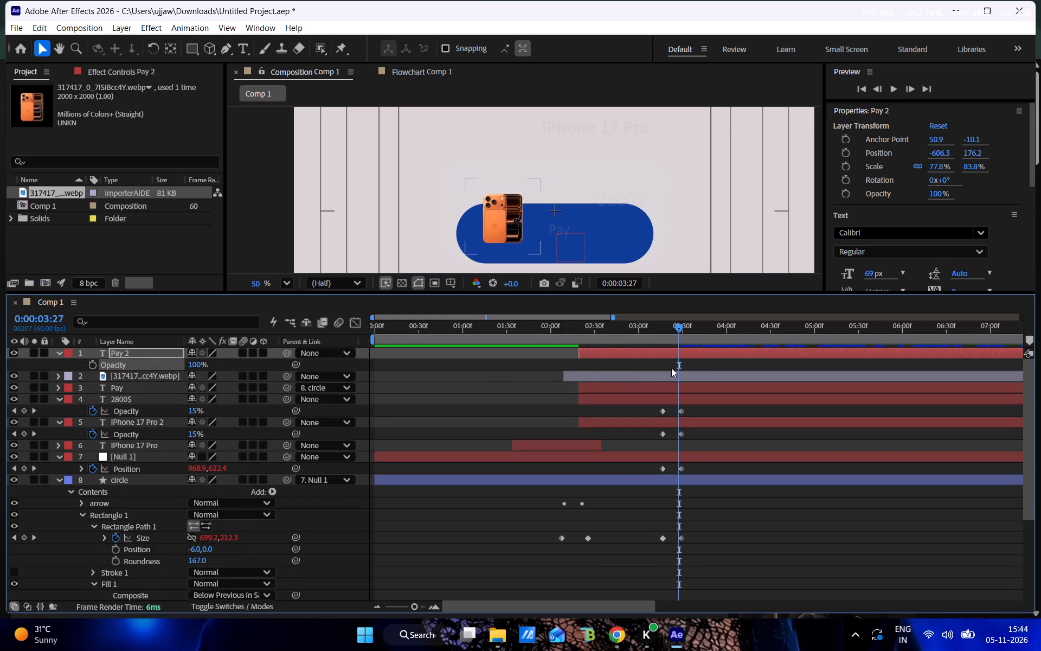
Scrub between about 0:00:03:17 and 0:00:04:29 to check whether the copied Pay text shows in the blue button.
drag(673, 325, 708, 335)
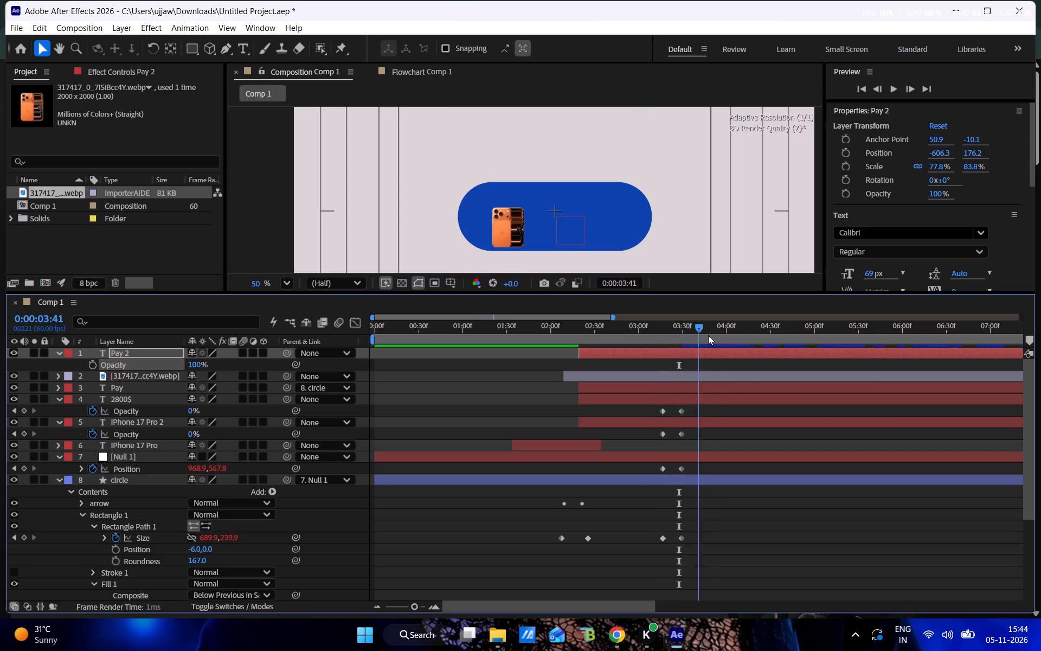
drag(708, 335, 723, 342)
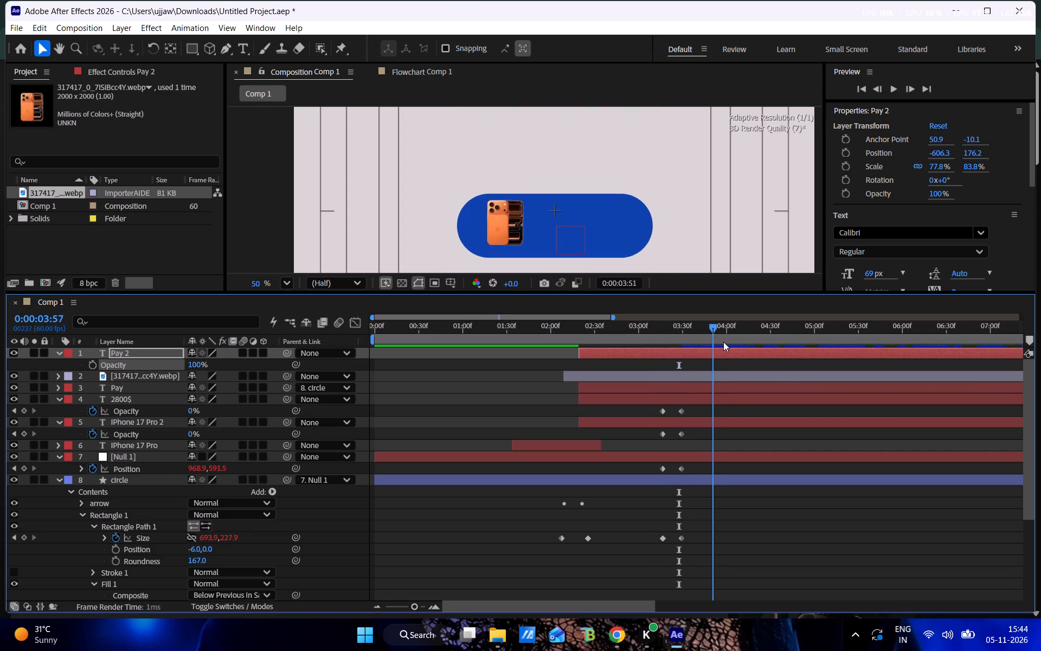
drag(723, 342, 748, 344)
drag(796, 350, 702, 357)
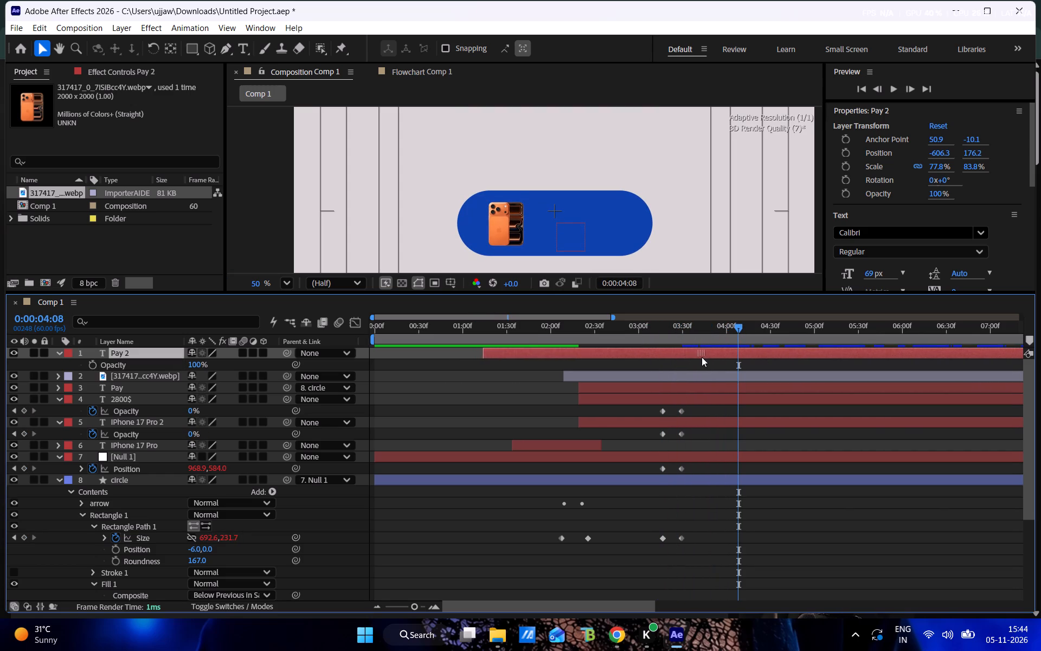
key(ctrl+z)
drag(707, 329, 647, 334)
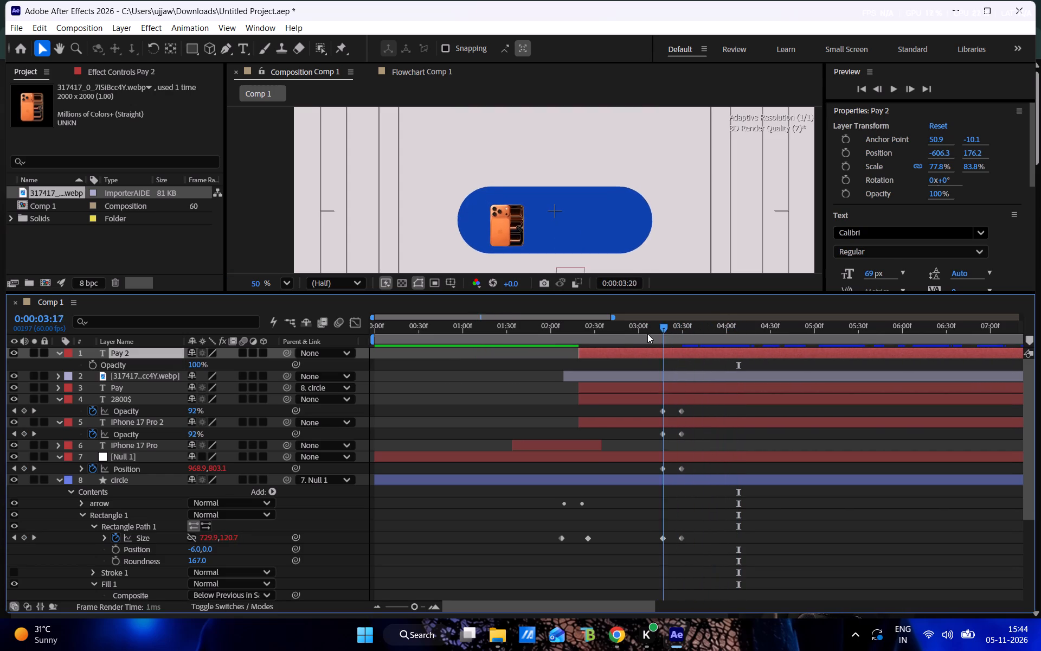
drag(647, 334, 686, 340)
drag(697, 339, 715, 338)
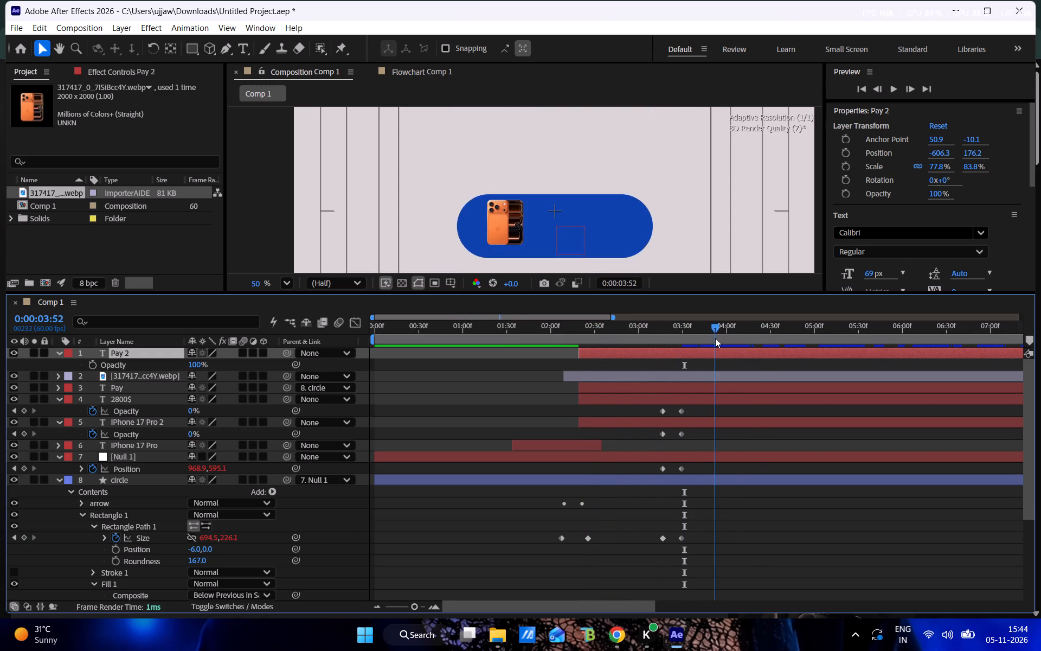
drag(715, 338, 768, 346)
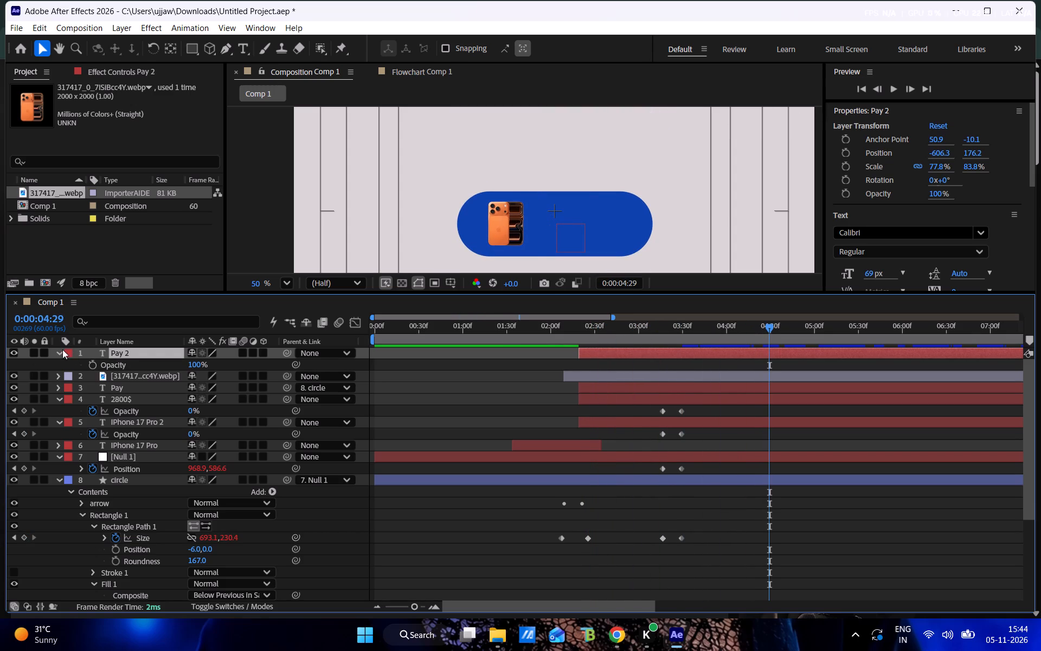
Toggle the copied Pay layer's visibility to locate its text around the composition frame at 0:00:04:29.
click(11, 352)
click(11, 352)
scroll(489, 177, down, 4)
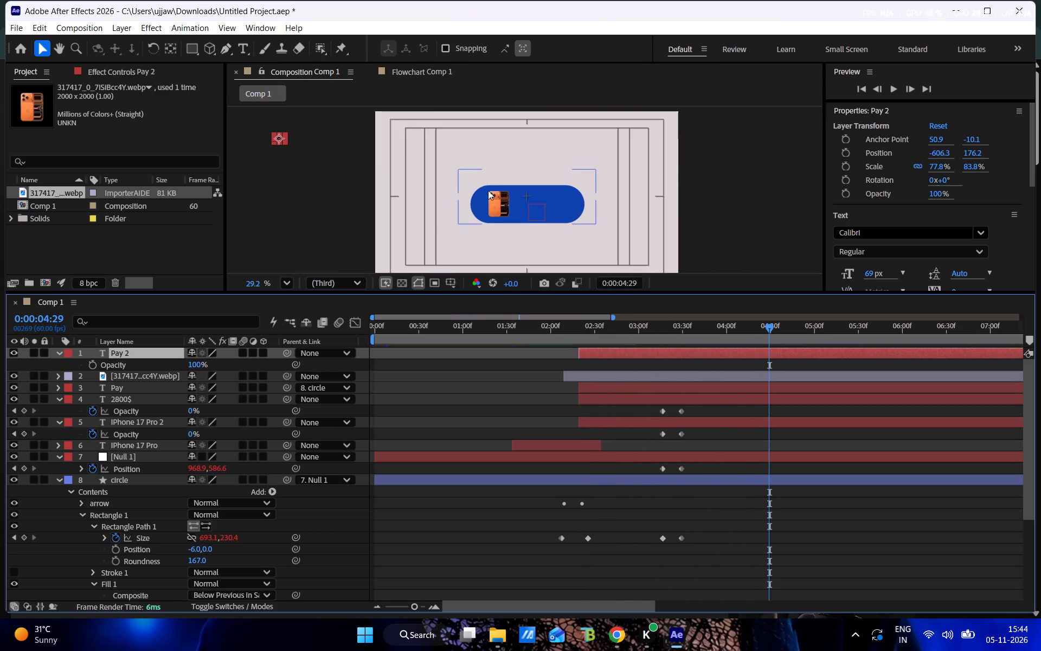
click(7, 355)
click(10, 356)
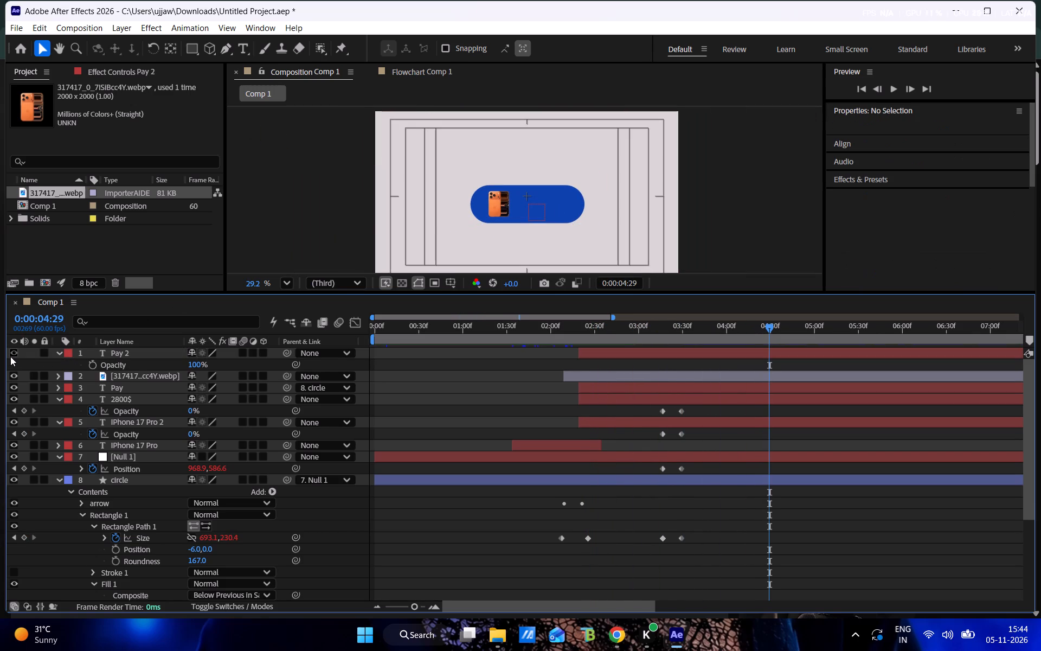
click(13, 355)
click(13, 355)
click(13, 355)
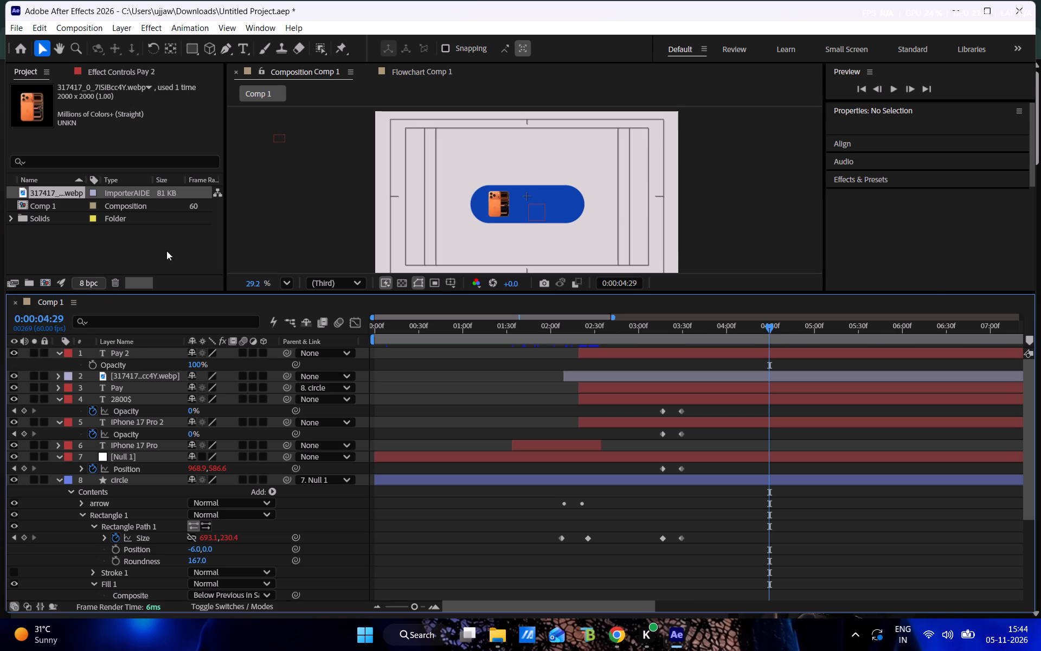
Place the copied Pay text inside the blue button beside the phone, at about 1039, 581.
drag(279, 138, 549, 205)
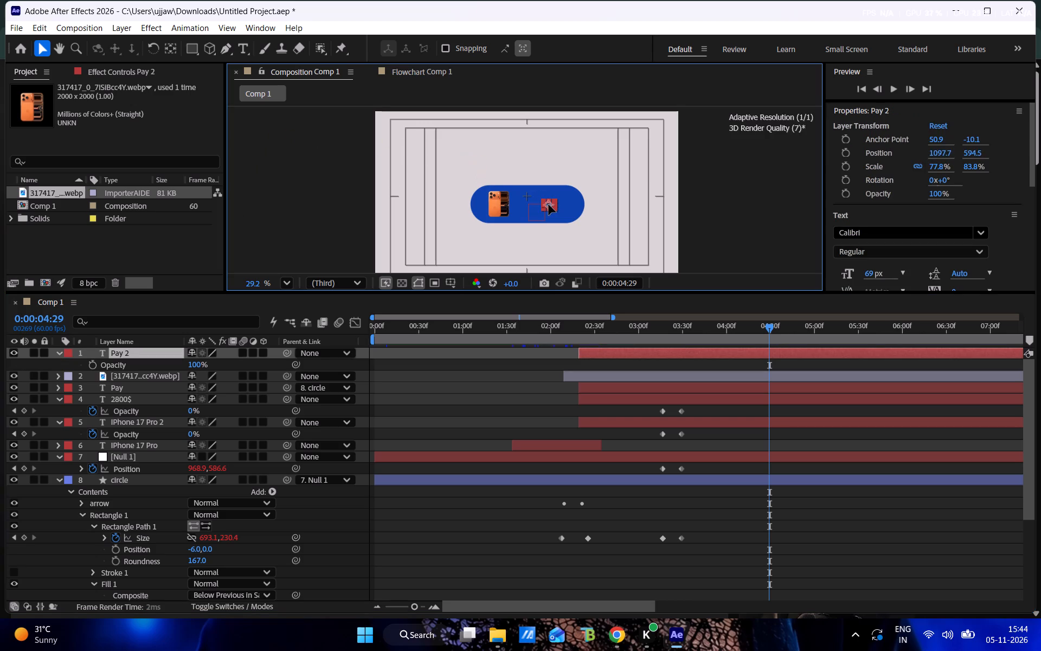
drag(549, 205, 539, 202)
scroll(554, 247, up, 6)
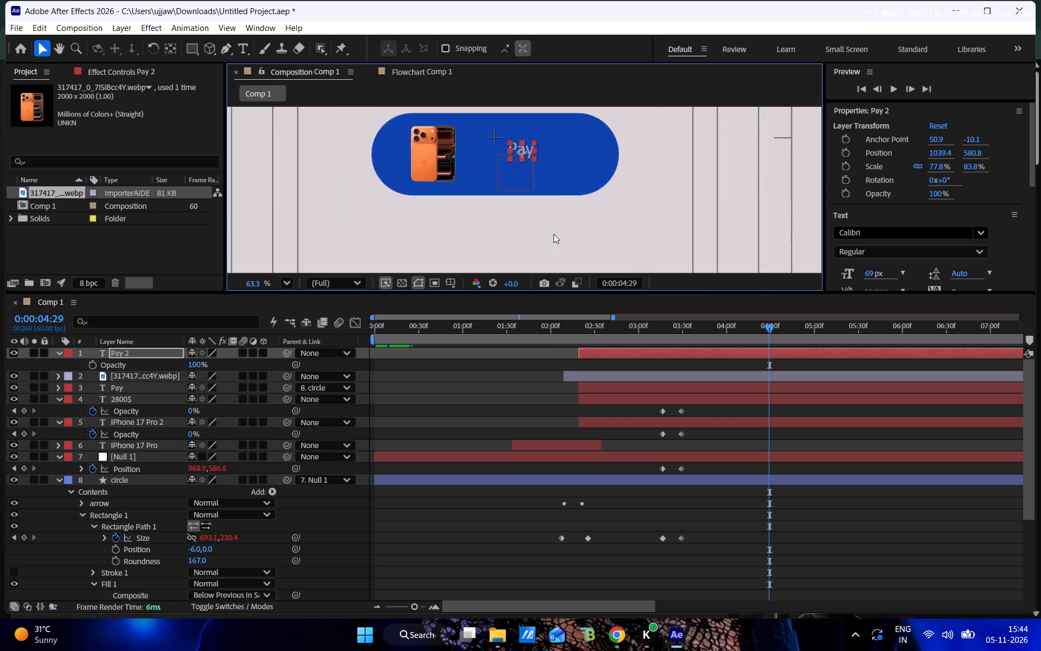
scroll(552, 232, up, 3)
scroll(552, 232, down, 3)
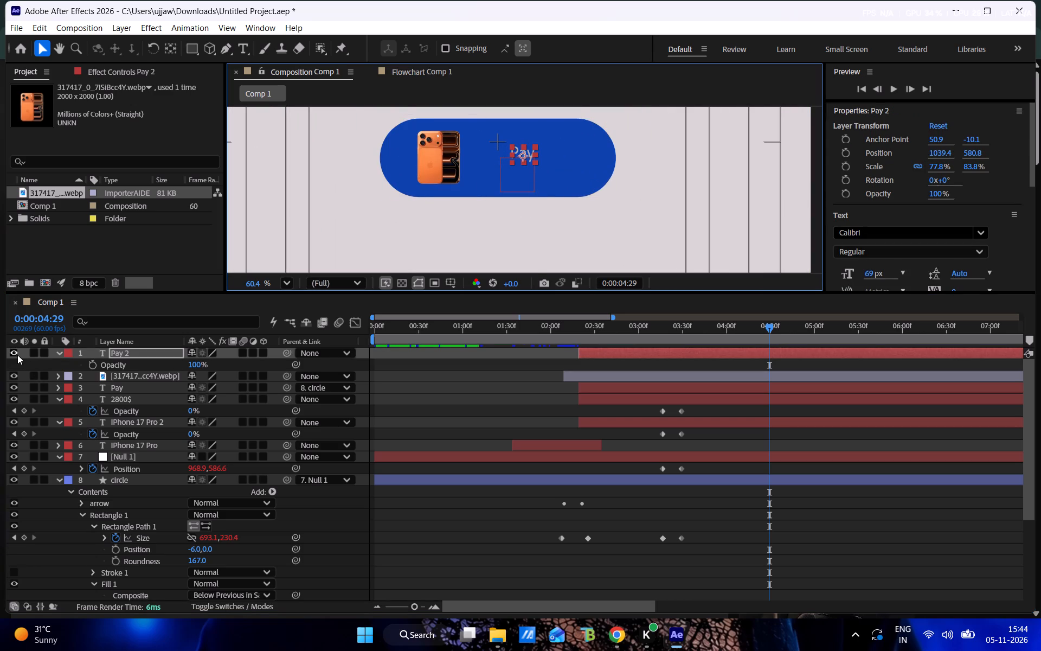
click(14, 353)
click(14, 353)
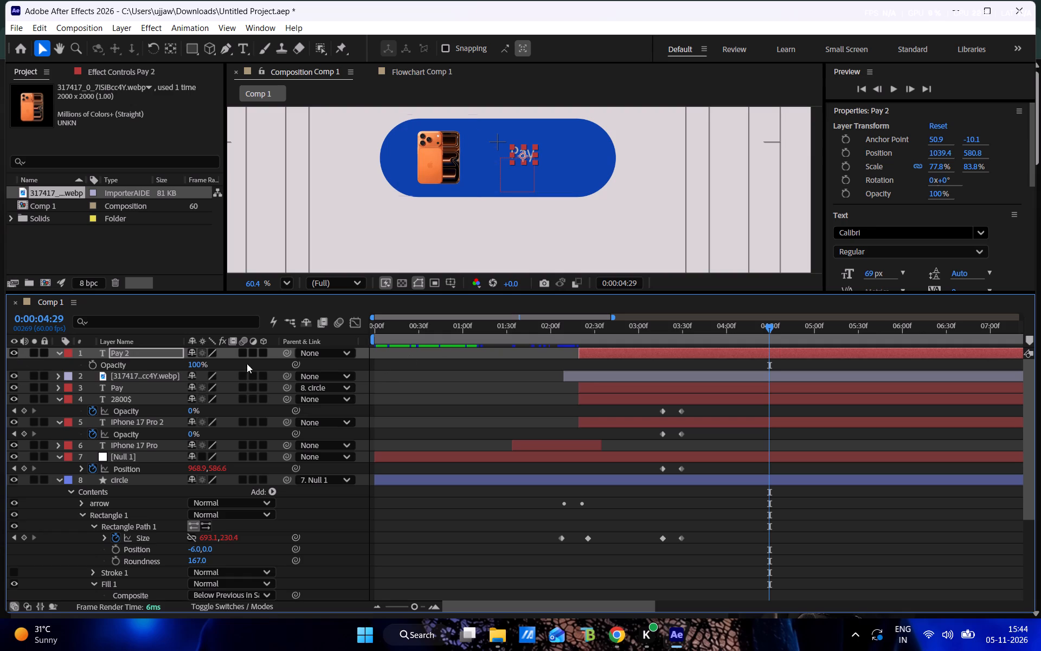
Replace the copied Pay text in the blue button with "track order" using the Type tool.
scroll(557, 194, up, 2)
click(513, 147)
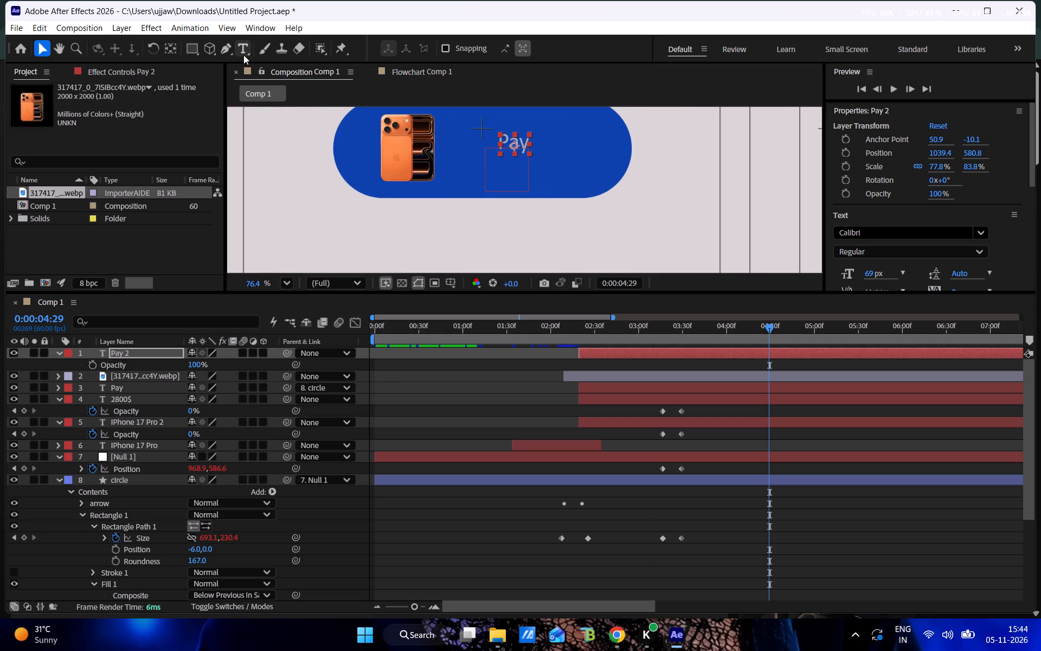
click(243, 55)
click(526, 143)
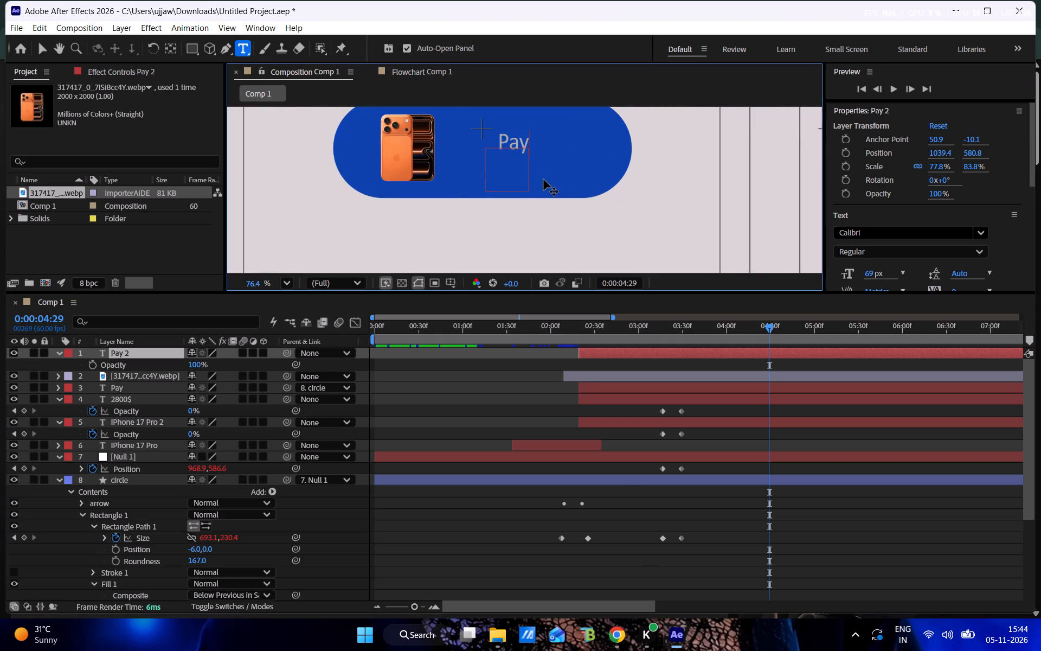
key(BackSpace)
key(BackSpace)
key(BackSpace)
key(BackSpace)
text(track order)
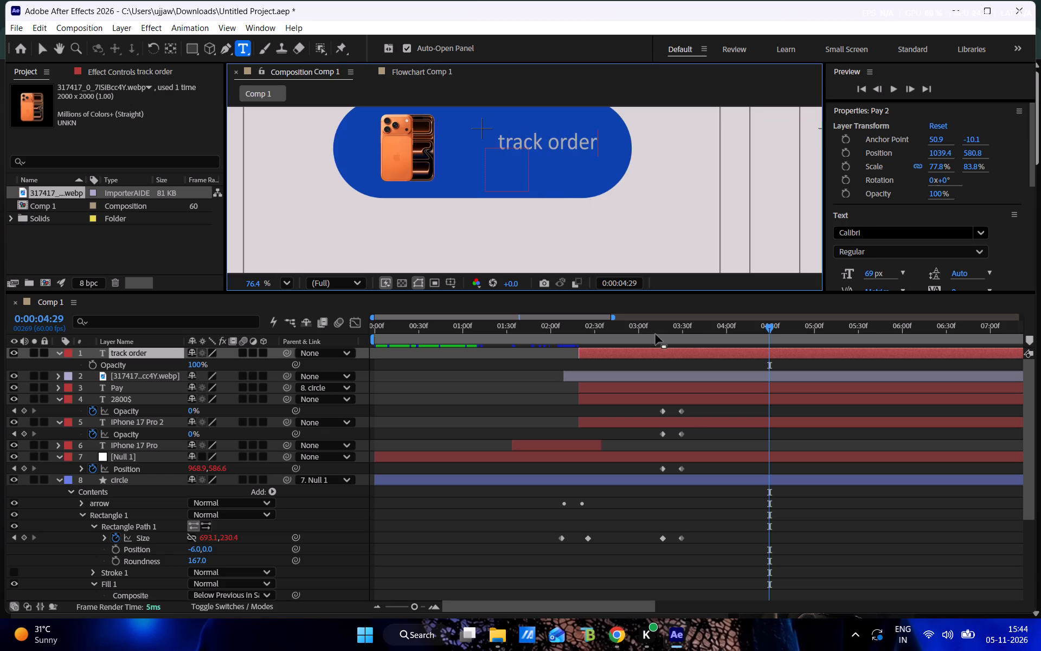
Set the "track order" text in the blue button to the Cambria font with a white FFFFFF fill.
drag(594, 150, 492, 149)
drag(594, 142, 515, 145)
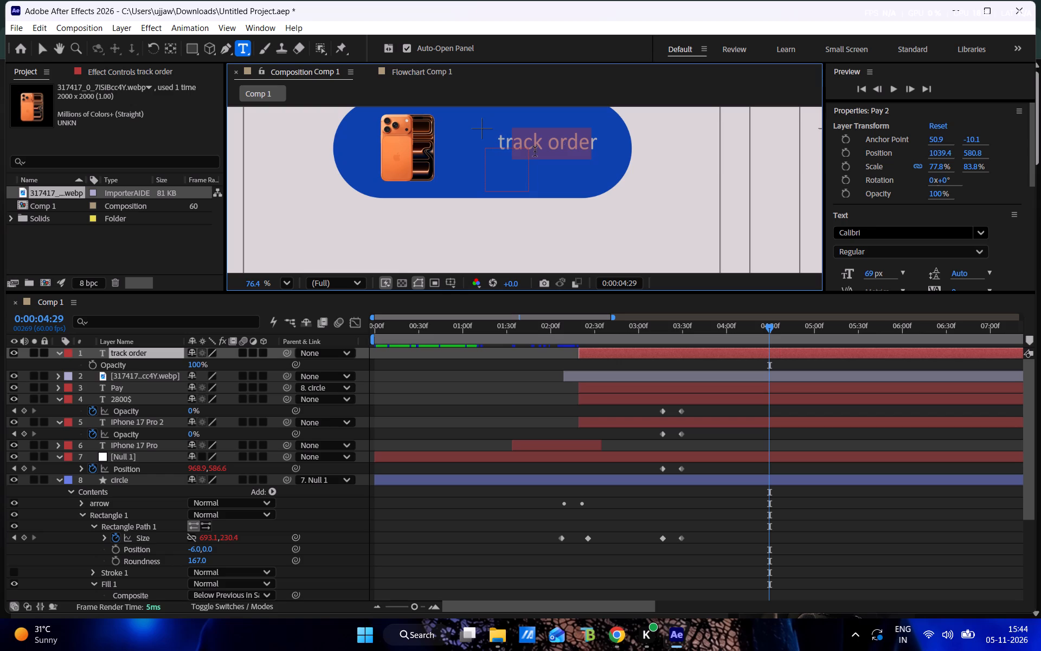
drag(597, 144, 483, 145)
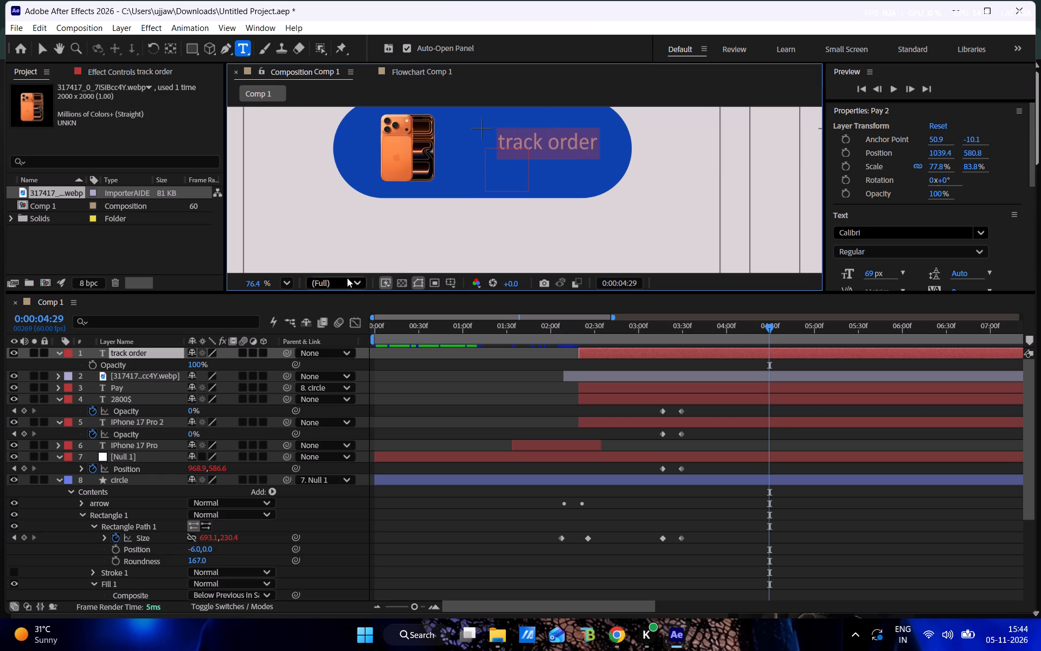
scroll(890, 192, down, 4)
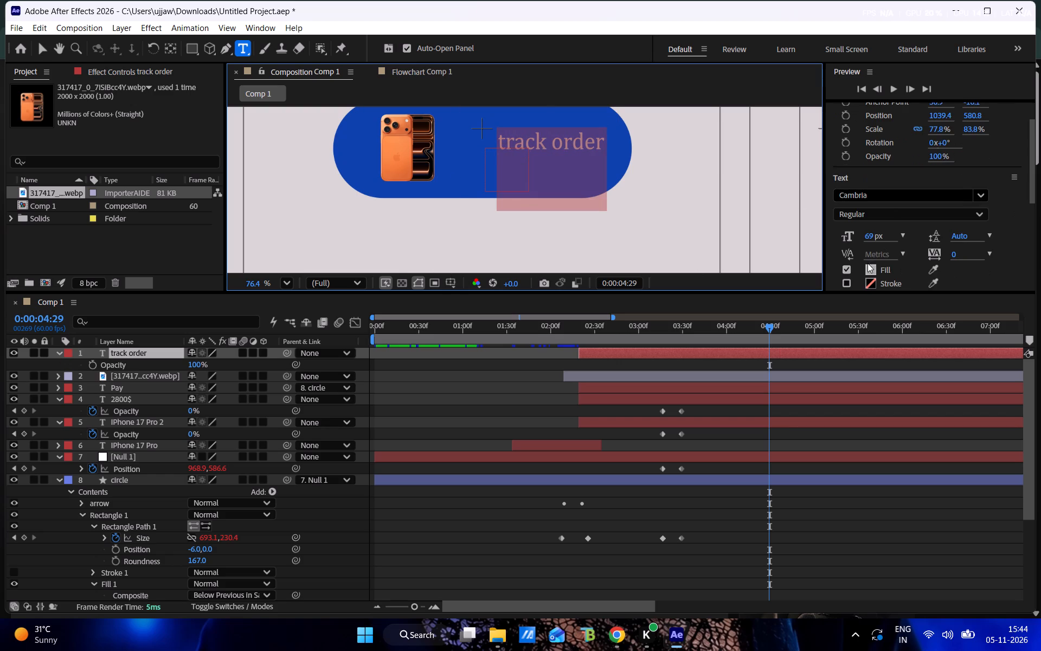
click(871, 267)
drag(388, 218, 312, 160)
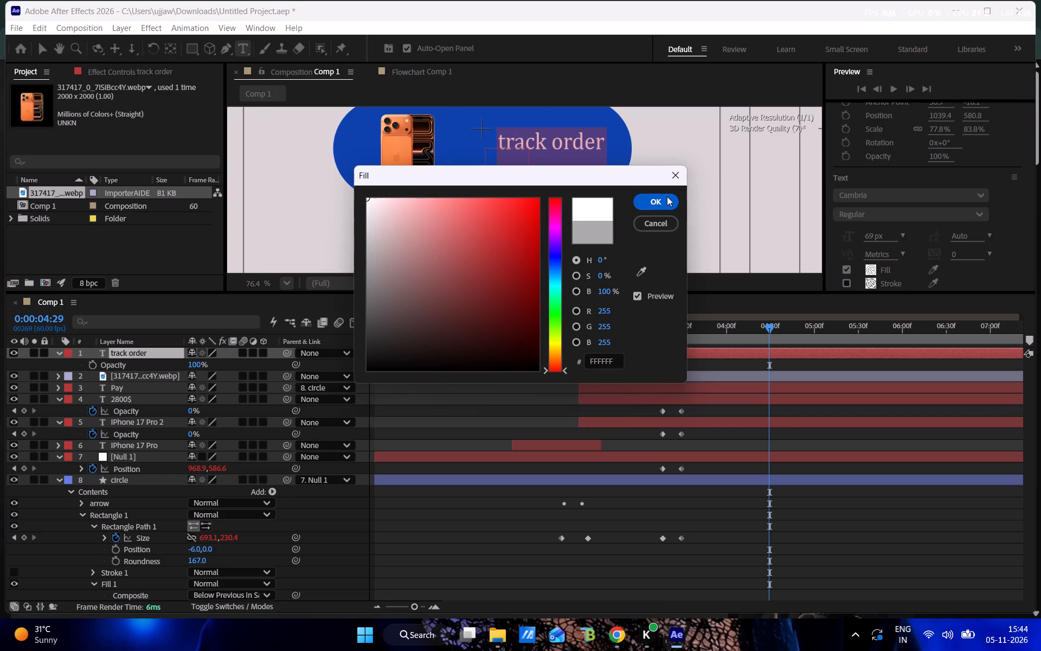
click(663, 195)
Switch to the YouTube tutorial in Chrome and watch how the Track Order text is styled, placed and animated, around 17:51 to 18:08.
click(615, 639)
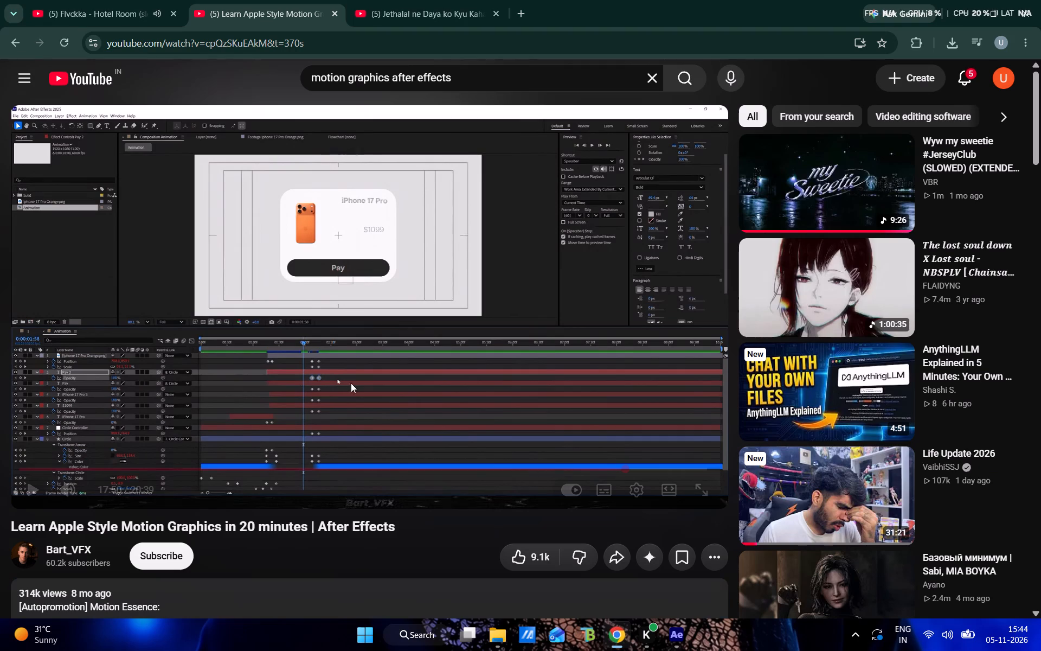
click(377, 334)
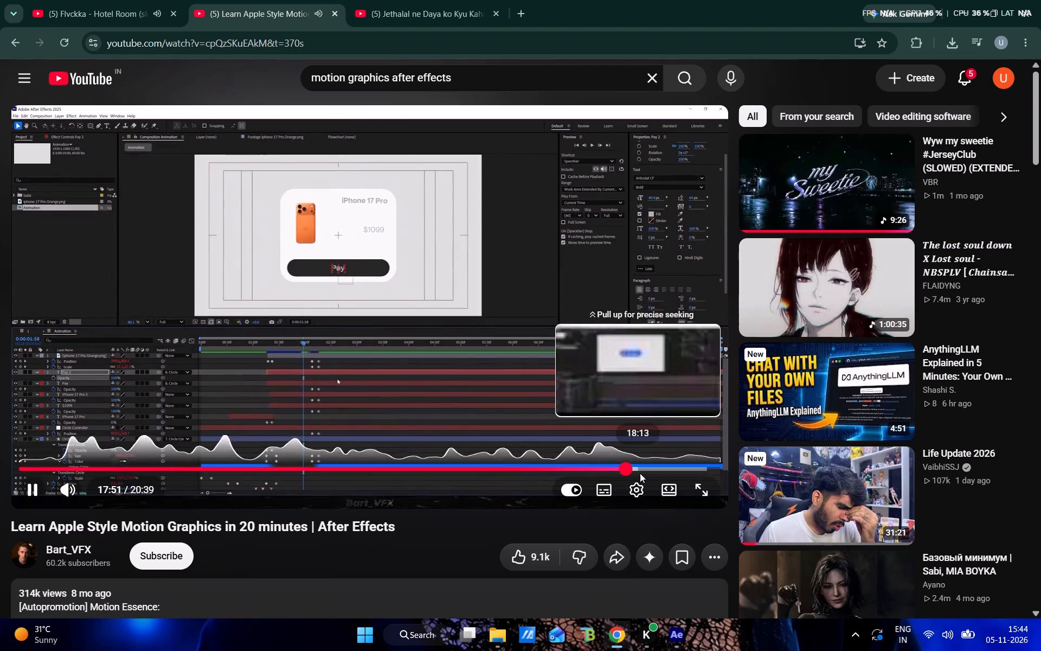
key(Right)
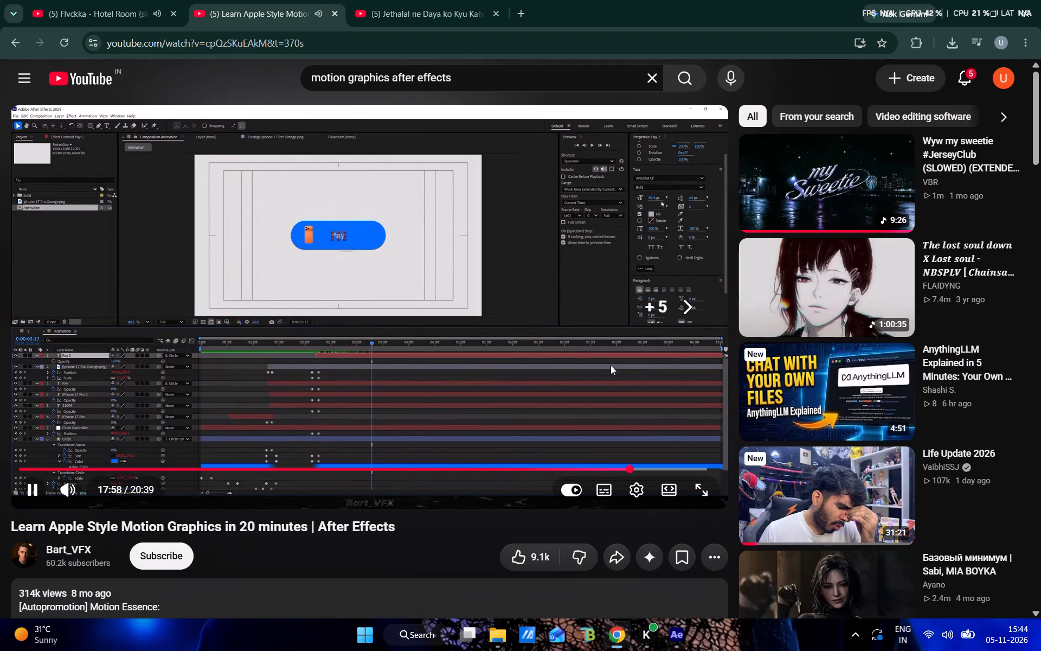
click(706, 480)
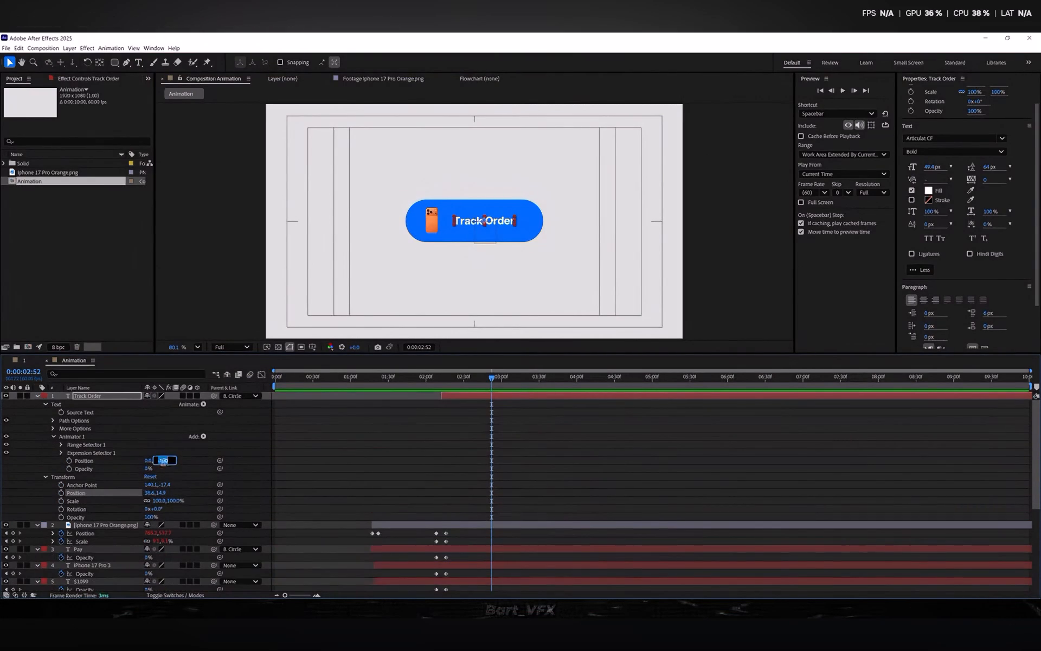
key(Left)
key(Left)
key(Left)
key(Left)
key(Left)
key(Left)
key(Left)
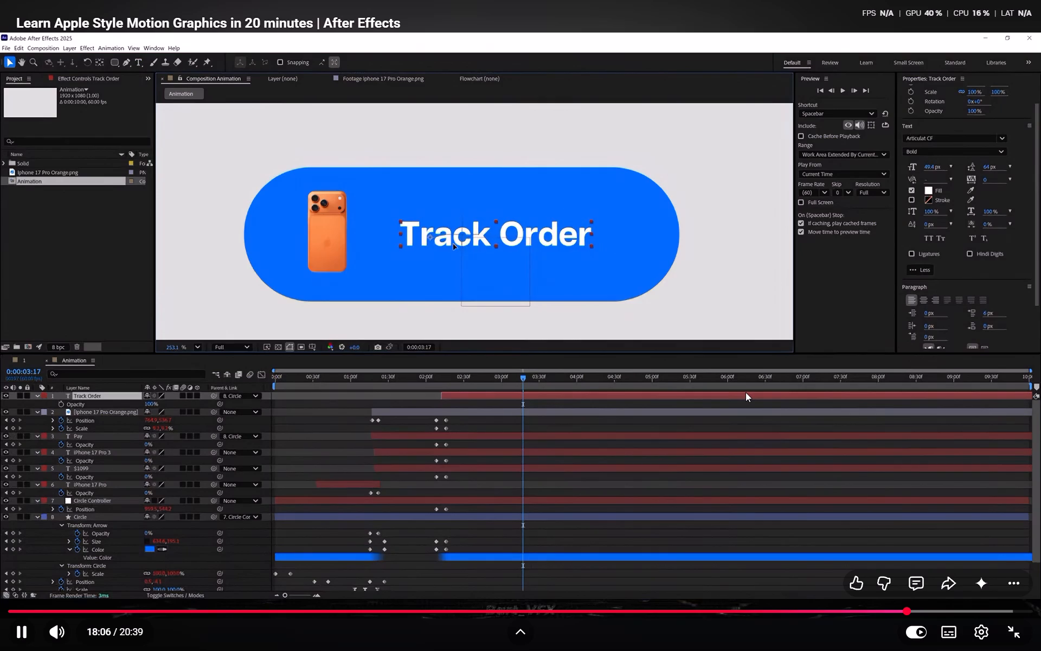
click(769, 340)
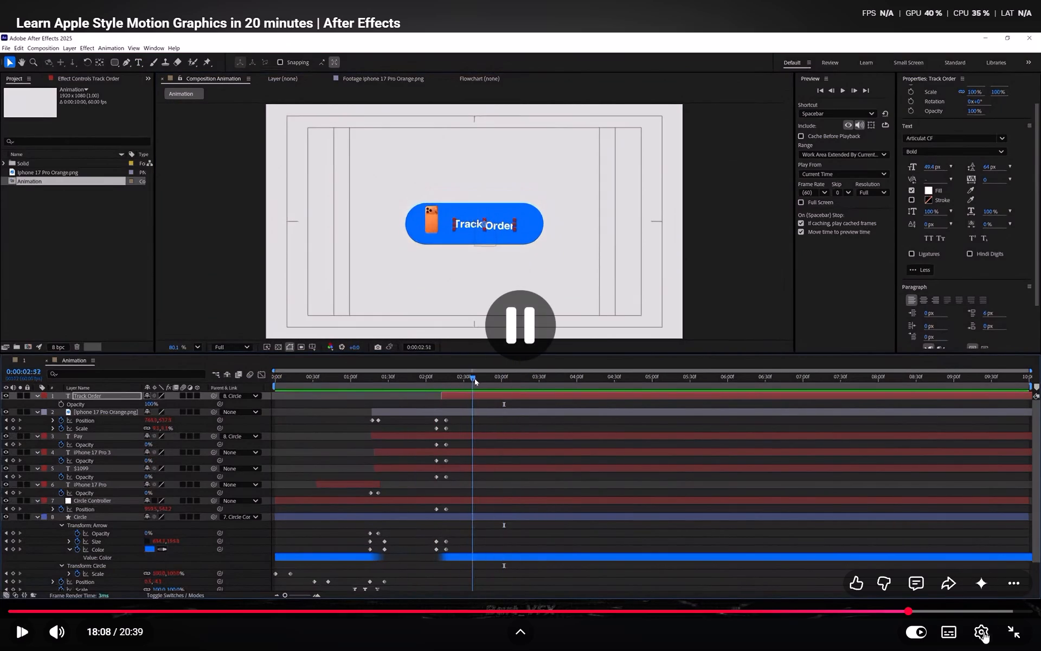
click(1013, 632)
Back in After Effects, capitalize both words of the button text so it reads "Track Order".
click(671, 641)
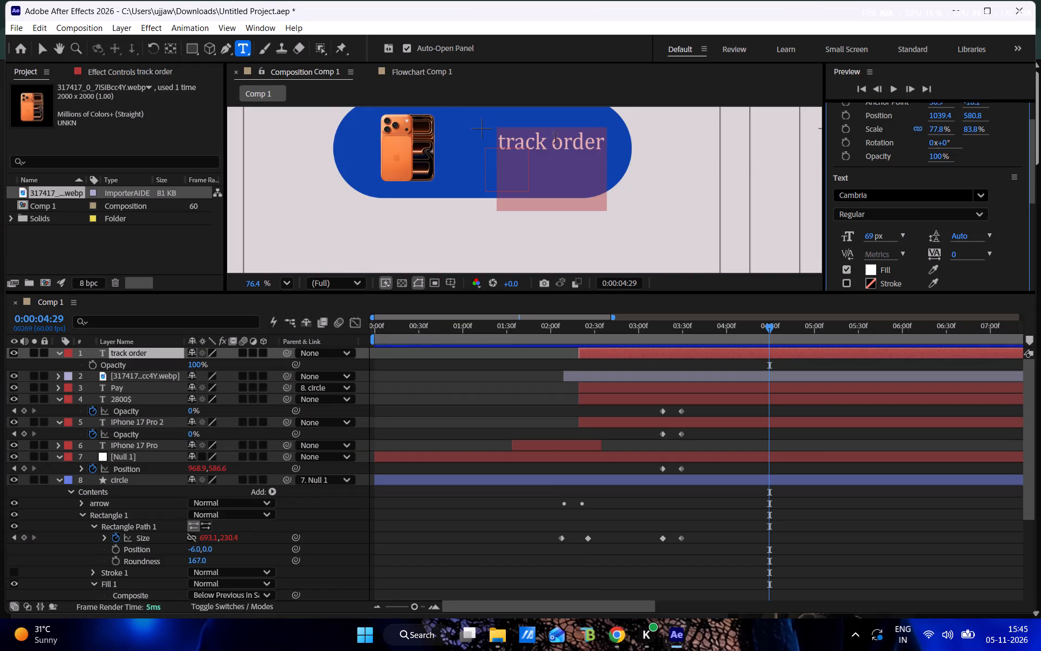
click(509, 146)
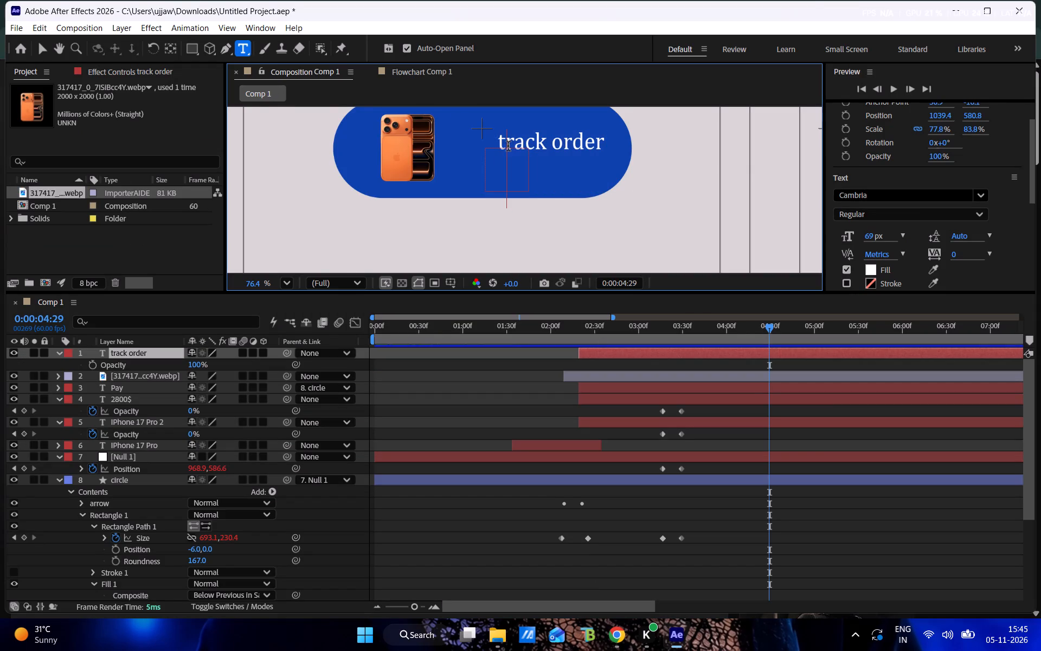
key(BackSpace)
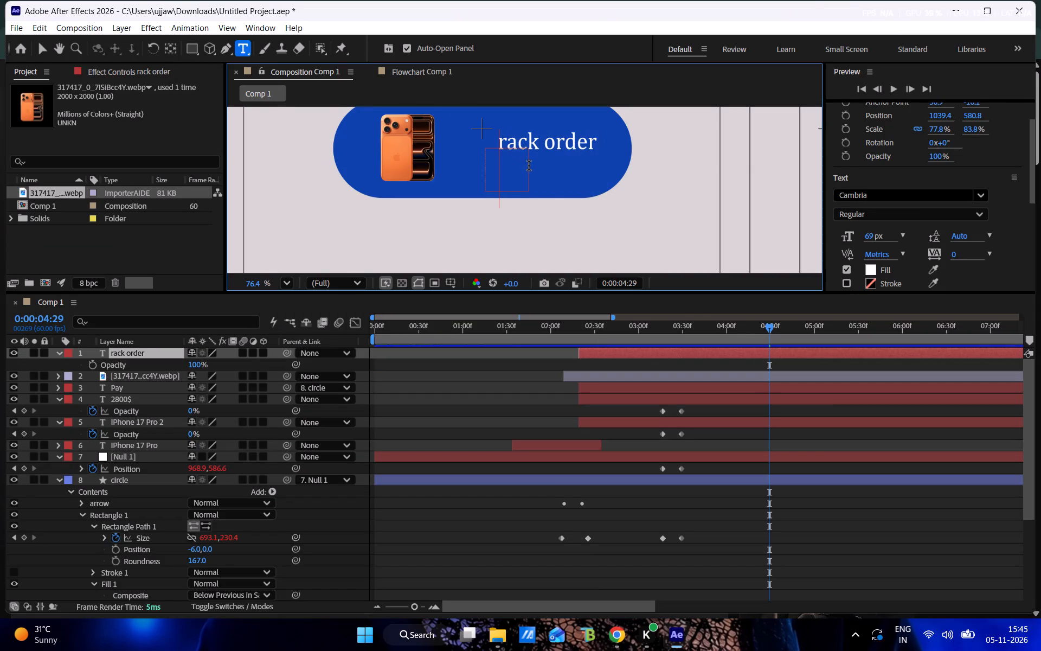
key(shift+t)
click(565, 141)
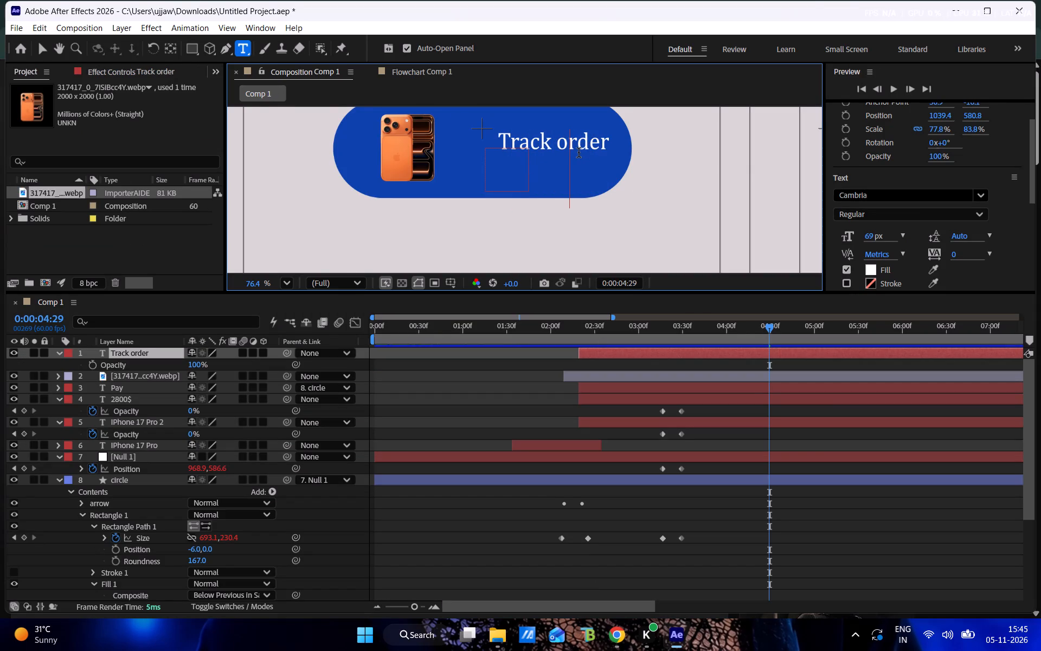
key(BackSpace)
key(shift+o)
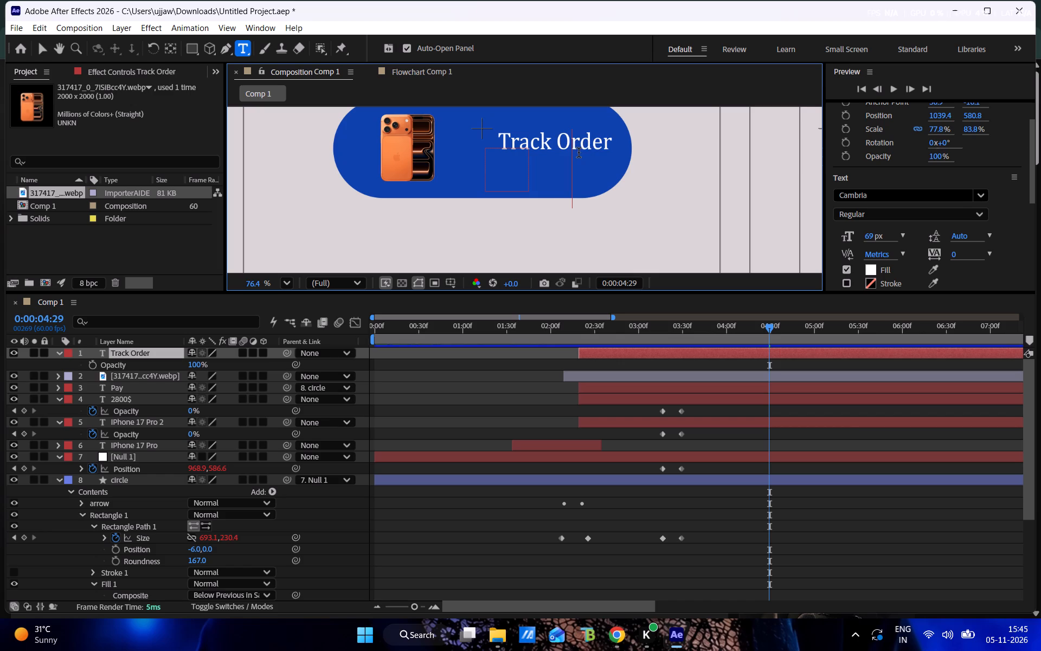
Set the Track Order text's font style to Bold.
drag(610, 140, 491, 136)
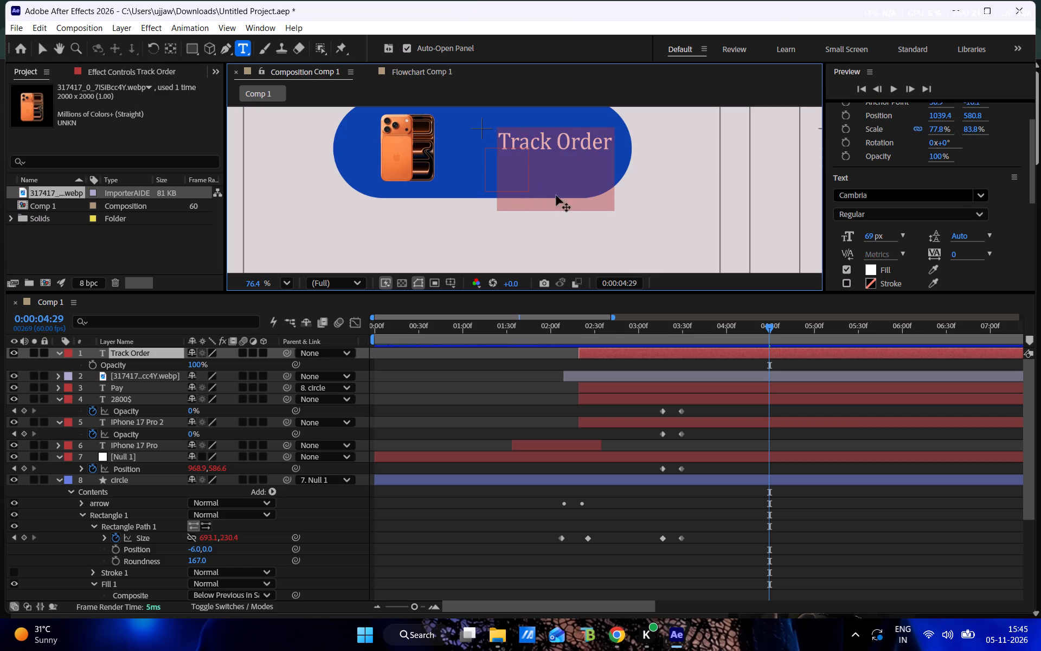
scroll(871, 245, down, 3)
scroll(877, 202, up, 2)
click(941, 186)
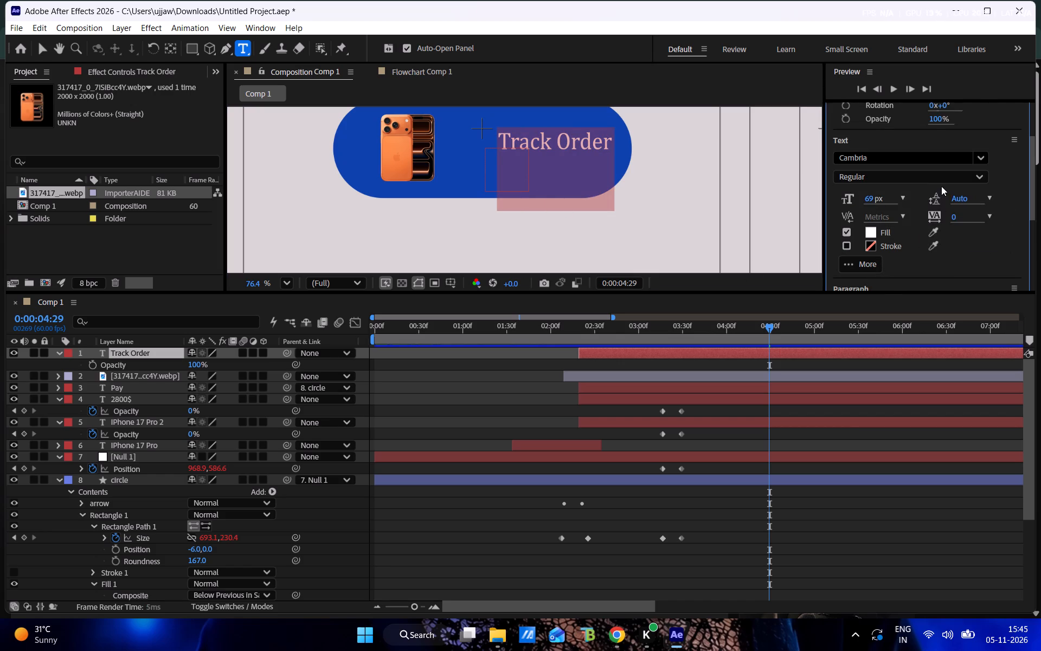
click(932, 179)
scroll(904, 241, down, 2)
click(894, 228)
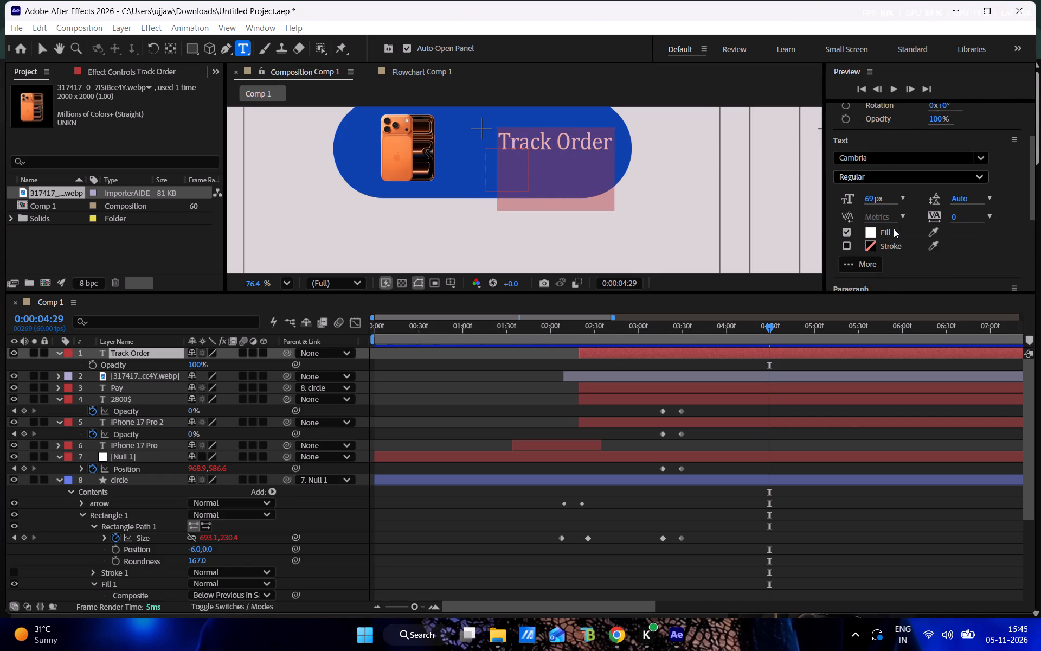
click(953, 244)
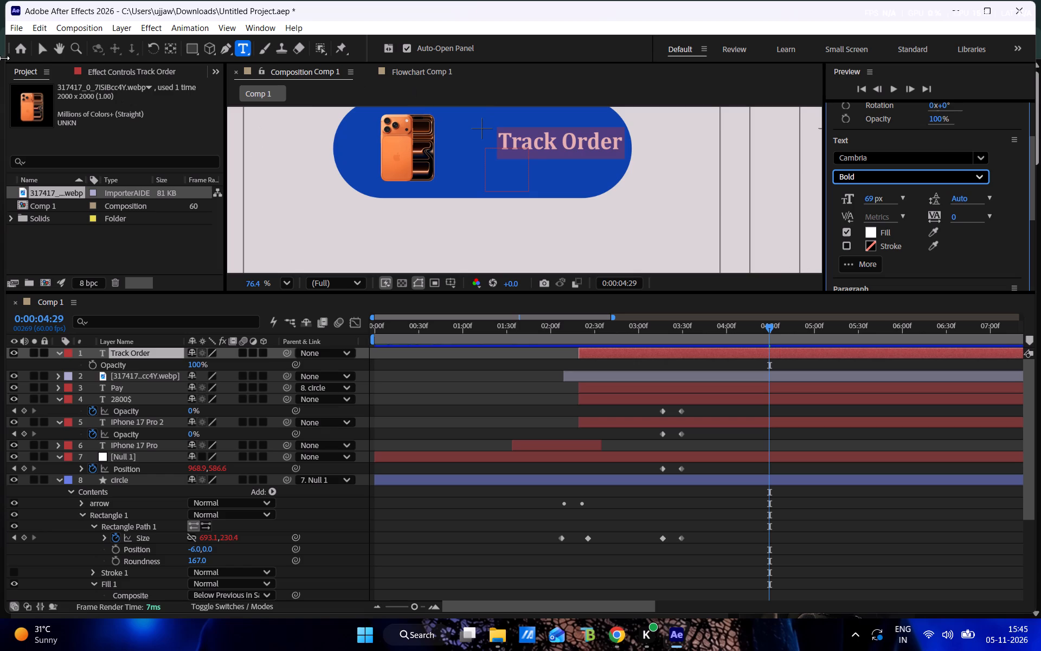
Move the Track Order text within the blue button beside the phone, to about 995, 587, and deselect it.
click(40, 48)
scroll(475, 158, up, 4)
key(space)
key(space)
key(space)
key(space)
key(space)
key(space)
key(space)
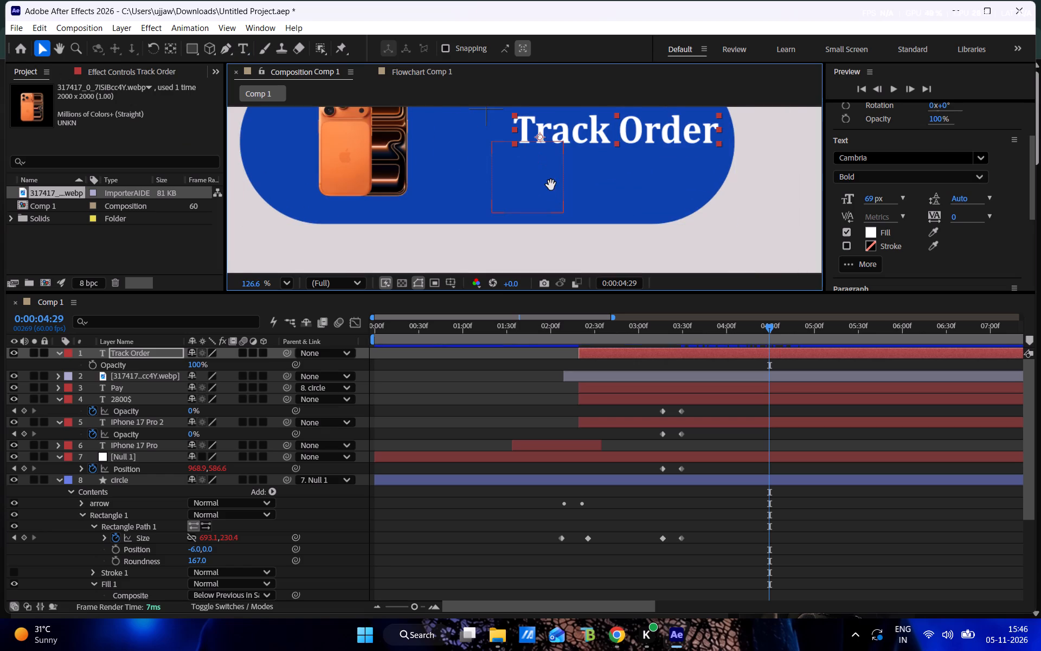
drag(551, 184, 530, 256)
drag(568, 202, 547, 216)
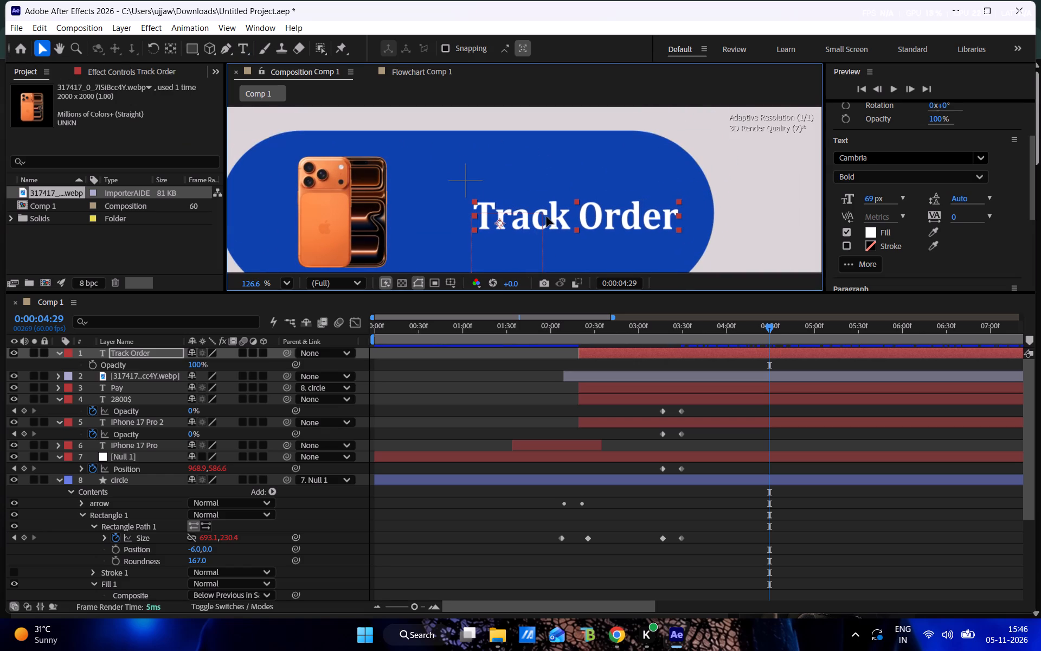
drag(547, 216, 545, 216)
drag(545, 216, 537, 209)
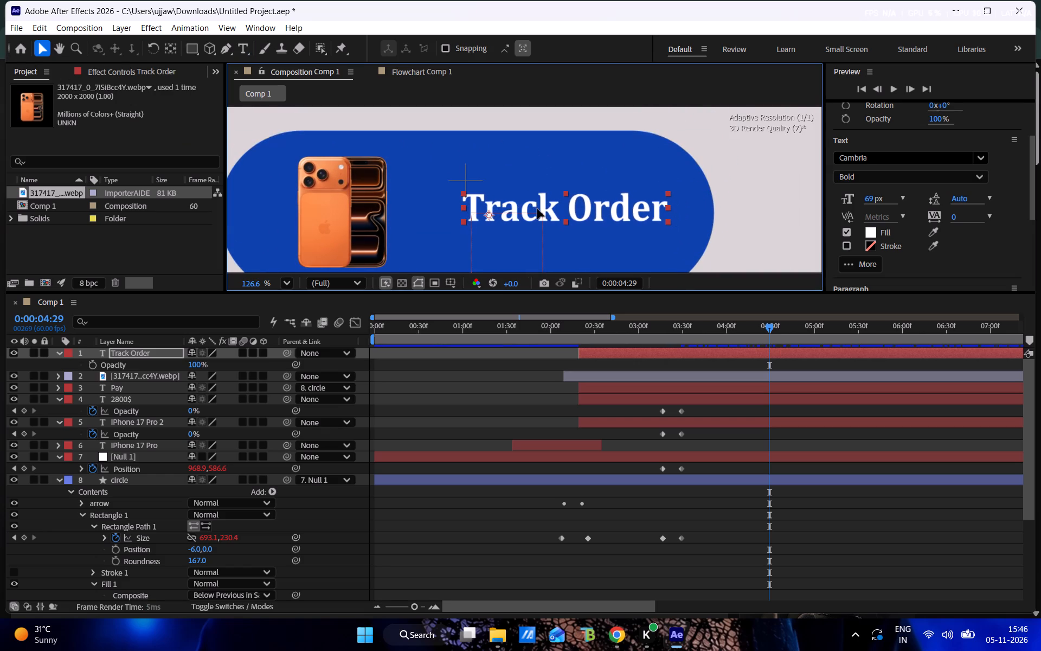
drag(537, 209, 537, 207)
click(728, 172)
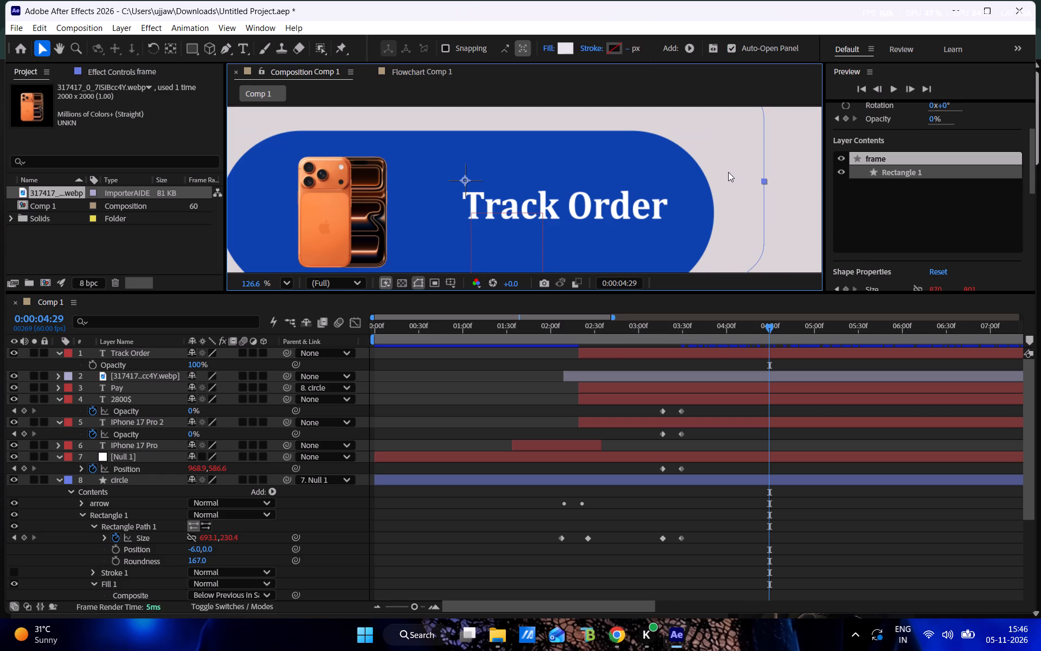
click(804, 216)
Scrub between about 0:00:02:40 and 0:00:04:15 to check how the Track Order text appears with the blue button.
scroll(737, 189, down, 1)
drag(768, 325, 767, 325)
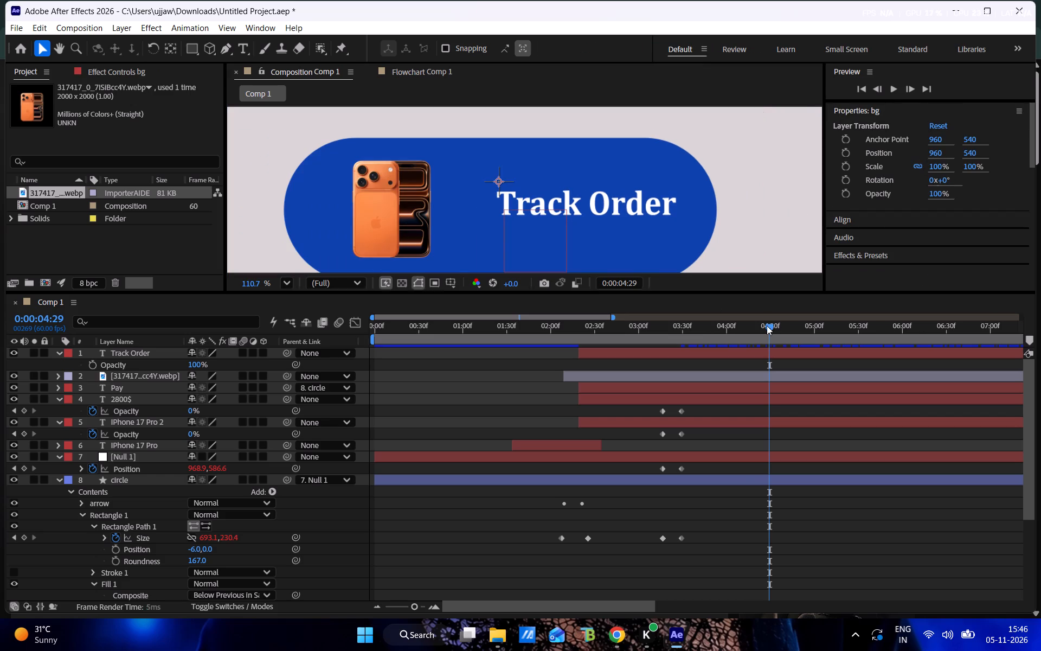
drag(767, 325, 641, 306)
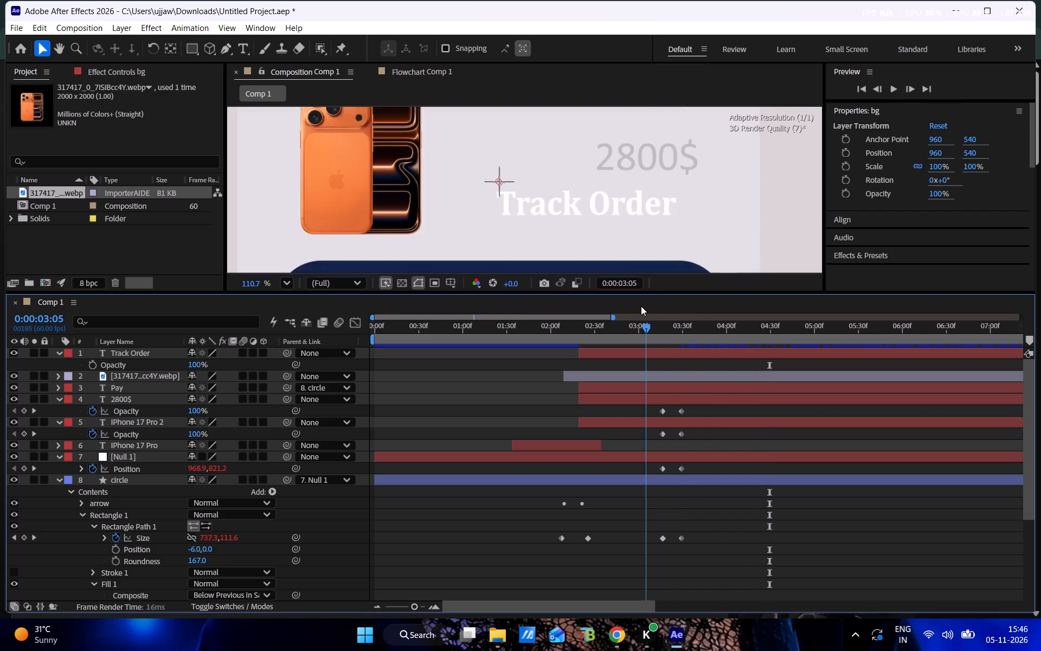
drag(641, 306, 674, 339)
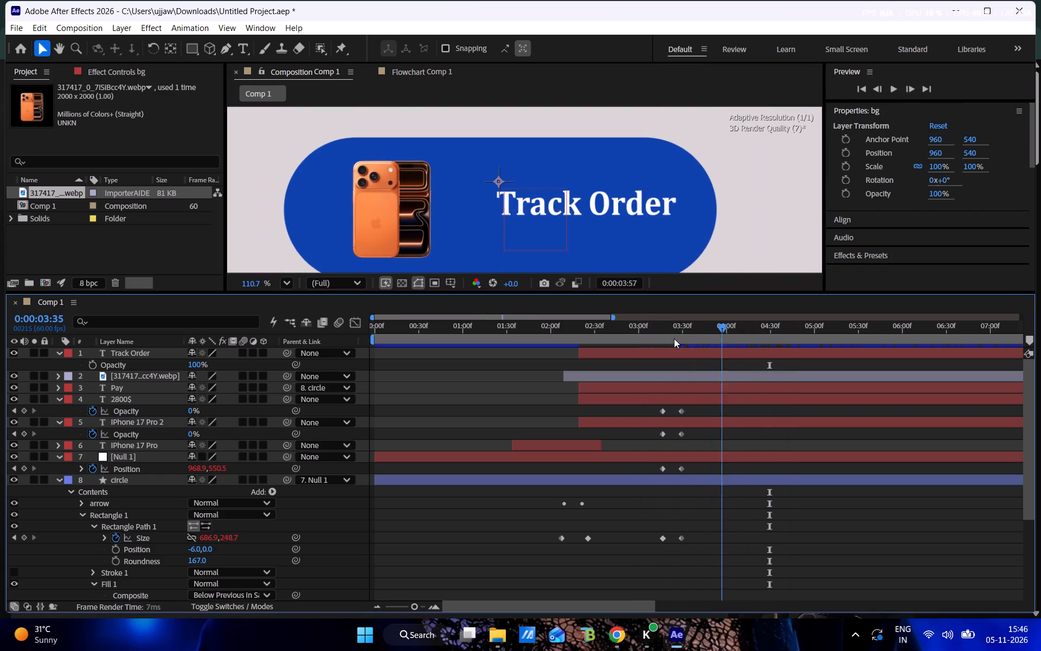
drag(674, 339, 622, 328)
drag(633, 330, 716, 344)
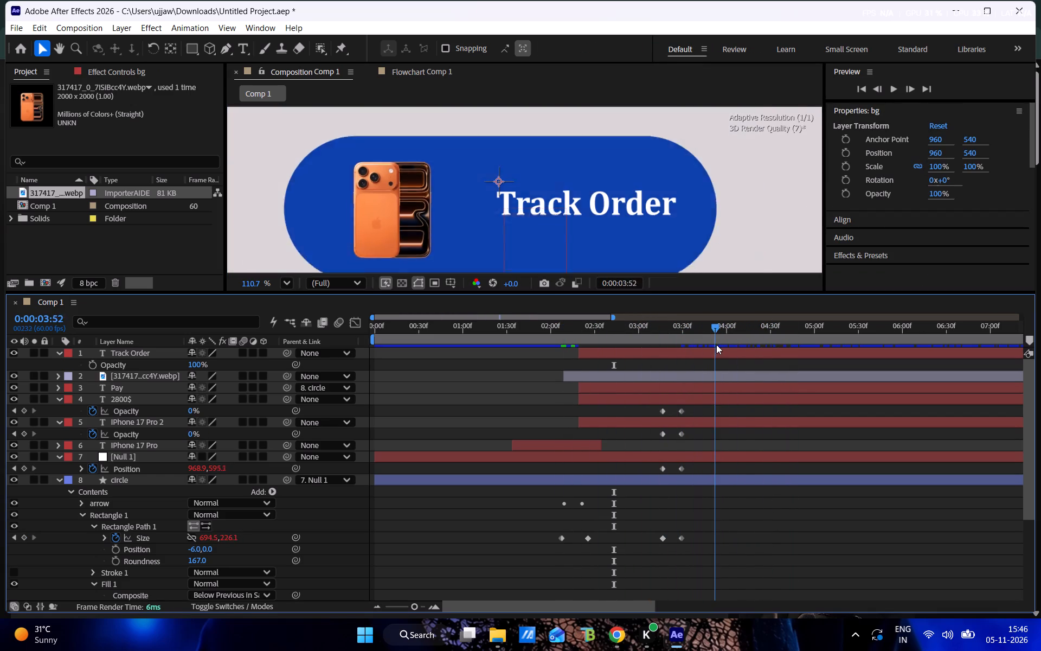
drag(716, 344, 748, 354)
Set the Track Order layer's Expression Selector 1 in Animator 1 to be based on Characters.
double_click(714, 352)
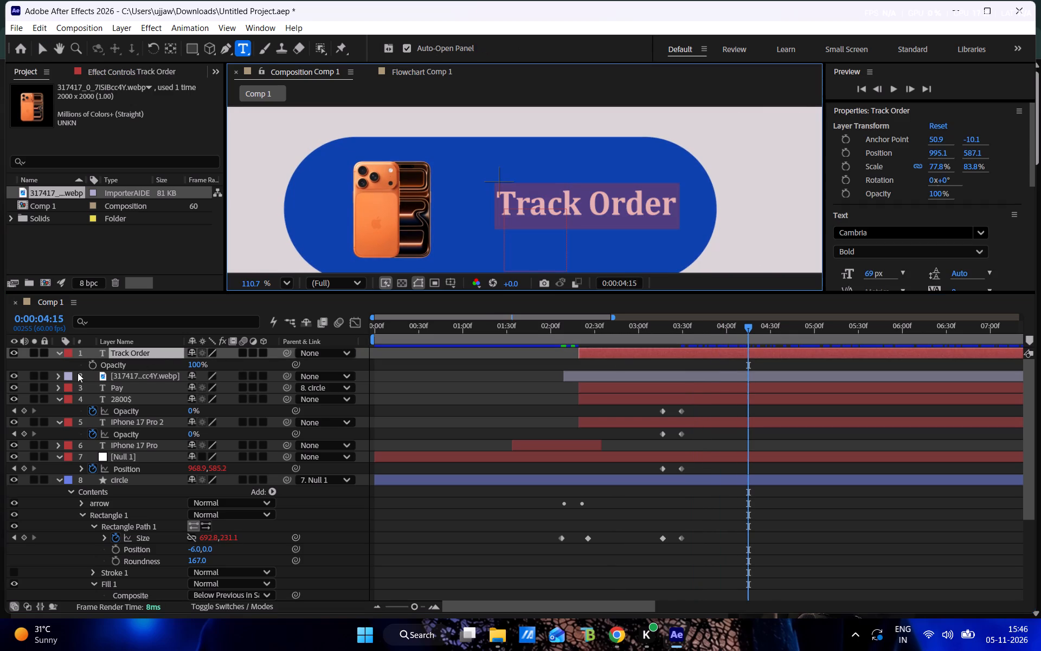
click(60, 353)
click(60, 353)
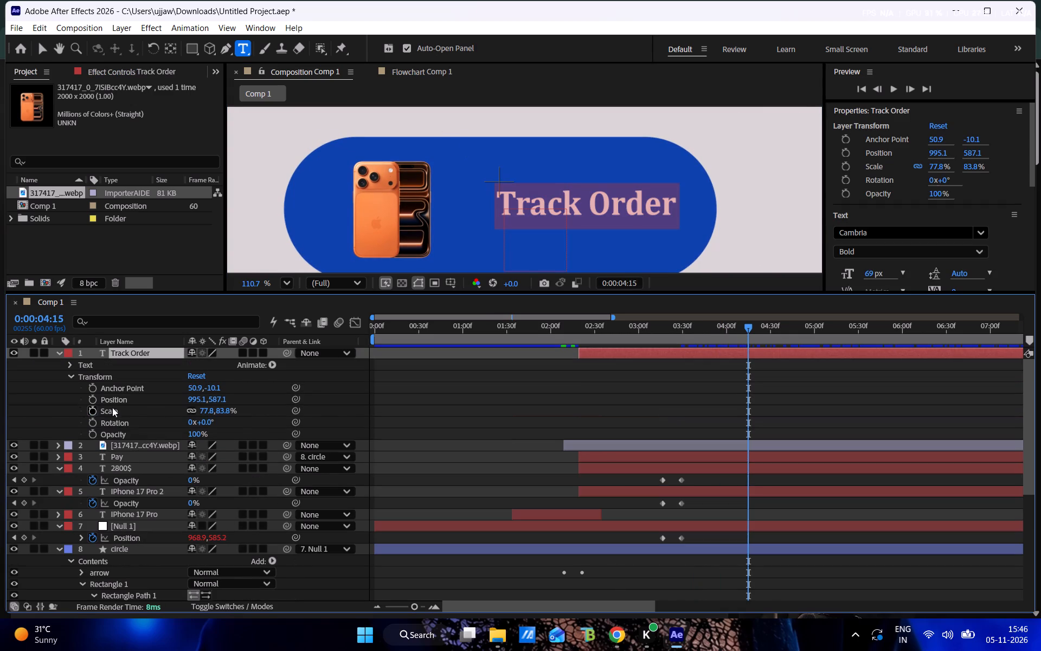
click(70, 372)
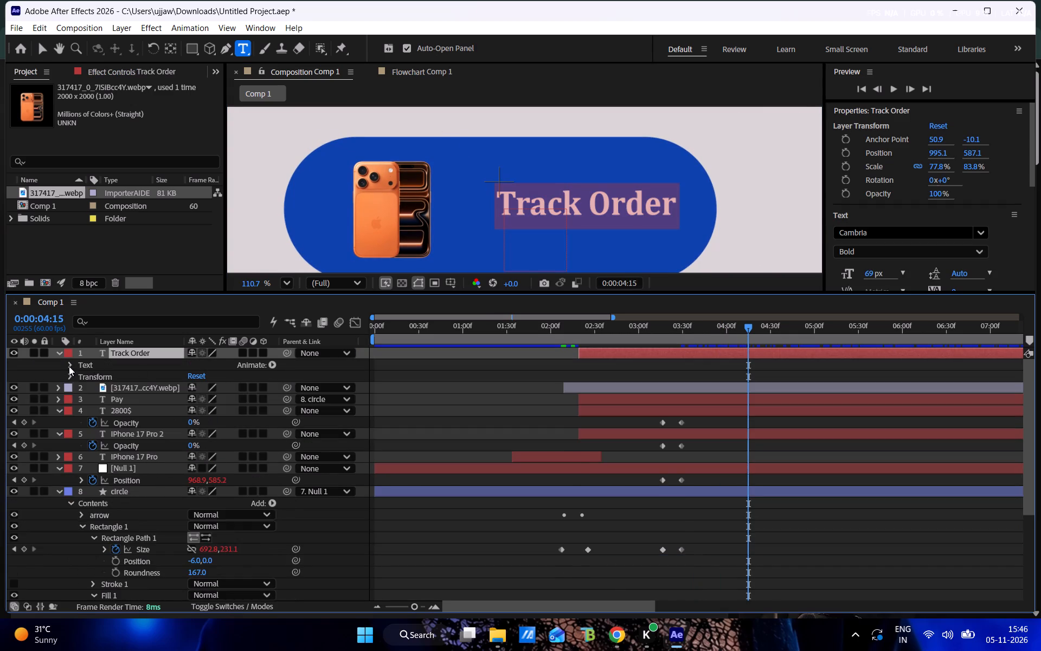
click(69, 366)
click(80, 411)
scroll(83, 412, down, 1)
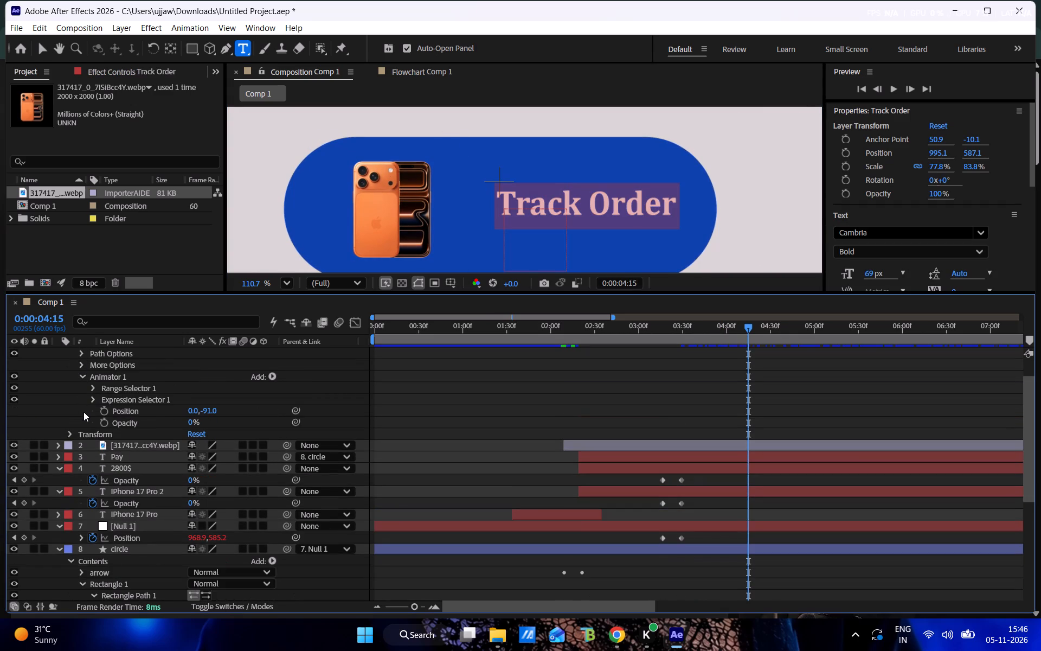
click(91, 398)
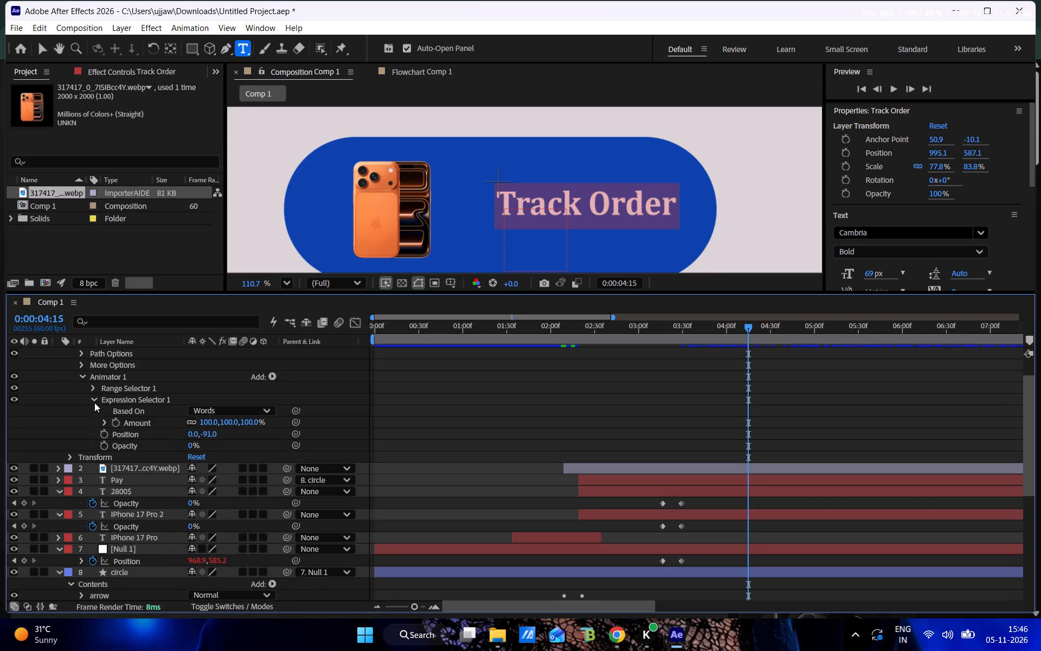
click(238, 414)
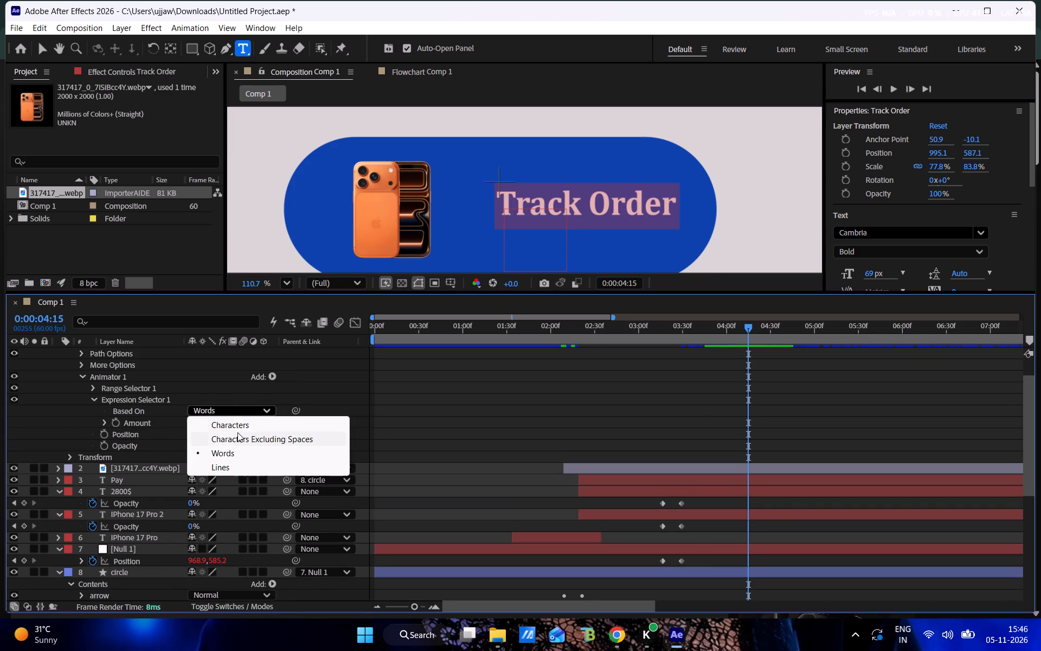
click(247, 425)
Shift the Track Order layer in the timeline to start at about 0:00:03:29 and preview the text animation.
drag(737, 332, 695, 330)
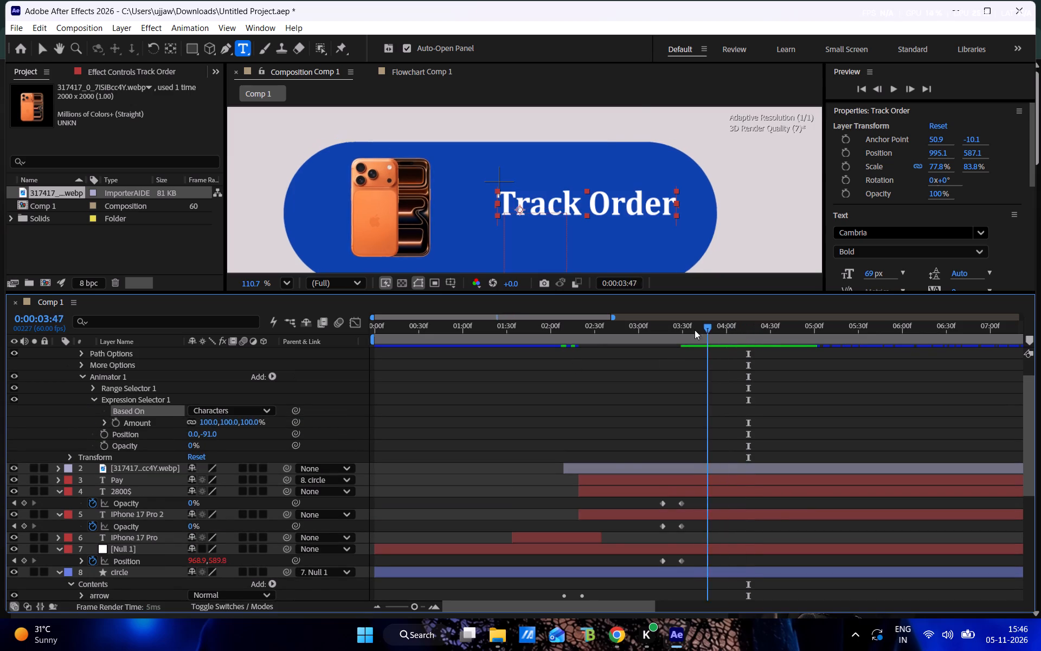
drag(695, 330, 600, 318)
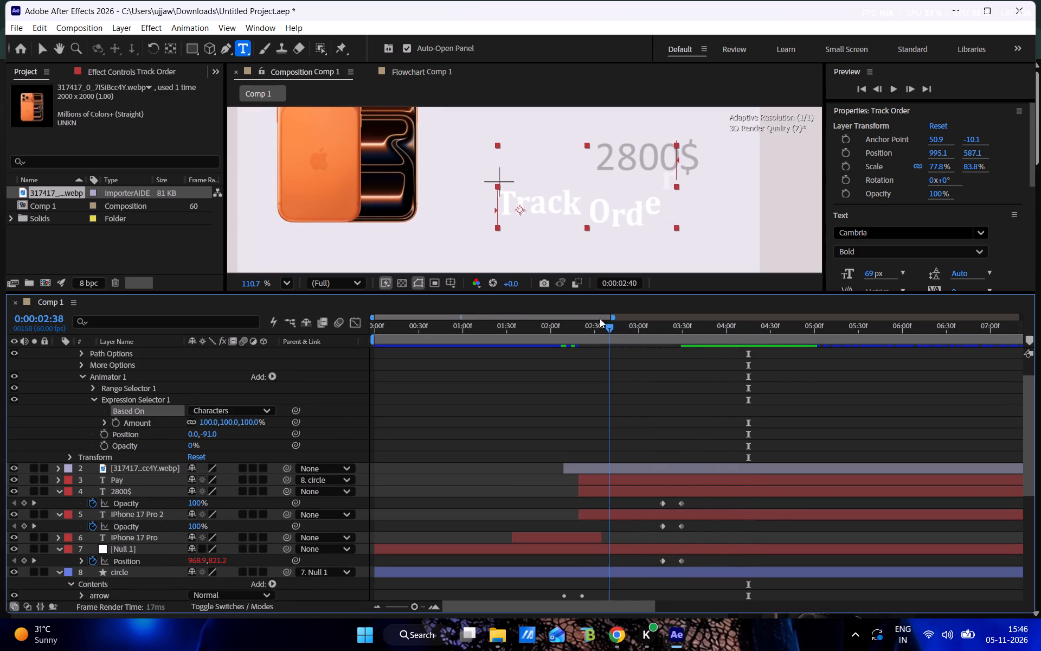
drag(600, 318, 596, 318)
scroll(609, 366, up, 5)
drag(602, 355, 719, 377)
drag(596, 326, 679, 365)
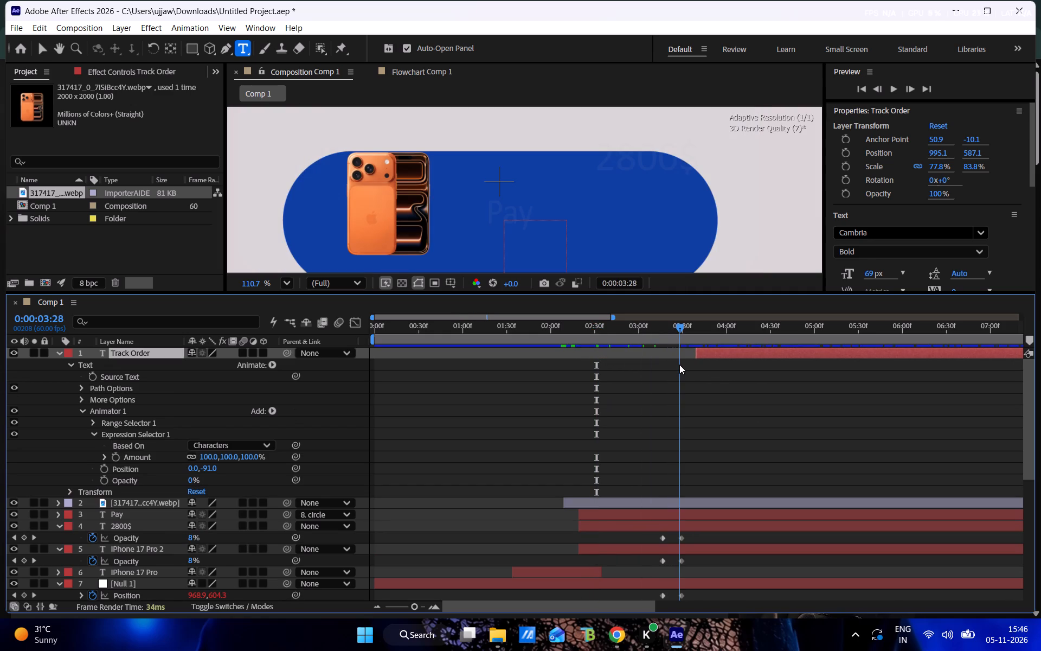
drag(679, 365, 680, 365)
drag(710, 355, 696, 354)
drag(674, 331, 623, 328)
key(space)
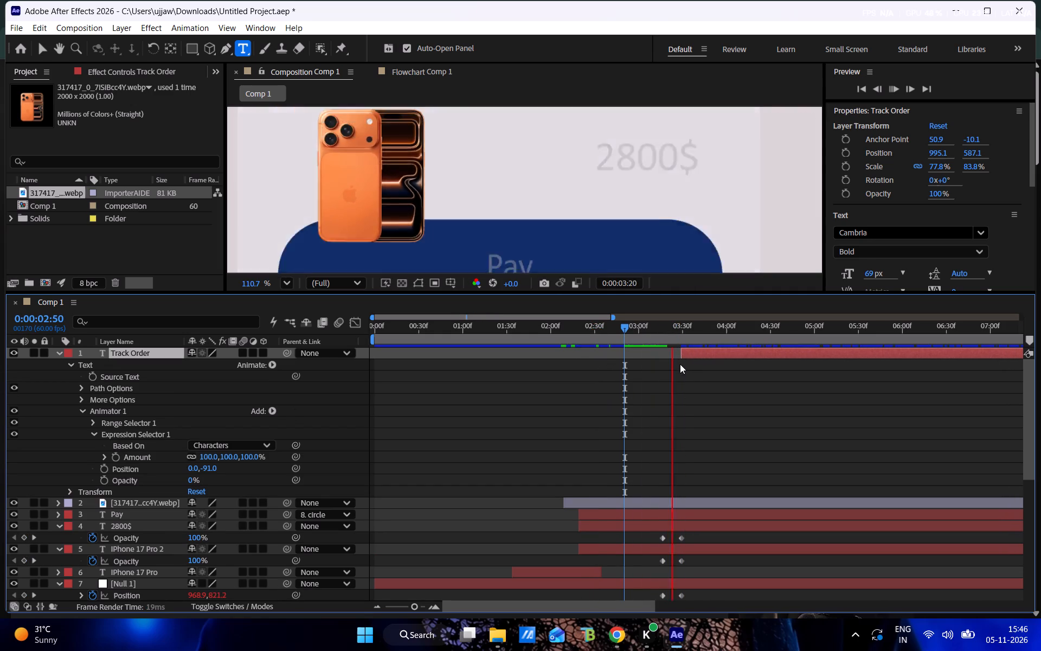
drag(688, 327, 665, 327)
Set the Track Order layer's Expression Selector 1 to be based on Words and play the animation.
click(716, 354)
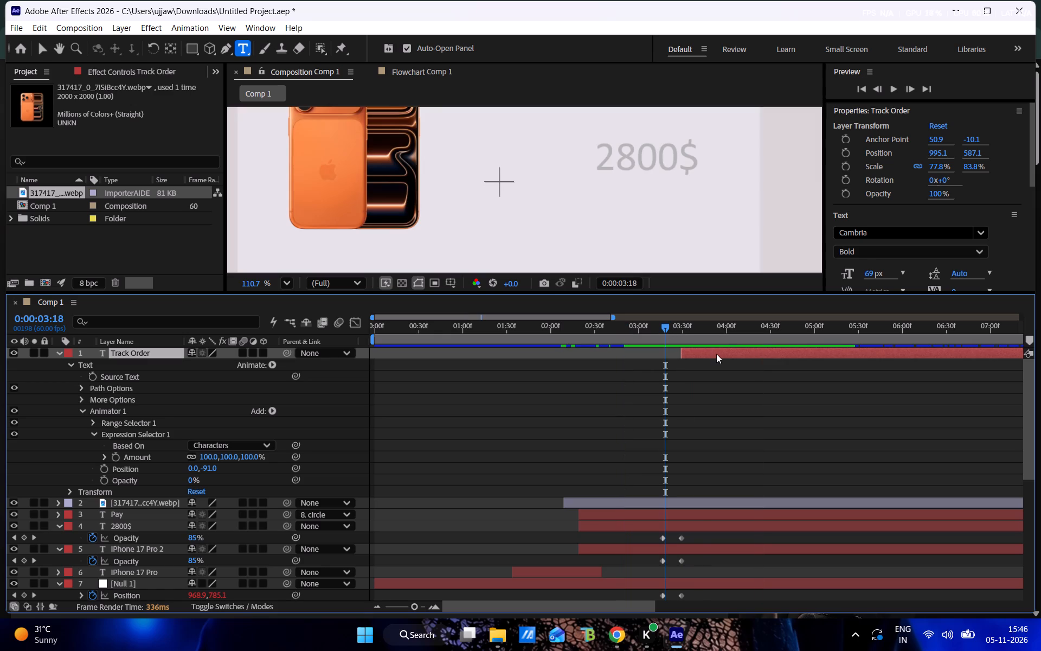
click(205, 447)
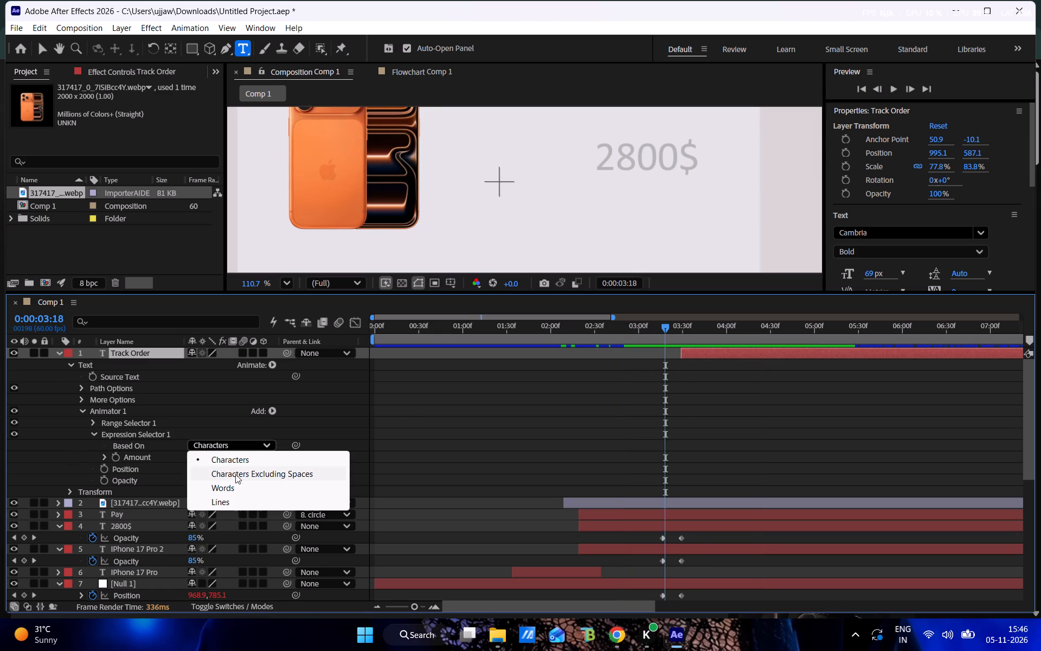
click(241, 493)
key(space)
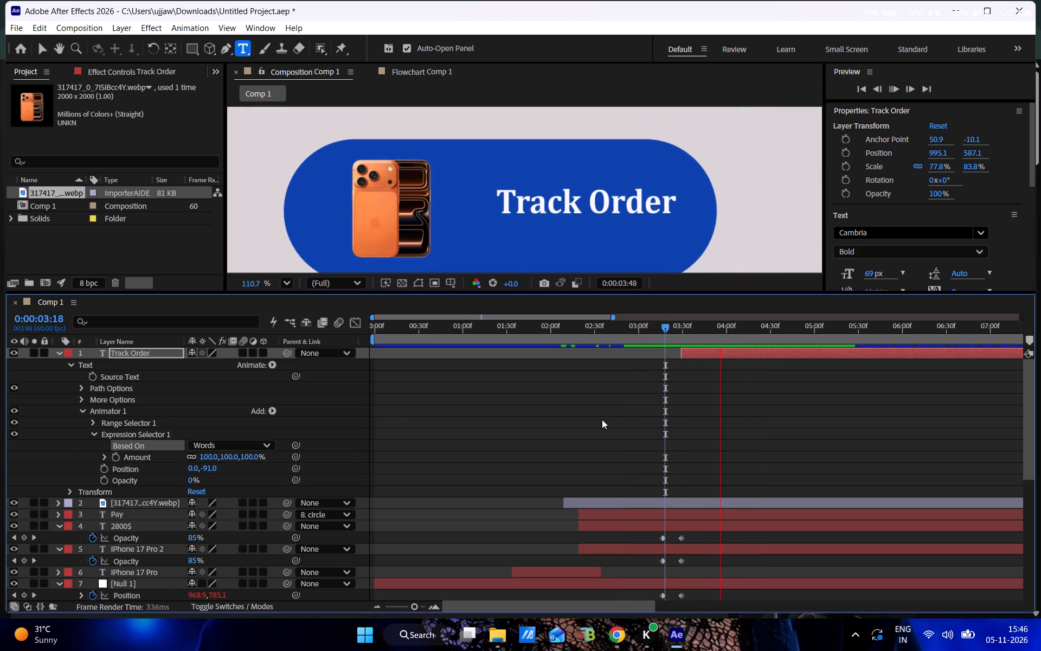
Move the Track Order layer slightly earlier to start at about 0:00:03:27 and preview its entrance.
click(712, 348)
click(677, 329)
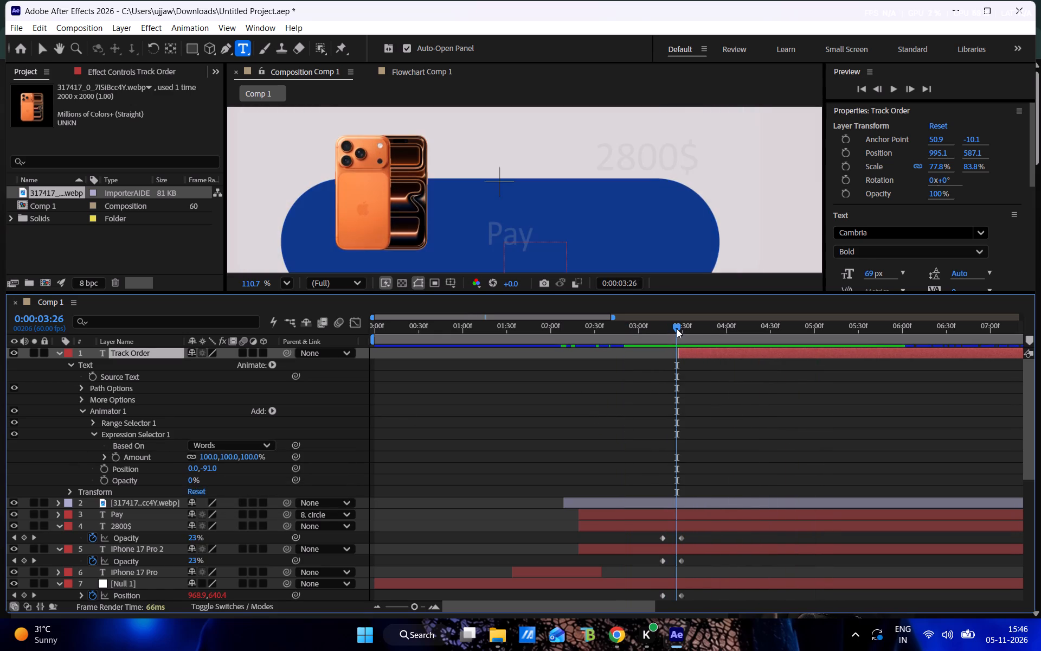
drag(676, 329, 656, 327)
key(space)
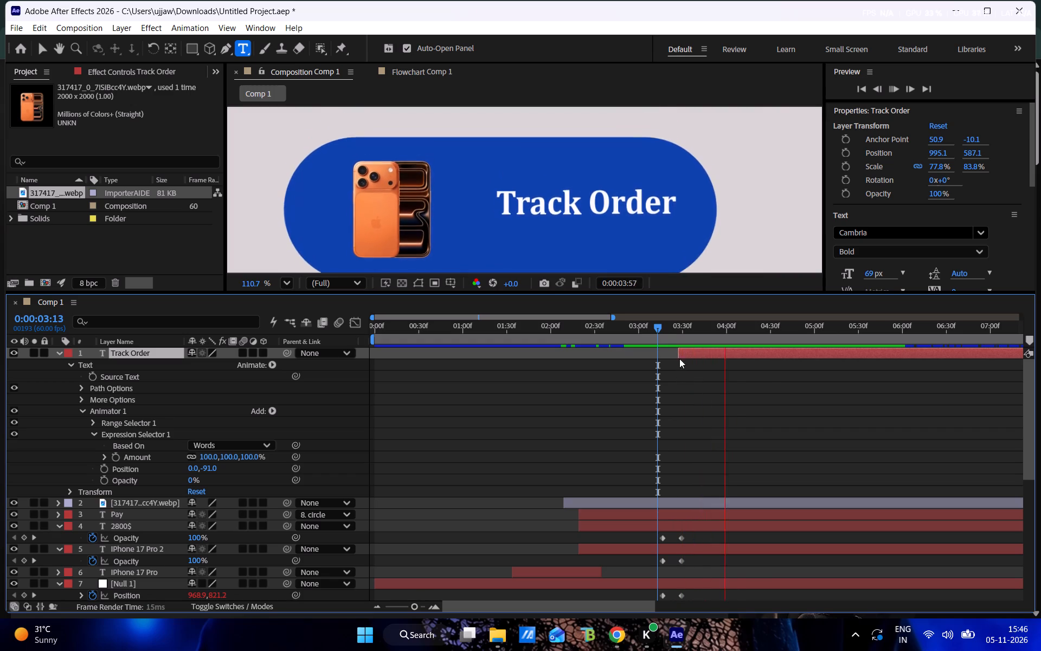
drag(686, 330, 669, 330)
Switch to Chrome, watch the tutorial from 18:09 to 18:19 for the Track Order animator settings, and return to After Effects.
click(618, 626)
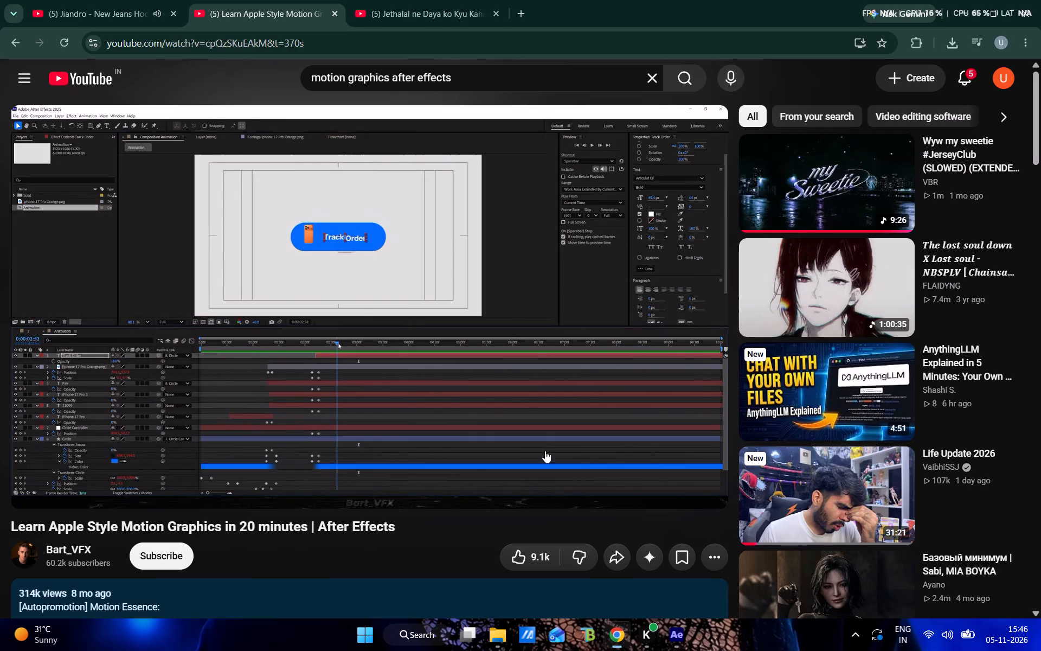
click(502, 324)
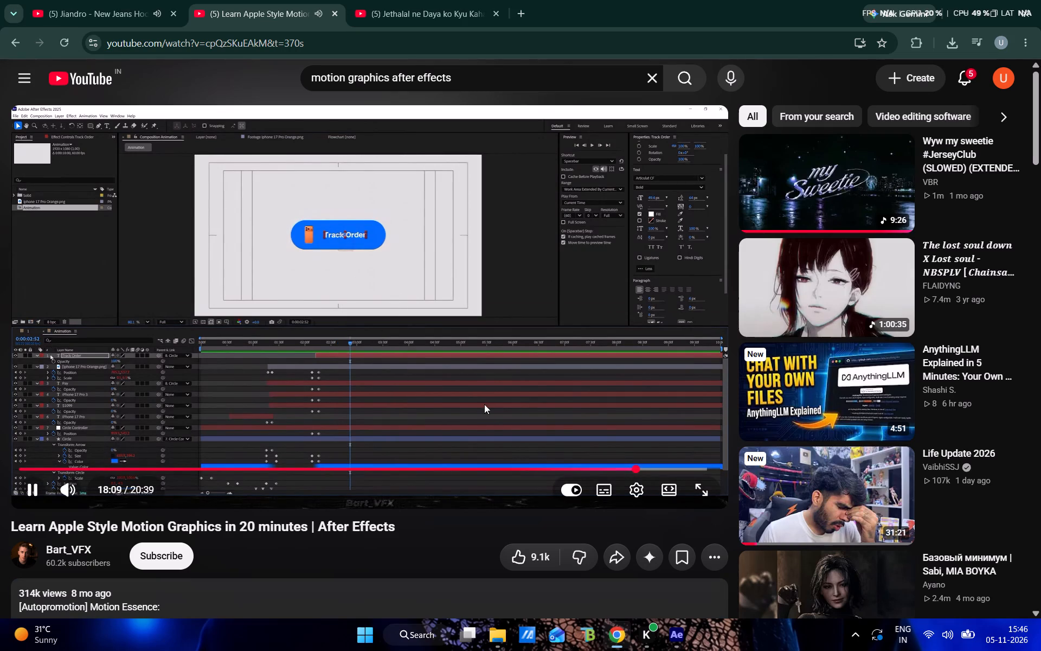
click(694, 493)
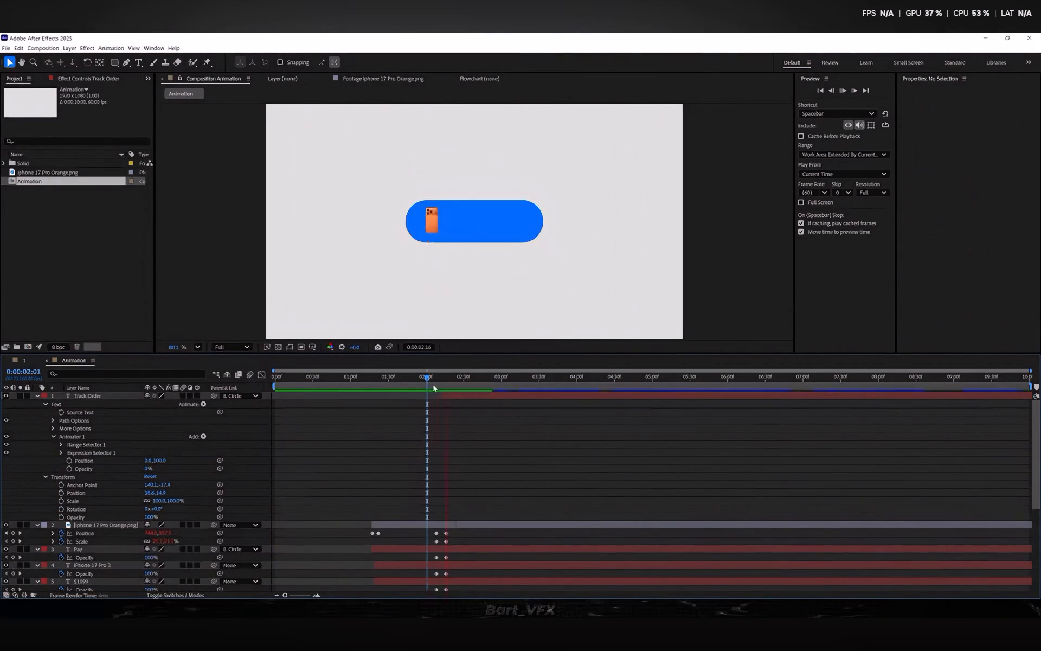
click(870, 501)
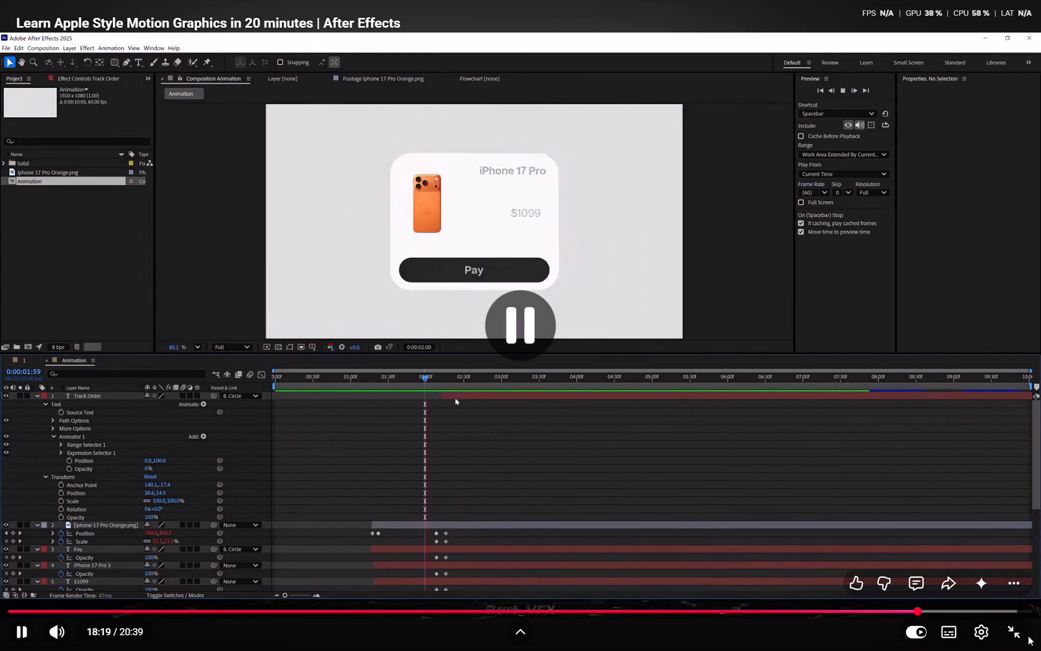
click(1023, 634)
click(676, 638)
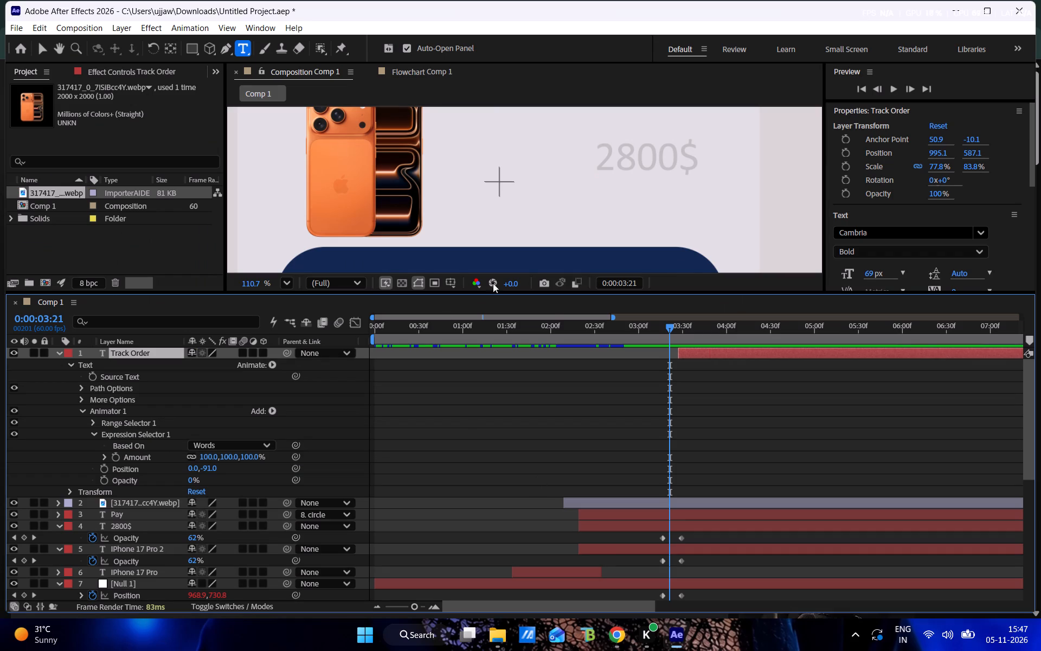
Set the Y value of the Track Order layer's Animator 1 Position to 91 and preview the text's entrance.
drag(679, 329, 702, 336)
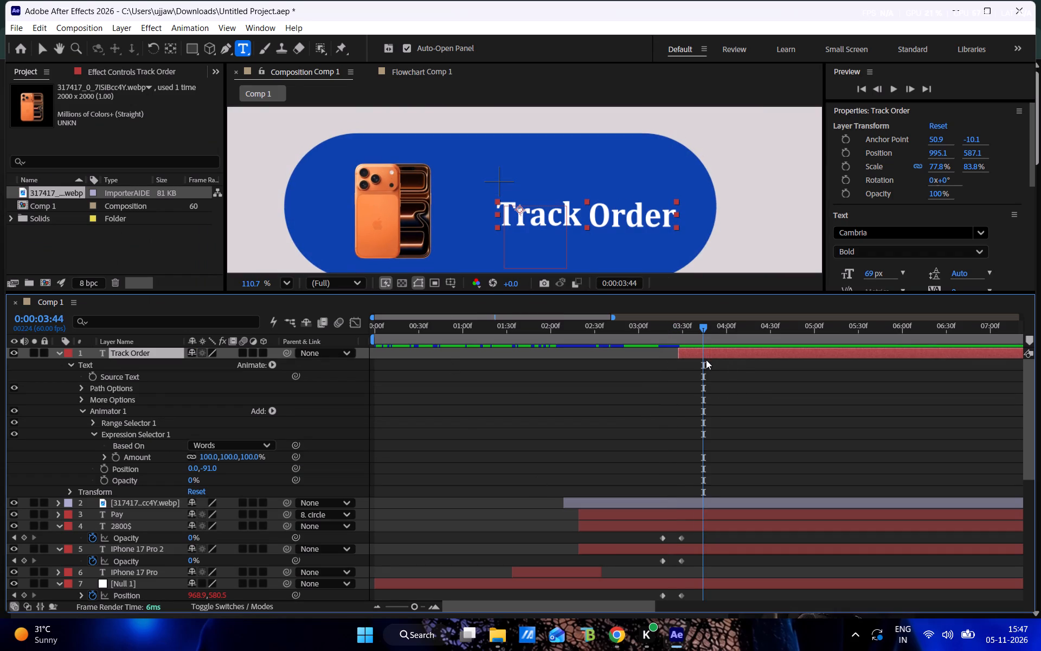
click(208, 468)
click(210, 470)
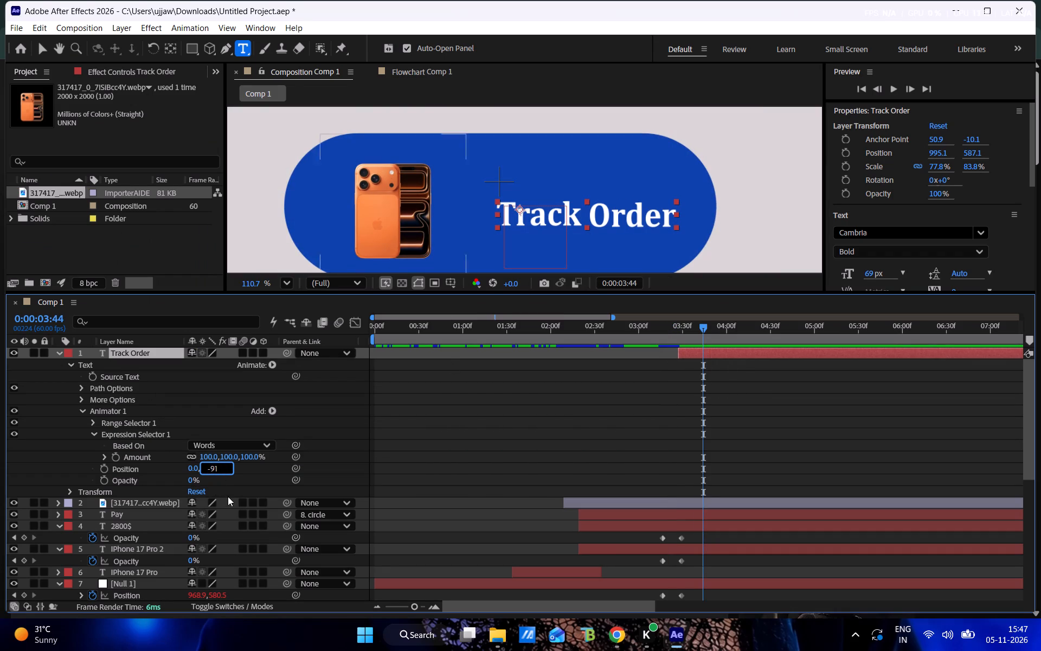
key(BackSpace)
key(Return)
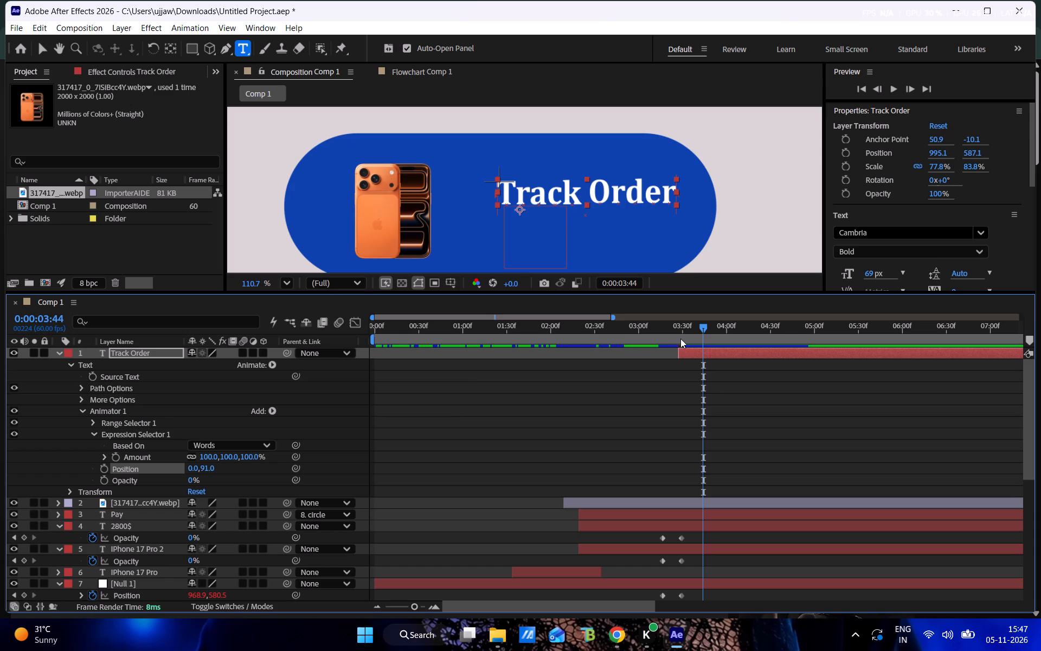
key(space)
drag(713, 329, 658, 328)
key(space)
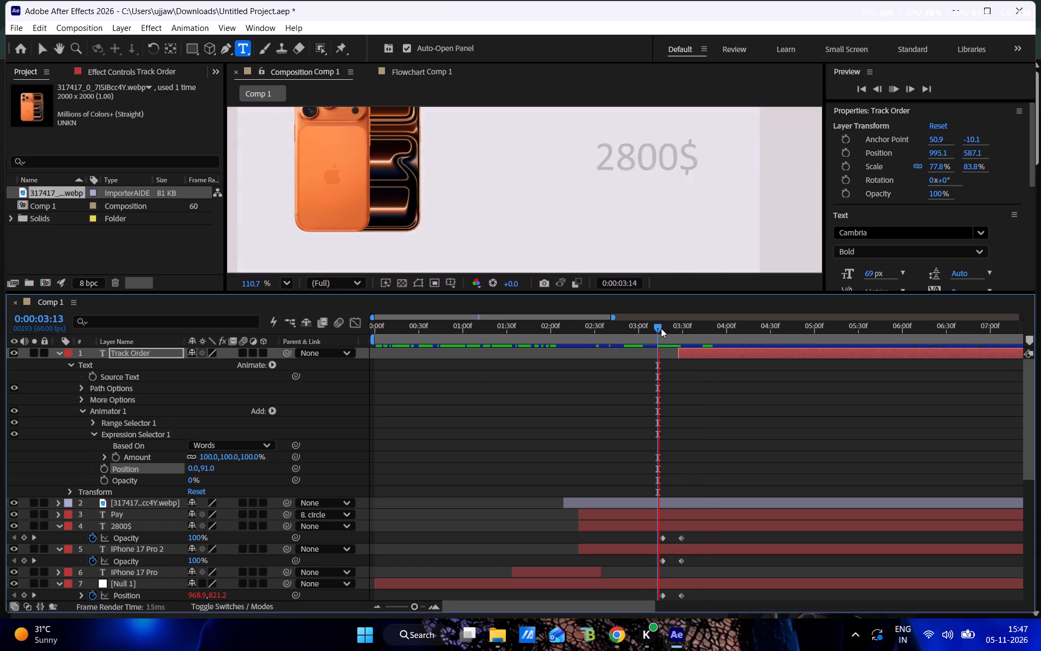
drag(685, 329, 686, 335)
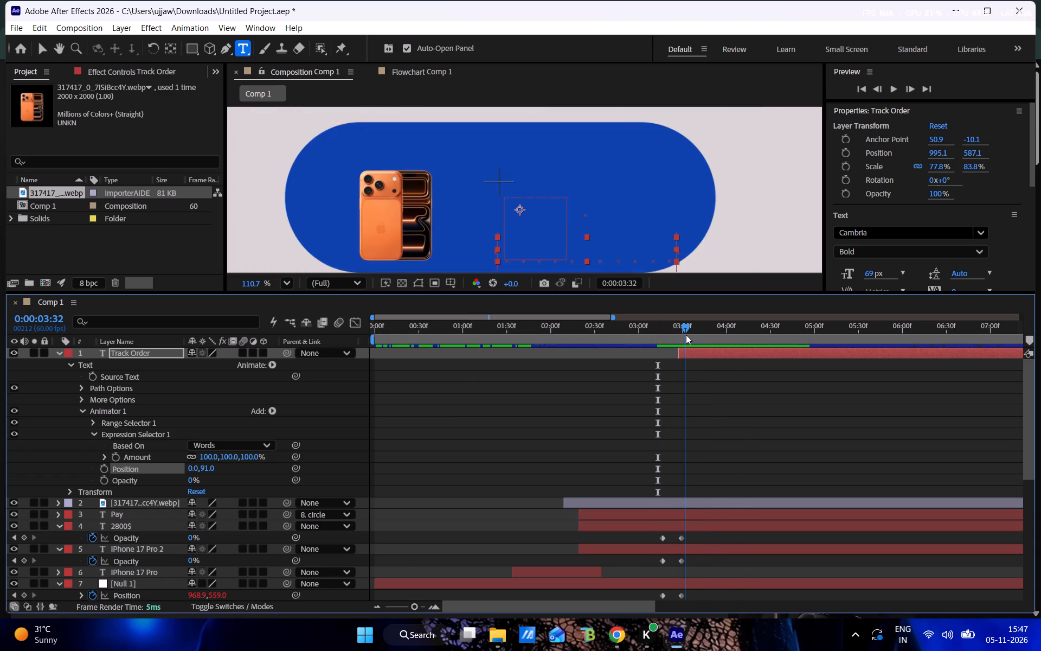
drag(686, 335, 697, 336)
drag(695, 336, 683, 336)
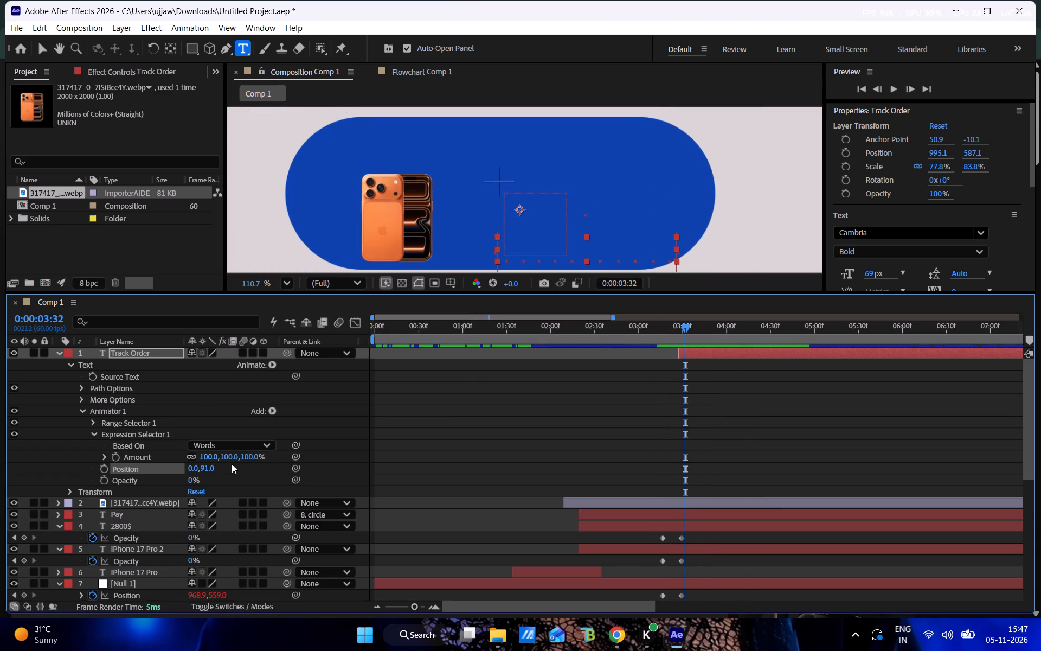
Set the Y value of the Track Order layer's Animator 1 Position to 100 and preview the text's entrance.
click(205, 468)
key(1)
text(00)
key(Return)
drag(662, 322, 647, 327)
key(space)
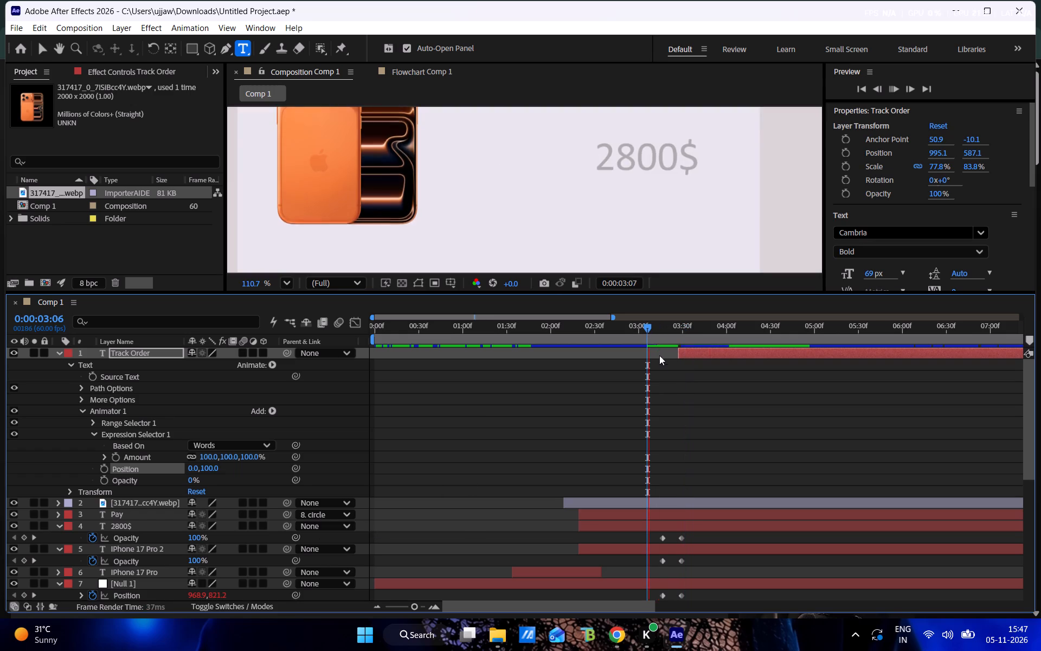
drag(689, 333, 680, 332)
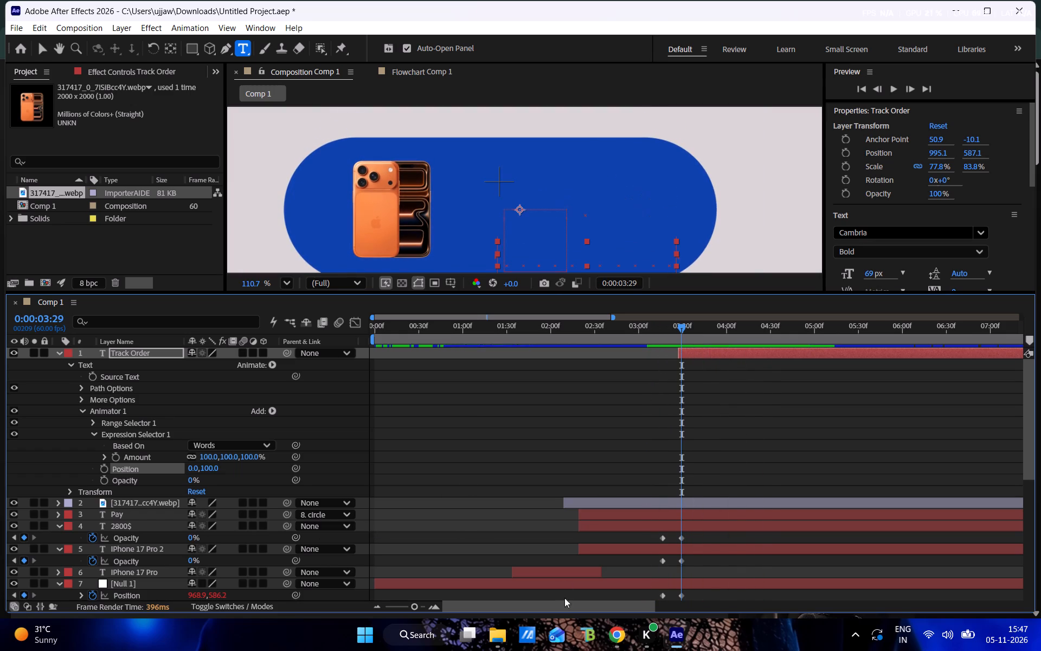
Switch to Chrome, watch the tutorial from 18:19 to 18:30 for the Circle Controller keyframe timing, and return to After Effects.
click(622, 645)
click(400, 385)
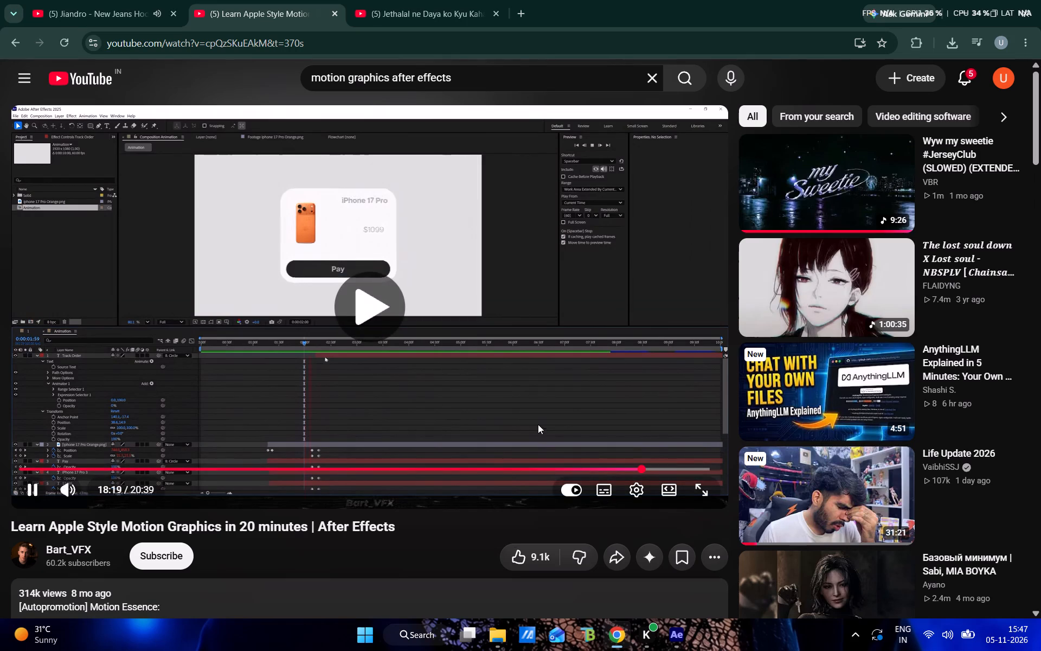
click(703, 488)
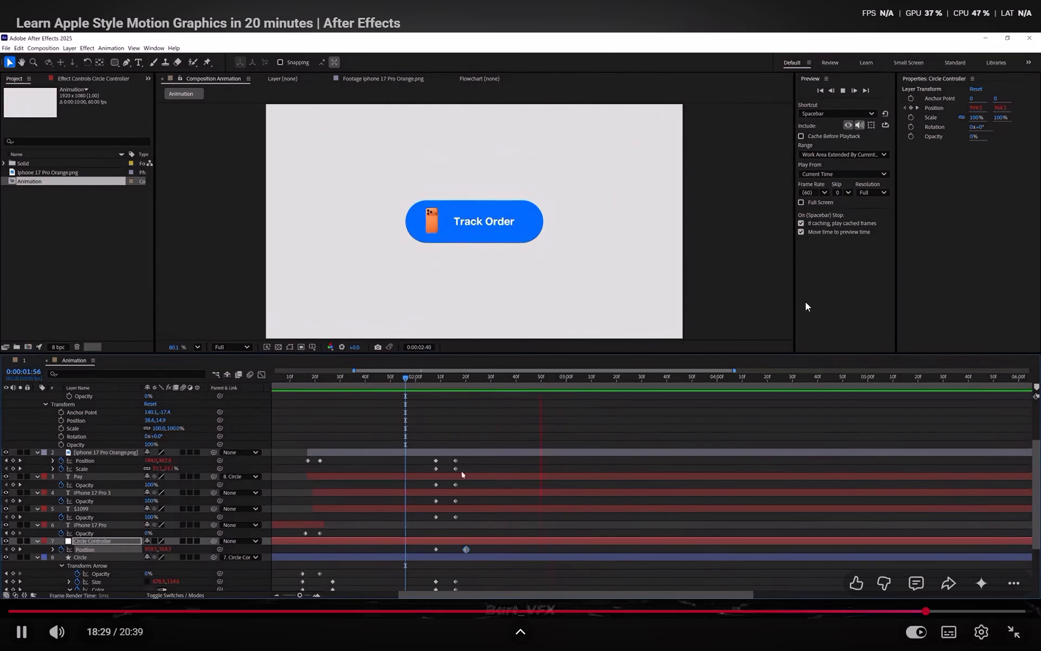
drag(782, 280, 789, 288)
click(1011, 622)
click(677, 650)
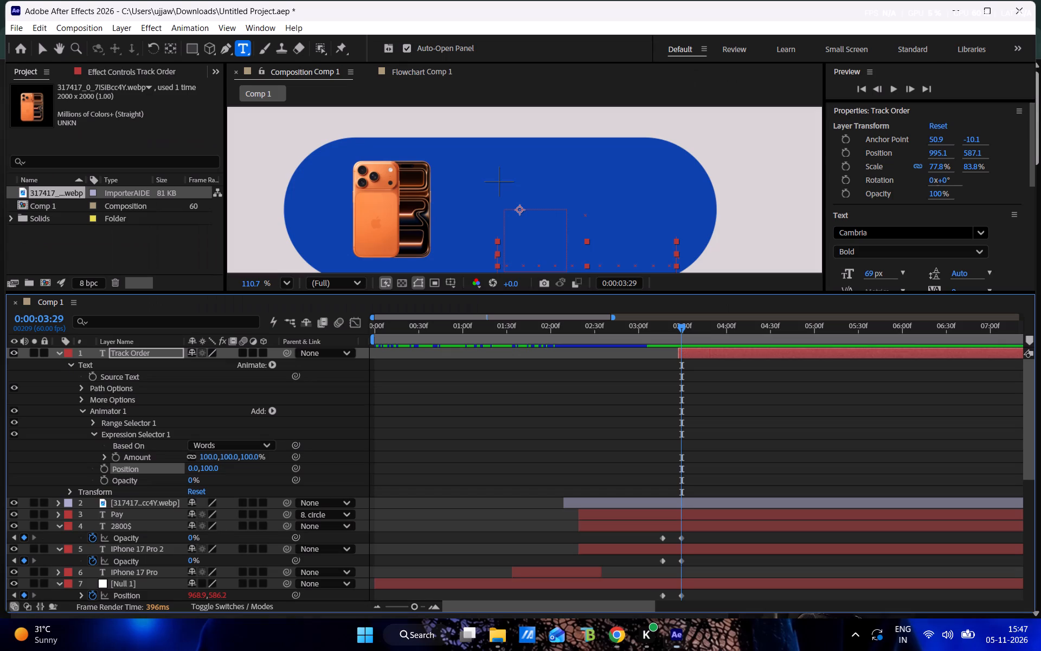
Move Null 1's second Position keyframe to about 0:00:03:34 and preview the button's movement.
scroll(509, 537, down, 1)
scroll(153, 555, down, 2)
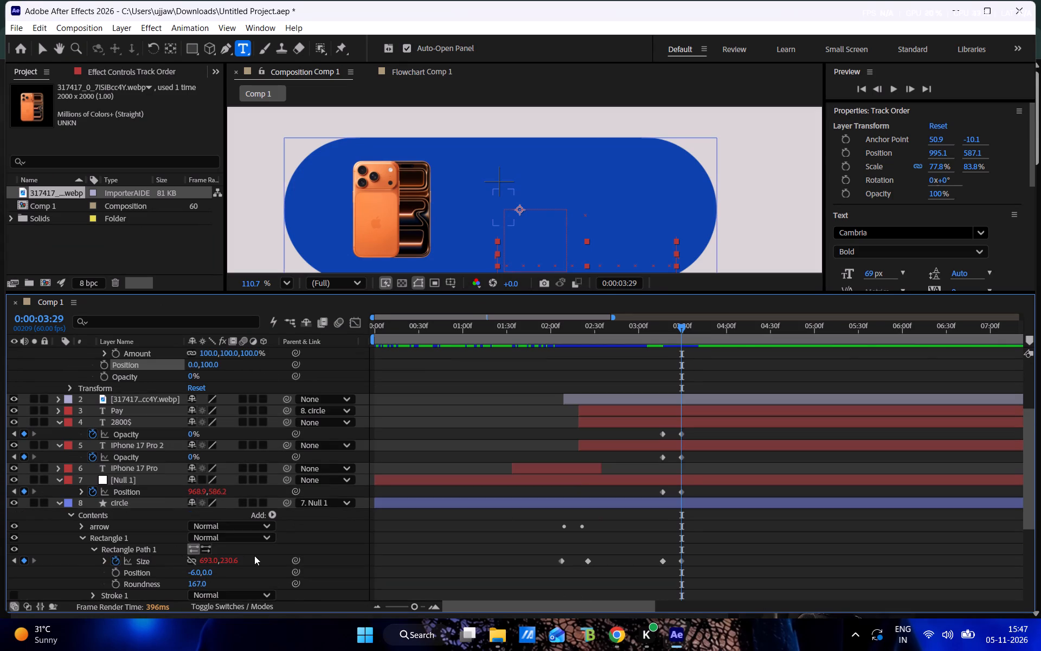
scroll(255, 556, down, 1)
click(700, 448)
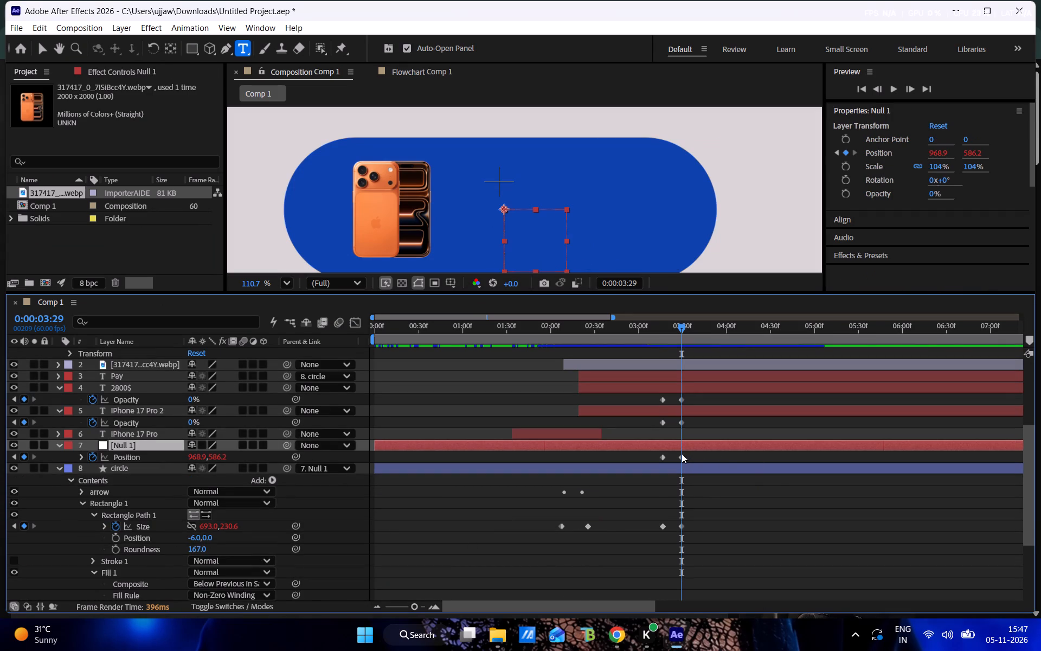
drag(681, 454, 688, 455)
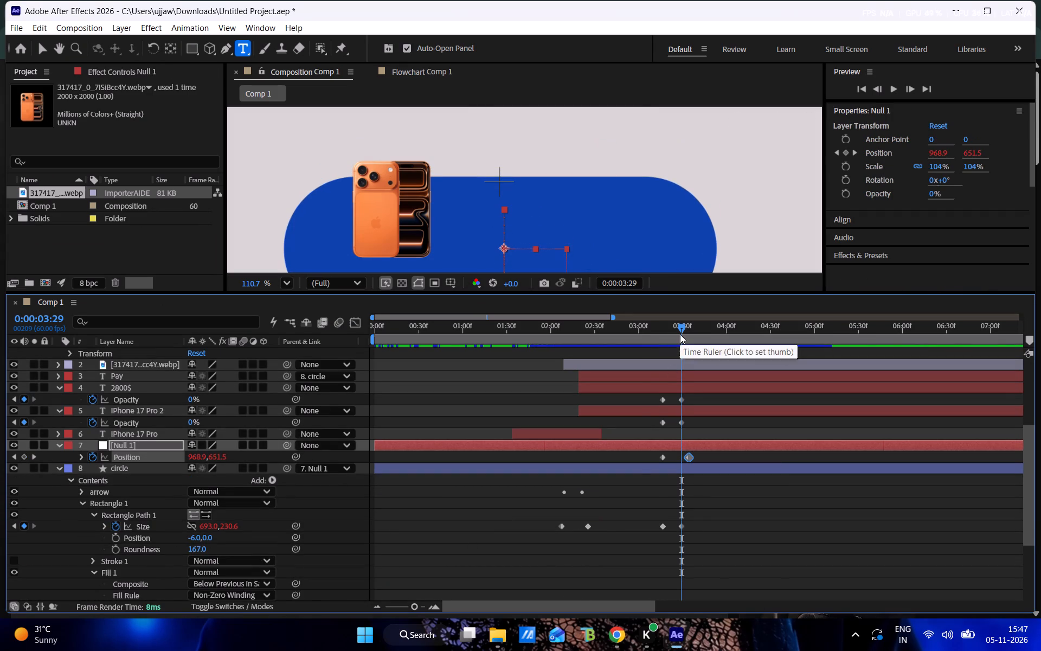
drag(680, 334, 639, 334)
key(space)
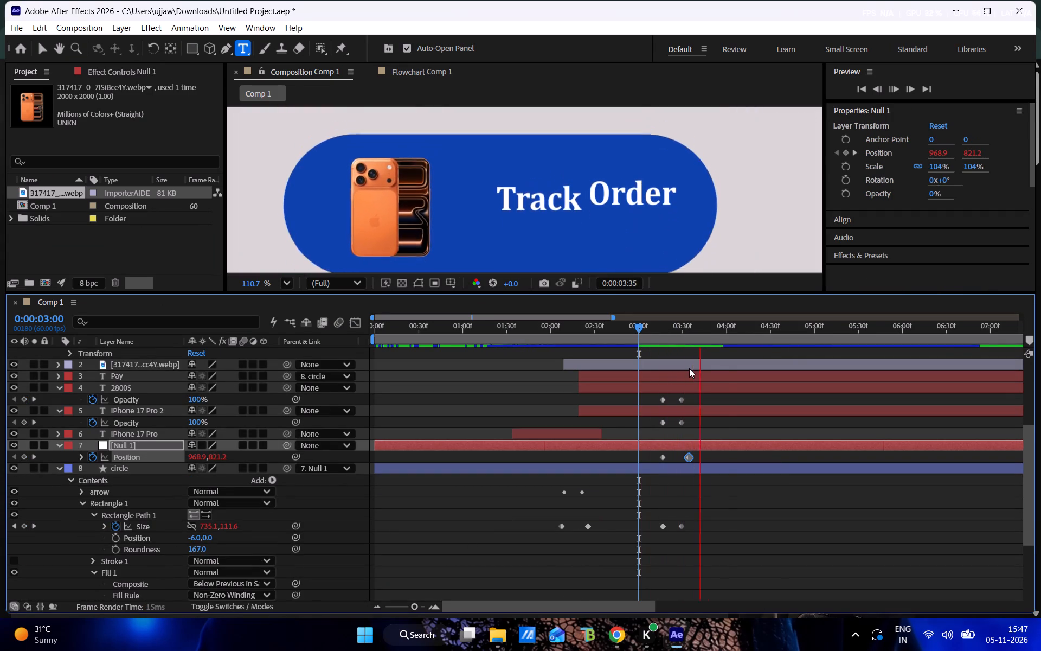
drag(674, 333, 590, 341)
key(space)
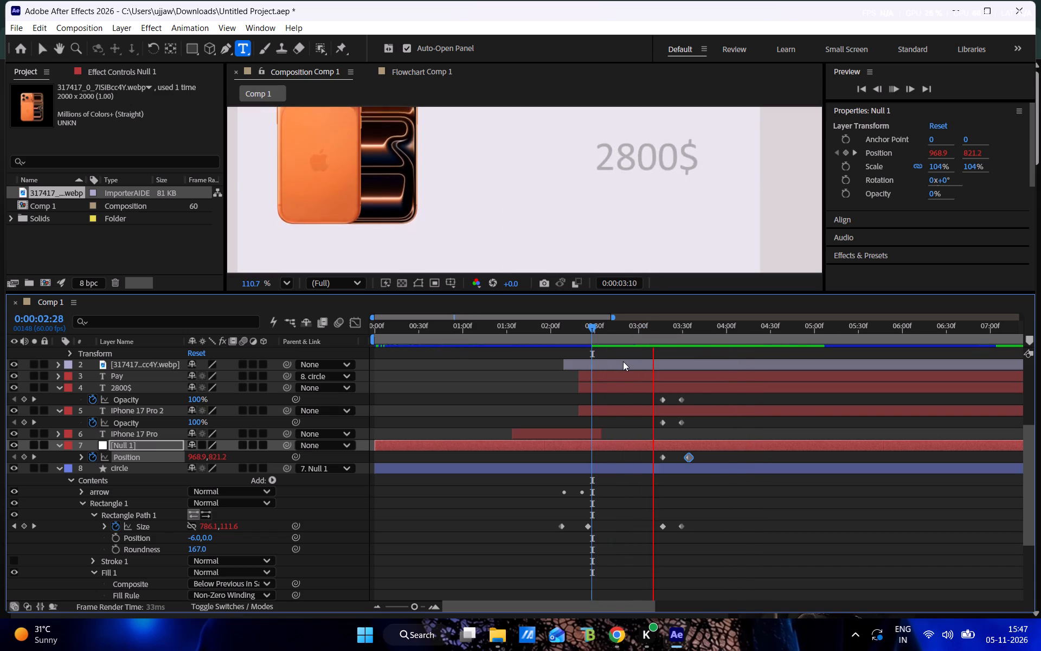
Move Null 1's second Position keyframe to about 0:00:03:31 and preview the button's movement.
click(690, 459)
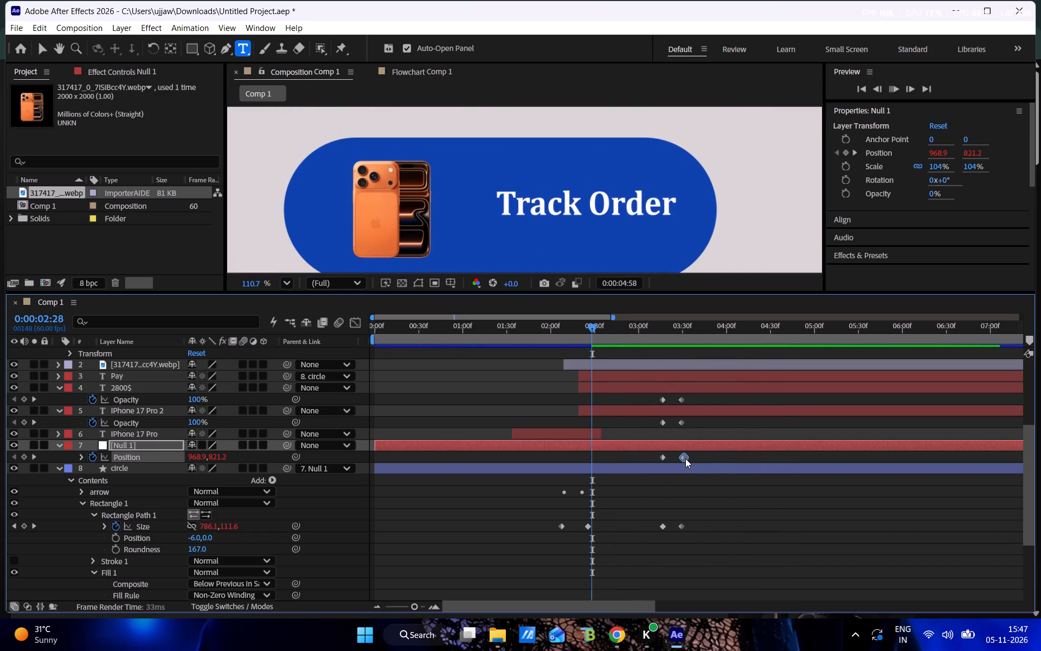
drag(651, 343, 612, 337)
key(space)
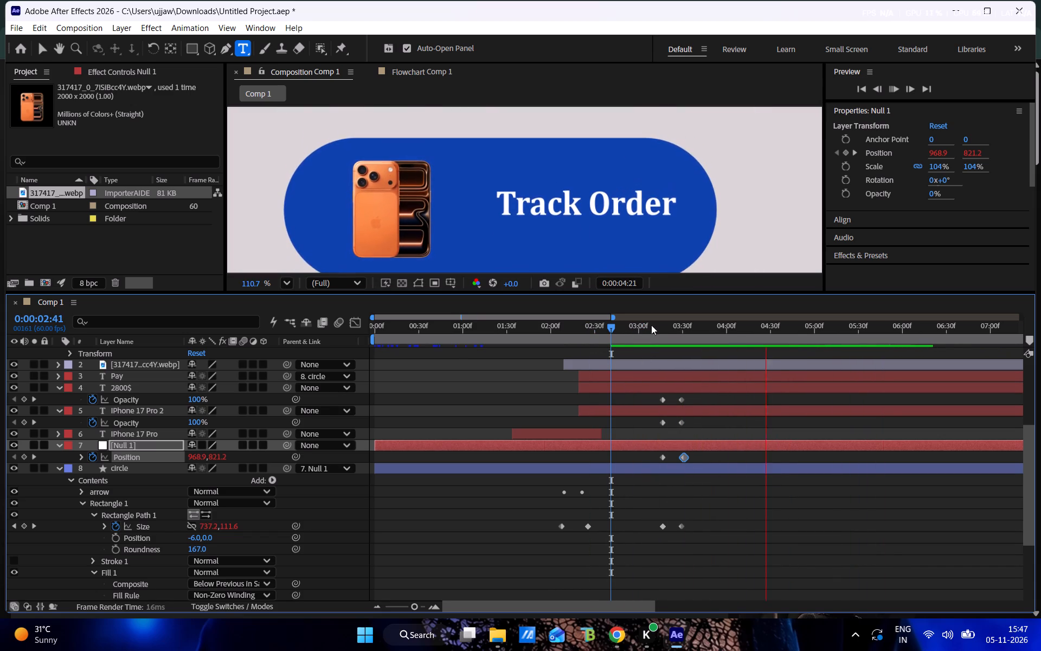
drag(649, 325, 628, 325)
Switch to Chrome and watch the tutorial from 18:30 to 18:45 for how the Circle layer's Scale keyframes are reused.
click(605, 645)
click(524, 301)
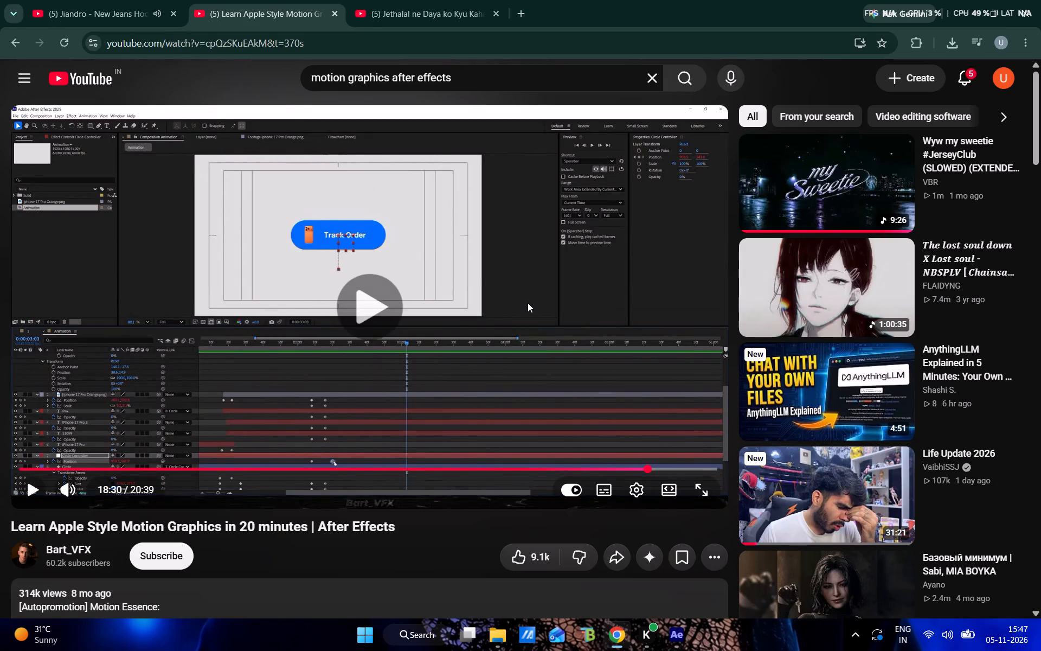
click(697, 488)
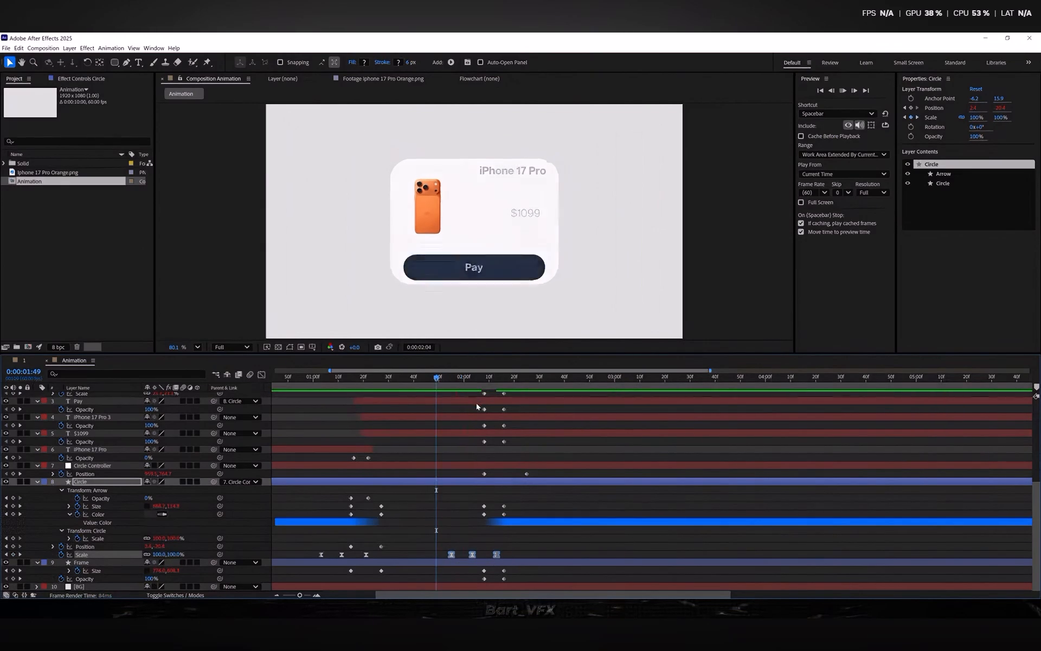
click(764, 441)
click(1038, 622)
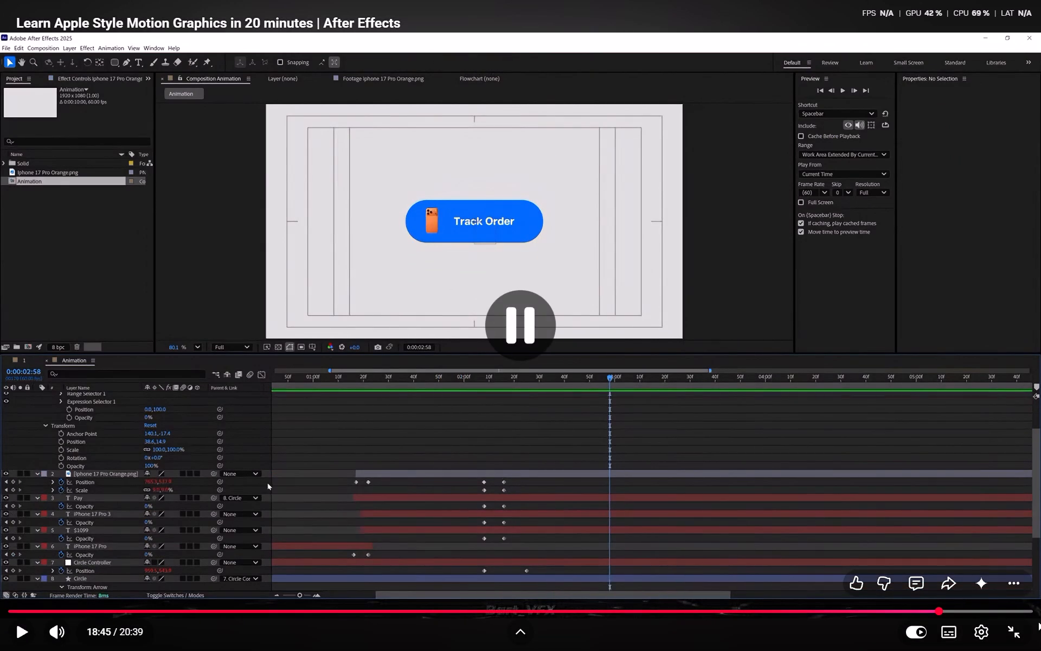
Return from the tutorial to After Effects and enlarge the composition viewer by shrinking the timeline's height.
click(1025, 636)
click(672, 522)
click(616, 417)
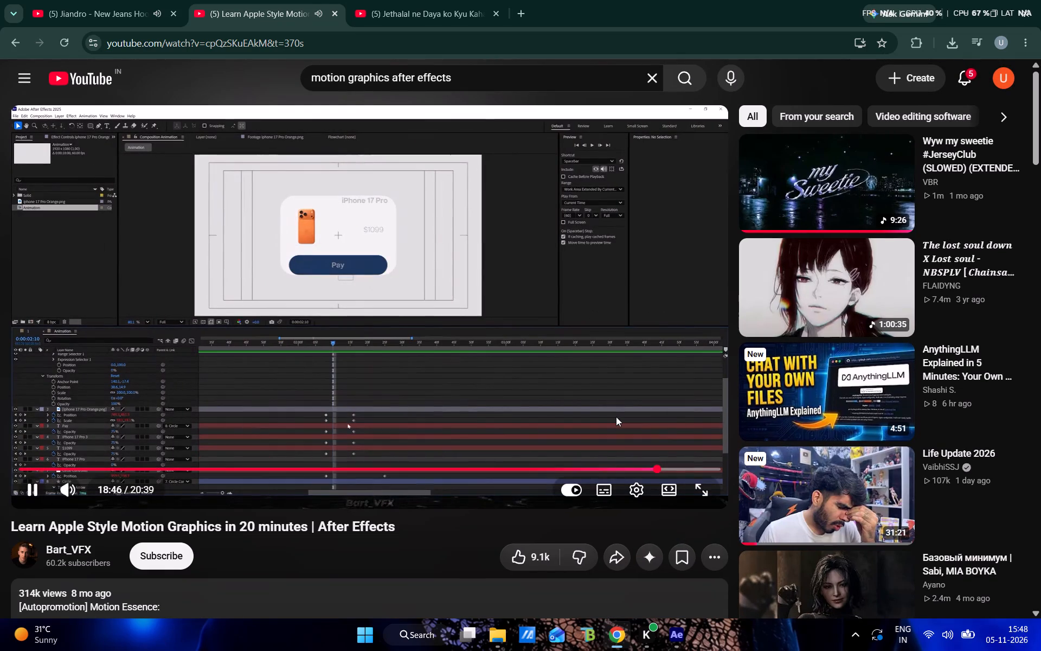
click(670, 641)
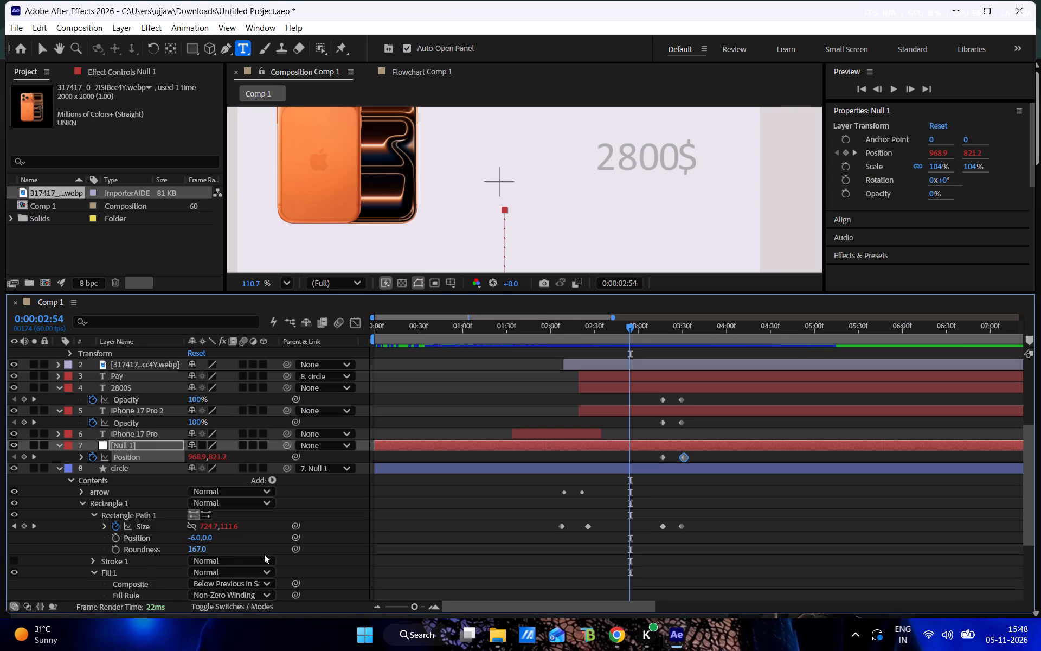
scroll(601, 203, down, 2)
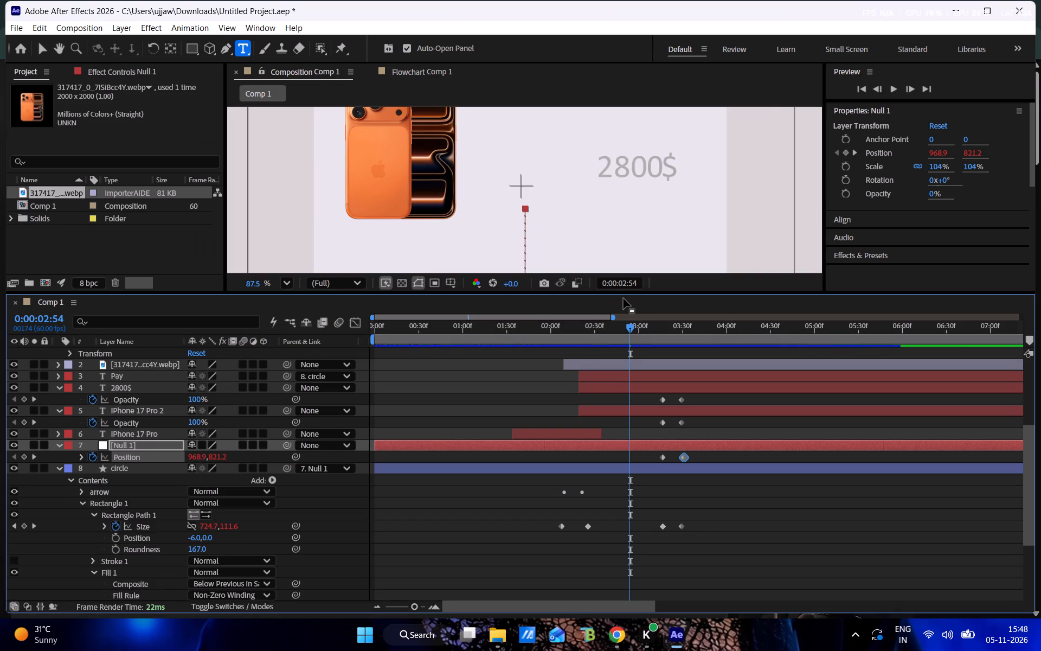
click(627, 297)
click(632, 294)
drag(665, 291, 679, 382)
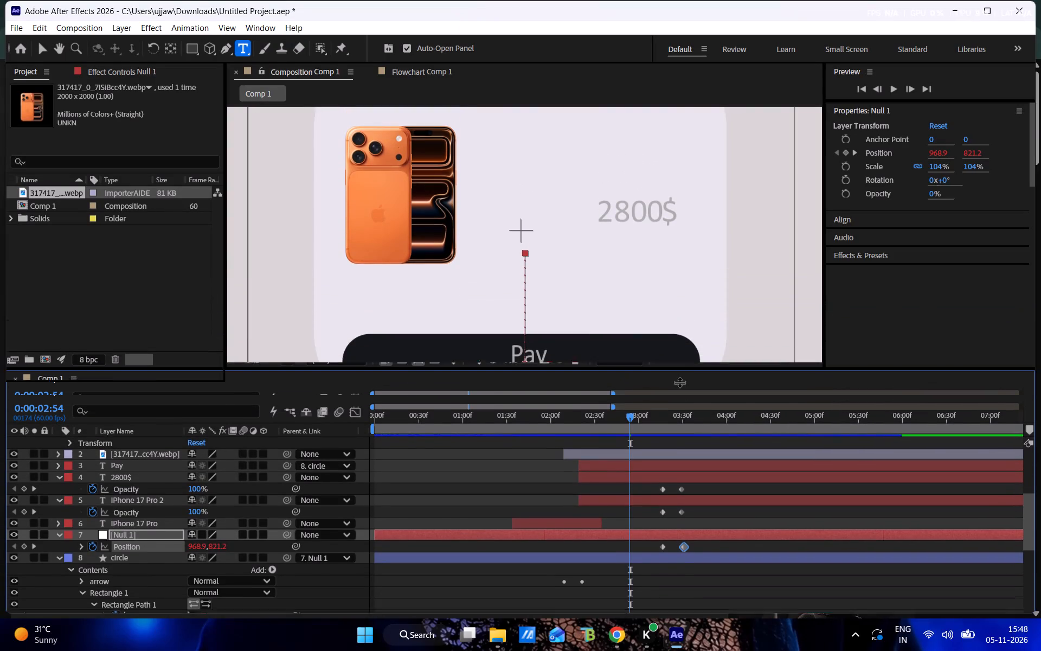
drag(679, 382, 679, 382)
Select the circle layer with the Selection tool and expand its Transform properties, with the playhead at 0:00:01:58.
scroll(619, 267, down, 2)
drag(627, 424, 556, 426)
scroll(556, 426, down, 2)
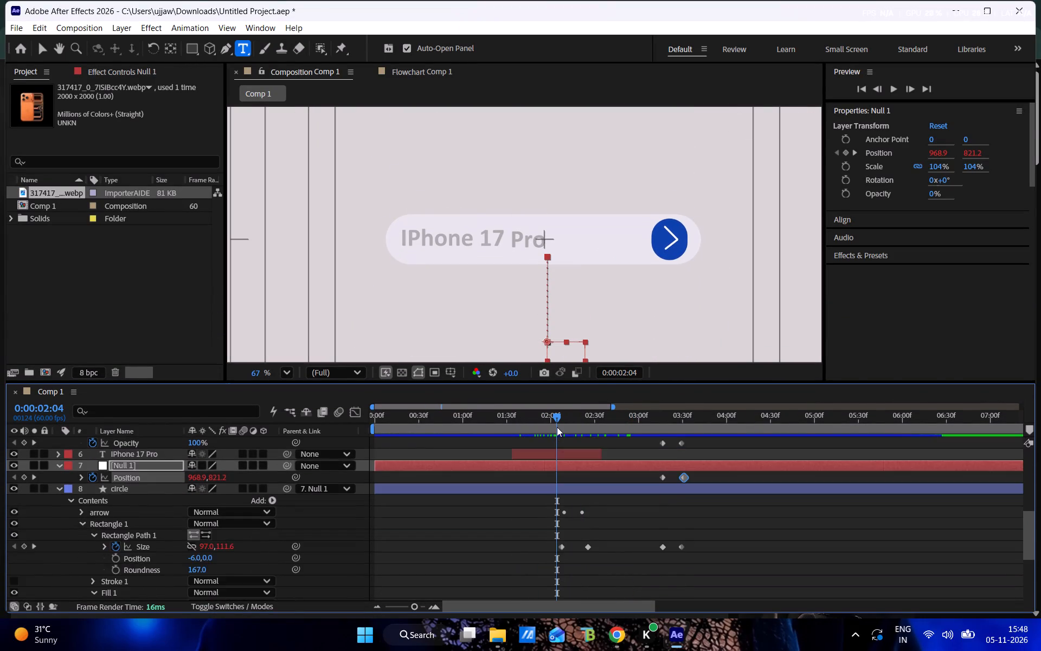
scroll(557, 427, down, 2)
scroll(196, 541, up, 2)
scroll(115, 451, up, 3)
scroll(111, 478, down, 11)
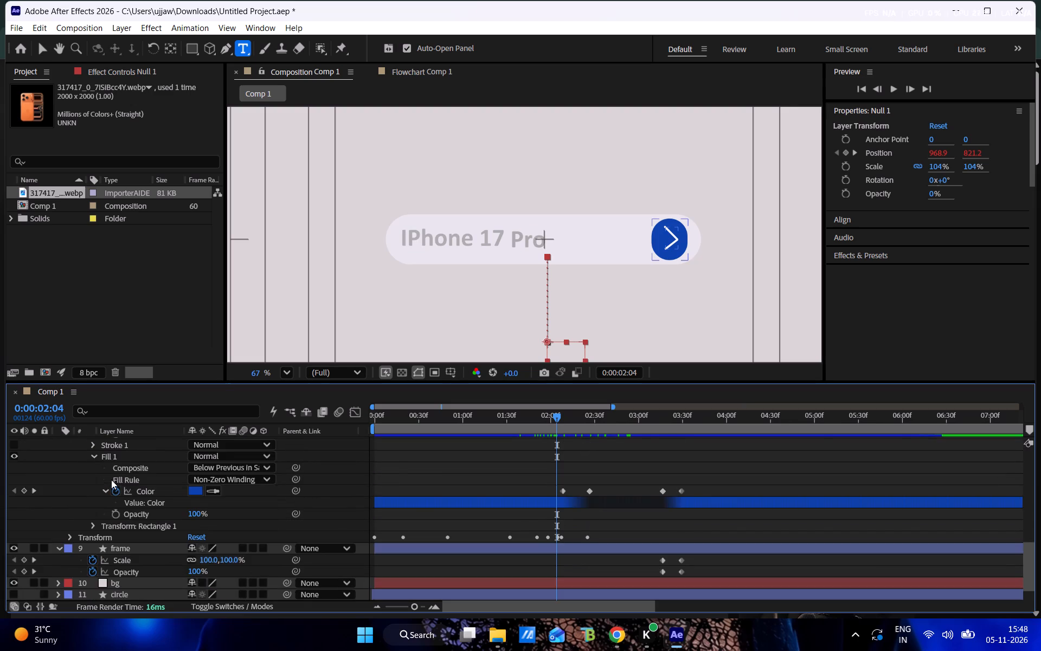
scroll(111, 480, up, 14)
scroll(118, 484, down, 1)
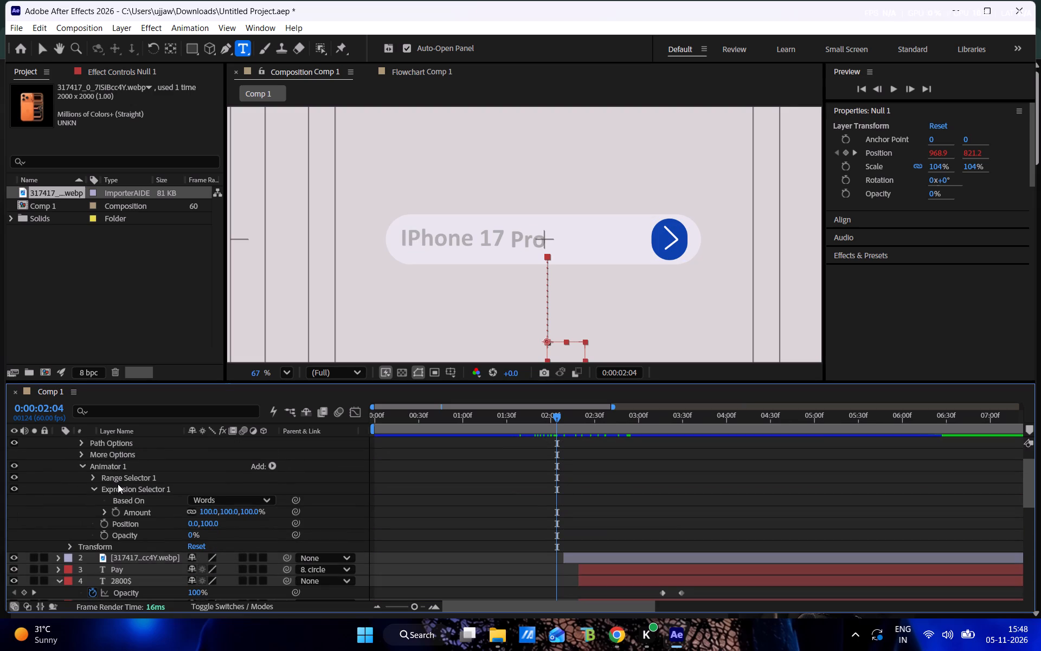
scroll(118, 484, up, 2)
scroll(101, 449, down, 3)
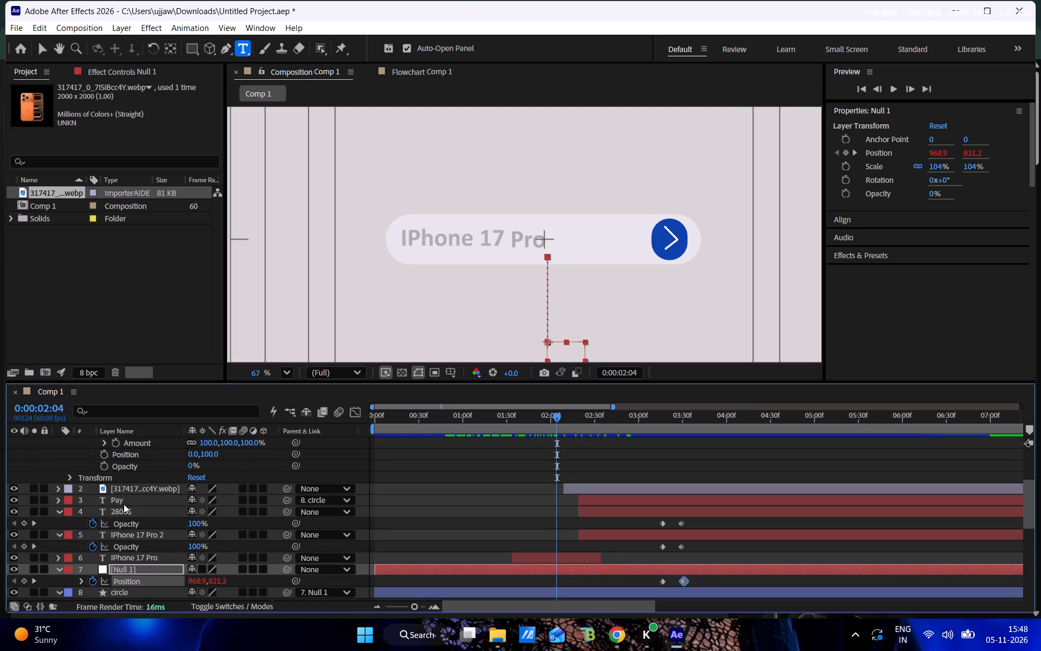
click(124, 504)
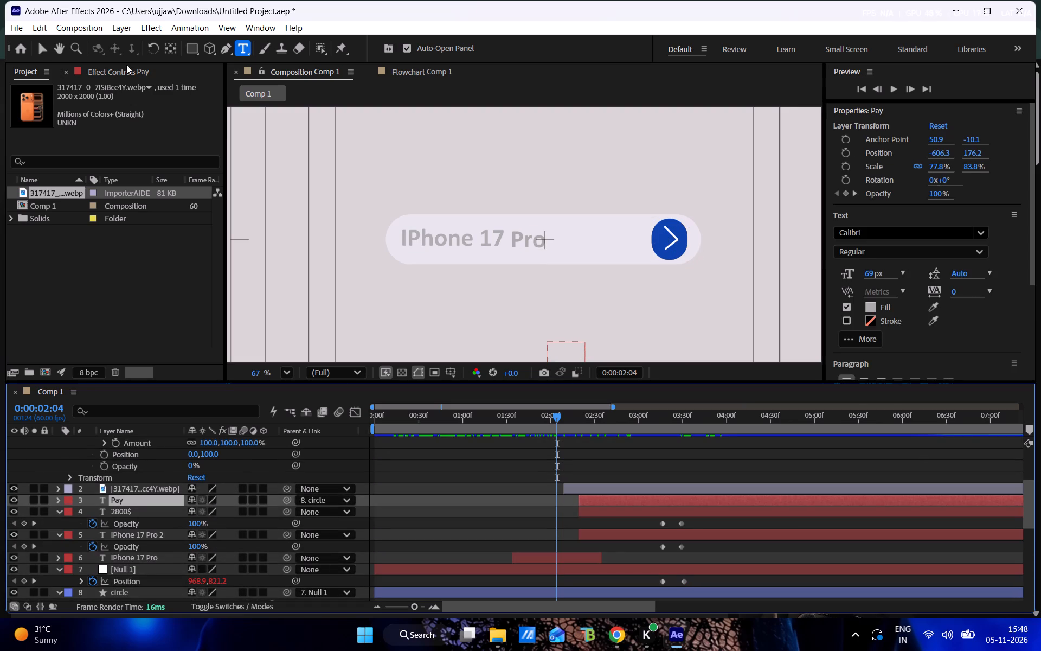
click(37, 41)
click(673, 240)
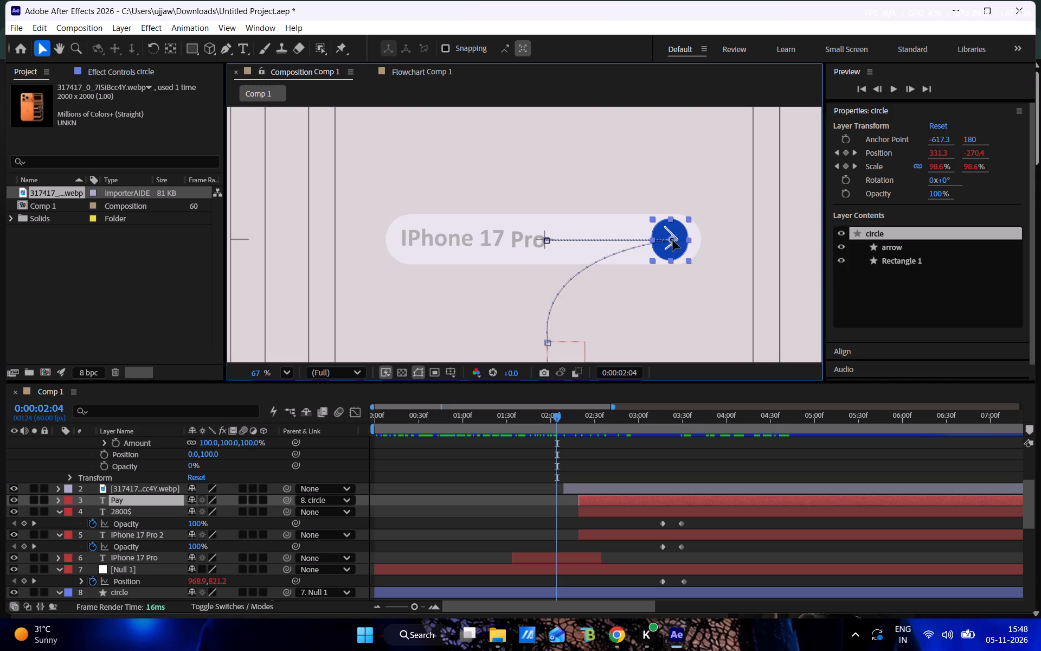
scroll(574, 420, down, 1)
scroll(468, 484, down, 3)
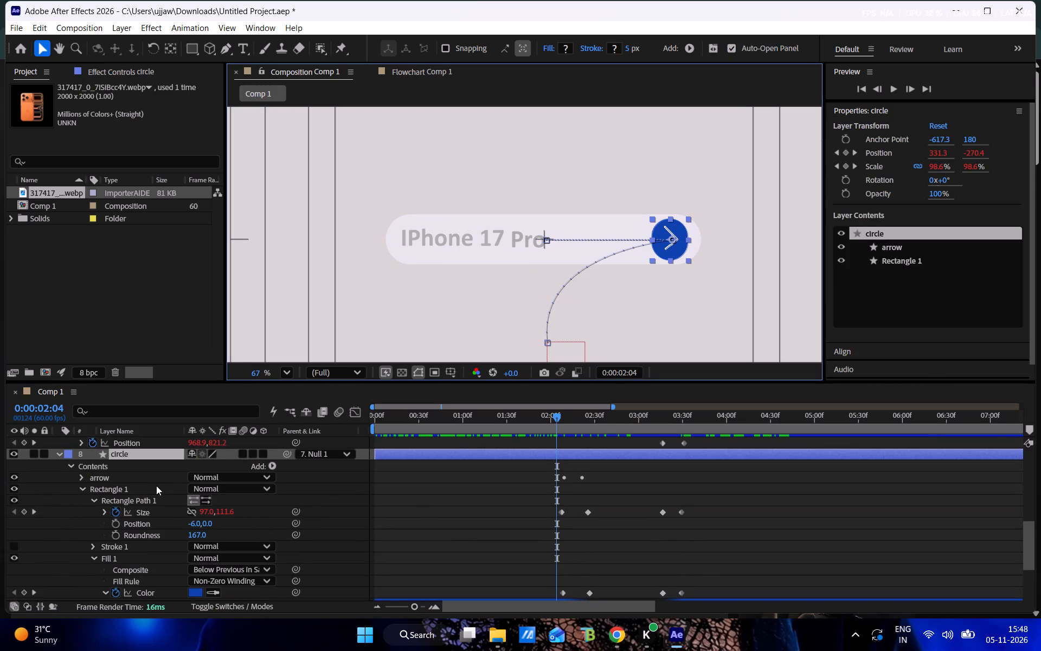
scroll(665, 527, down, 2)
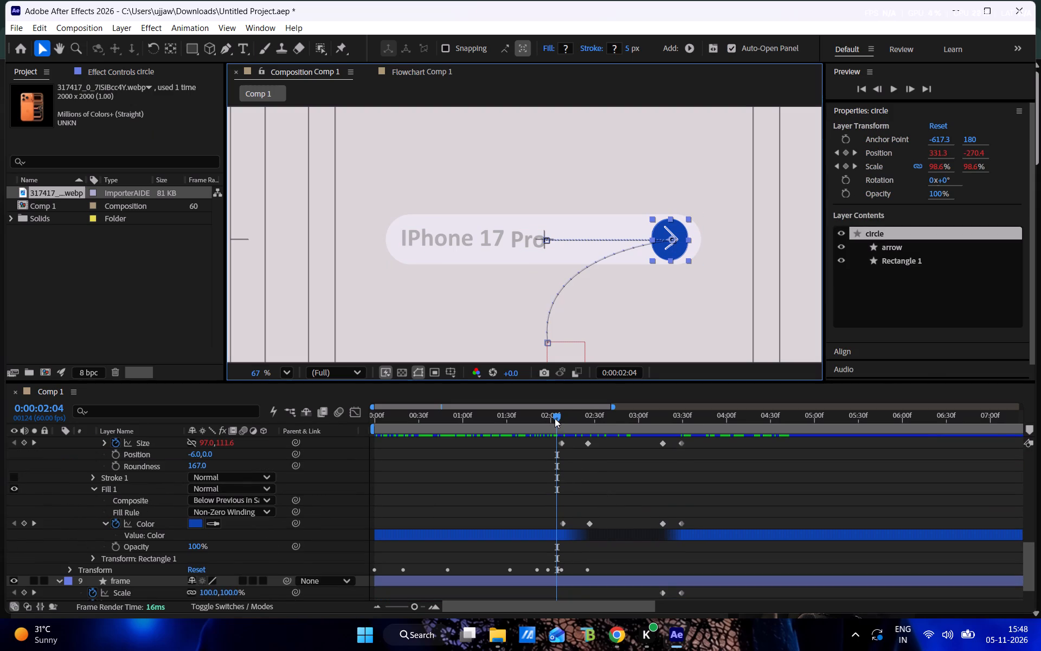
drag(555, 418, 545, 420)
click(72, 568)
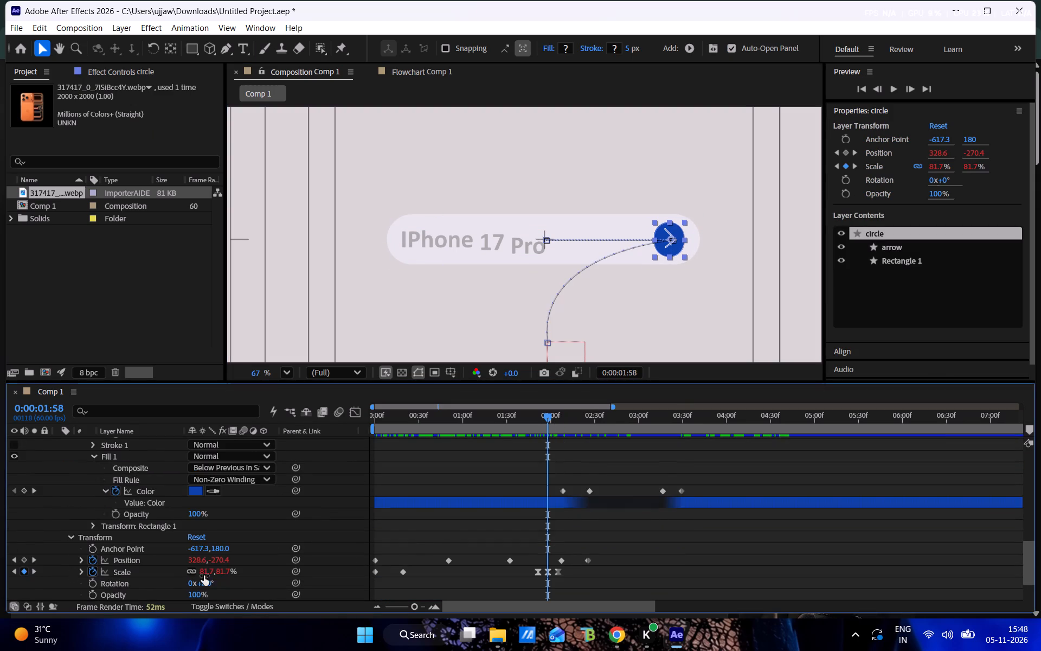
Copy the circle layer's three Scale keyframes around 0:00:01:58, paste them at 0:00:03:09 and preview the button press.
scroll(435, 525, down, 1)
drag(573, 537, 533, 544)
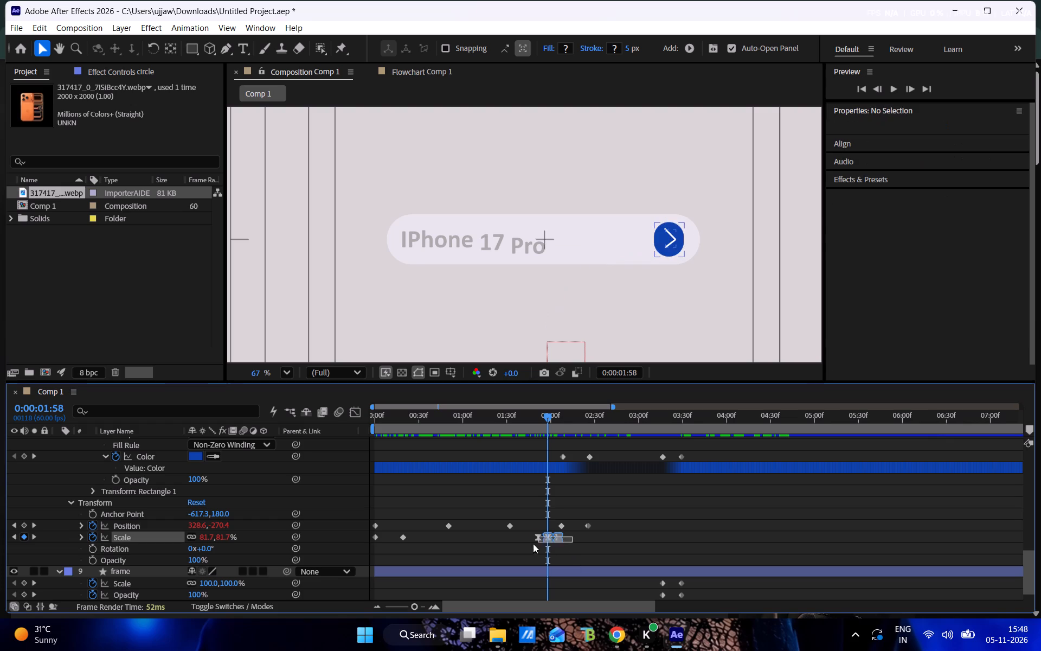
drag(533, 544, 524, 546)
key(ctrl+c)
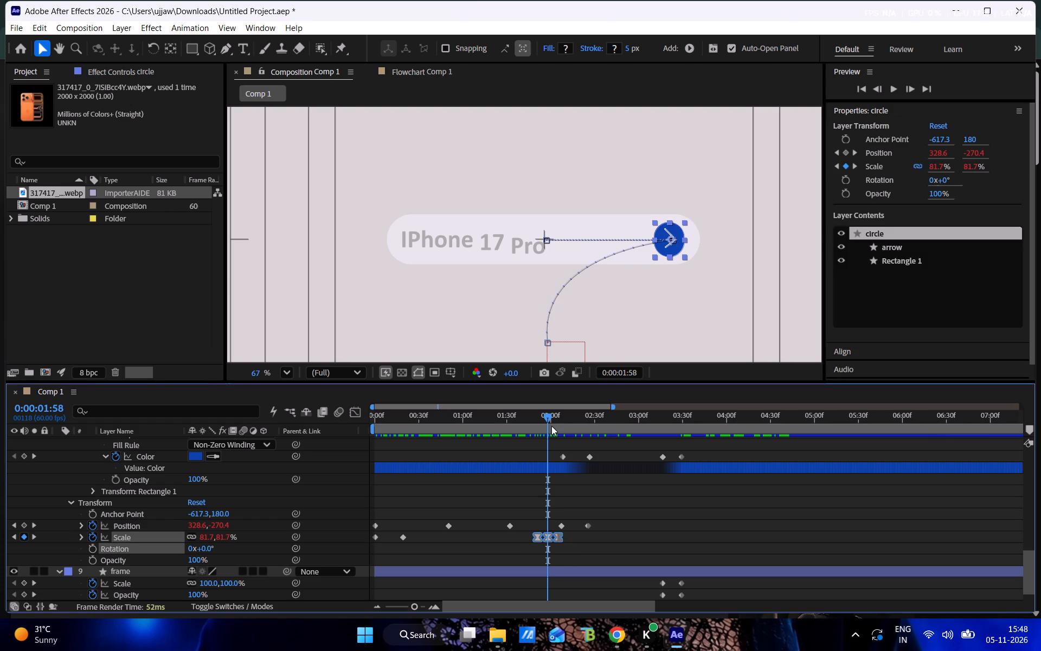
drag(545, 420, 647, 435)
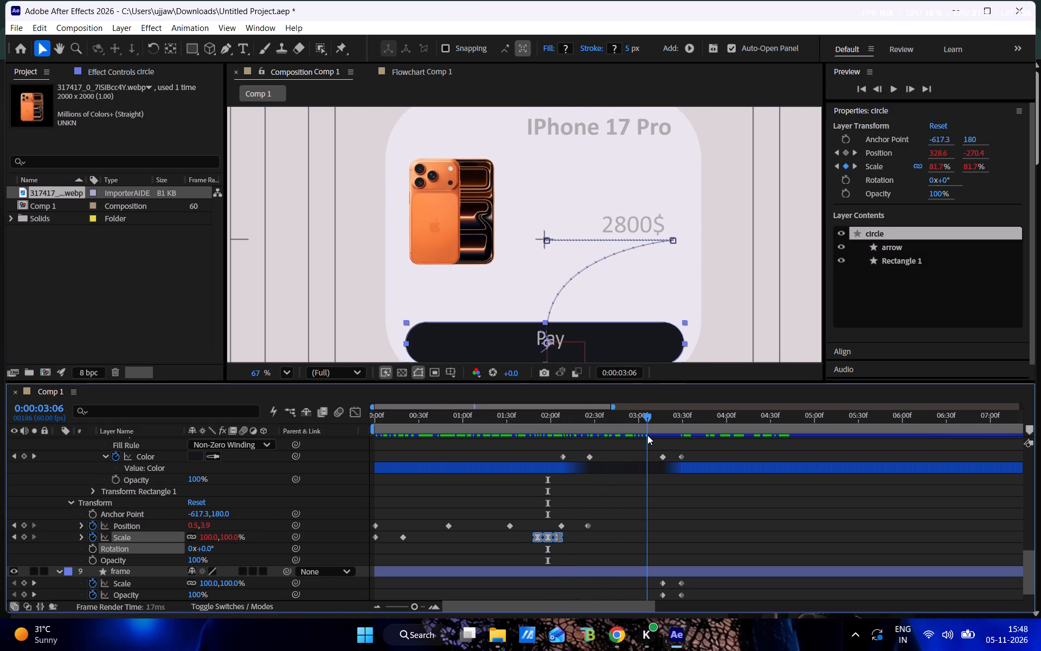
drag(647, 435, 650, 432)
key(ctrl+v)
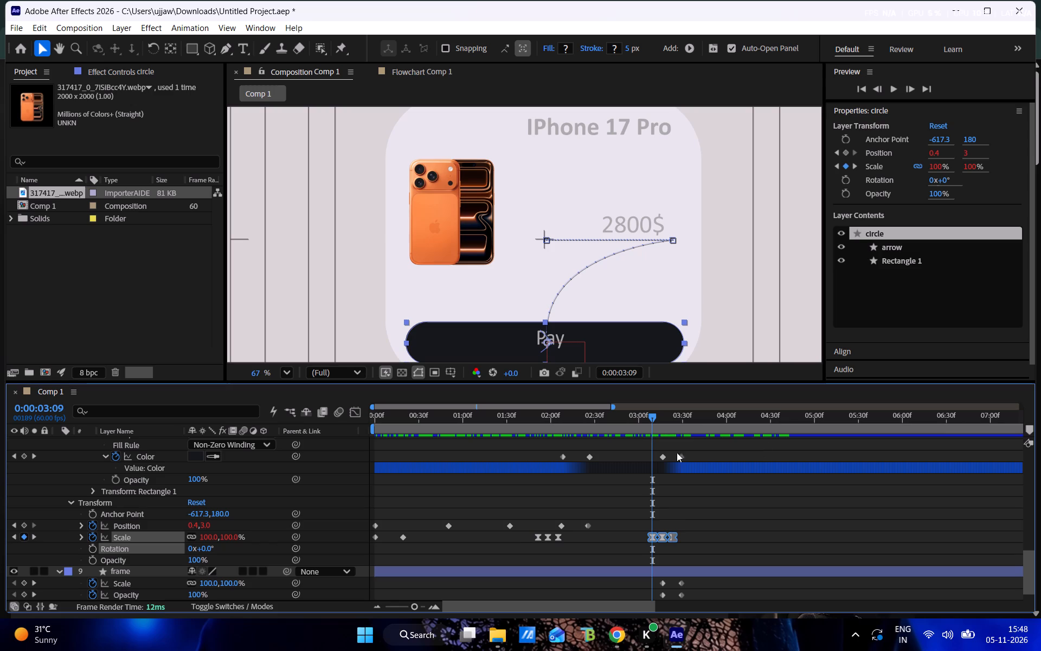
click(601, 500)
drag(636, 420, 611, 418)
key(space)
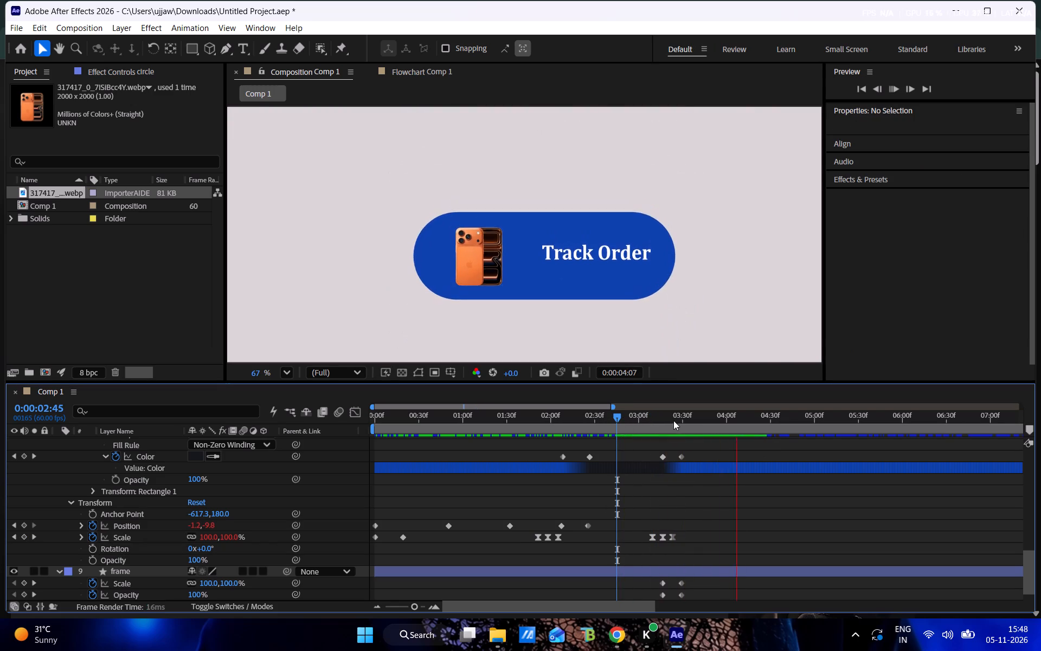
Move the three pasted circle Scale keyframes earlier so the first sits at about 0:00:03:04, and preview the result.
drag(670, 419, 661, 419)
drag(682, 537, 637, 537)
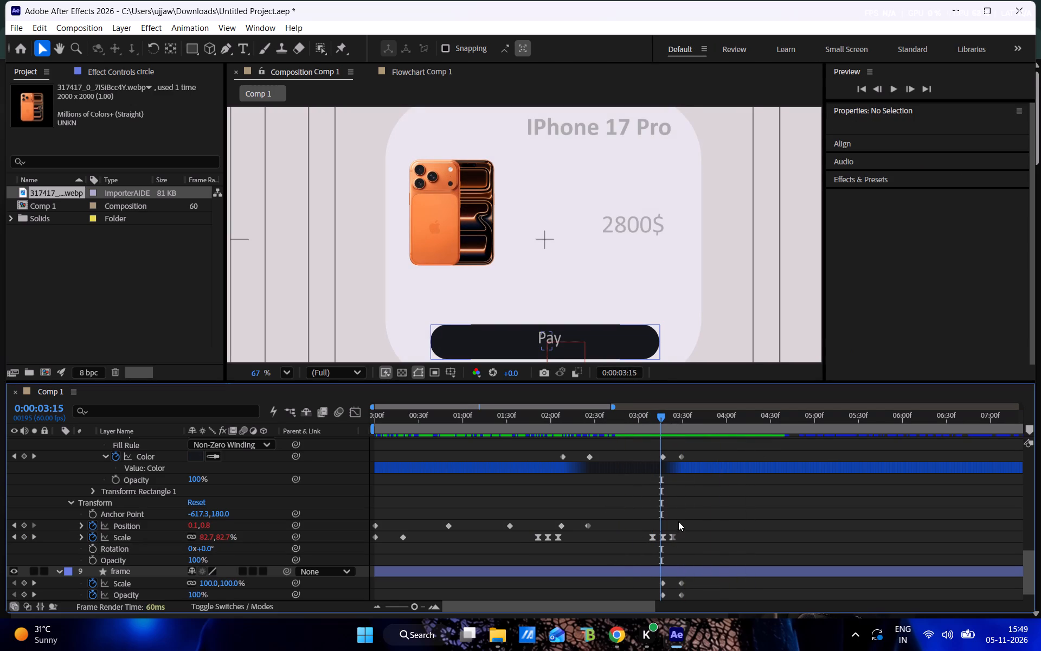
drag(679, 521, 648, 550)
drag(650, 538, 642, 538)
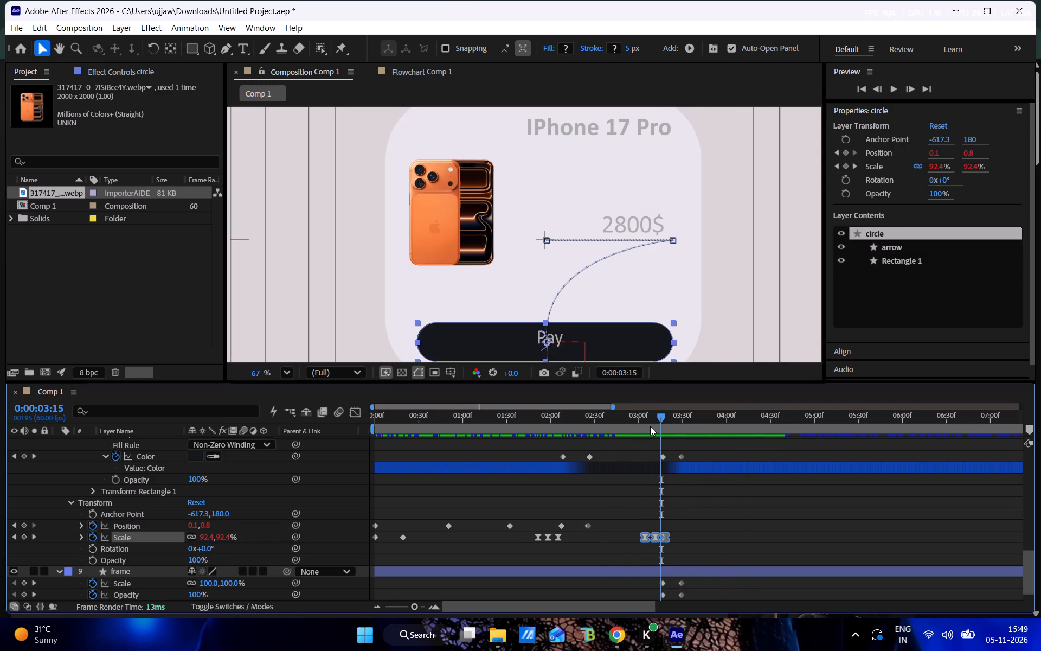
drag(650, 426, 597, 426)
key(space)
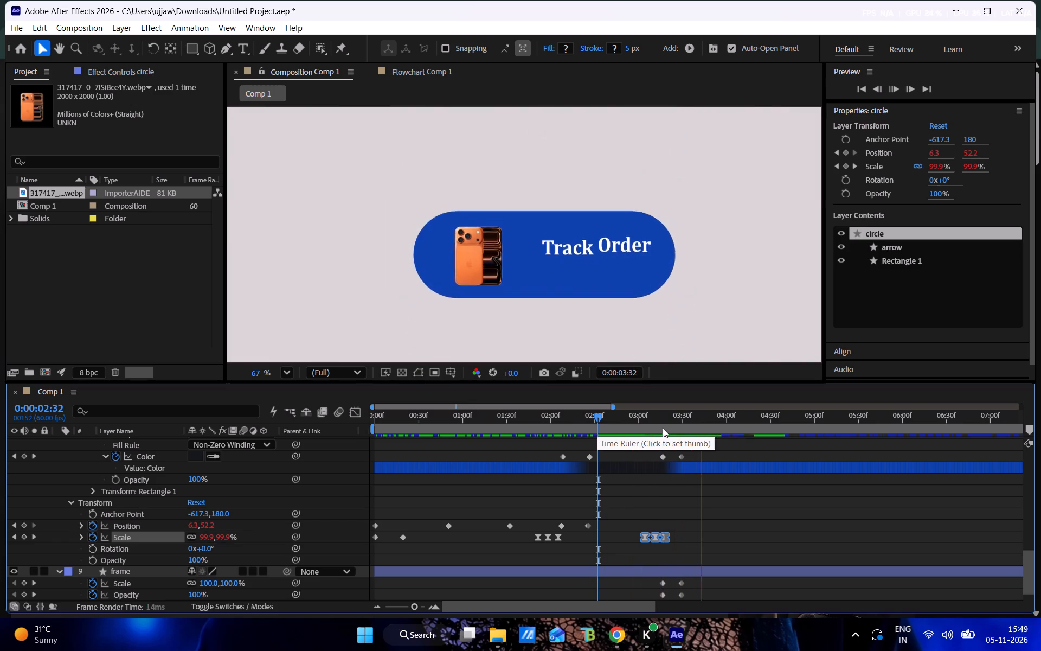
drag(666, 415, 620, 415)
Switch to Chrome, watch the tutorial from 18:46 to 20:11 for the layer parenting and All 1 null's Rotation keyframes, and return to After Effects.
click(615, 635)
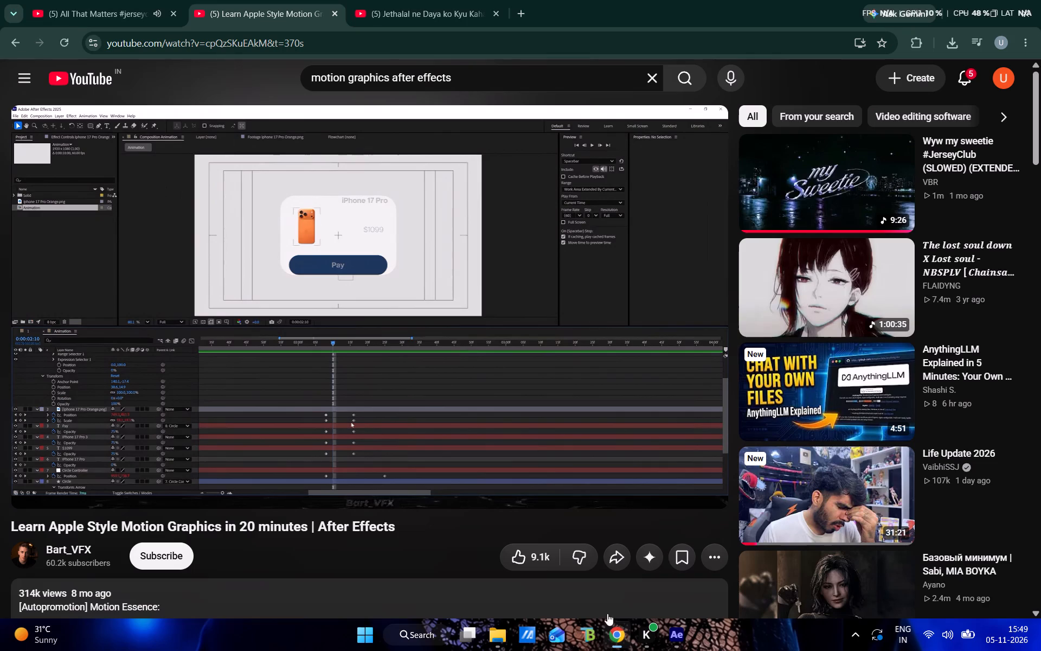
click(518, 400)
click(698, 487)
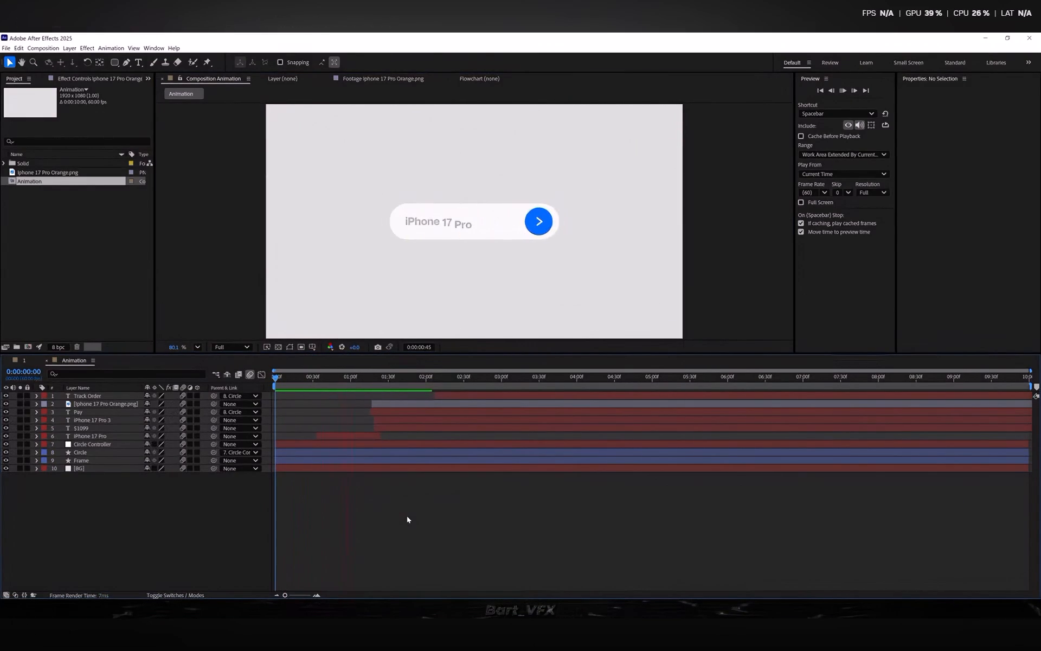
click(949, 445)
click(953, 482)
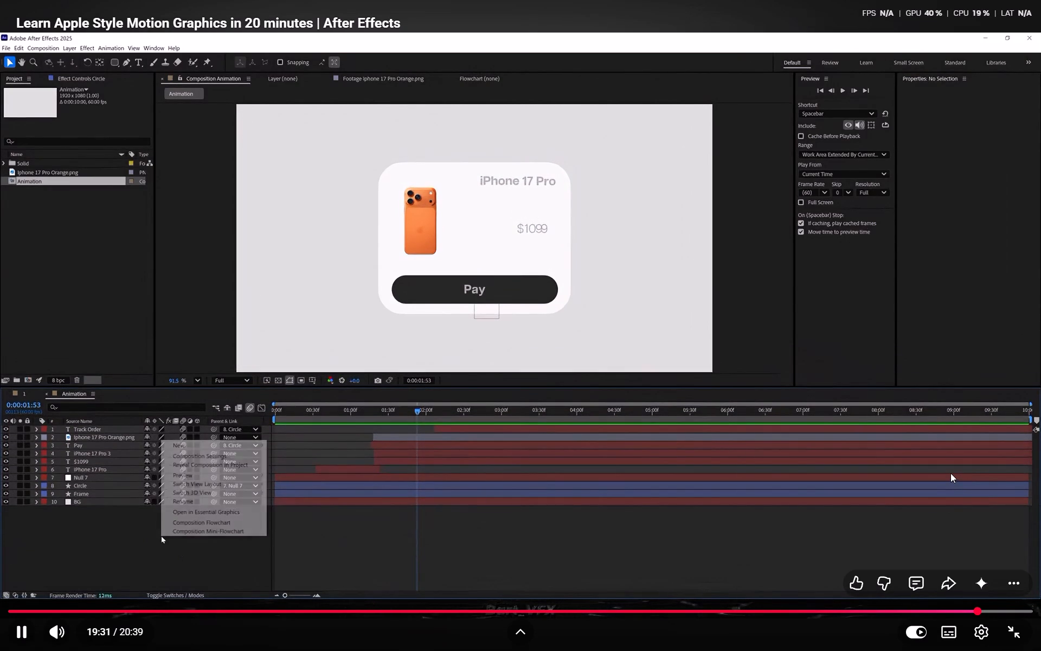
click(950, 473)
click(957, 466)
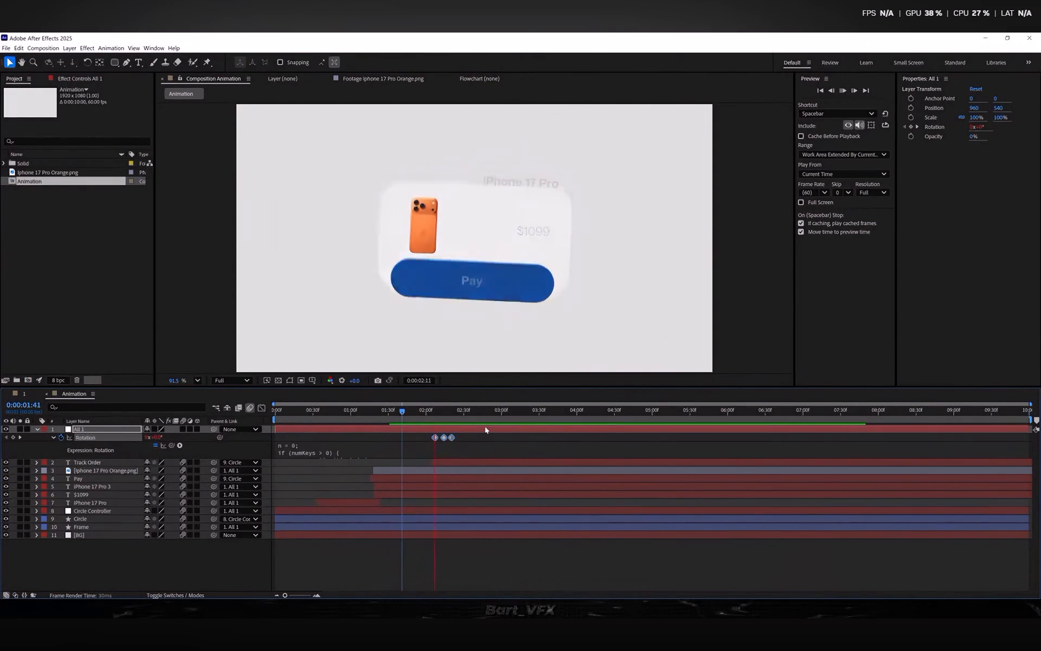
click(862, 468)
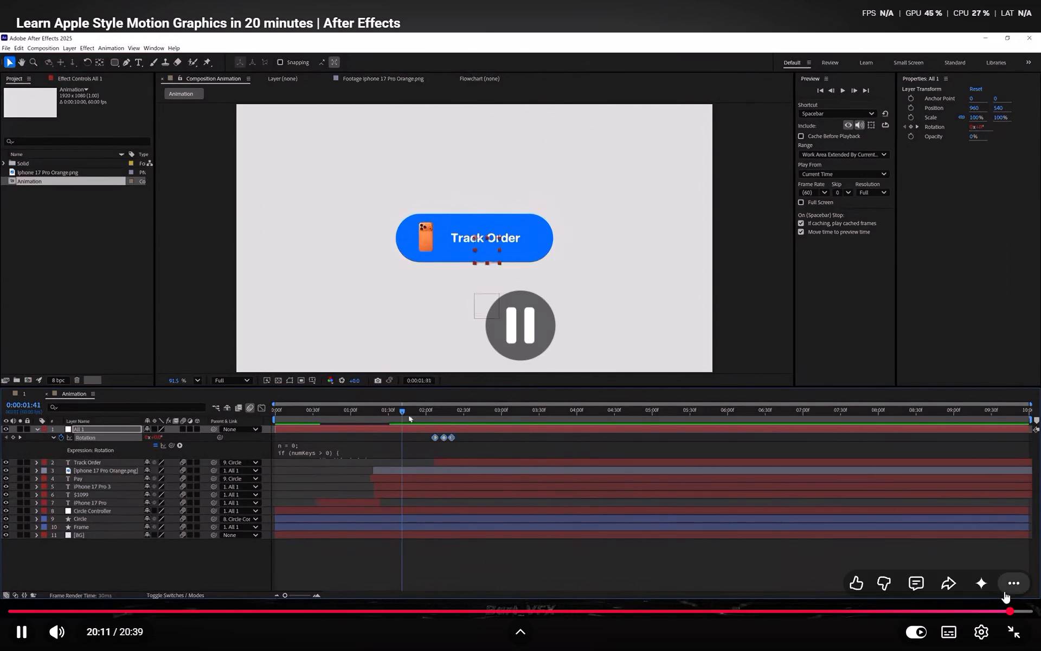
click(1013, 635)
click(668, 637)
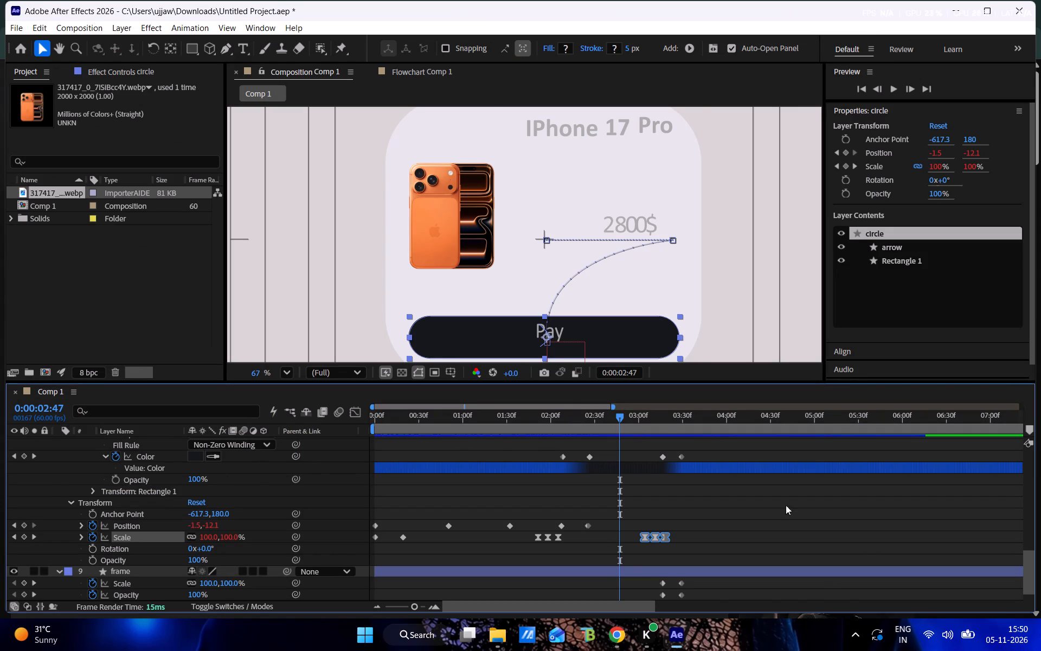
Scrub through the animation to about 0:00:08:31 and back to 0:00:00:00 to check the whole sequence.
click(649, 424)
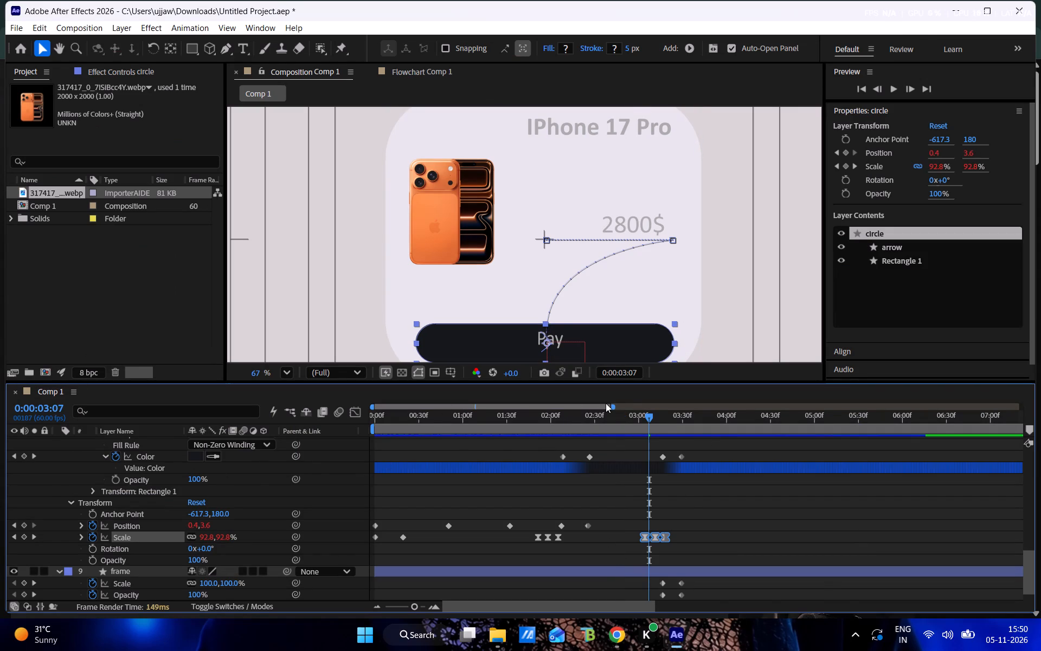
drag(656, 416, 1010, 416)
drag(1010, 416, 982, 426)
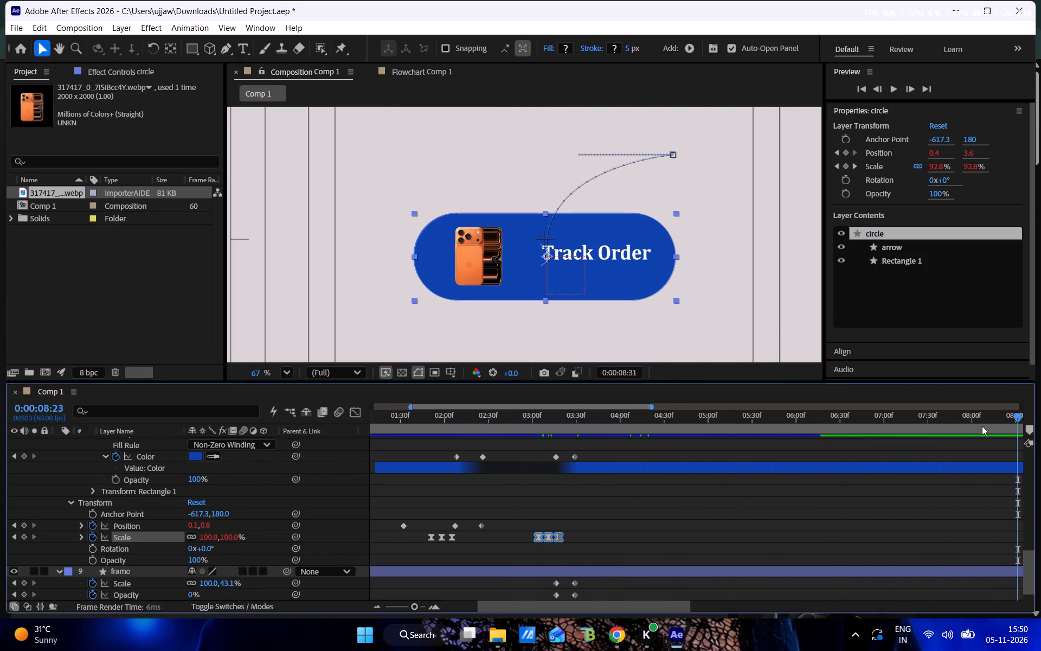
drag(982, 426, 152, 479)
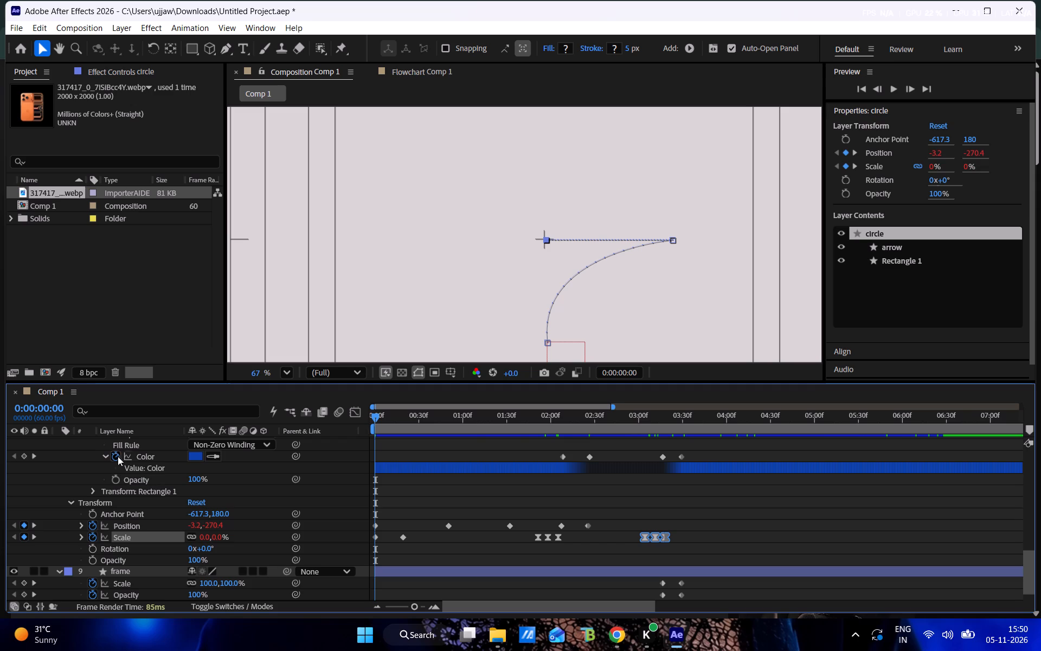
Collapse the Rectangle 1 group in the circle layer's contents and expand the arrow group.
scroll(122, 465, up, 3)
click(91, 462)
click(93, 468)
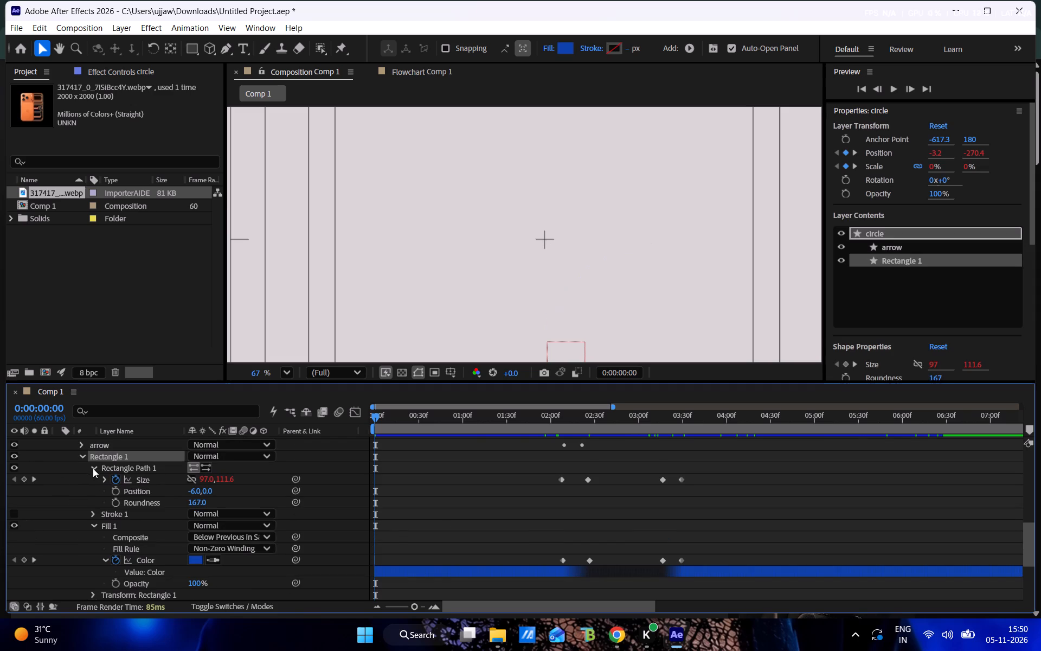
click(80, 456)
click(80, 455)
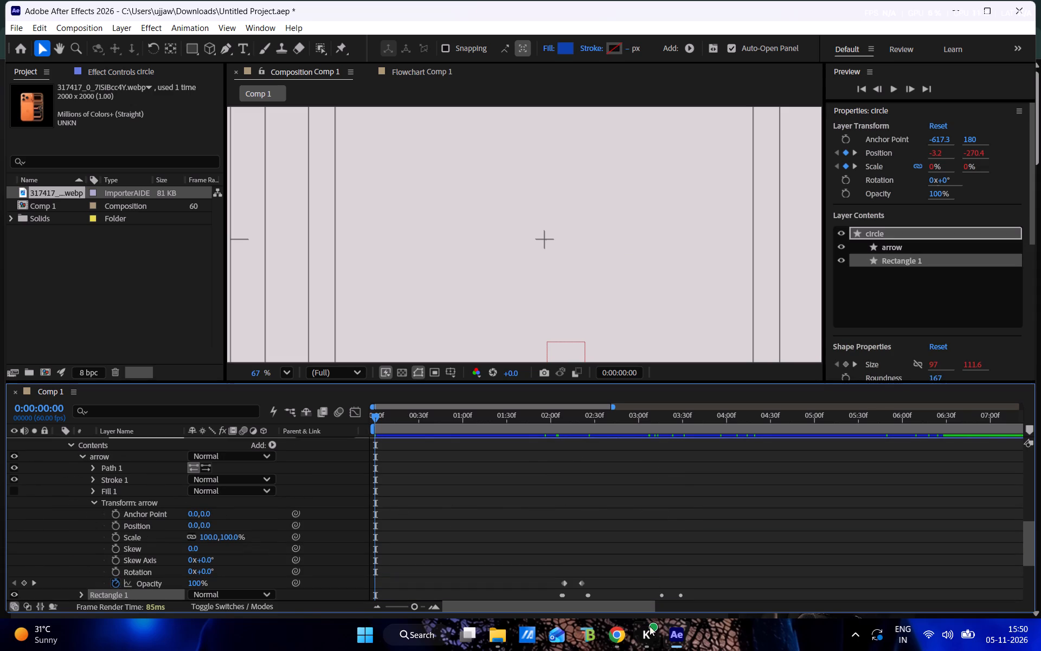
Switch to Chrome, skim the tutorial from 18:12 to just past 18:49 for its motion blur setup, and return to After Effects.
click(611, 644)
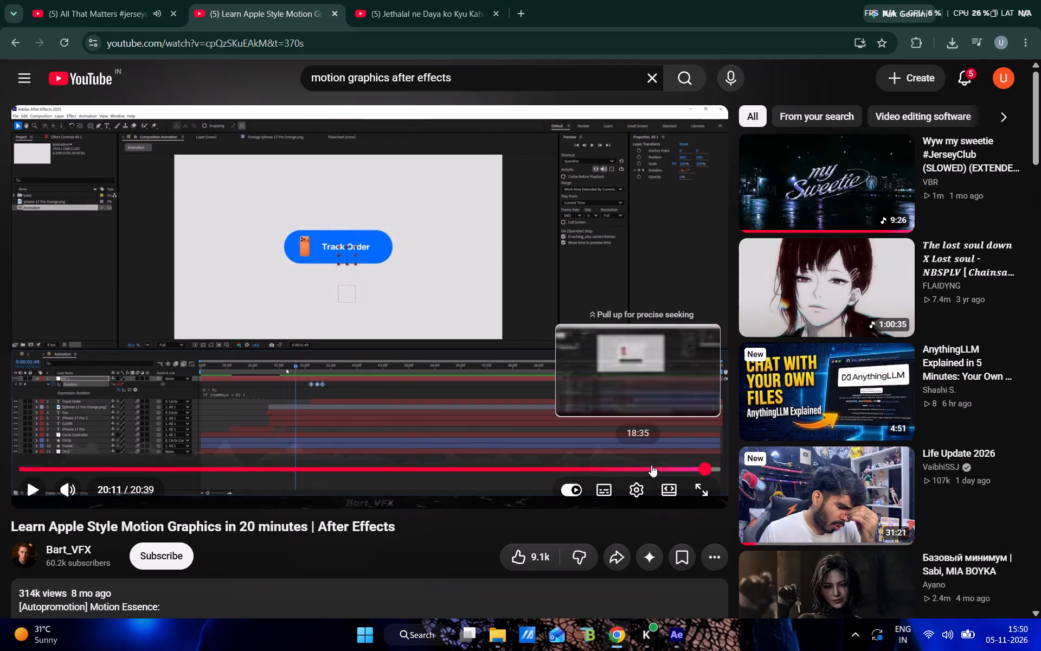
click(637, 467)
click(535, 375)
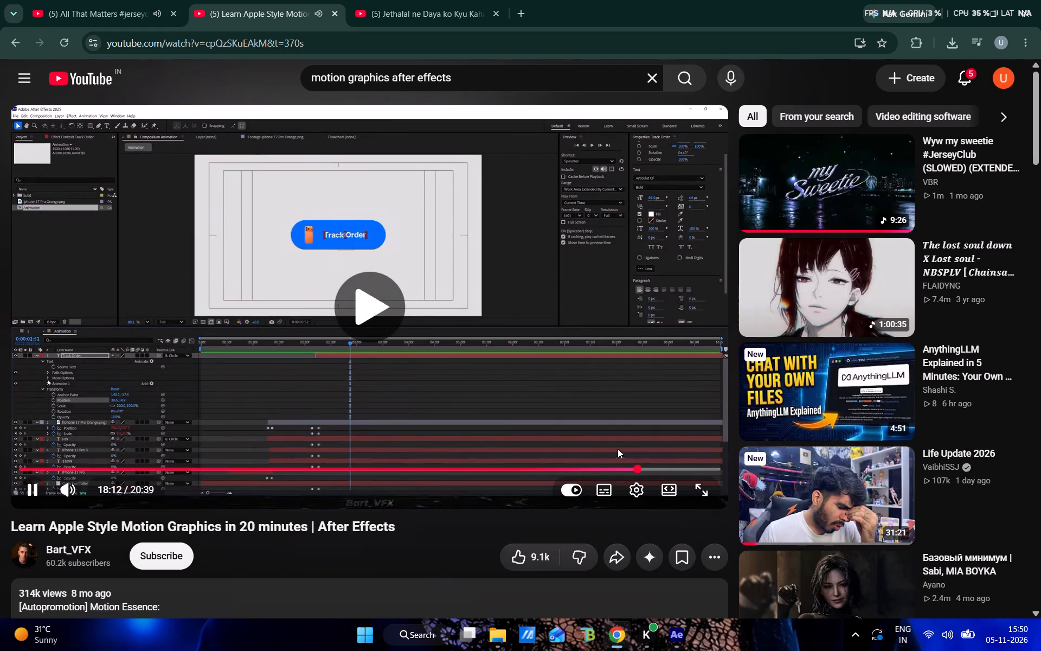
click(707, 486)
key(Right)
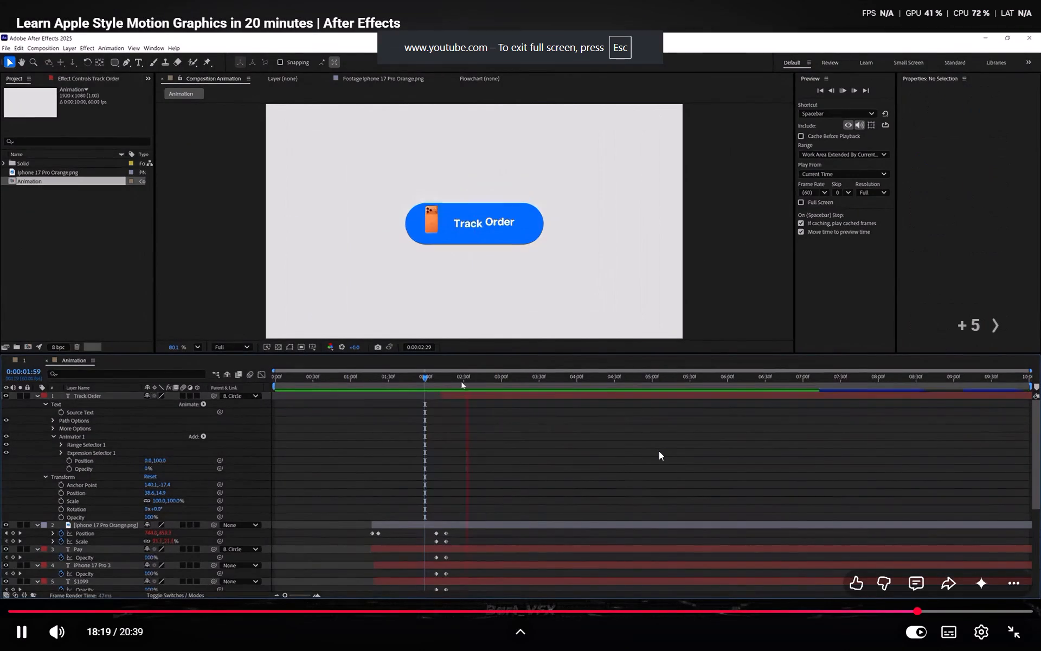
key(Right)
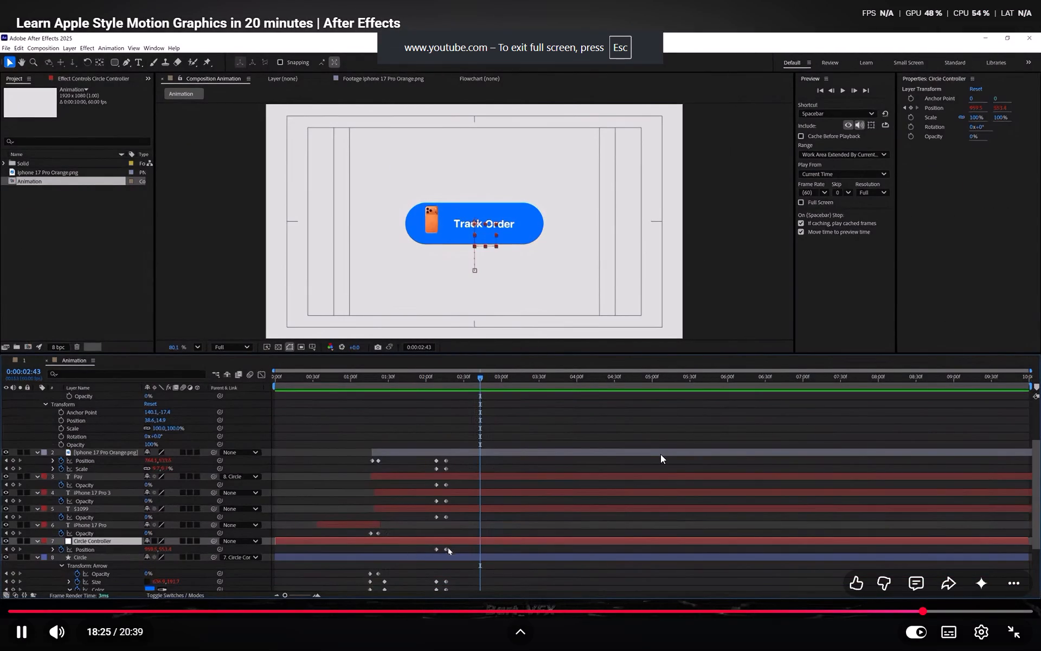
key(Right)
key(Right)
key(Right)
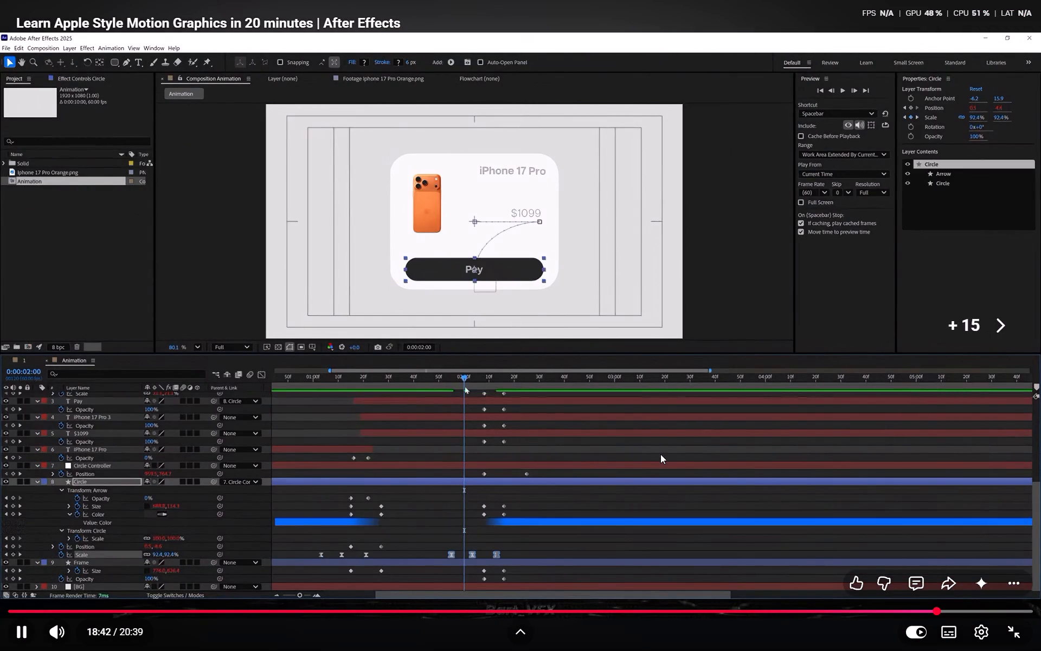
key(Right)
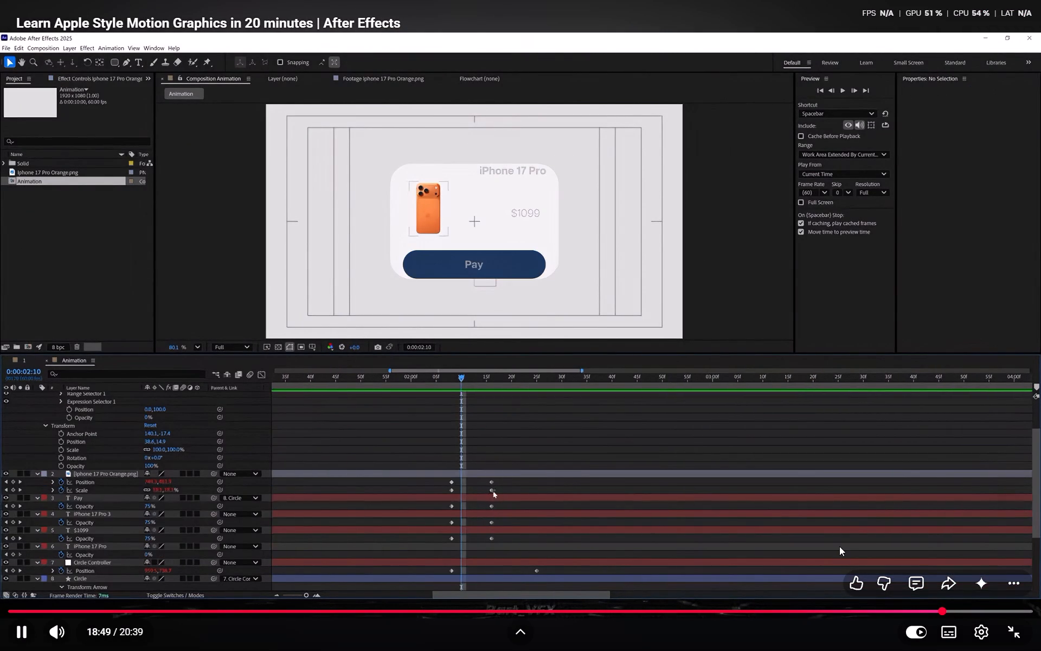
key(Right)
click(910, 492)
click(1017, 639)
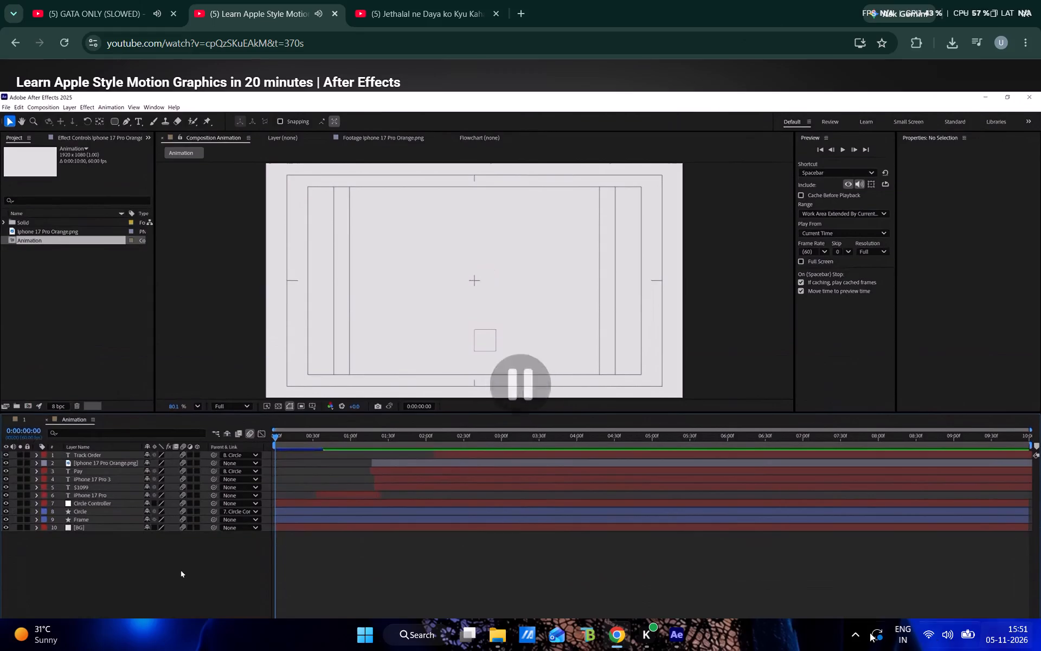
click(682, 630)
Collapse the properties of all expanded layers in Comp 1, from Track Order down to the circle and frame layers.
scroll(363, 566, up, 5)
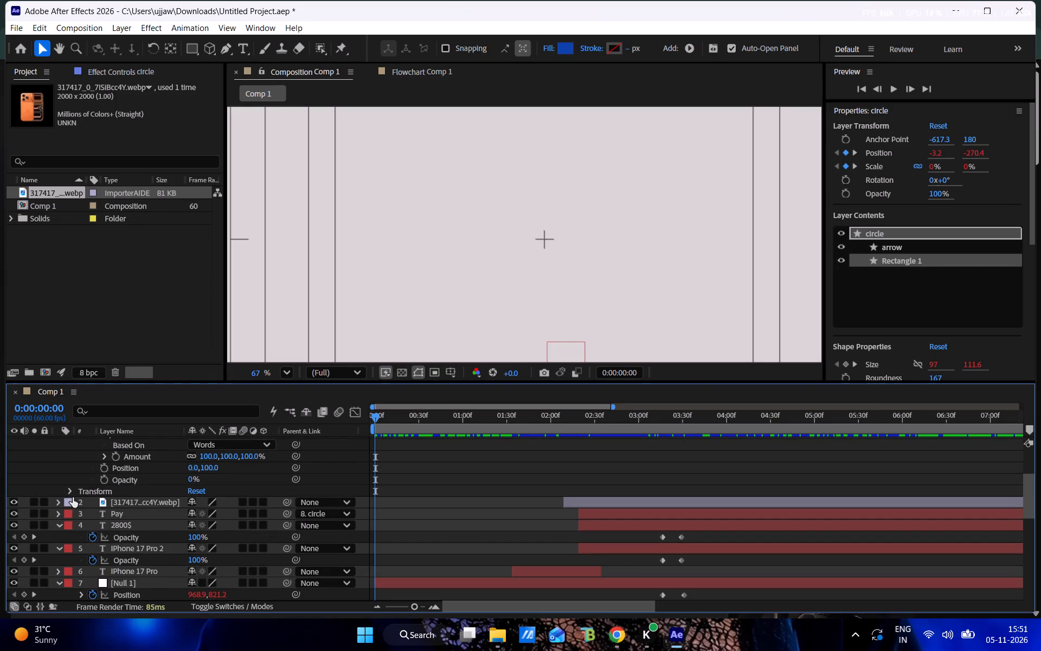
scroll(70, 486, up, 9)
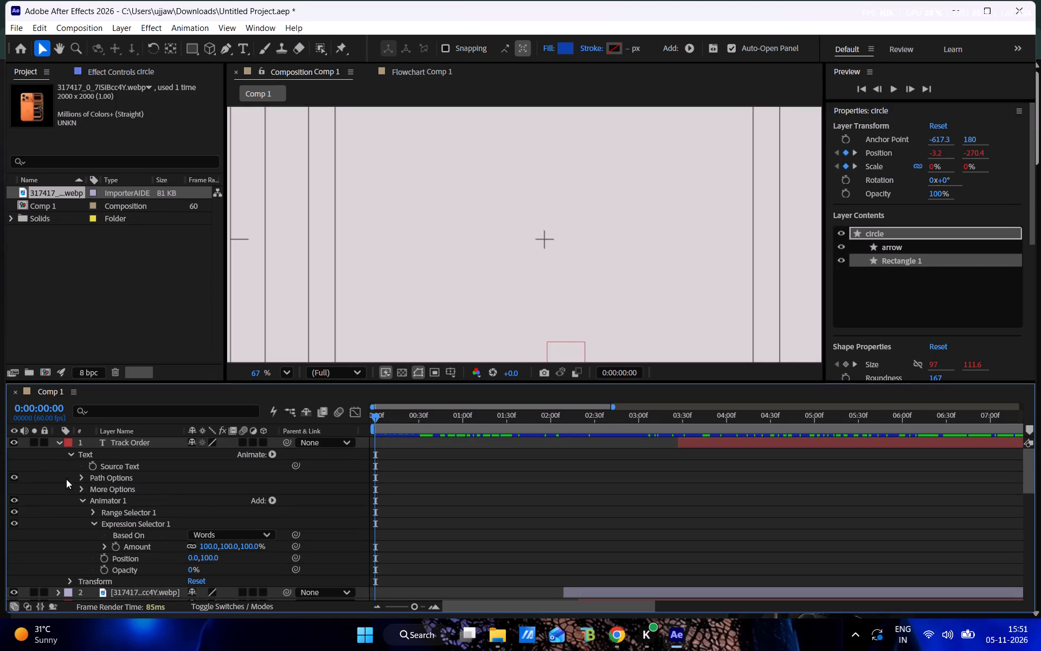
click(56, 444)
click(57, 480)
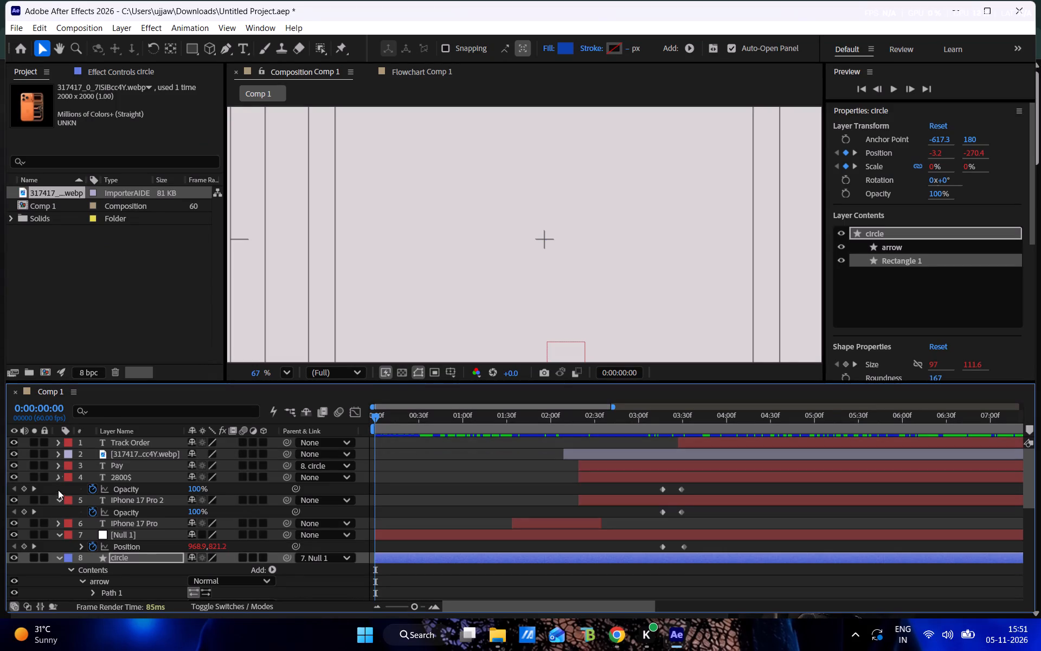
click(59, 489)
click(57, 510)
click(54, 526)
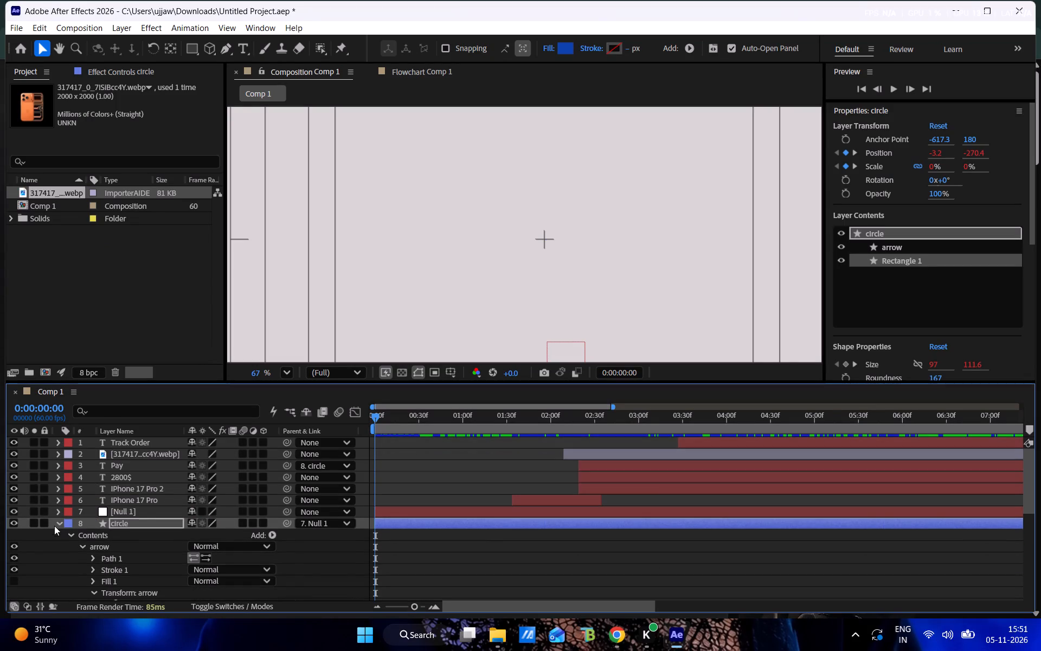
click(56, 535)
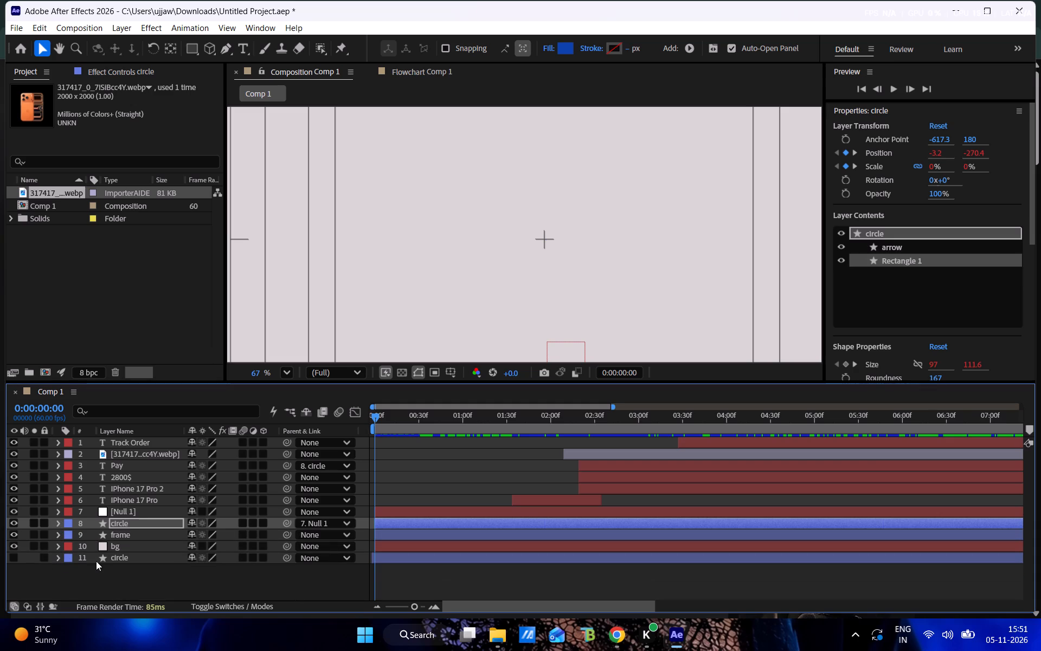
Delete the hidden duplicate circle layer below bg.
click(129, 560)
key(BackSpace)
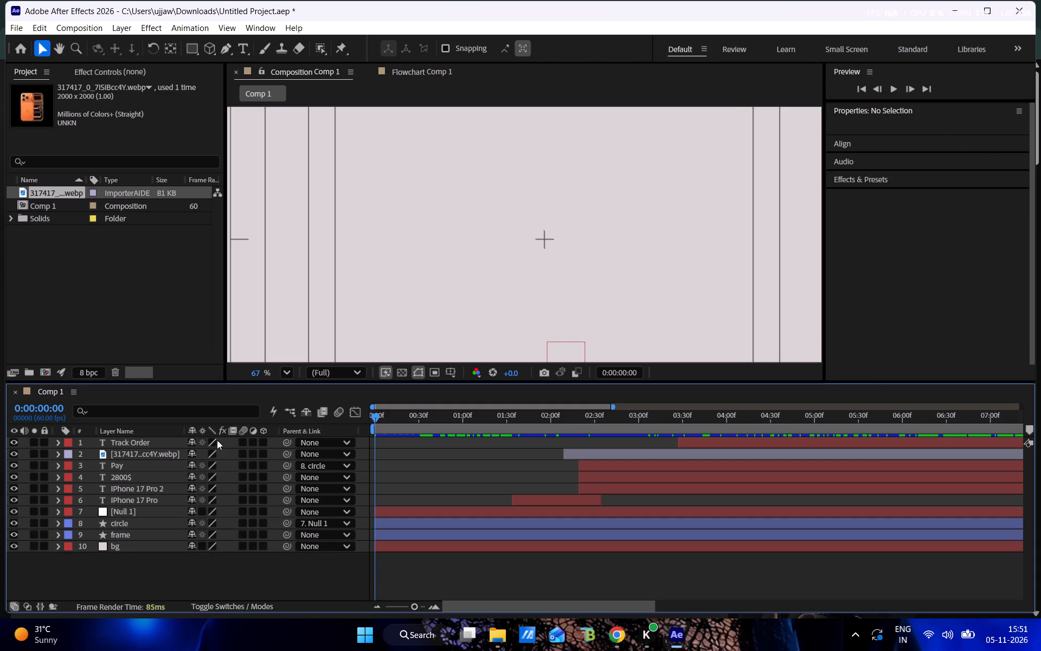
Enable motion blur on all layers from Track Order to bg, and preview the start of the animation with the whole frame in view.
drag(240, 441, 249, 565)
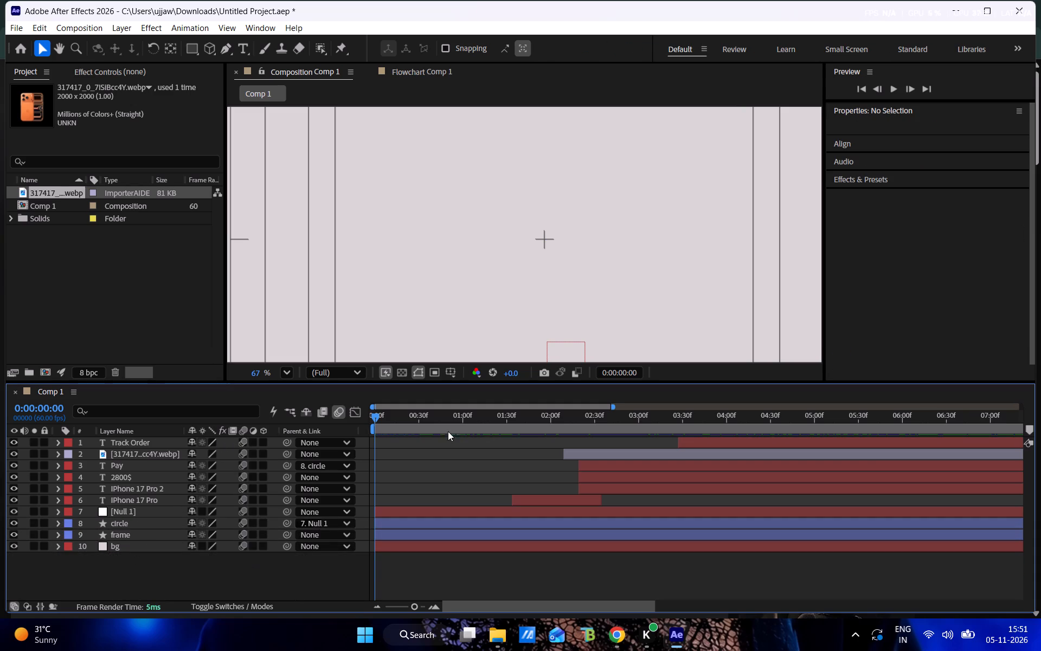
key(space)
scroll(588, 278, down, 3)
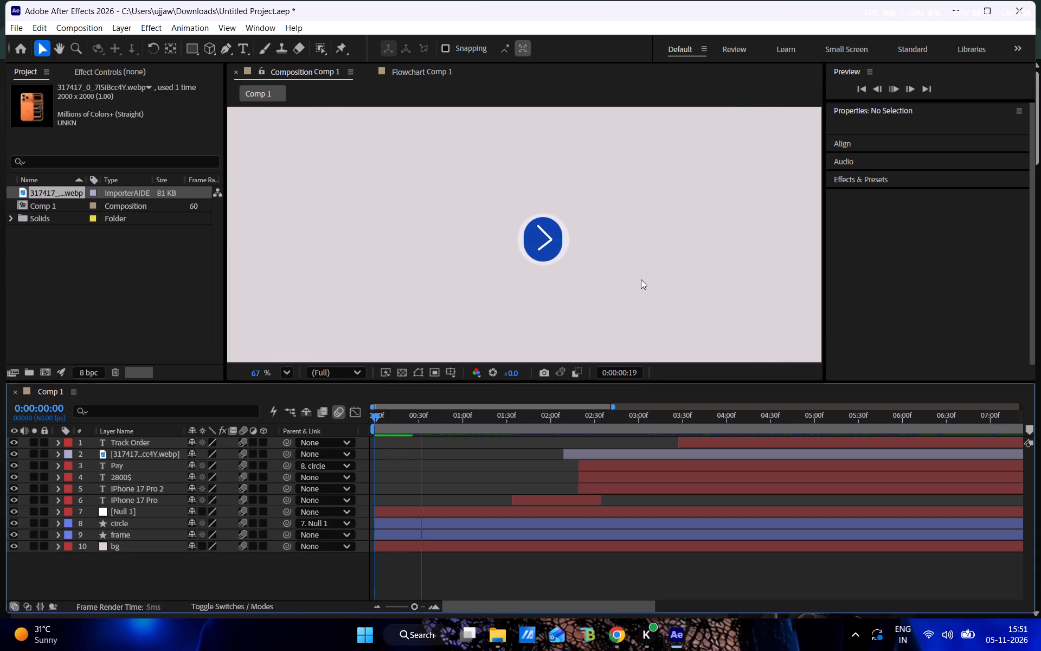
drag(422, 422, 279, 422)
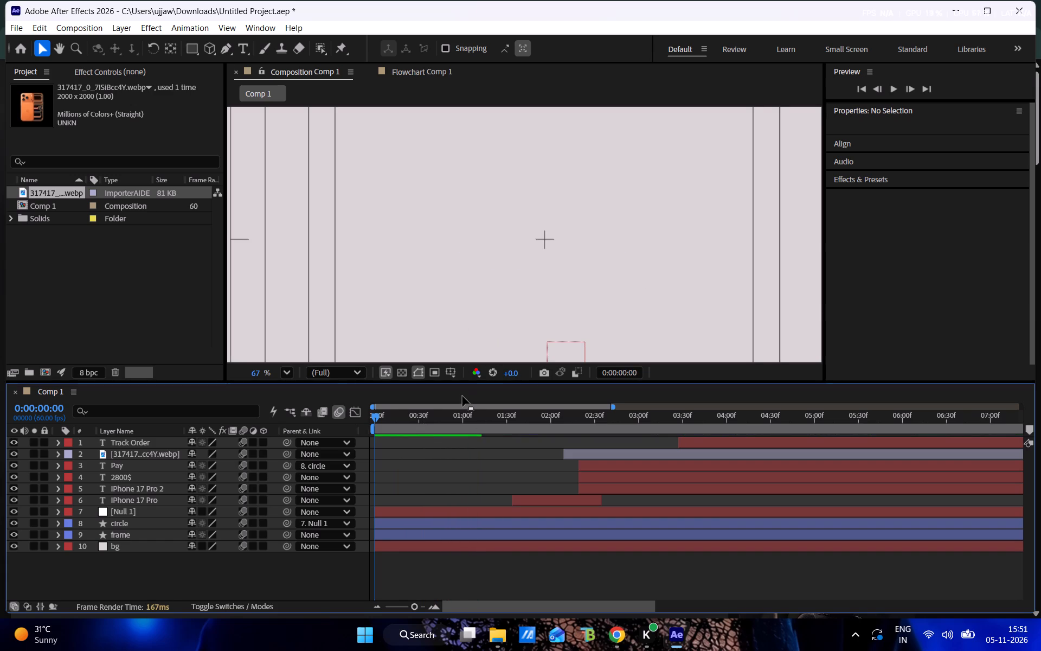
drag(420, 414, 303, 428)
scroll(626, 213, down, 4)
key(space)
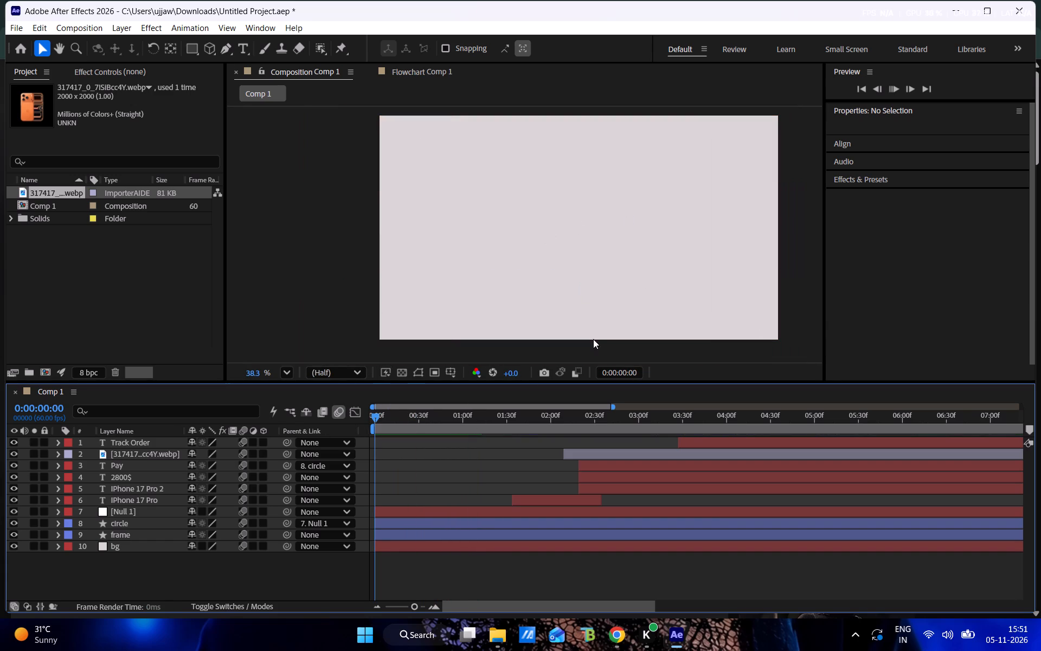
drag(443, 420, 317, 431)
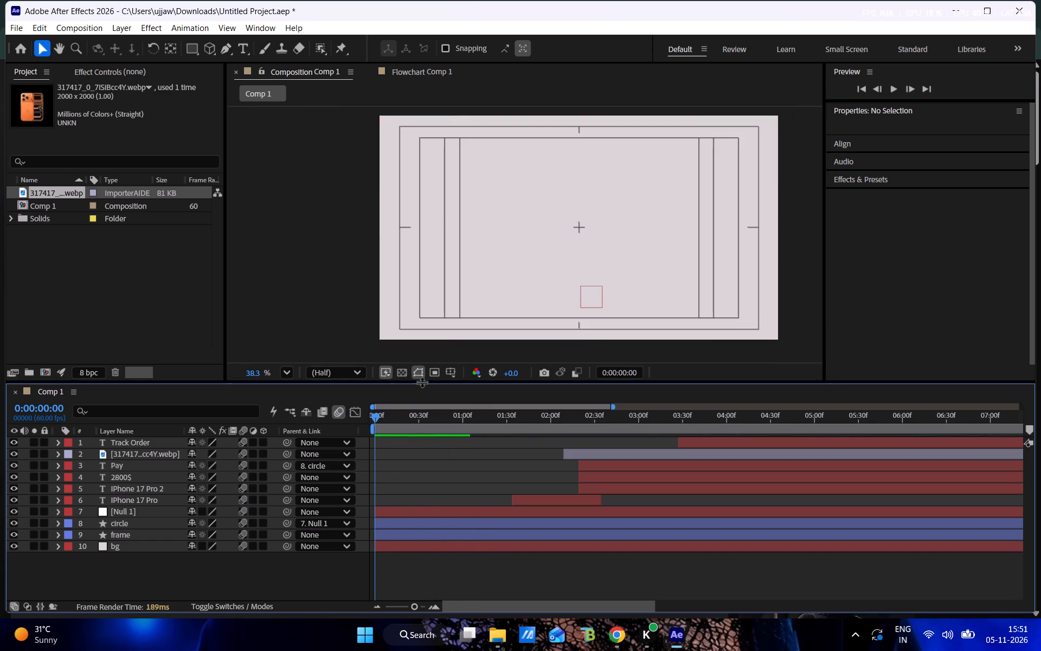
Hide the Title/Action Safe overlay in the composition viewer.
click(450, 373)
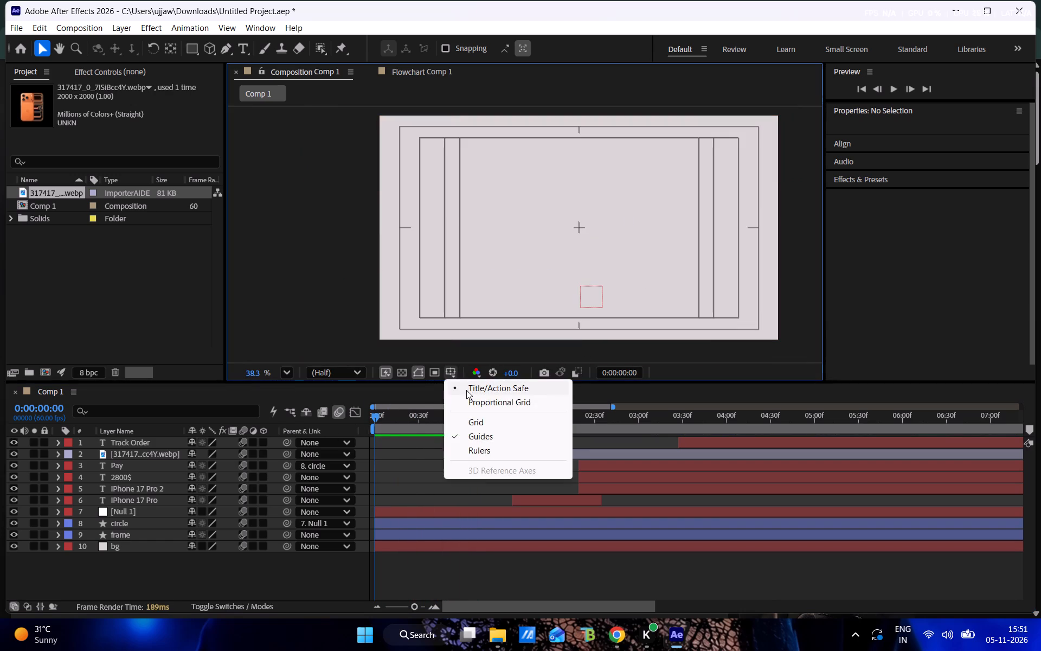
click(465, 388)
Preview the motion-blurred animation several times from the beginning, checking the circle opening, product card and Track Order button.
key(space)
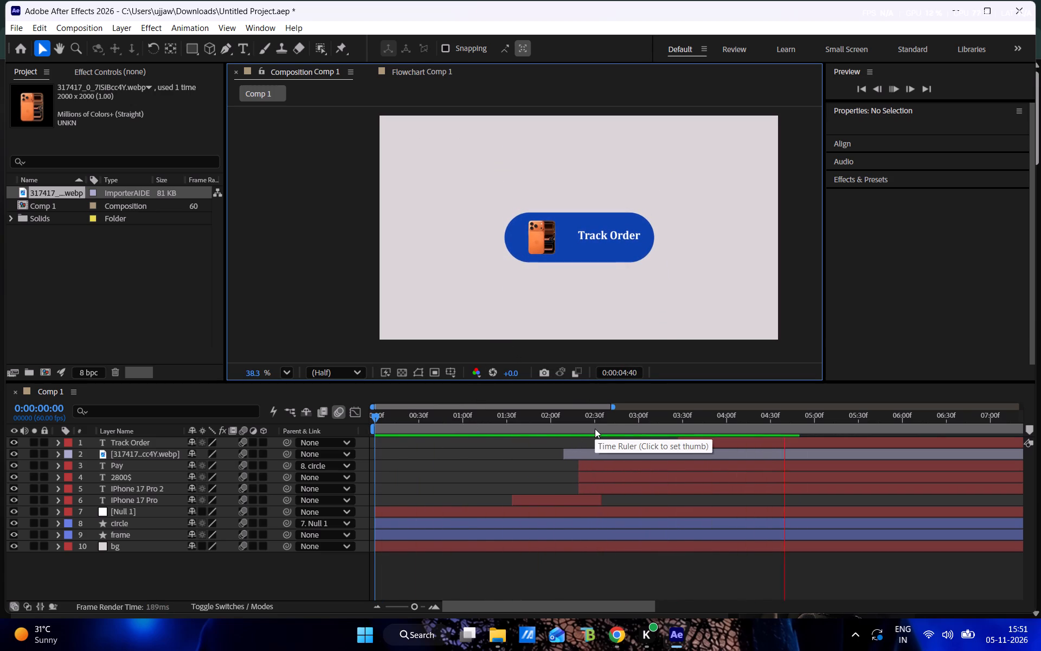
drag(835, 417, 375, 424)
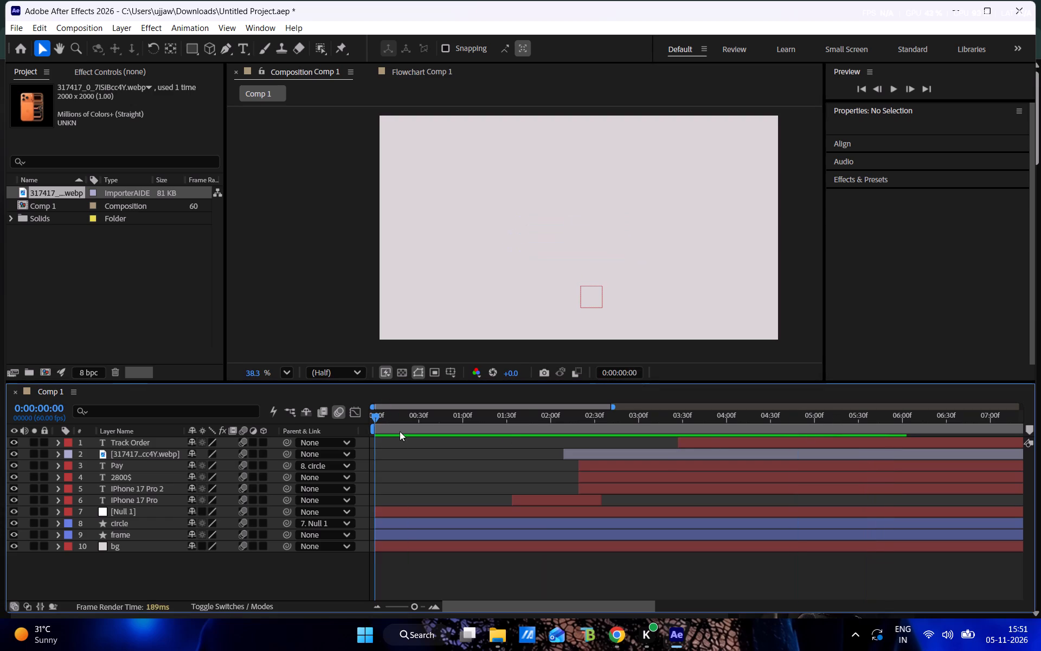
key(space)
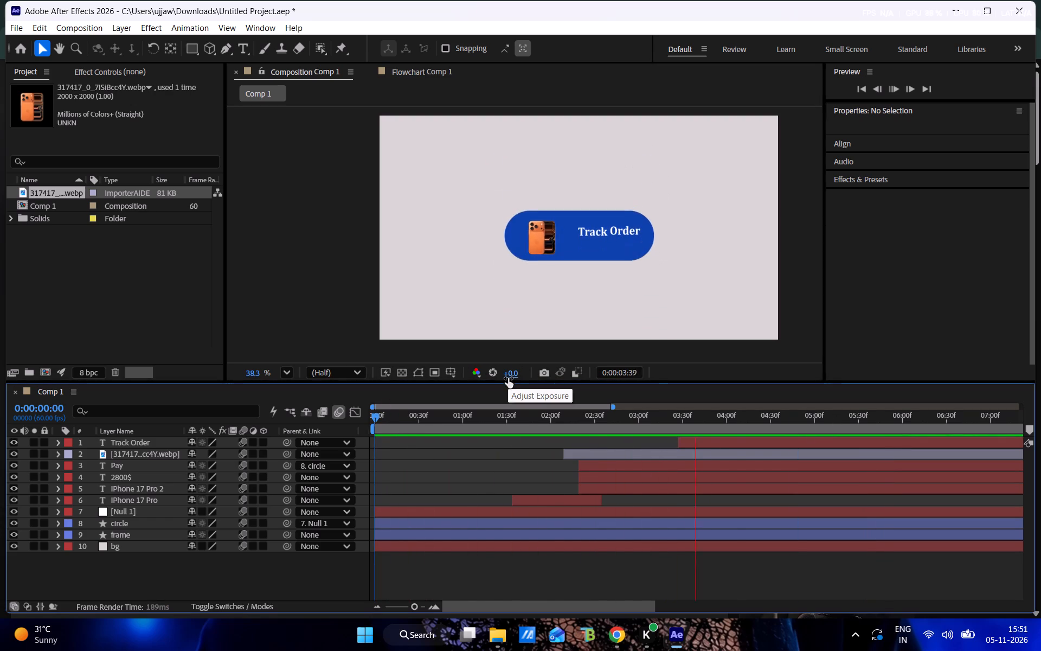
drag(632, 417, 404, 446)
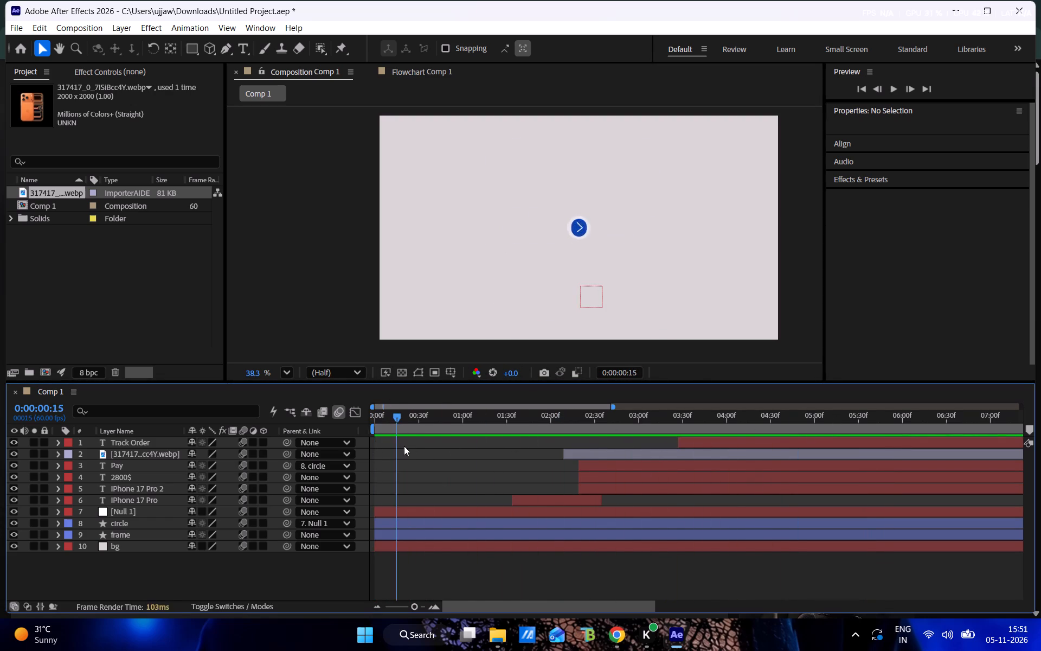
drag(404, 446, 355, 436)
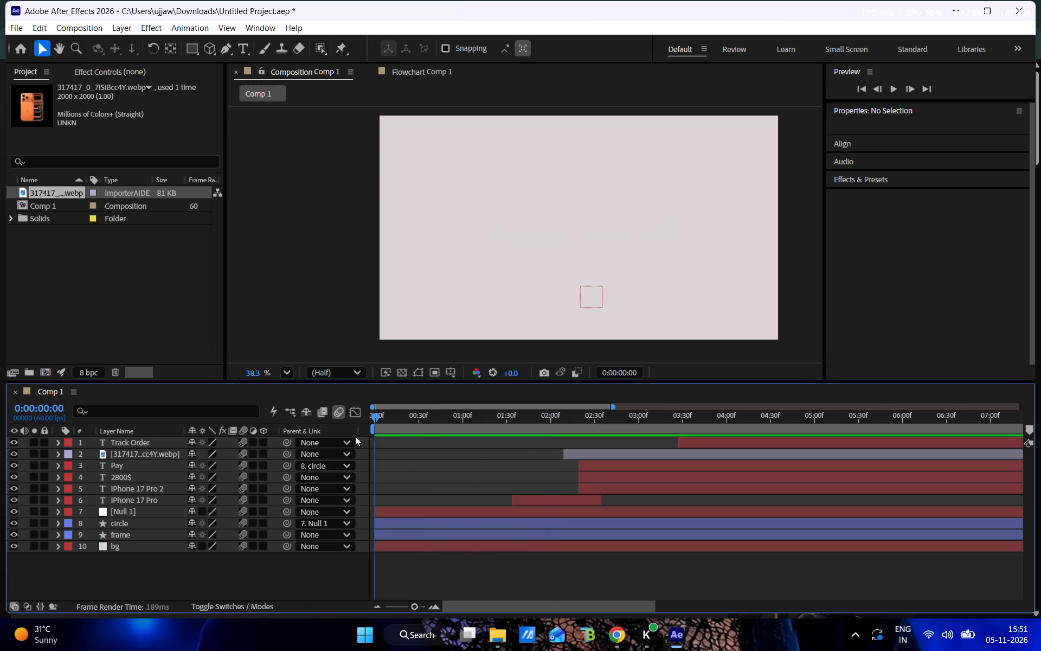
drag(355, 436, 356, 436)
drag(370, 427, 405, 435)
drag(393, 417, 409, 417)
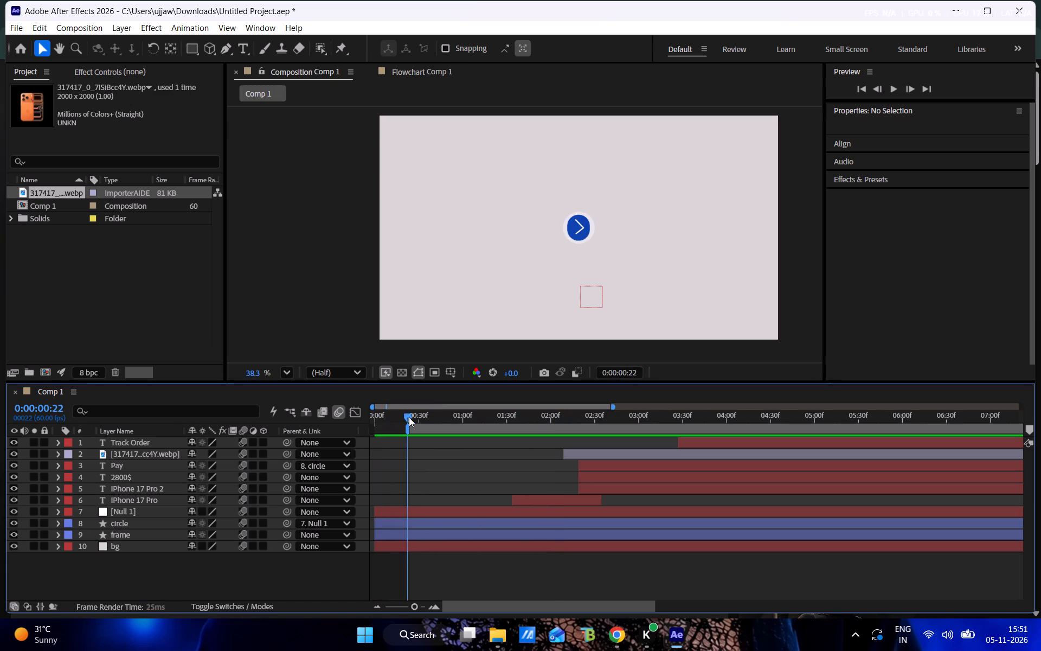
drag(409, 417, 408, 416)
key(space)
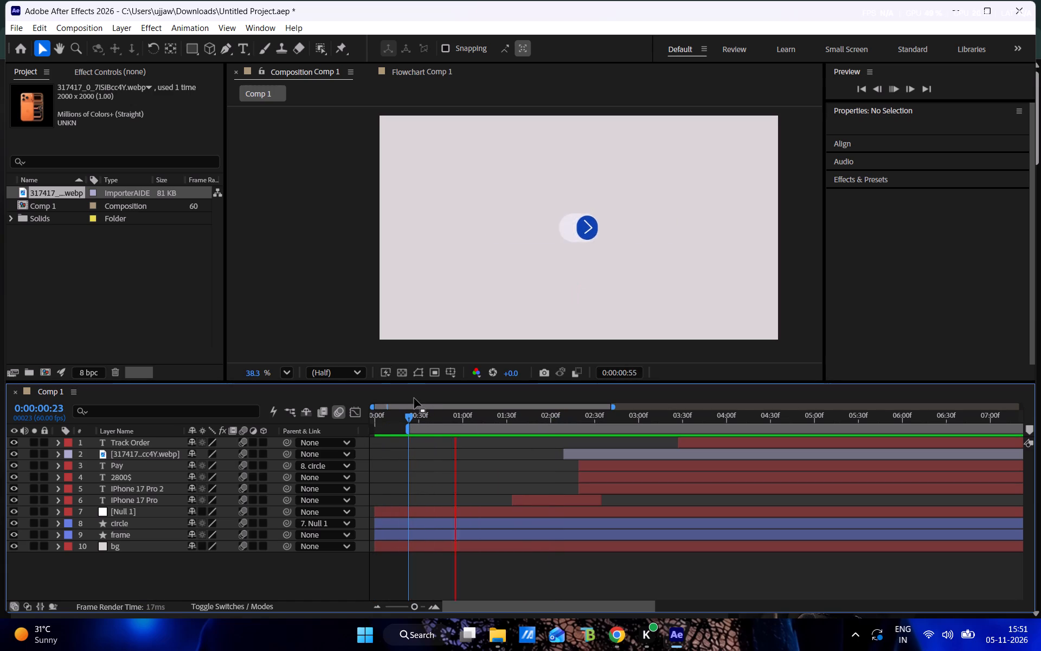
click(417, 397)
drag(414, 412, 311, 417)
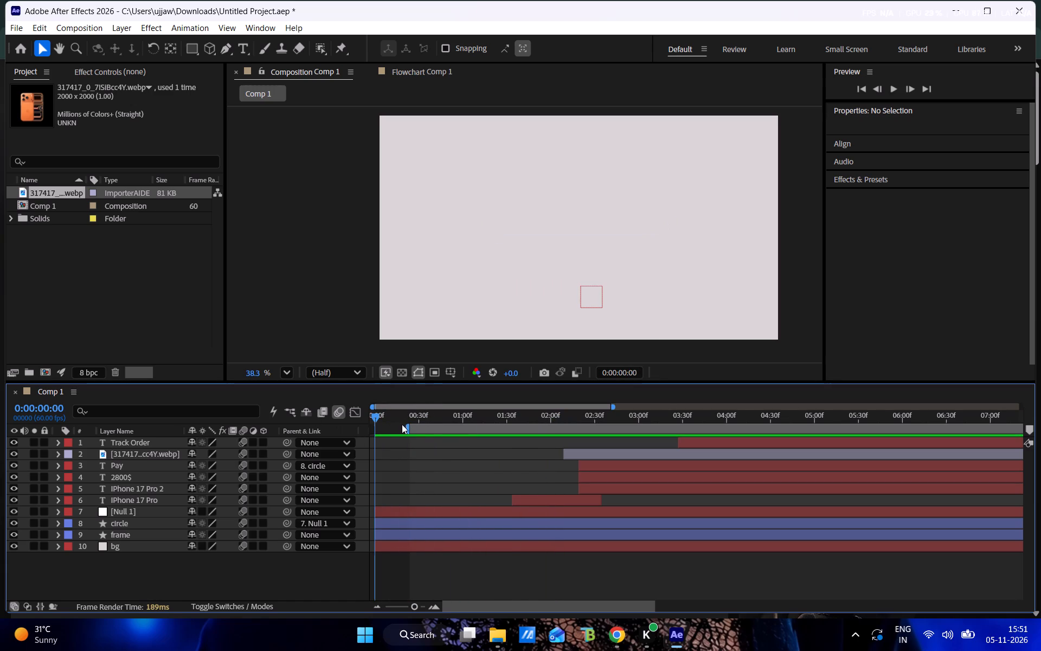
drag(407, 426, 337, 430)
key(space)
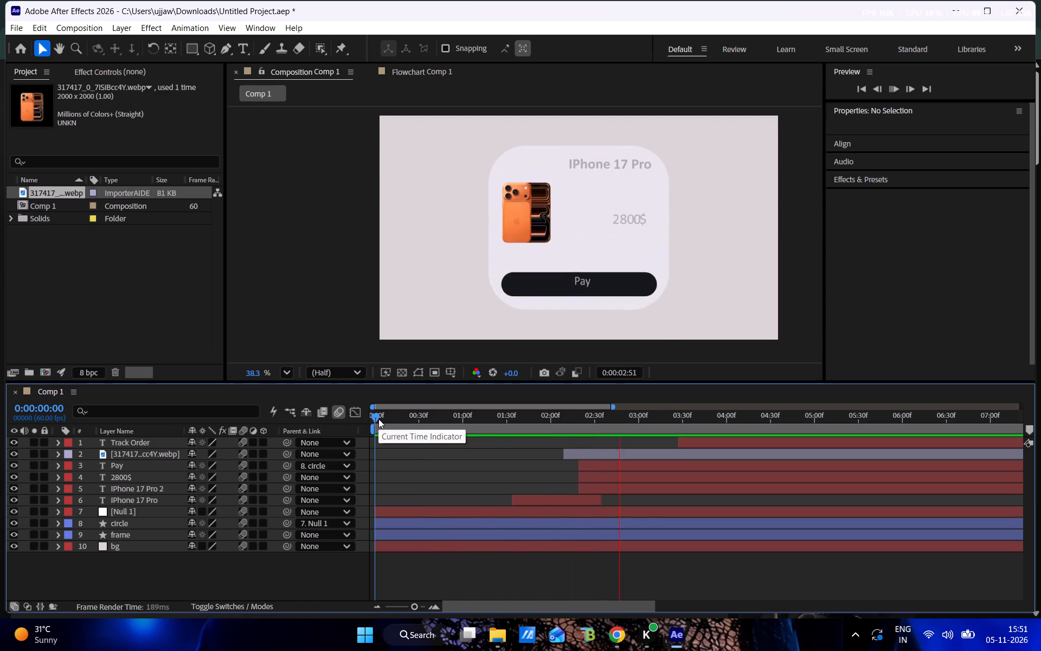
drag(509, 418, 301, 425)
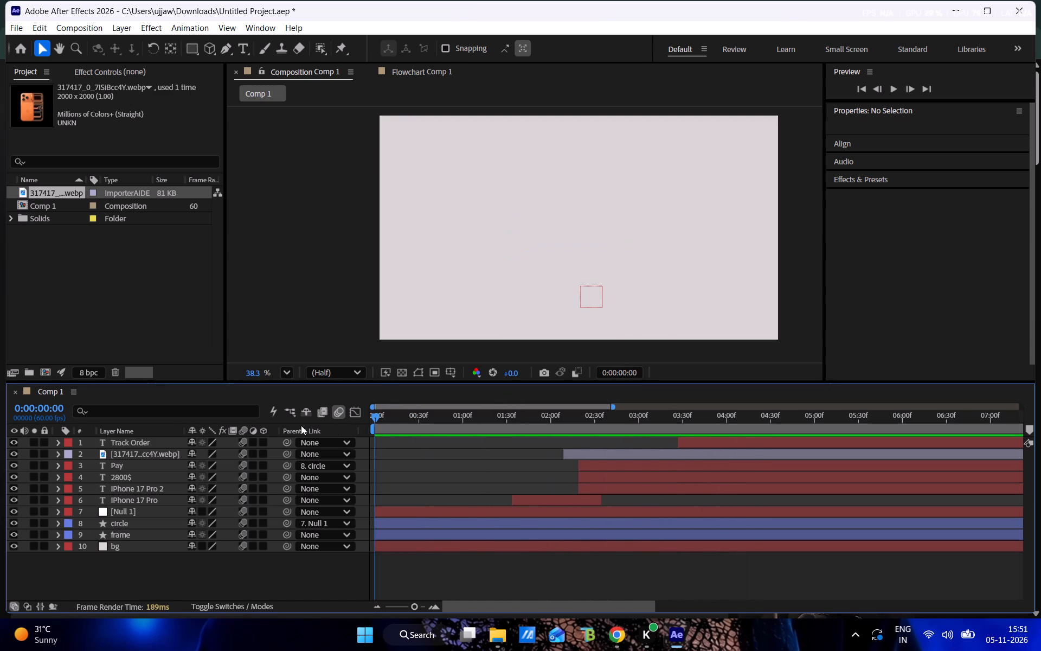
drag(301, 425, 260, 425)
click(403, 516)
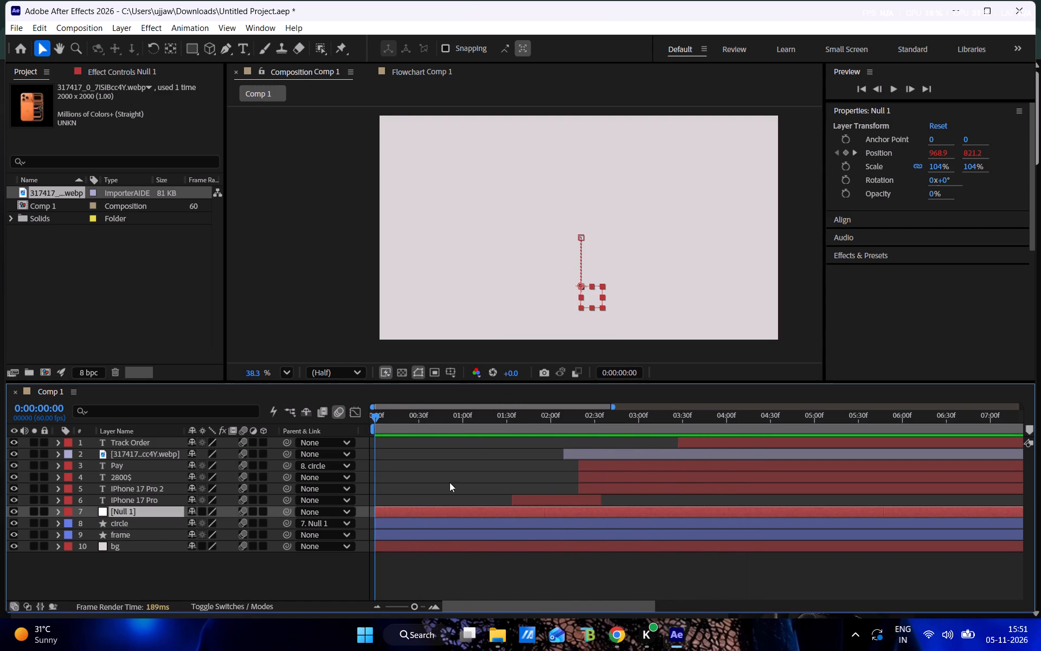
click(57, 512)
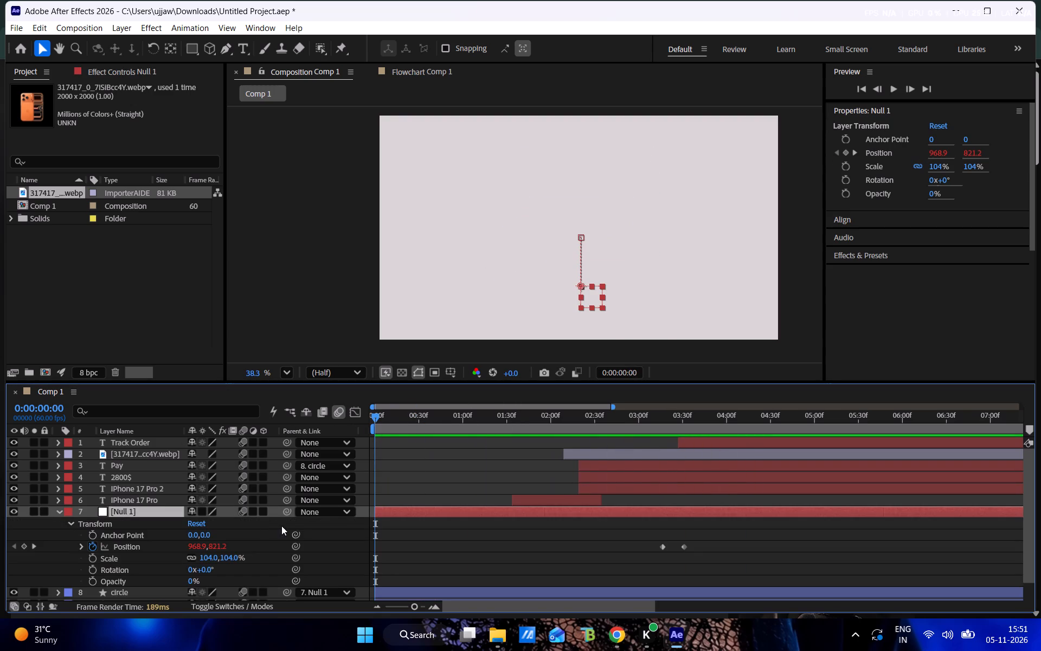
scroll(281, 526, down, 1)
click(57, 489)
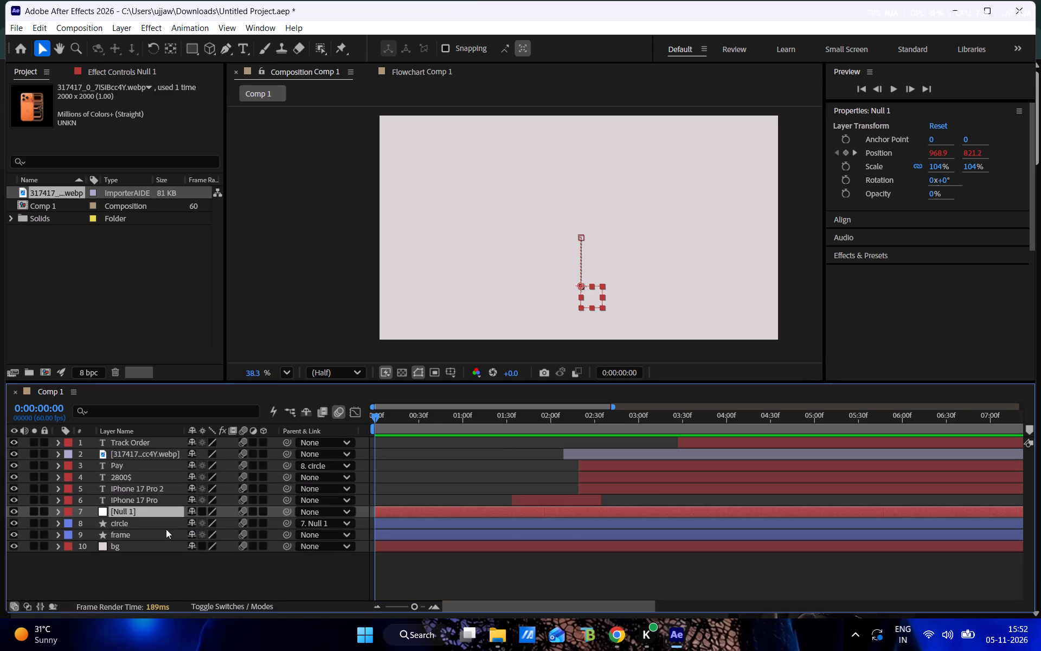
Move the IPhone 17 Pro text layer earlier so it starts just before 0:00:01:00.
click(562, 501)
drag(577, 497, 524, 509)
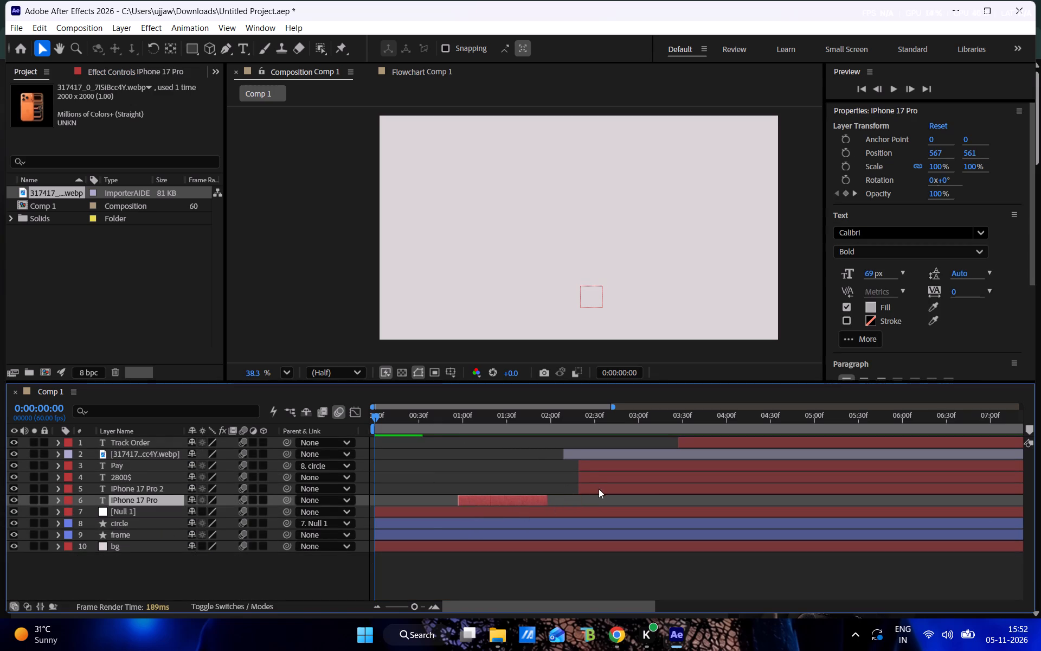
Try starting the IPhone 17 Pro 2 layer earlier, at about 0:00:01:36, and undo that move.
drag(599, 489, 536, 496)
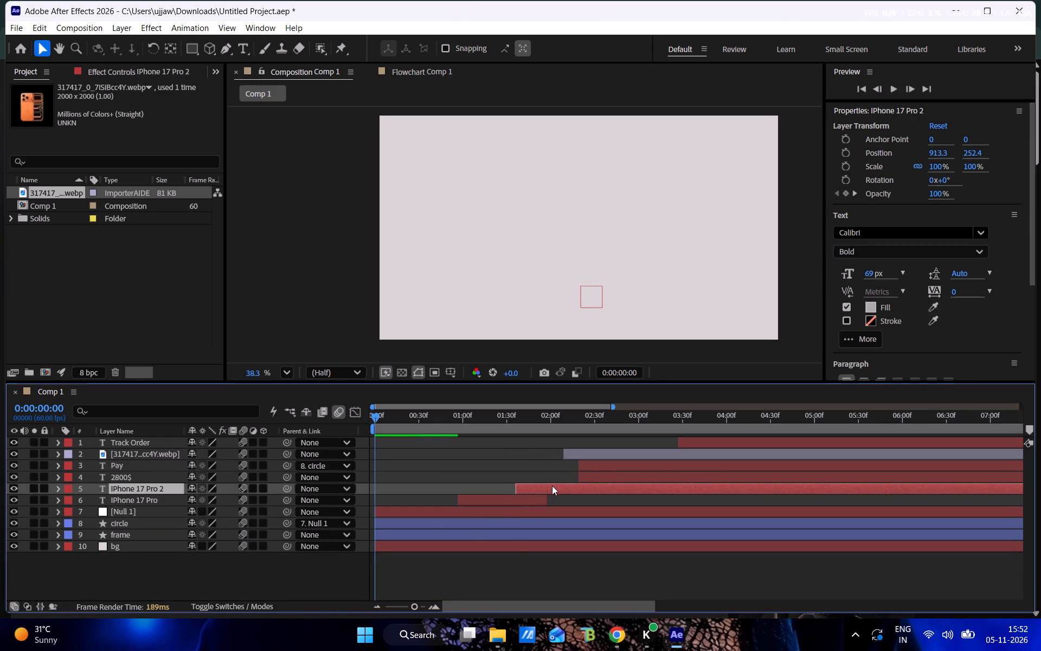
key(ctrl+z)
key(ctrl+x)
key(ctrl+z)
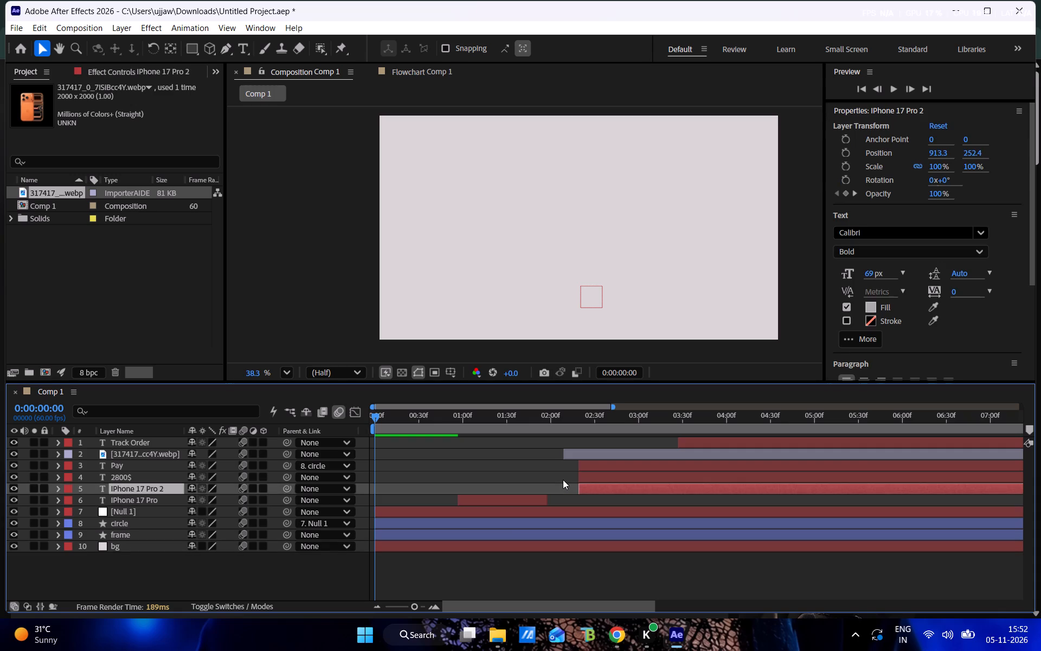
Undo the earlier shift of the IPhone 17 Pro text layer and deselect all layers.
key(ctrl+z)
click(567, 562)
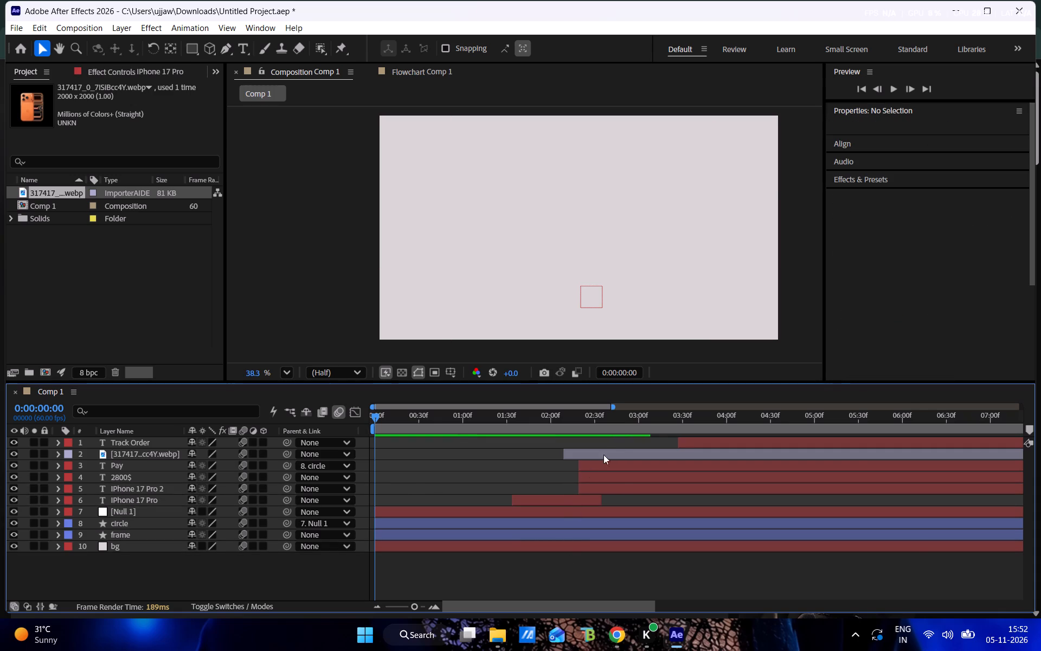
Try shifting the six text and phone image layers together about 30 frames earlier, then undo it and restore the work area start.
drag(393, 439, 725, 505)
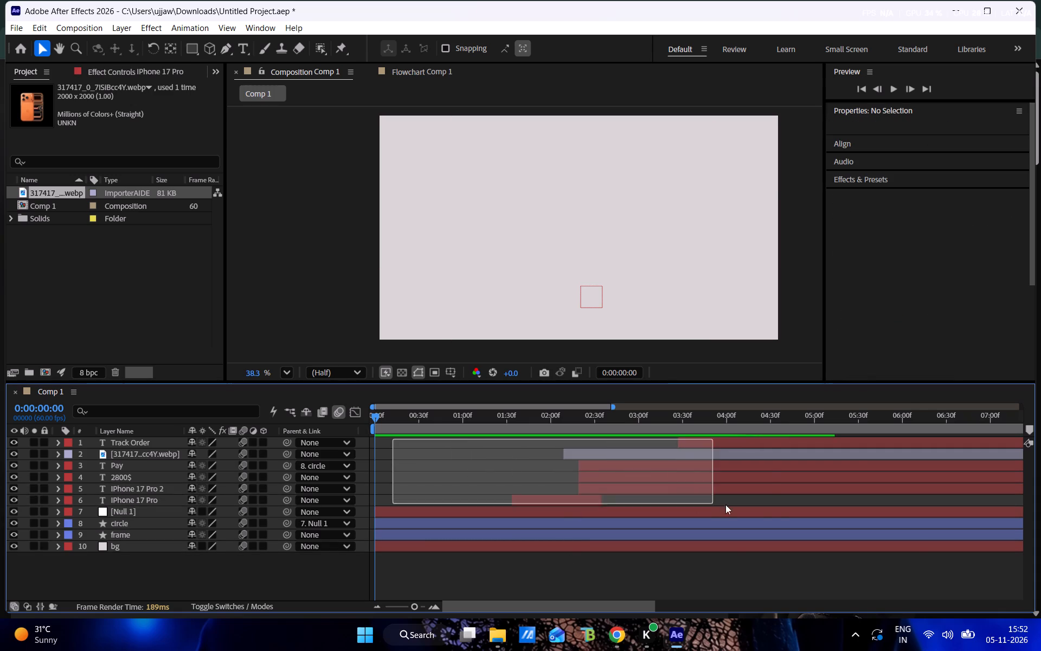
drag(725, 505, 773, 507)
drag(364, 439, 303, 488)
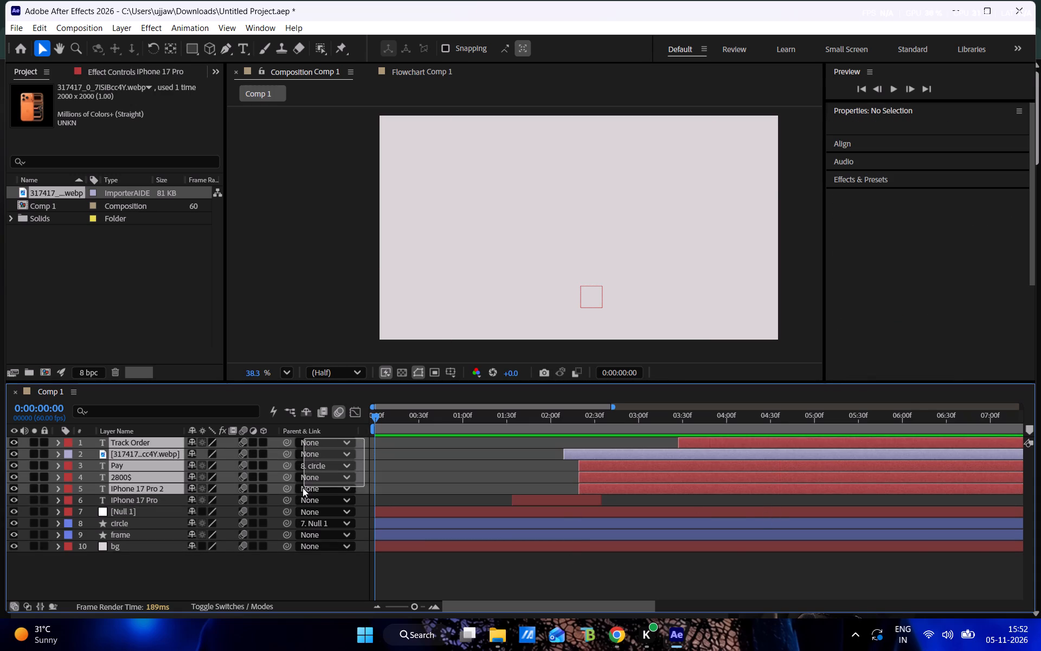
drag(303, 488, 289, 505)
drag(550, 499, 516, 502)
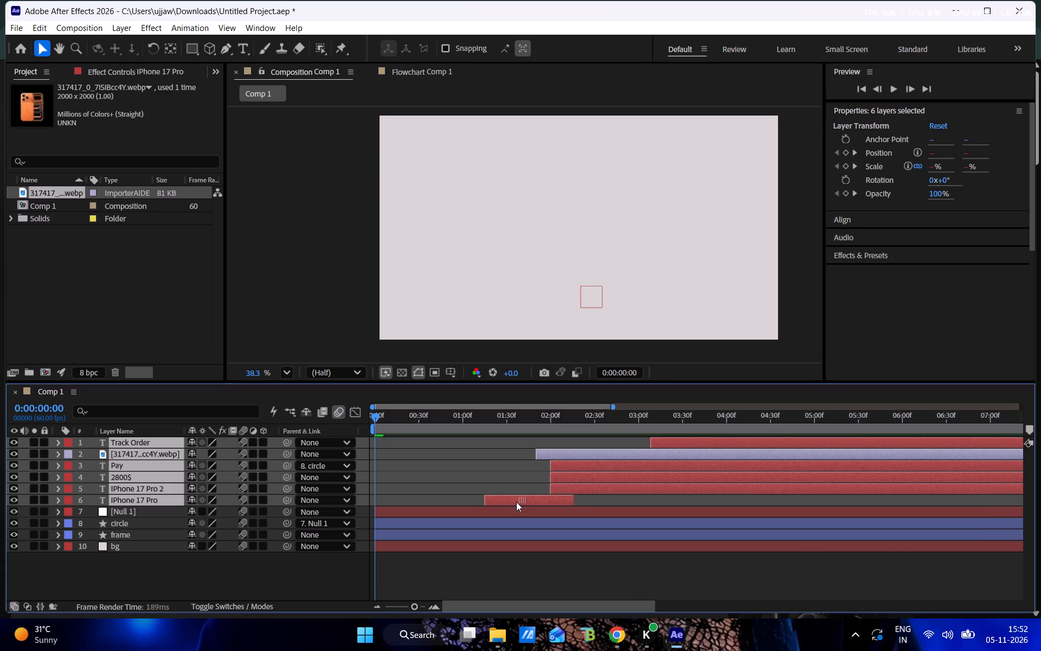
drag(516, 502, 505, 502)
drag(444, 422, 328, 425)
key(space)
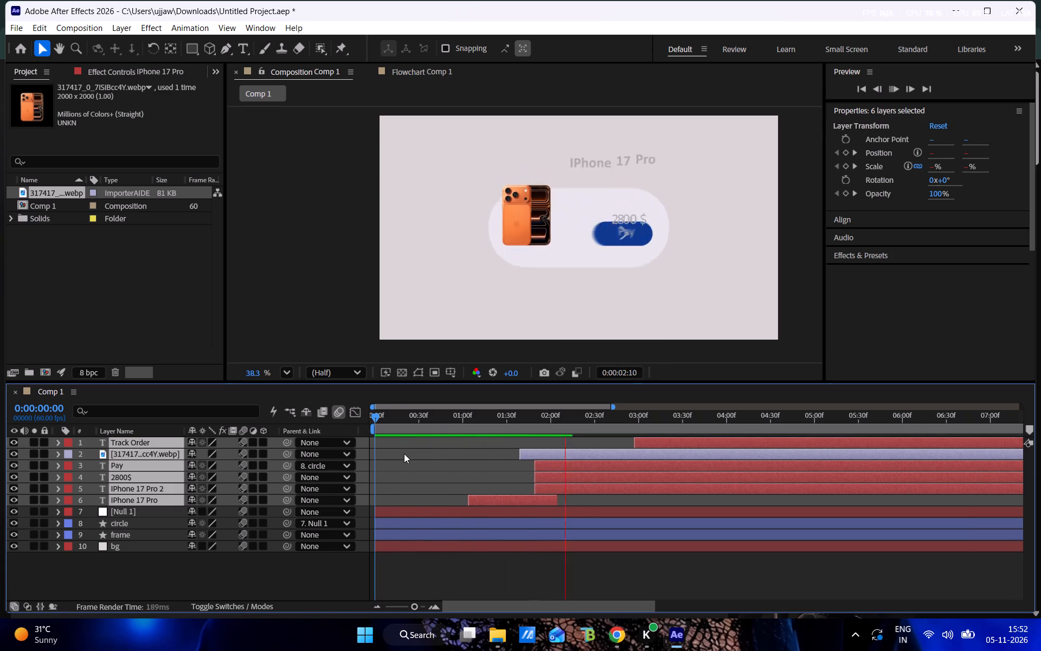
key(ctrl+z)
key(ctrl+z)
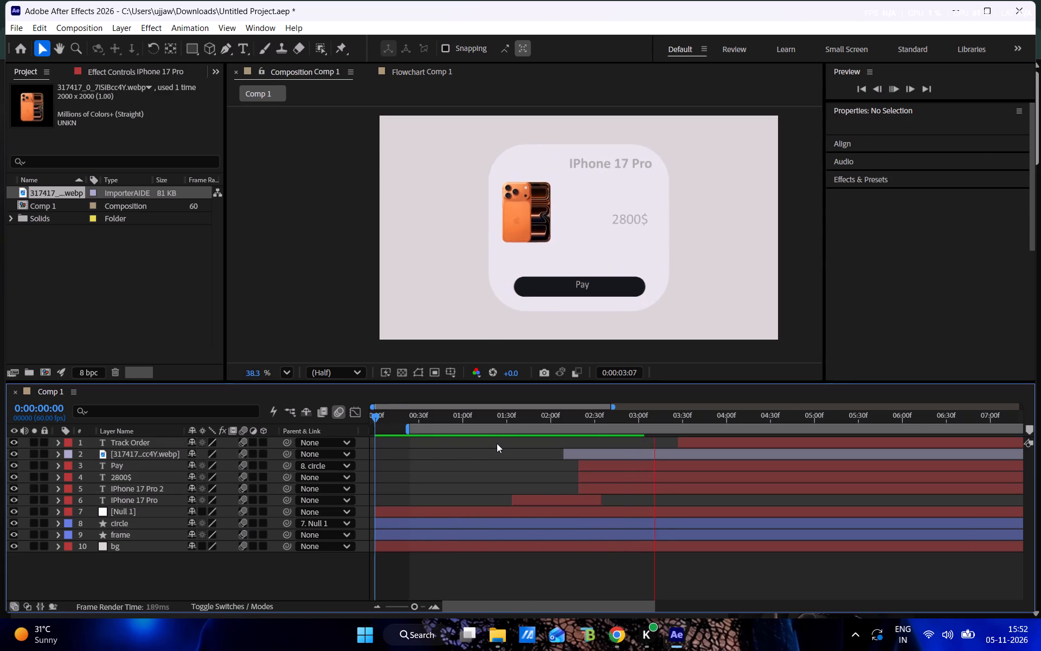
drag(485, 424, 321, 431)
Preview the animation from the beginning and scrub the opening up to about 0:00:01:35 to check its pacing.
drag(397, 412, 235, 420)
key(space)
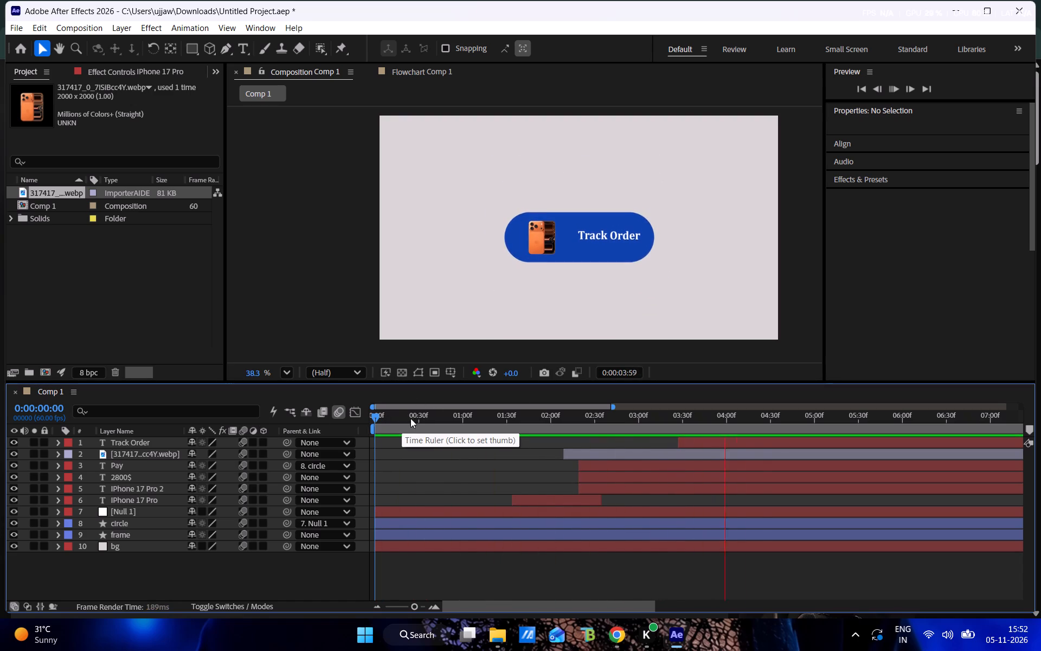
drag(547, 414, 396, 419)
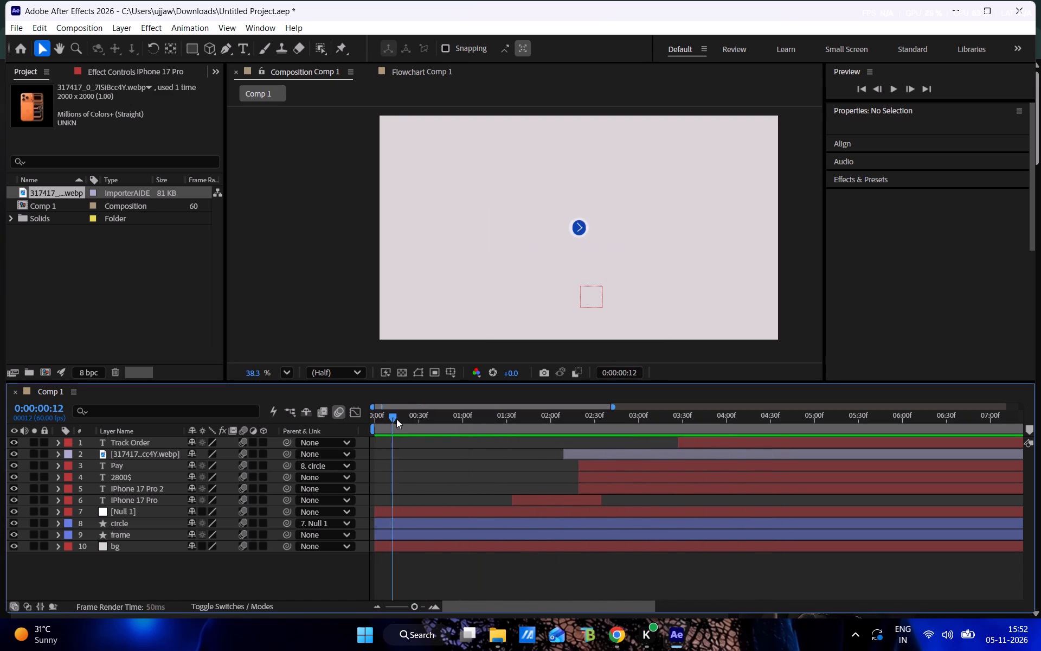
drag(396, 419, 302, 400)
drag(374, 420, 377, 420)
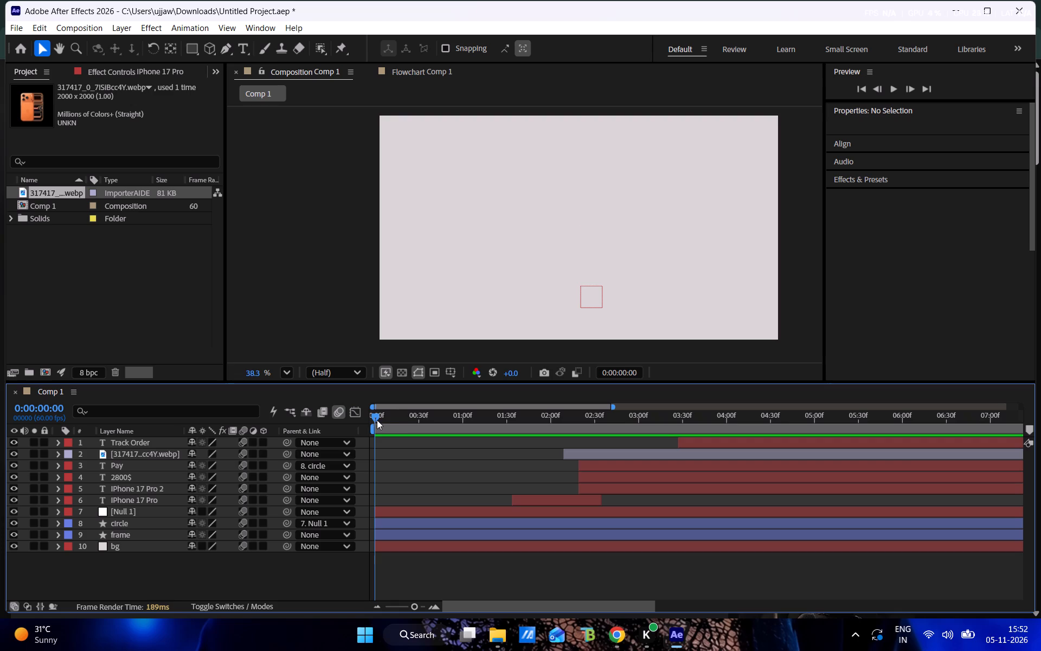
drag(377, 420, 383, 420)
drag(376, 416, 485, 421)
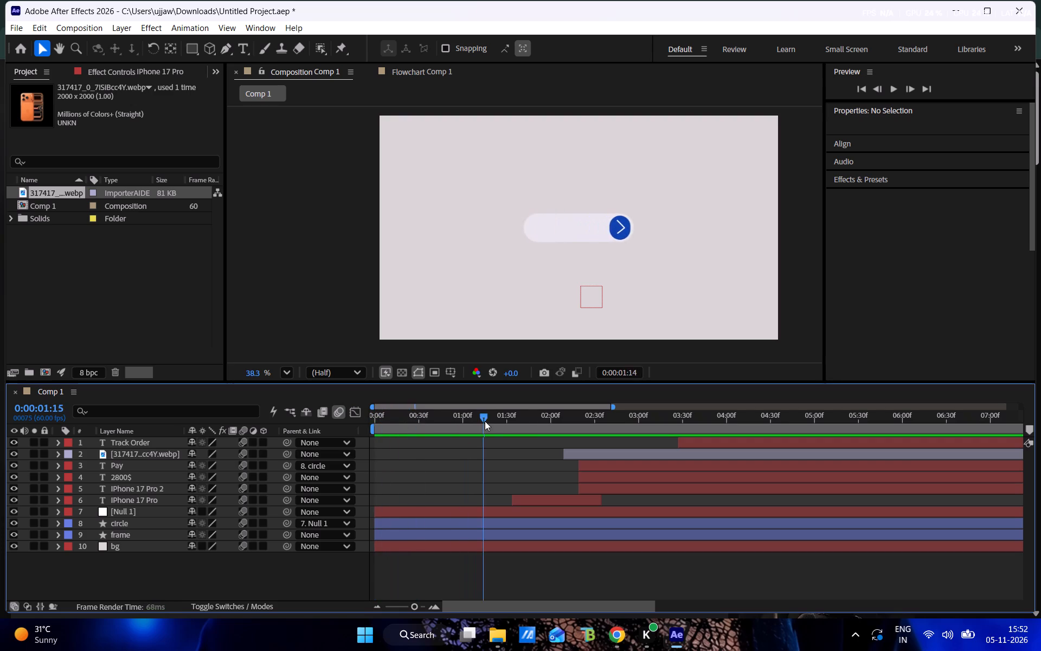
drag(485, 421, 514, 407)
key(space)
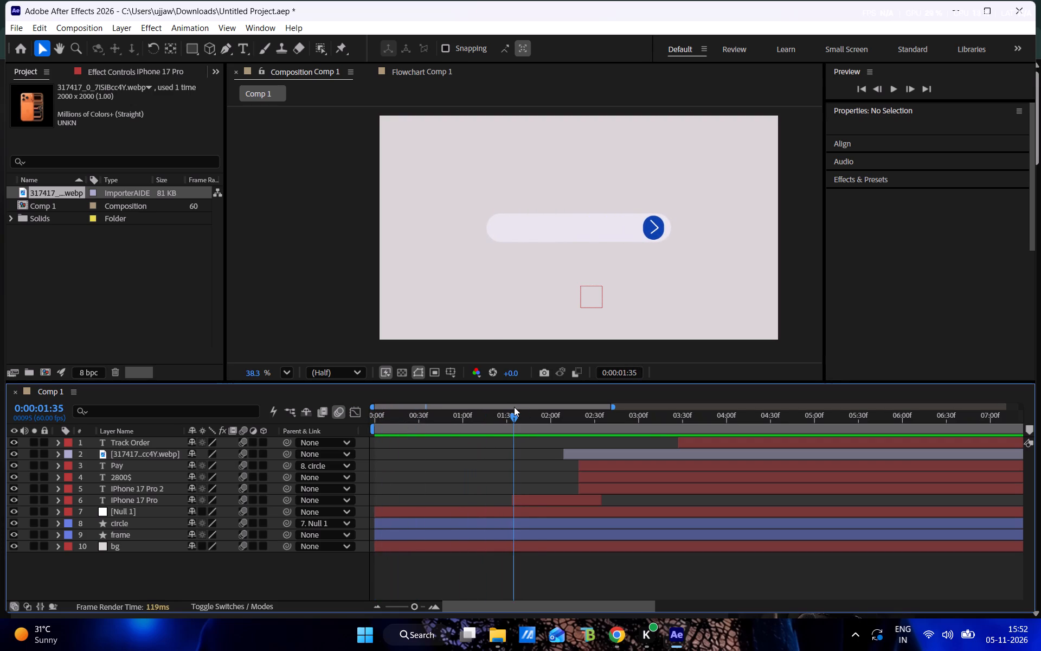
drag(510, 421, 368, 423)
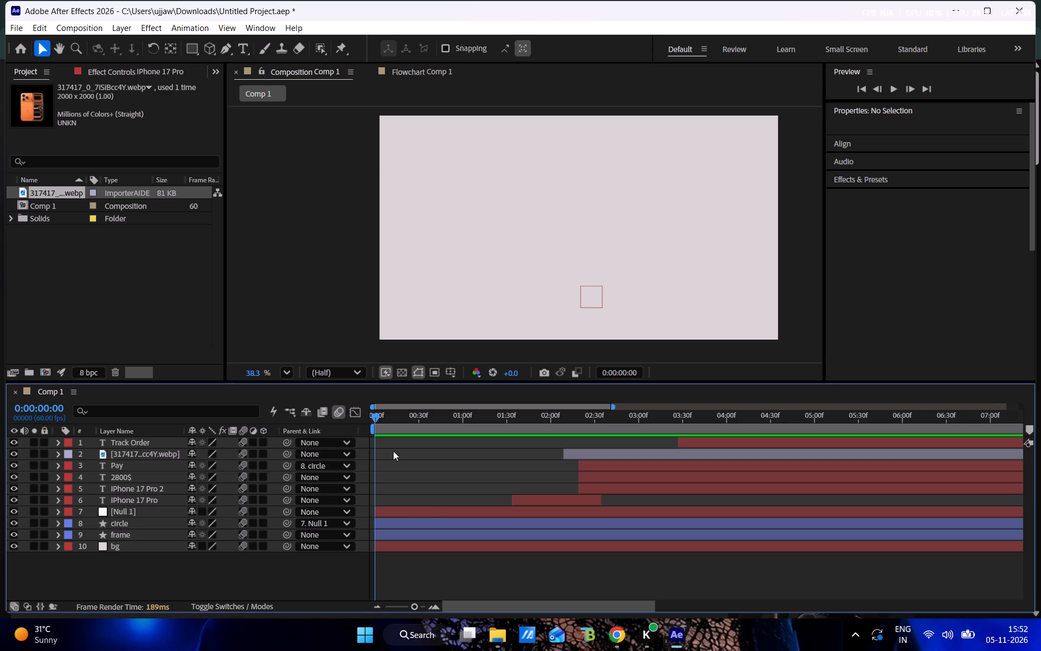
Expand the circle's Transform and the frame's Rectangle Path 1 properties, and examine their keyframes against the opening motion.
click(55, 532)
scroll(171, 521, down, 1)
drag(375, 423, 400, 427)
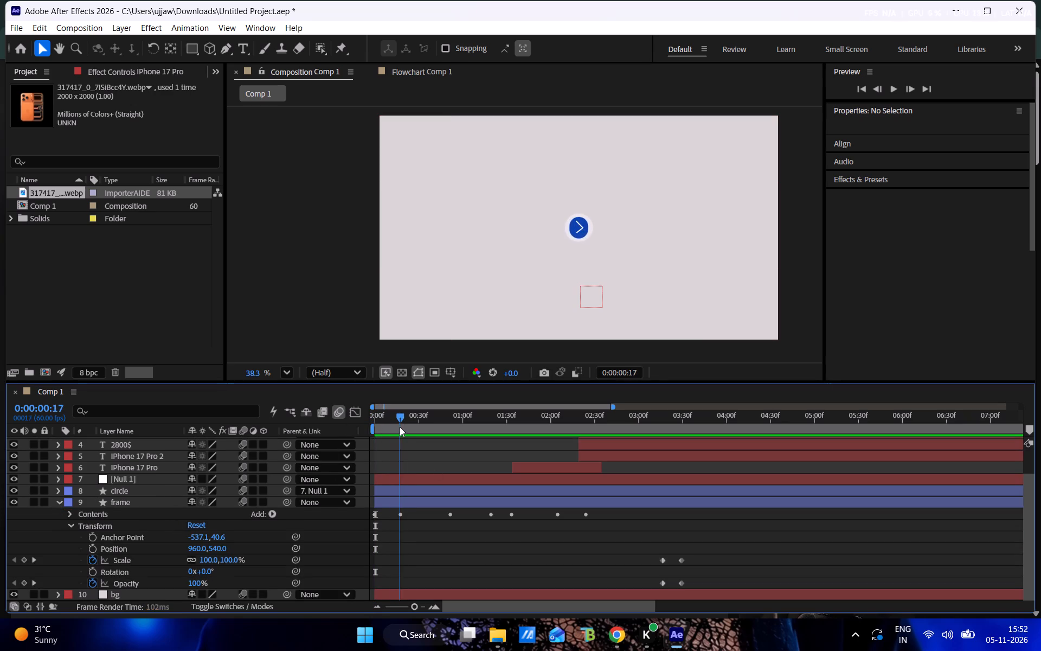
drag(400, 427, 380, 429)
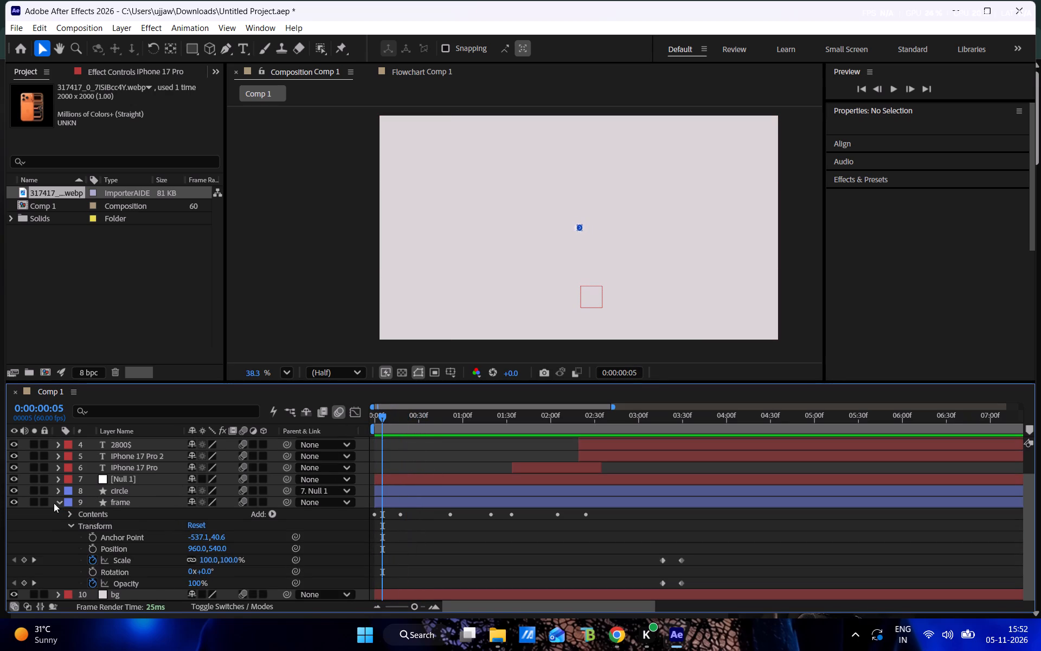
click(56, 490)
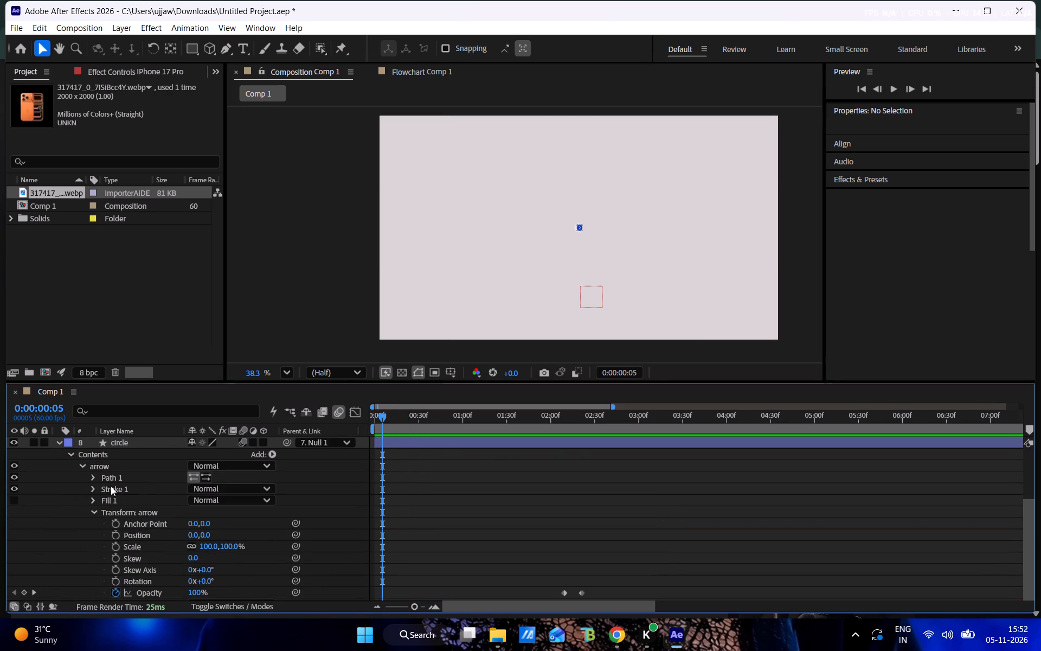
click(82, 467)
scroll(259, 473, down, 1)
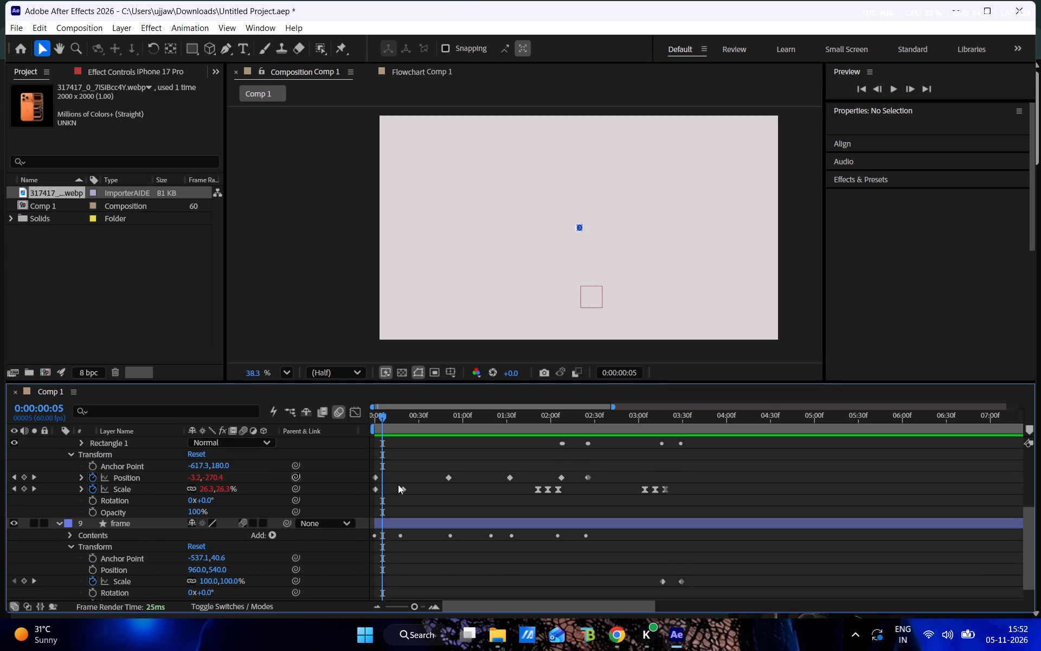
click(384, 419)
drag(383, 421, 375, 420)
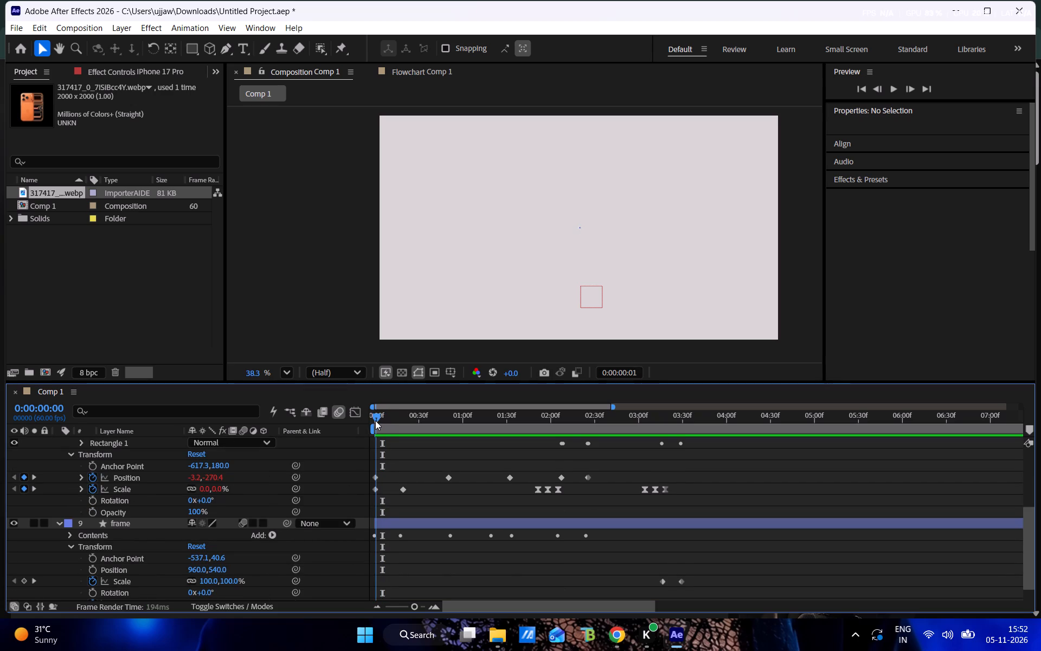
drag(375, 420, 483, 419)
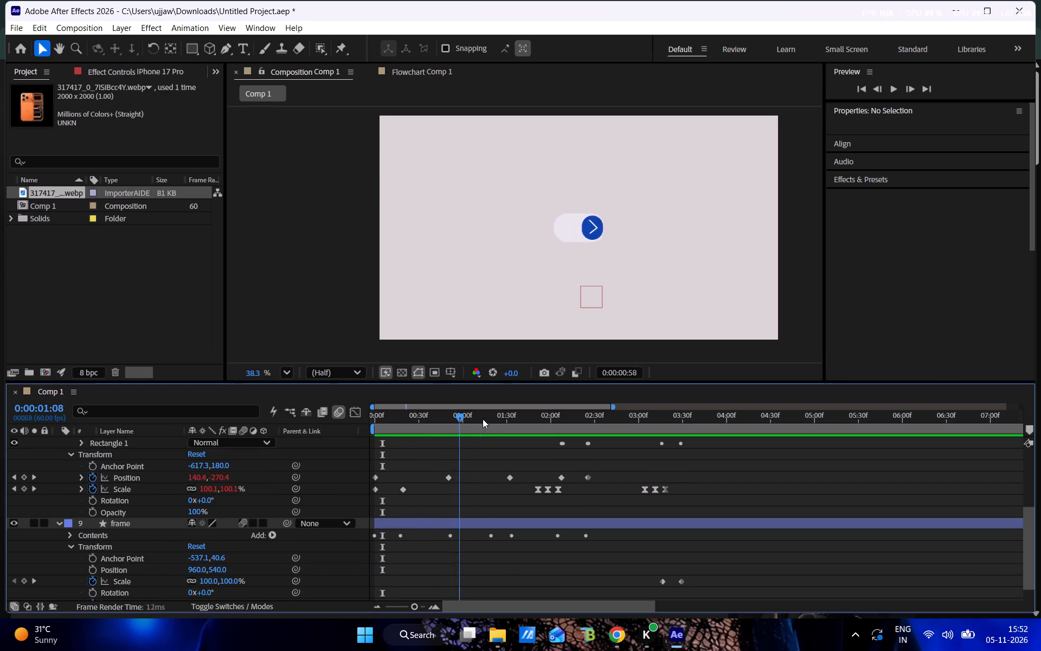
drag(483, 419, 412, 420)
click(68, 537)
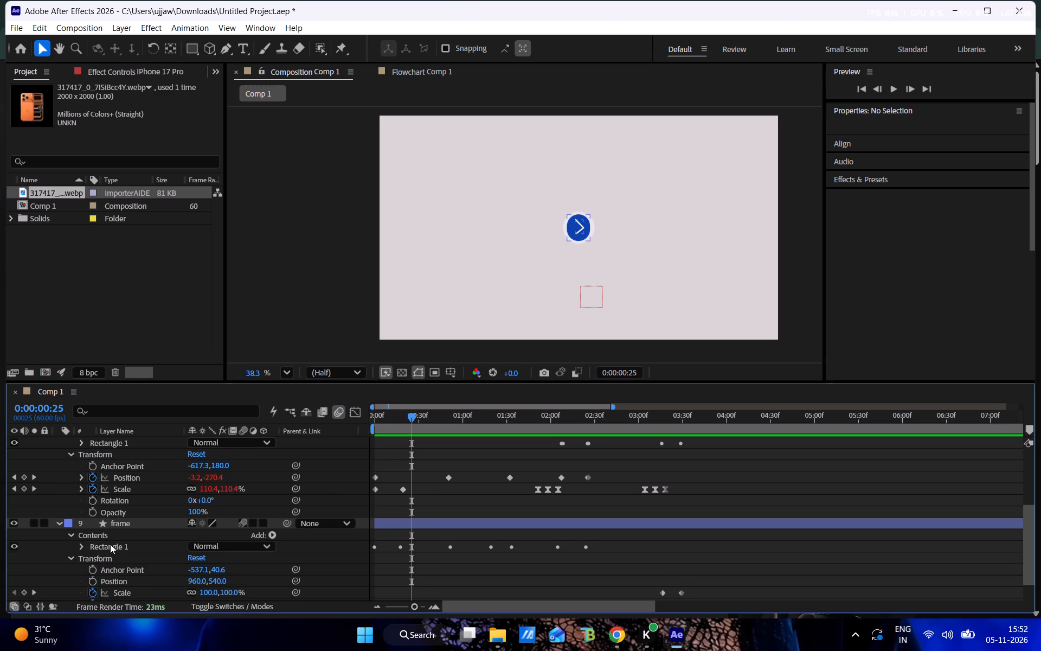
click(80, 546)
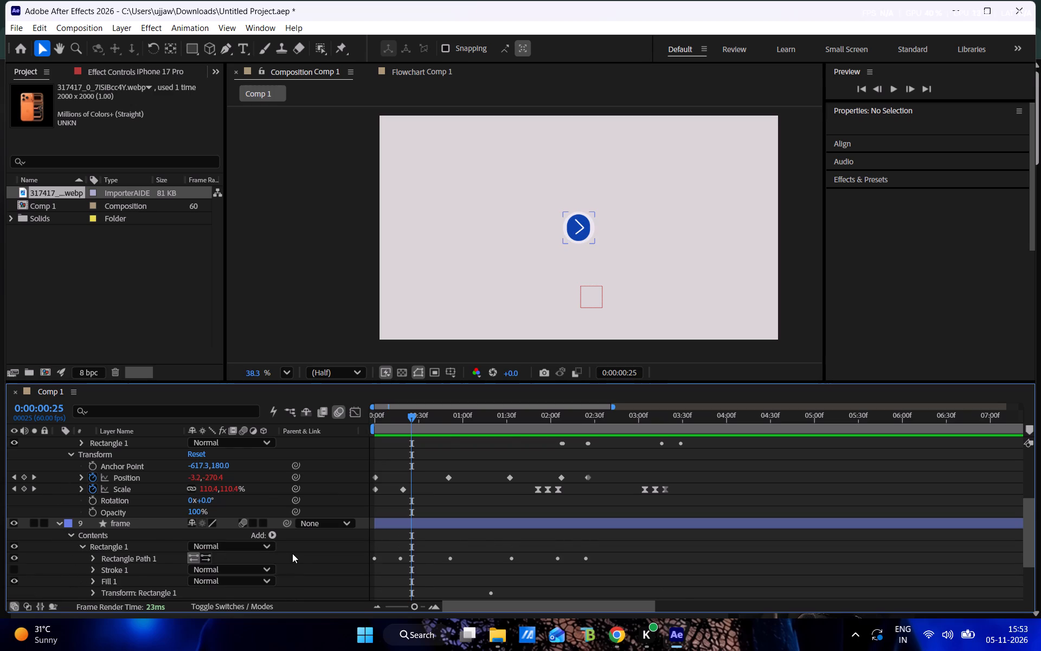
scroll(297, 552, down, 1)
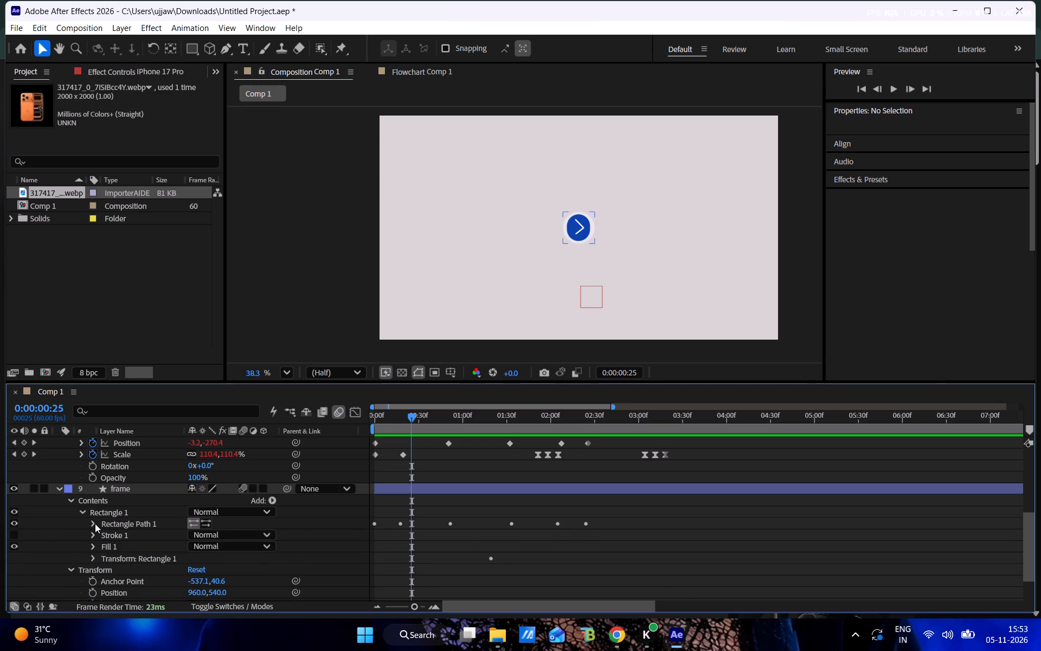
click(95, 522)
Move the second circle Scale keyframe and second frame Size keyframe together to about 0:00:00:12, and preview from the start.
drag(415, 449, 409, 459)
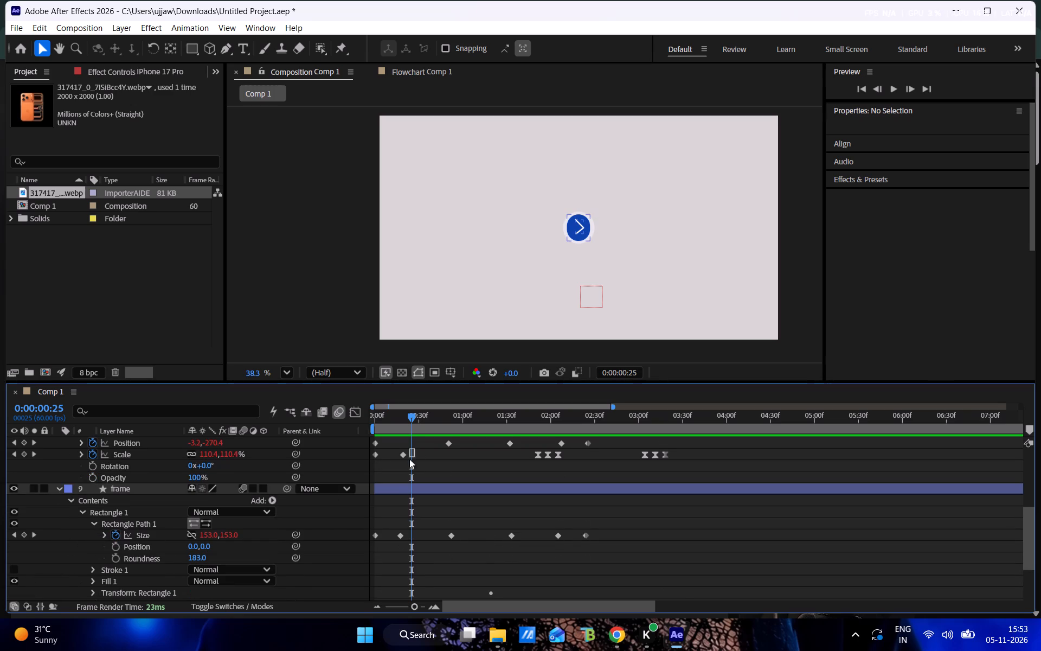
drag(409, 459, 395, 545)
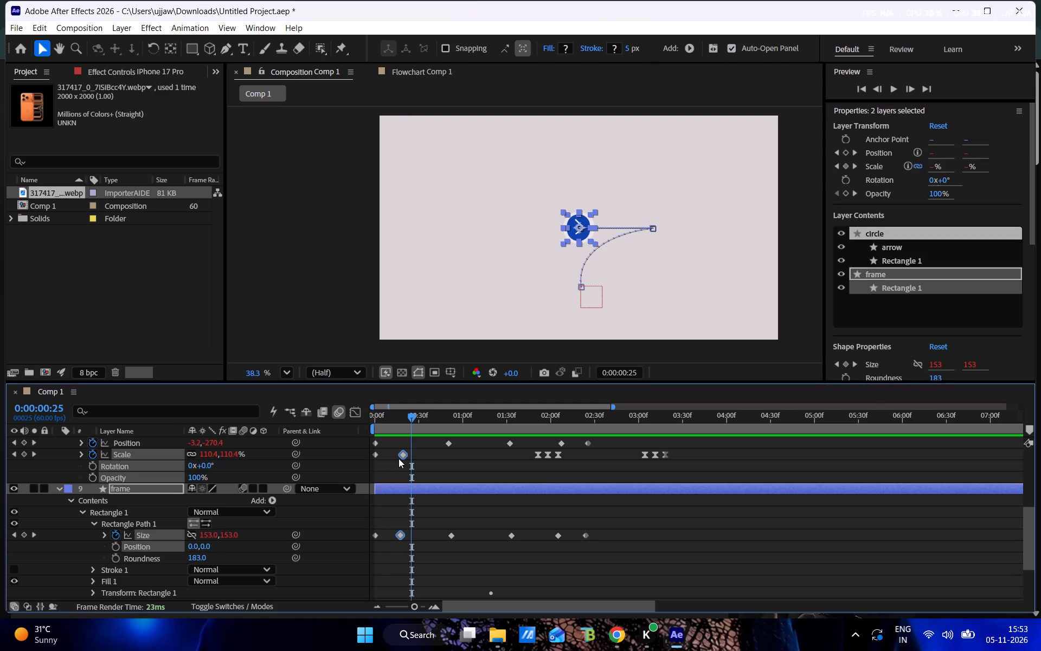
drag(402, 457, 393, 458)
drag(400, 420, 336, 422)
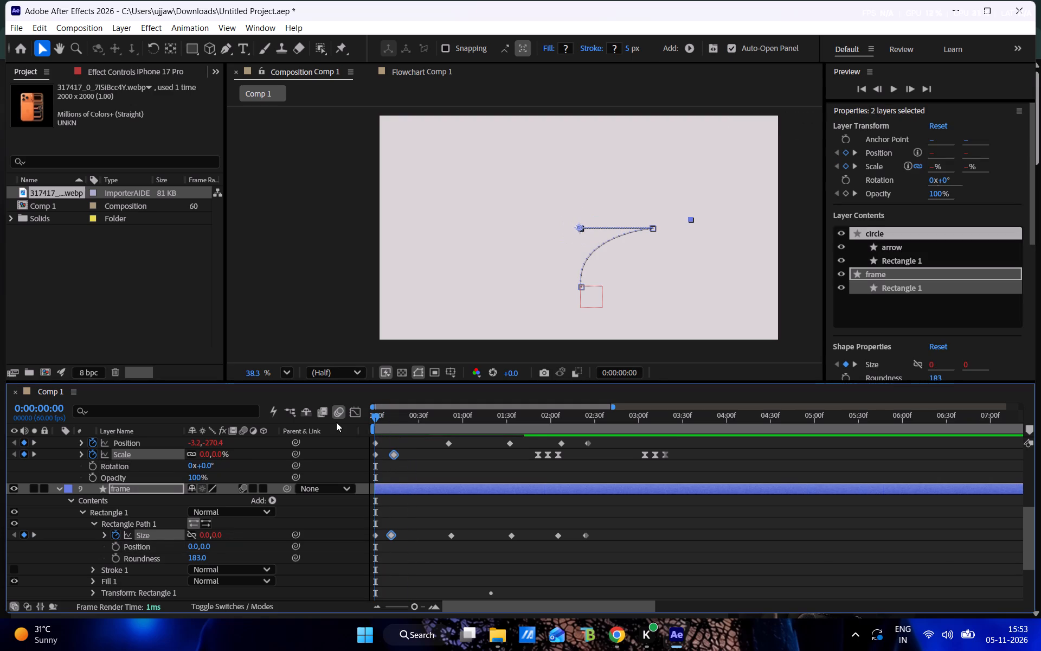
key(space)
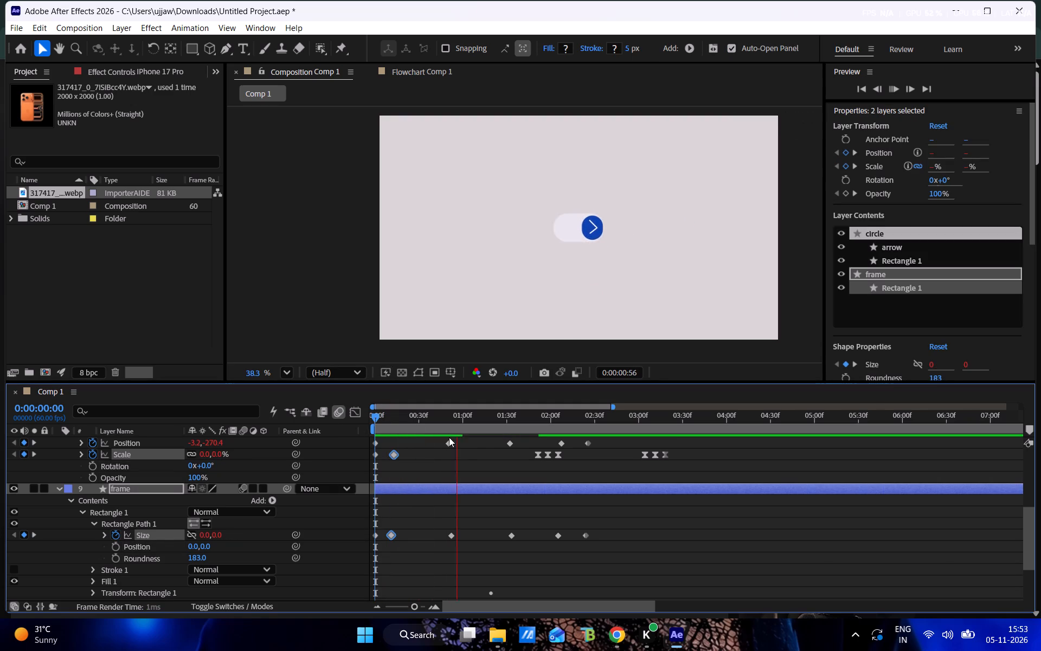
Move the second circle Position keyframe and third frame Size keyframe together to about 0:00:00:35, and preview from the start.
drag(435, 416, 449, 418)
drag(460, 439, 448, 494)
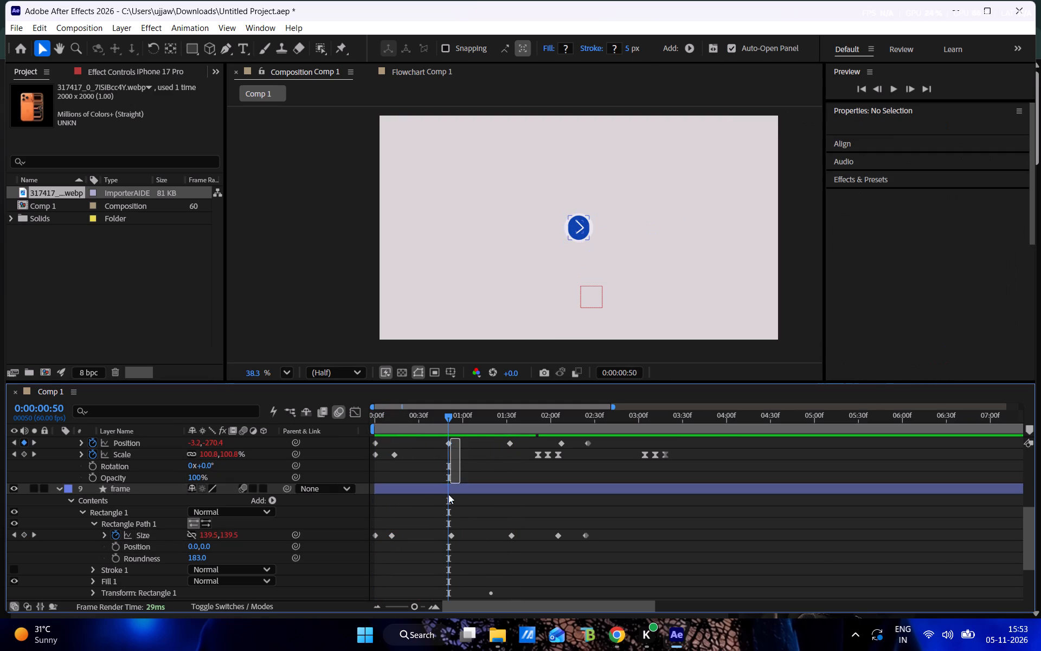
drag(448, 494, 446, 564)
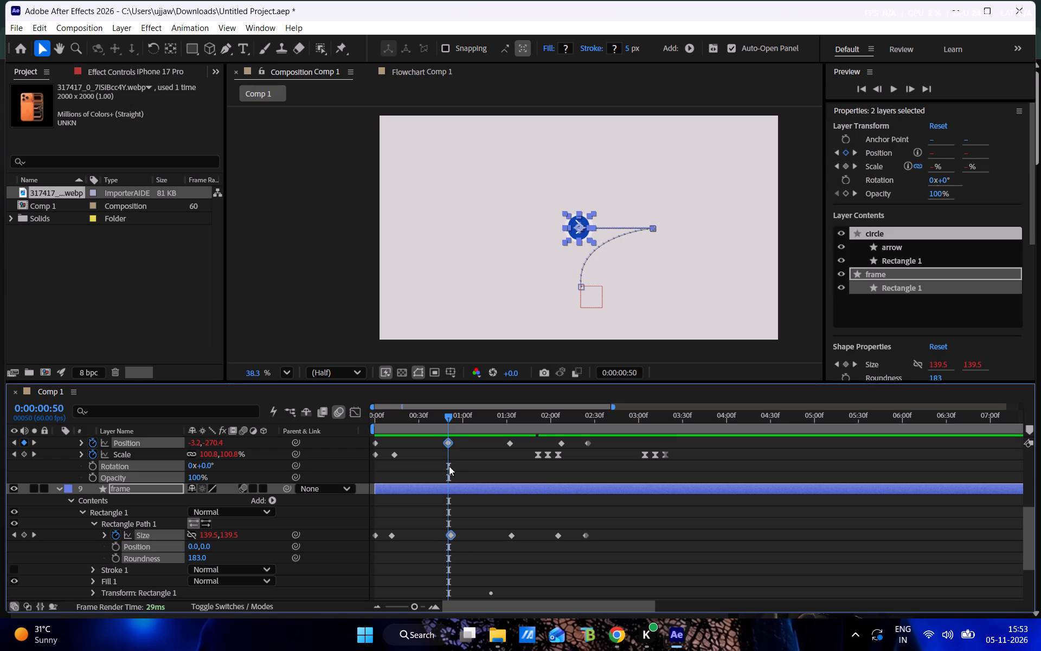
drag(449, 444, 425, 446)
click(434, 414)
drag(431, 417, 324, 419)
key(space)
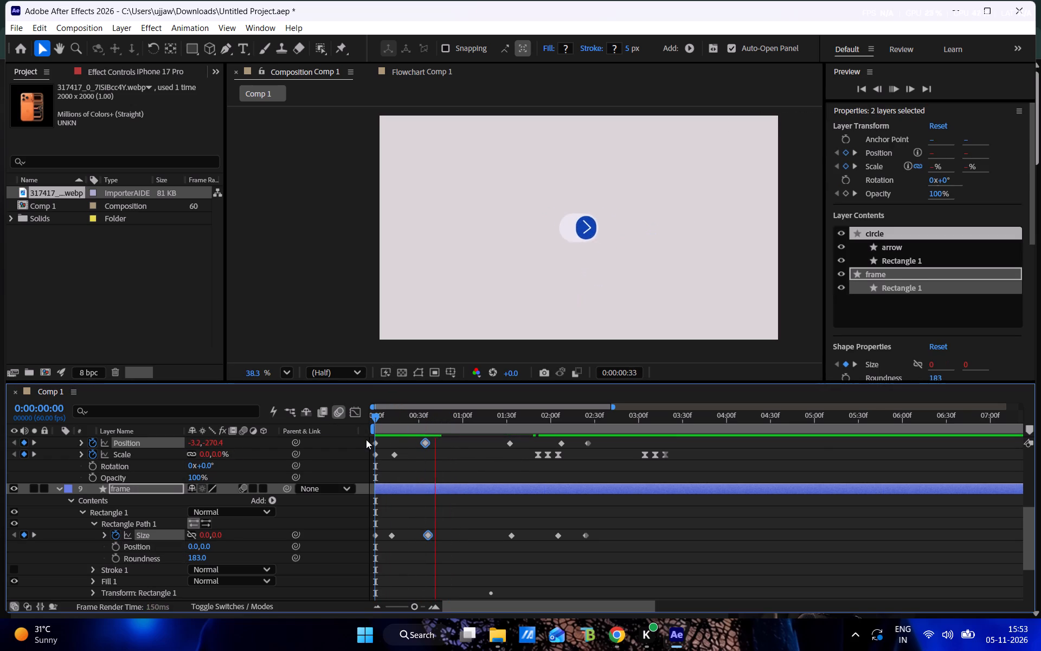
Move the third circle Position keyframe and fourth frame Size keyframe together to about 0:00:01:03, and preview from the start.
click(471, 415)
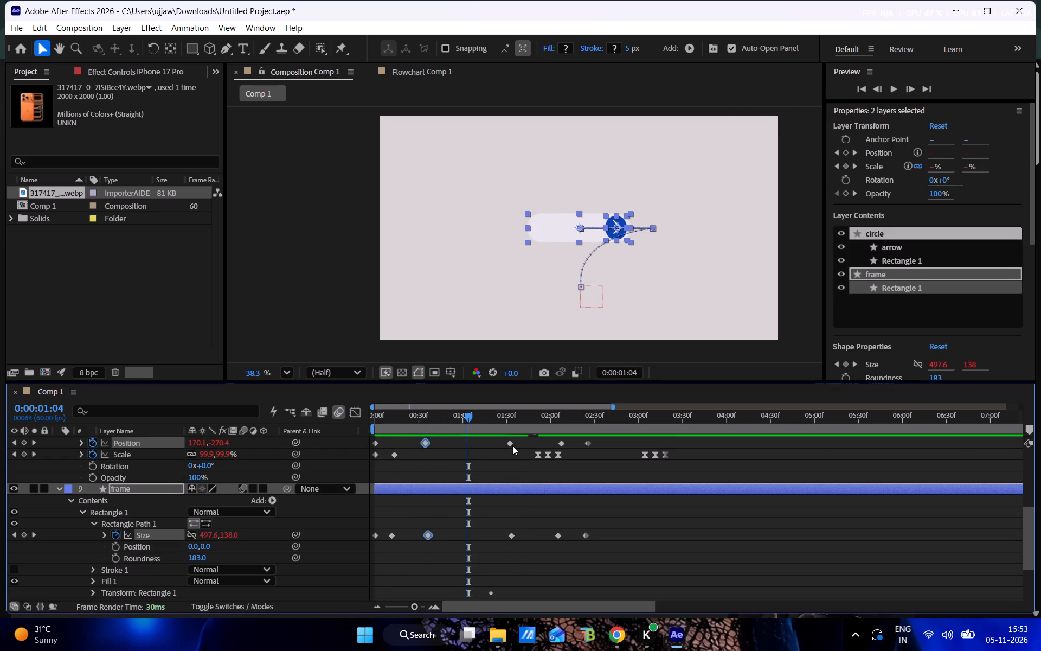
drag(518, 439, 505, 548)
drag(509, 446, 470, 451)
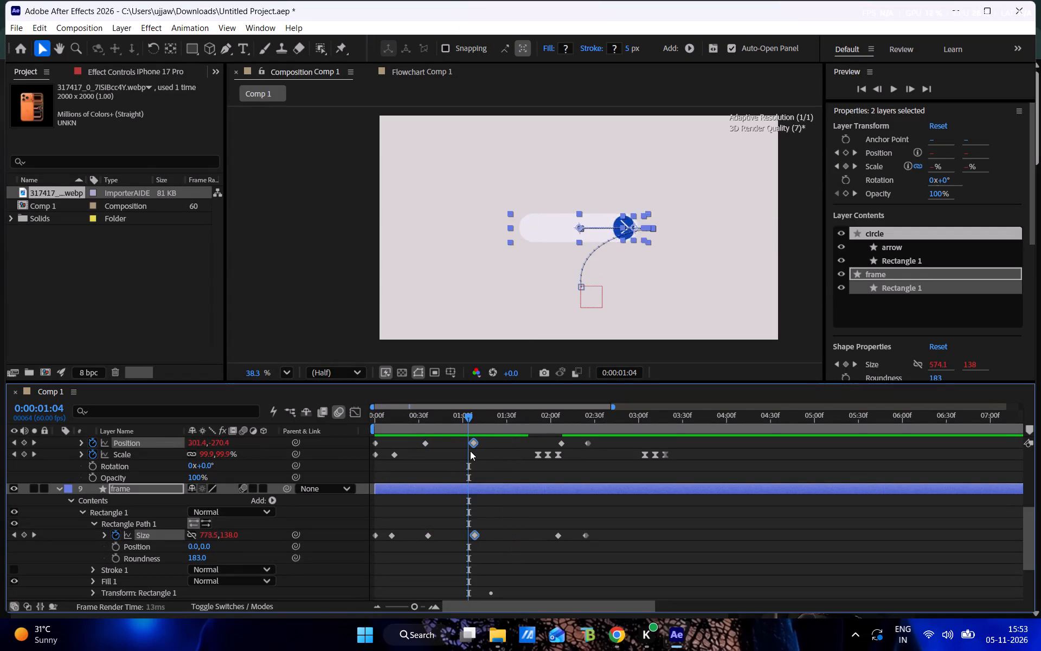
drag(470, 451, 467, 451)
drag(478, 404, 454, 409)
drag(460, 414, 352, 425)
key(space)
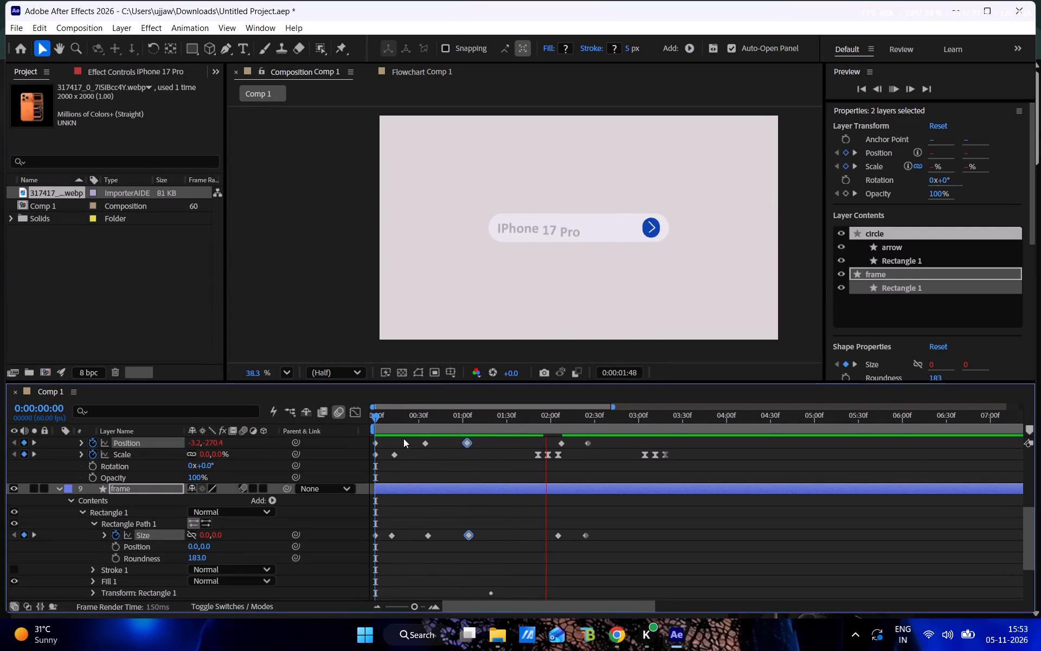
Move the circle's middle group of three Scale keyframes earlier to start at about 0:00:01:41, and preview from 0:00:00:48.
drag(512, 417, 540, 423)
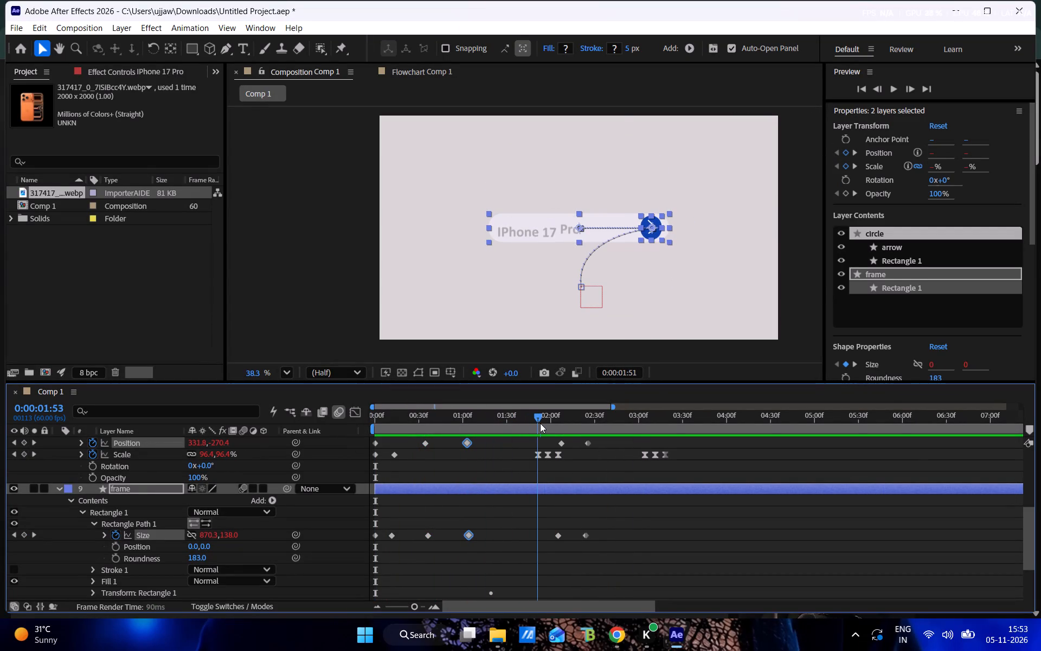
drag(540, 423, 541, 424)
drag(566, 453, 526, 460)
drag(539, 455, 524, 455)
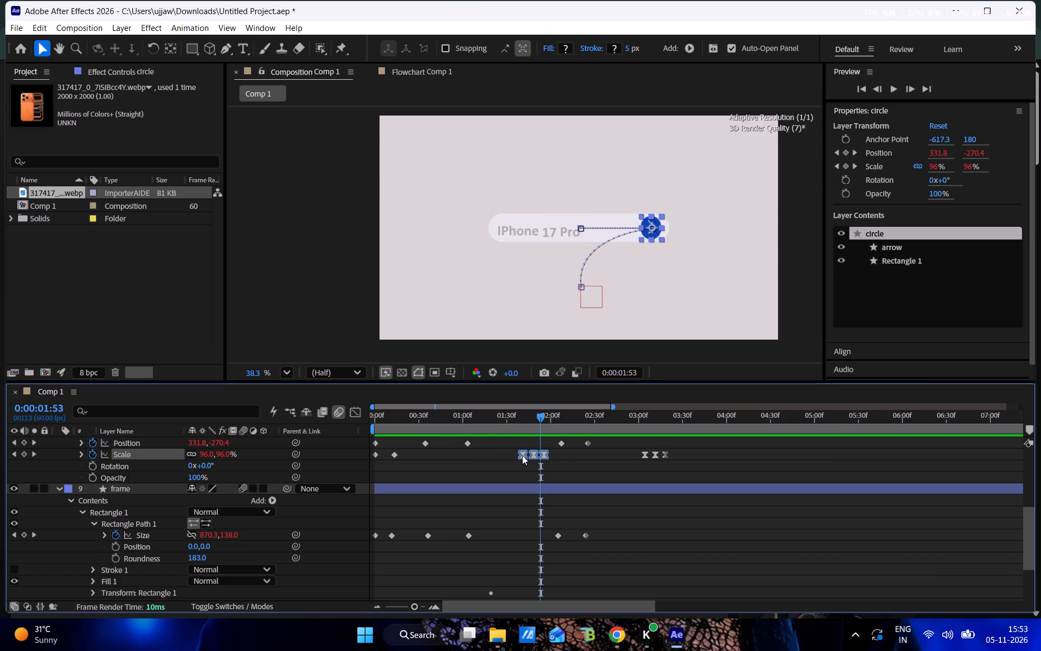
drag(525, 412, 445, 419)
key(space)
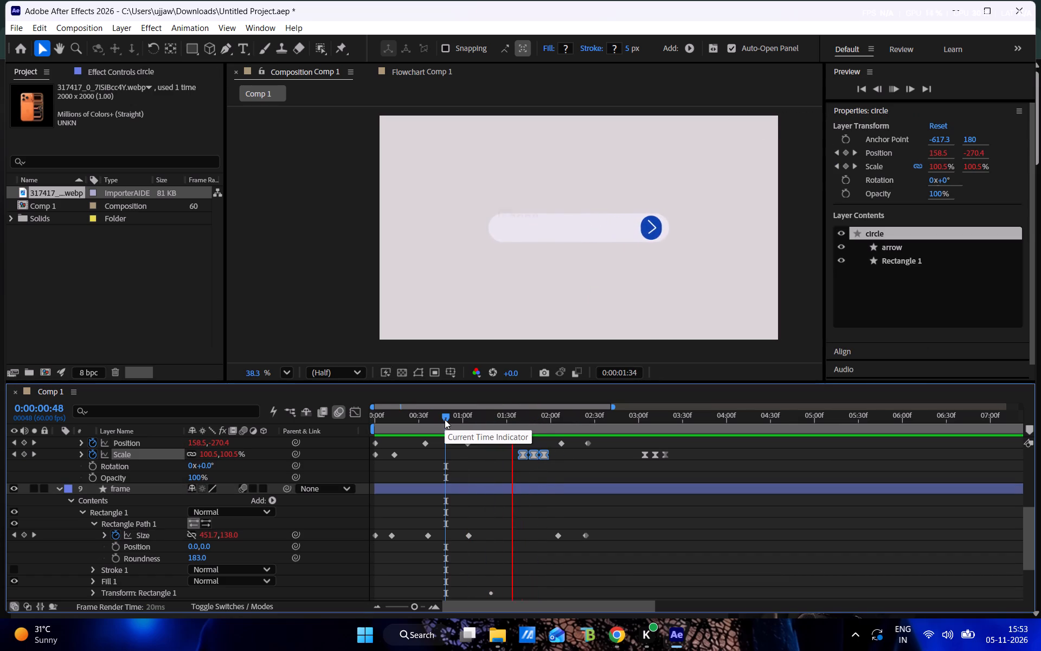
Preview the animation from the start, and collapse the circle and frame layers to compare the layer timings.
drag(534, 420, 381, 449)
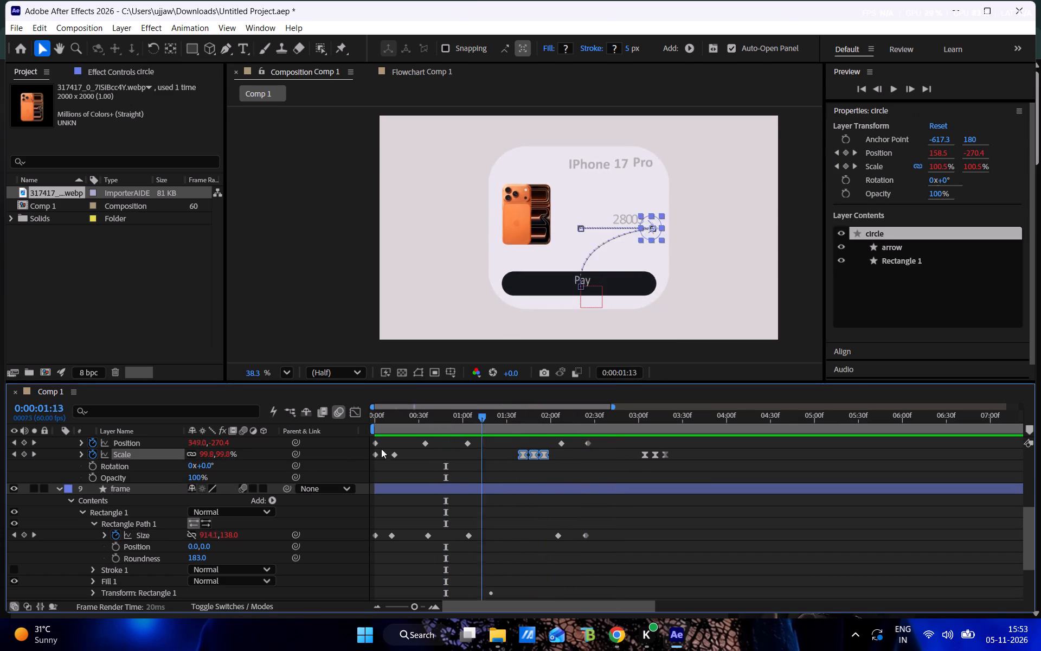
drag(381, 449, 243, 476)
key(space)
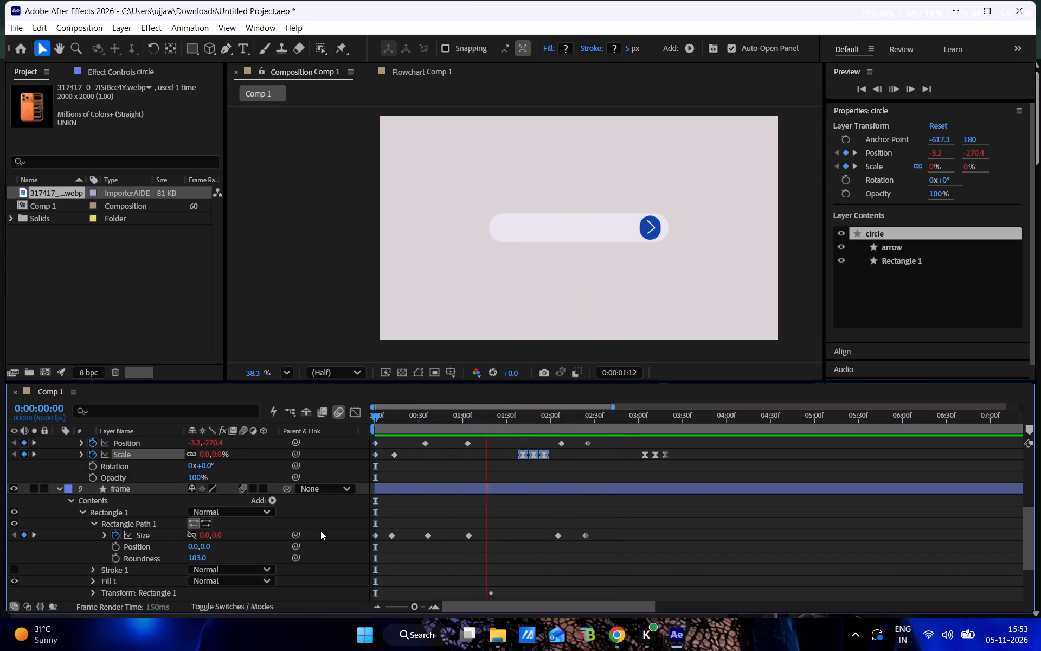
scroll(459, 458, up, 3)
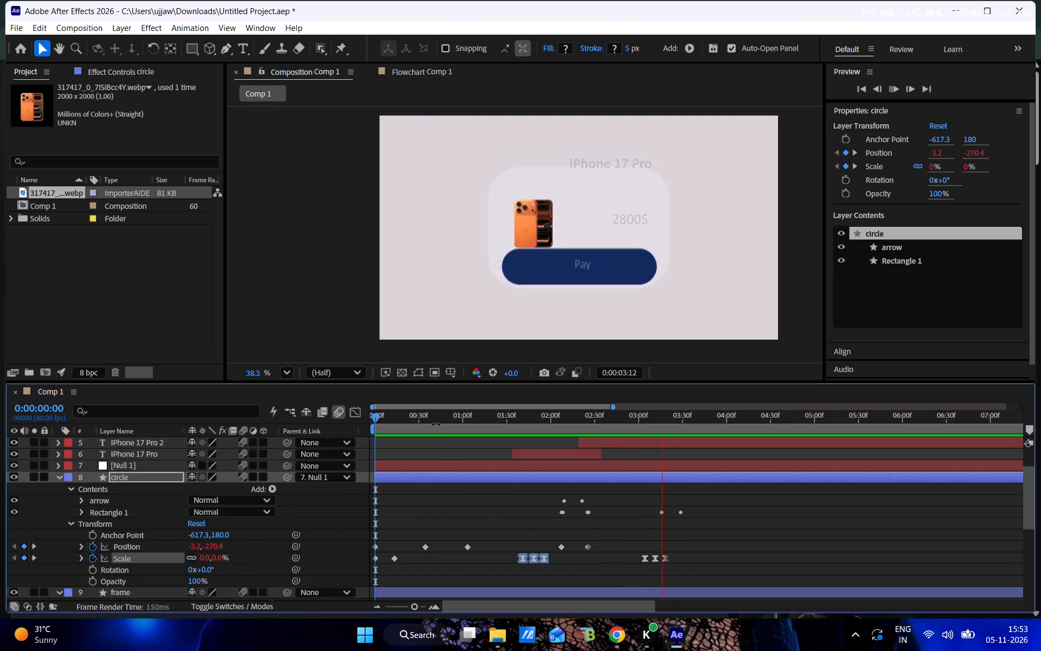
drag(431, 420, 221, 445)
click(61, 478)
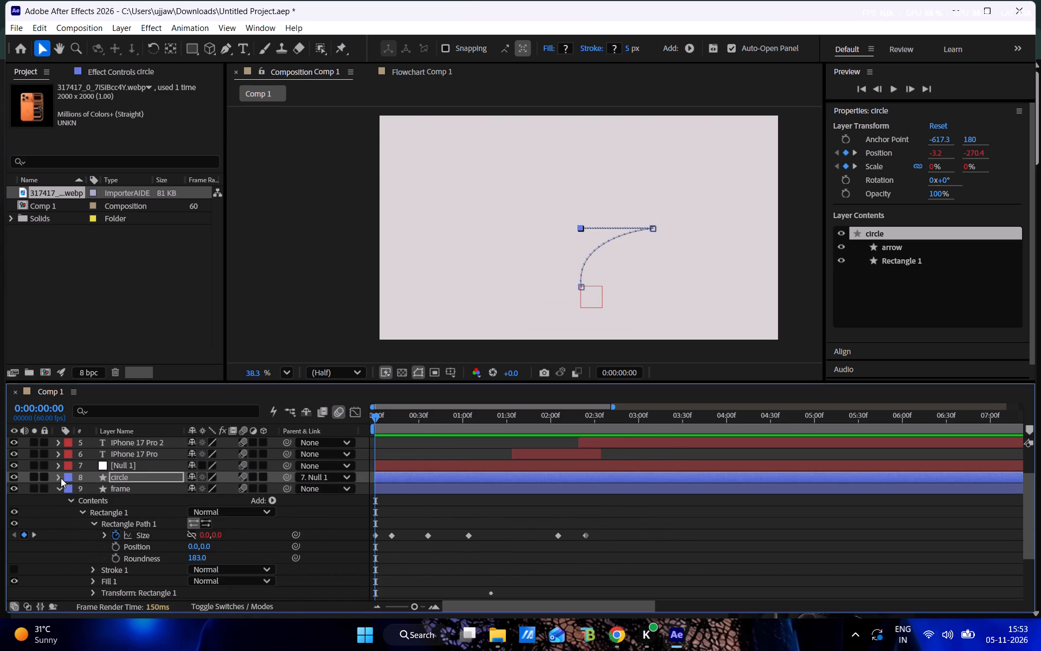
click(59, 489)
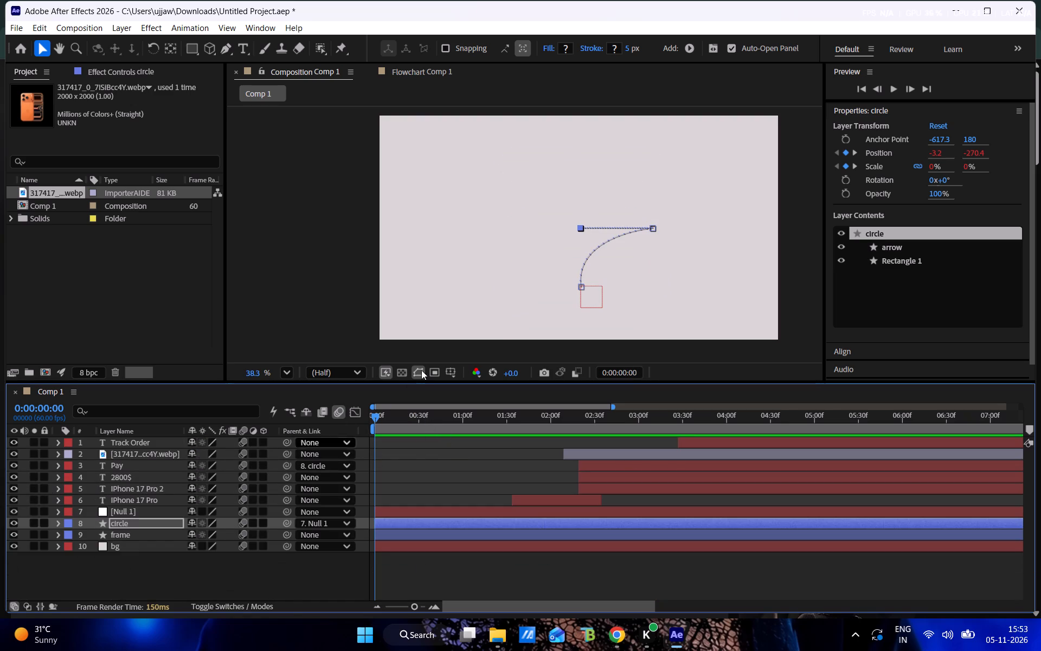
drag(408, 414, 234, 429)
key(space)
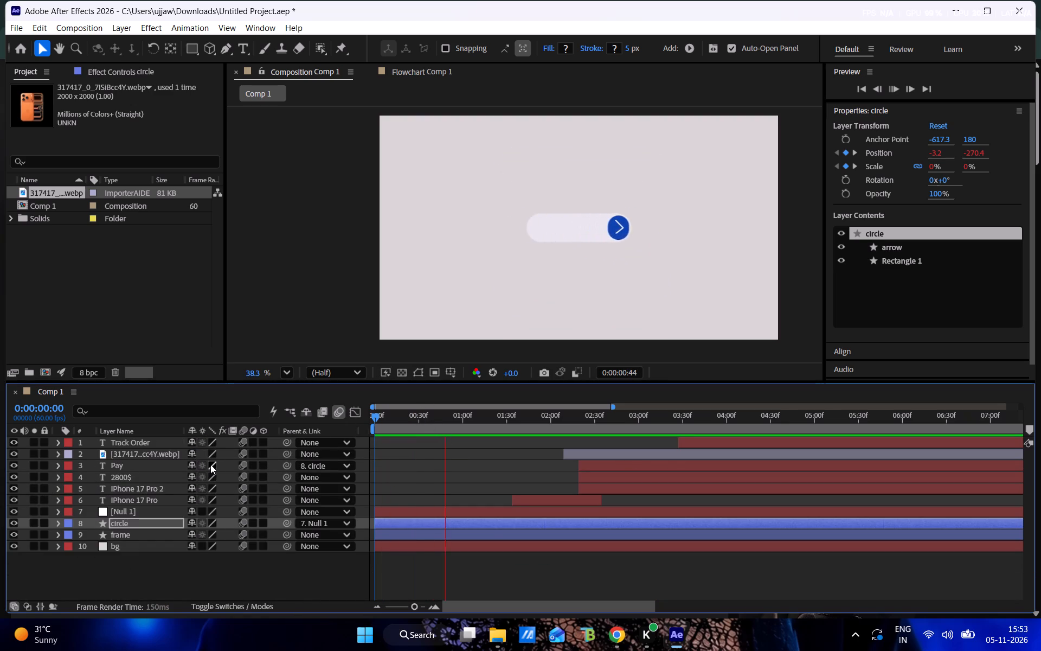
drag(401, 417, 323, 417)
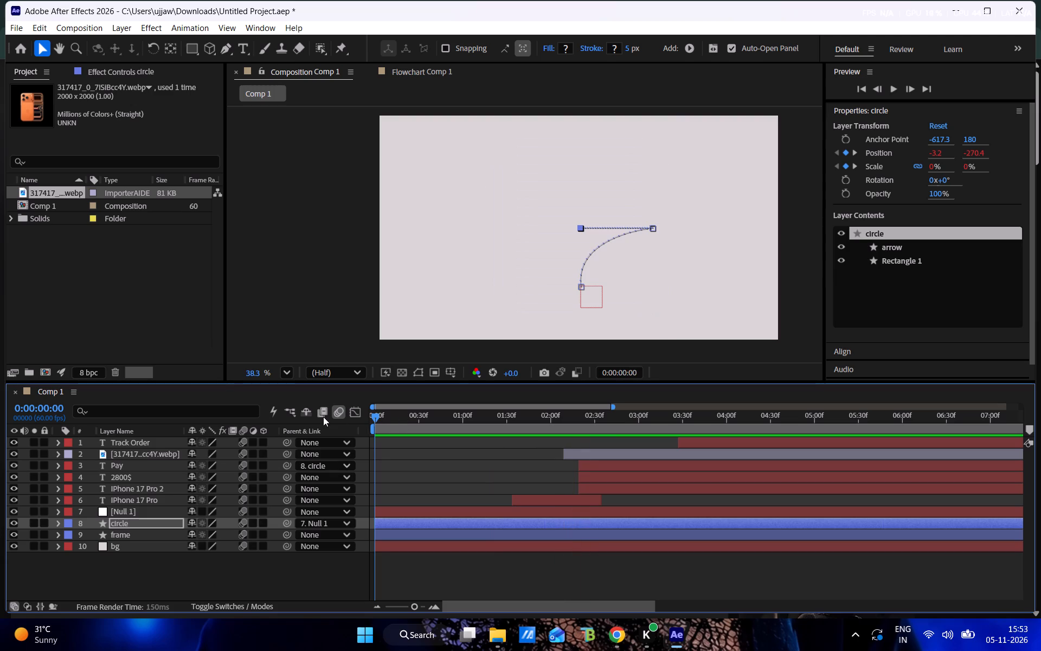
drag(323, 417, 322, 417)
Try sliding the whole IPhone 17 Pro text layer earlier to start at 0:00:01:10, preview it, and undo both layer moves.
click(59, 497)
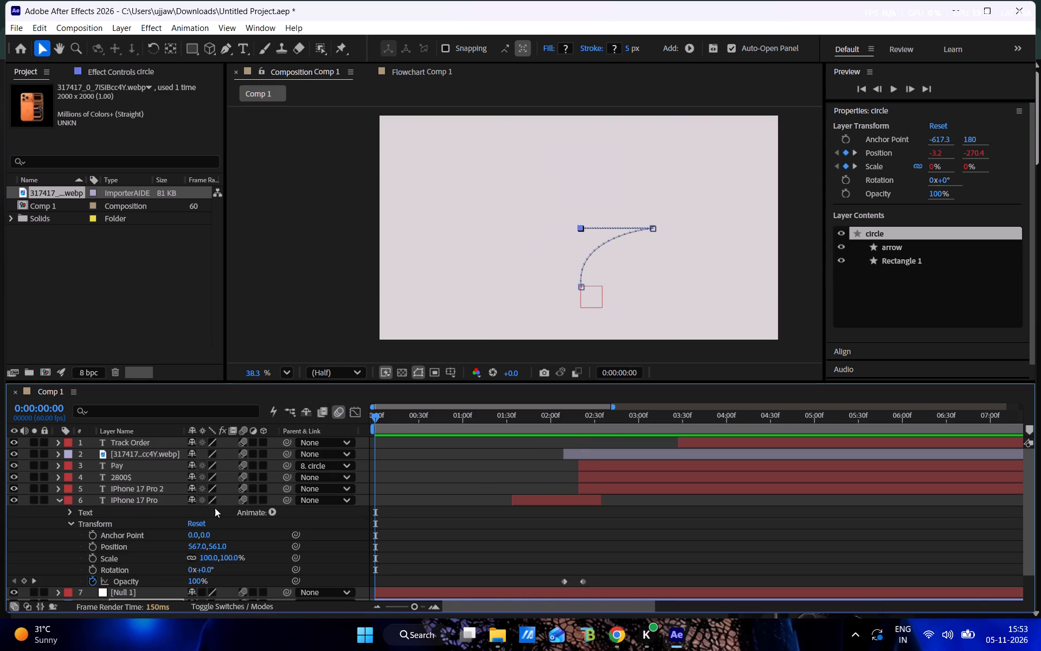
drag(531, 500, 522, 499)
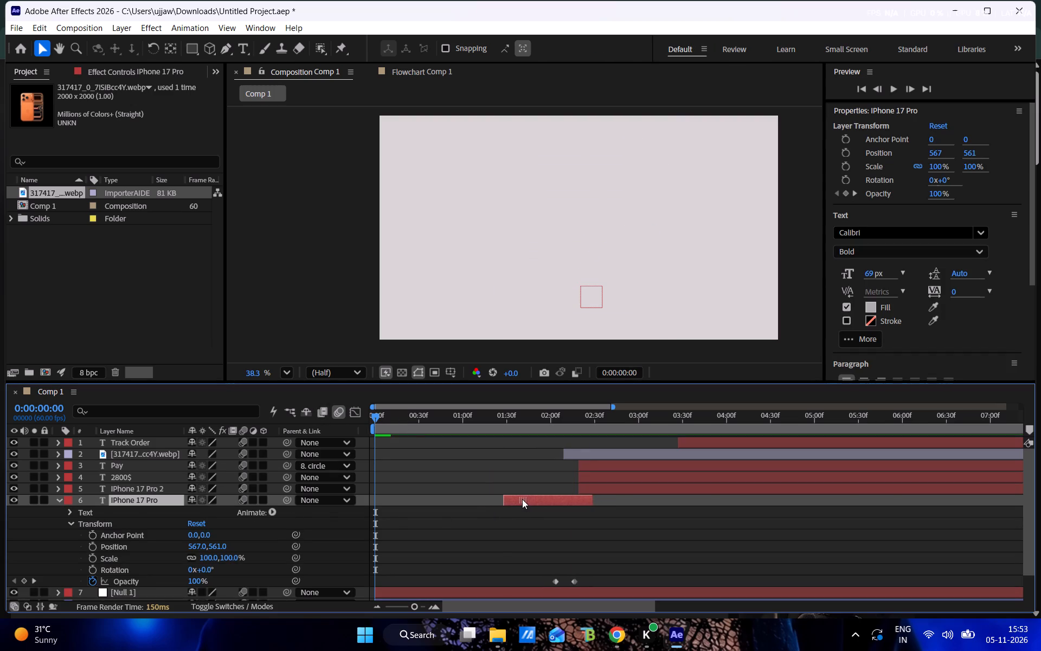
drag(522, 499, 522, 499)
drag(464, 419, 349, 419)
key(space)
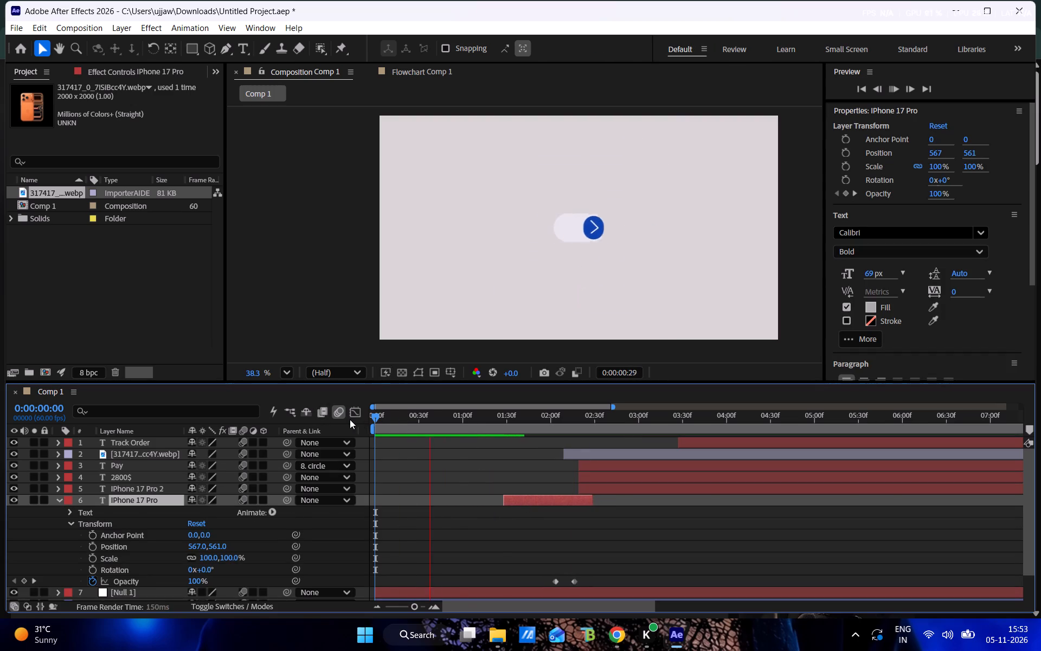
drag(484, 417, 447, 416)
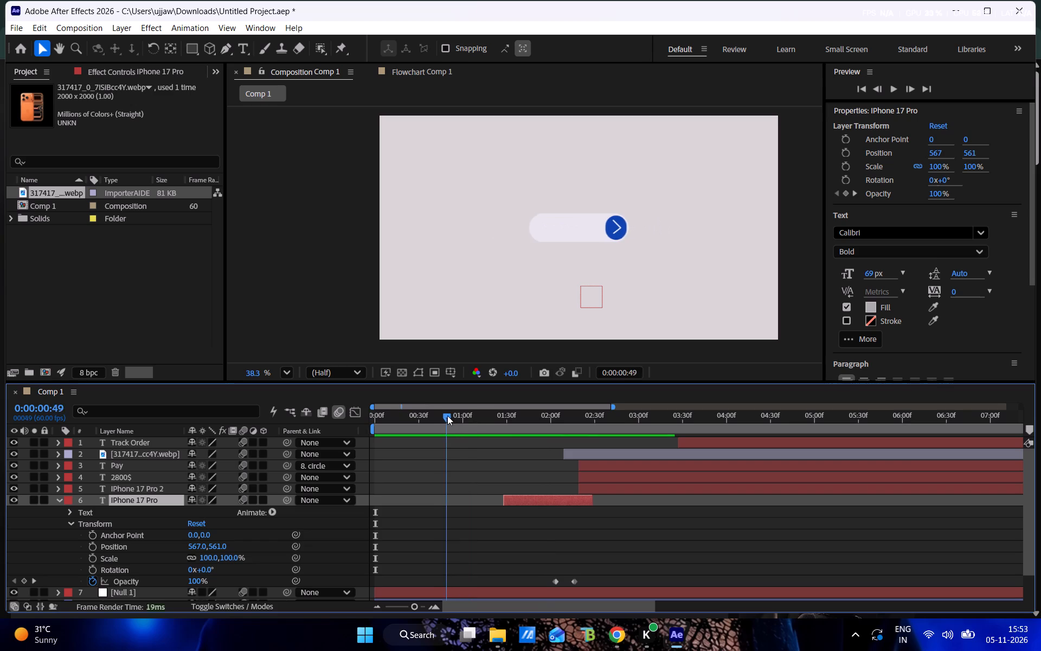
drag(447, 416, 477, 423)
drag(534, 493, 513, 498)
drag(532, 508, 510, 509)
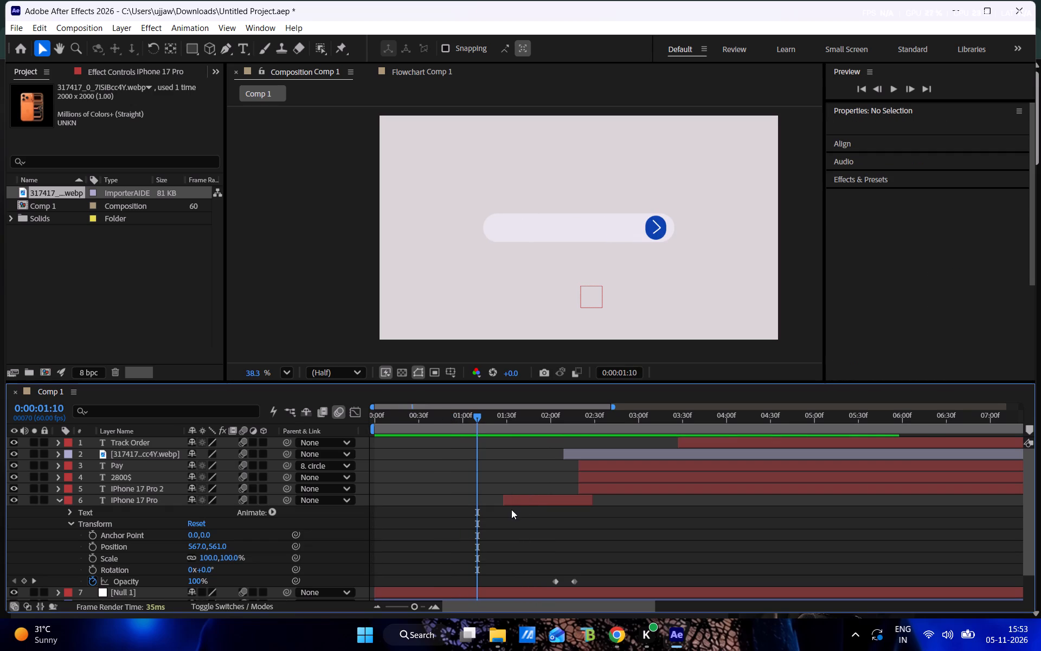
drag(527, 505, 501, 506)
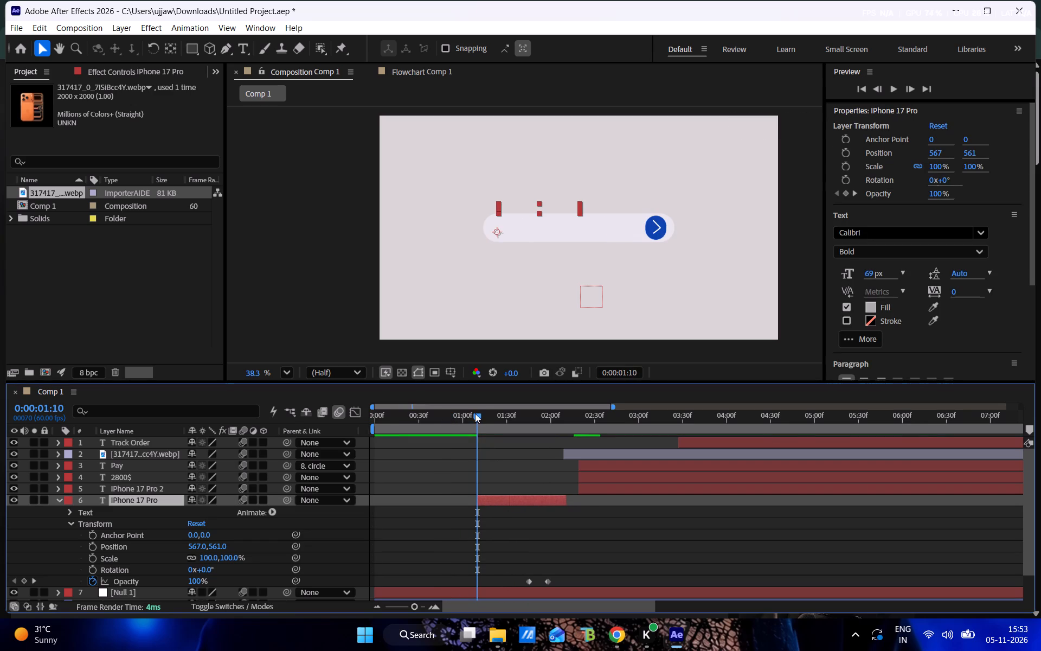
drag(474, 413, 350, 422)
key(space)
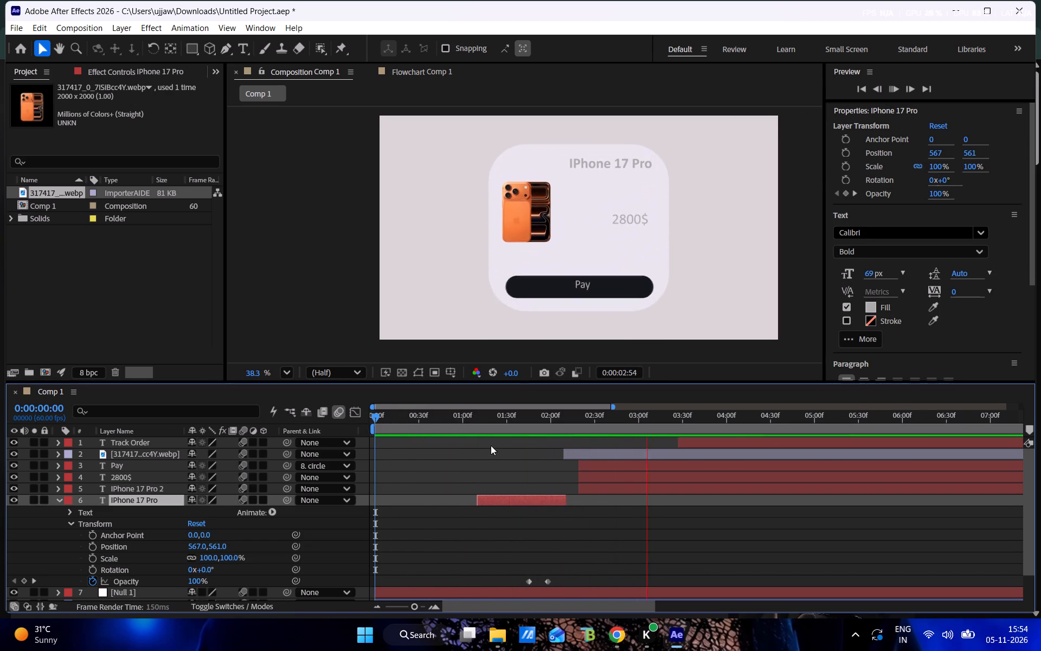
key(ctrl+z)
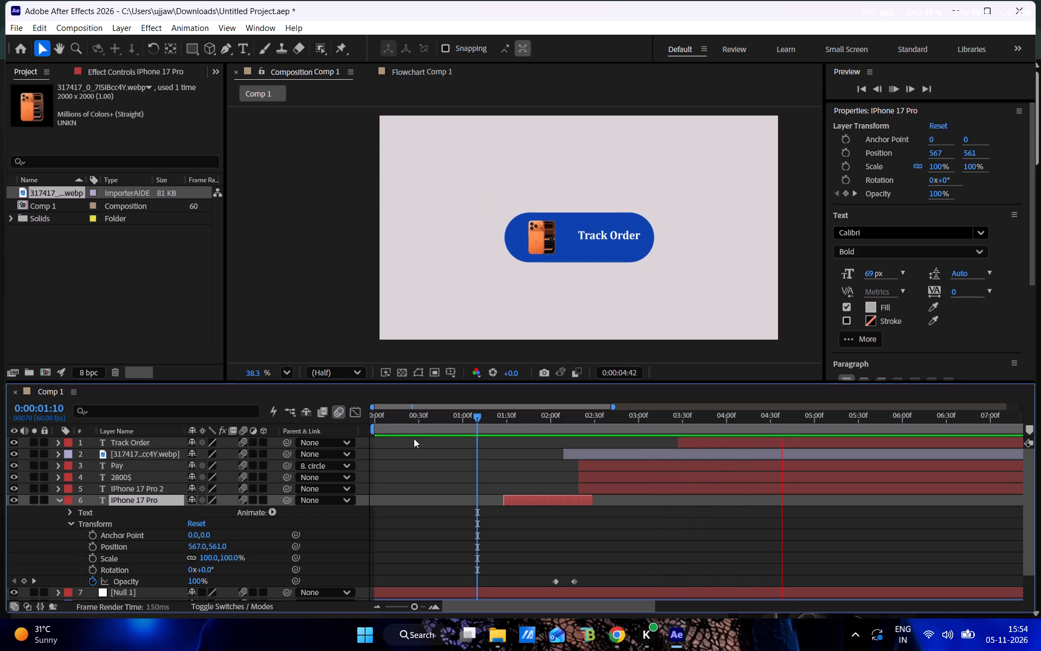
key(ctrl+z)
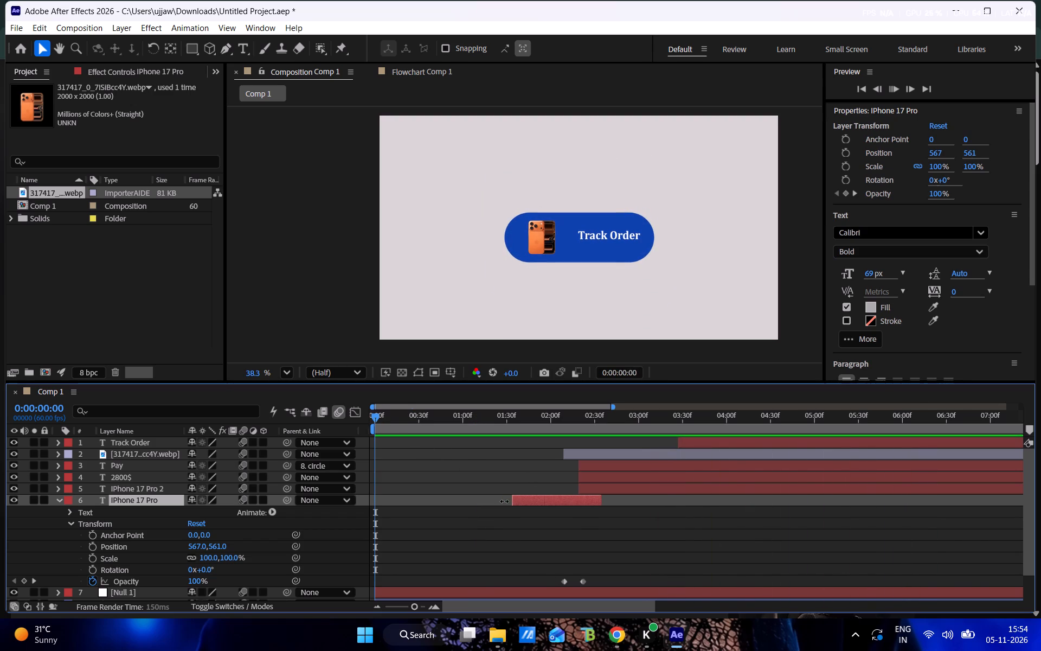
Extend the IPhone 17 Pro text layer's in point back to about 0:00:01:10, and preview from the start.
drag(512, 500, 476, 503)
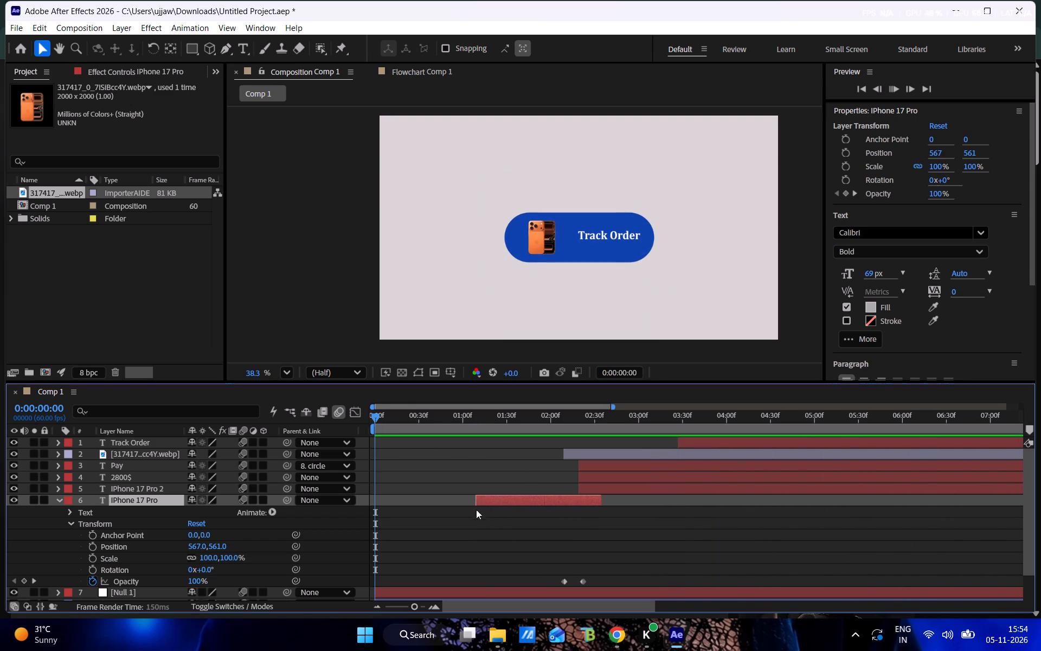
drag(435, 425, 389, 425)
drag(394, 423, 368, 423)
key(space)
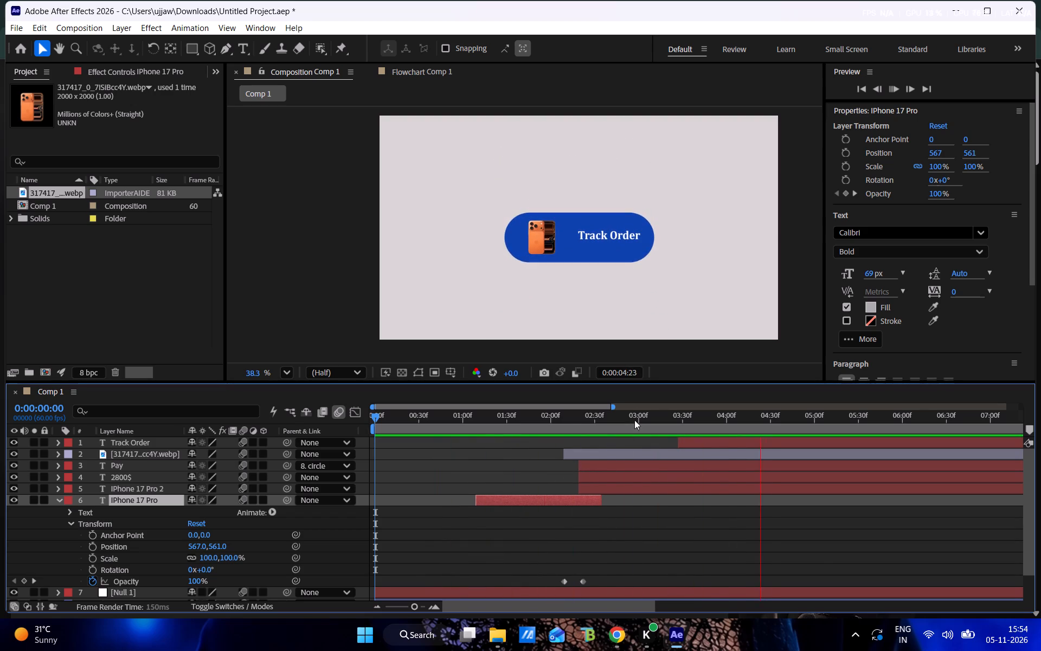
drag(637, 414, 320, 463)
key(space)
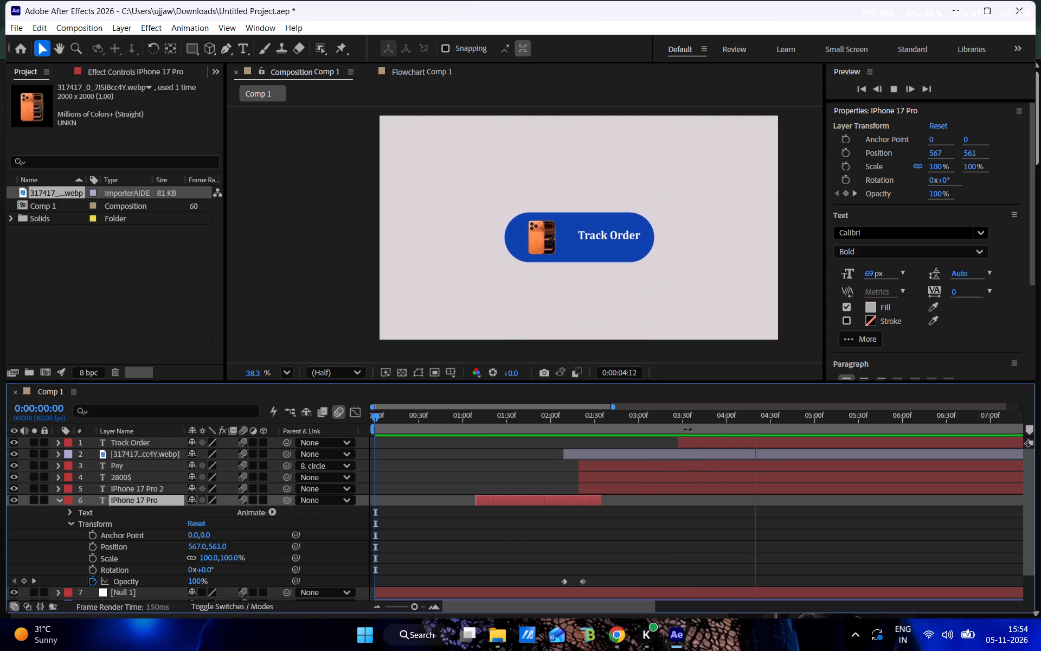
drag(637, 413, 269, 454)
Switch to the YouTube tutorial in Chrome and examine the finished animation's playback and the Track Order section around 18:10.
click(624, 629)
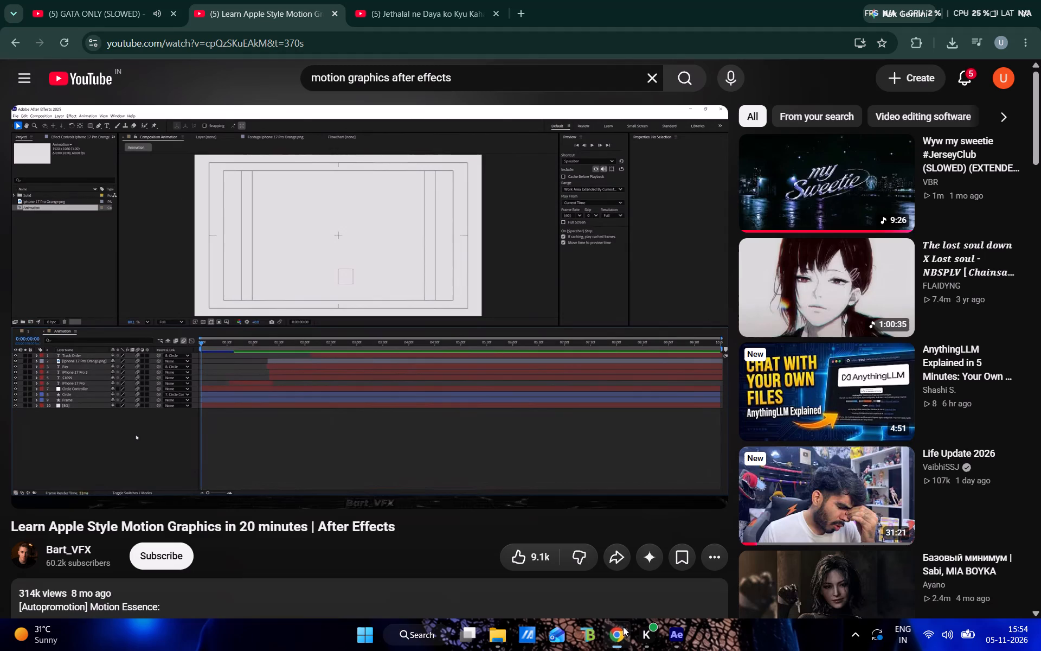
click(477, 376)
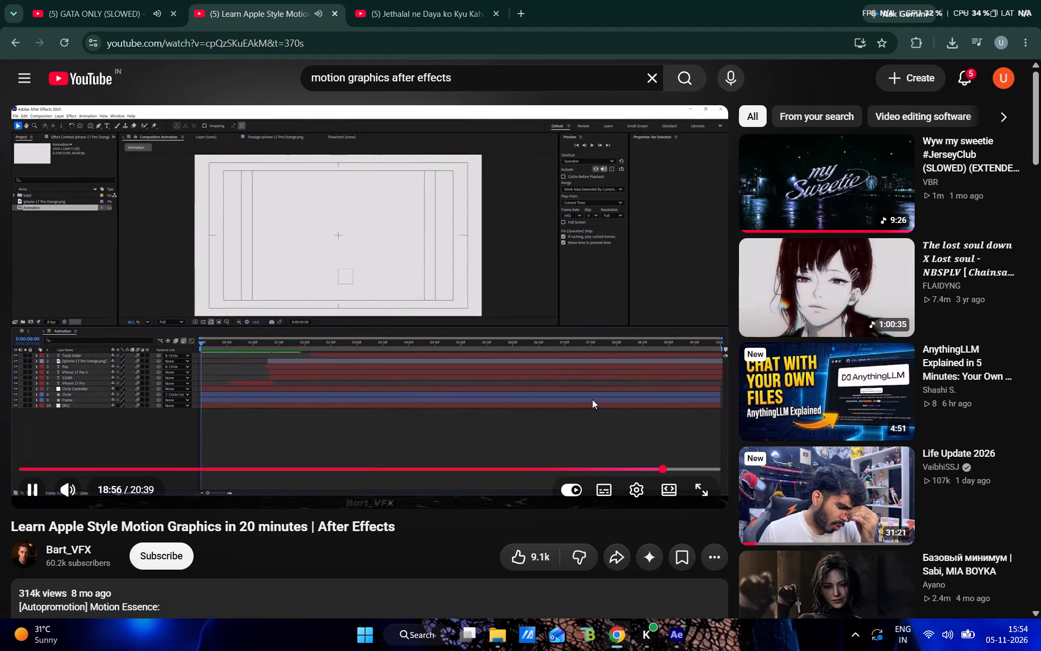
click(702, 492)
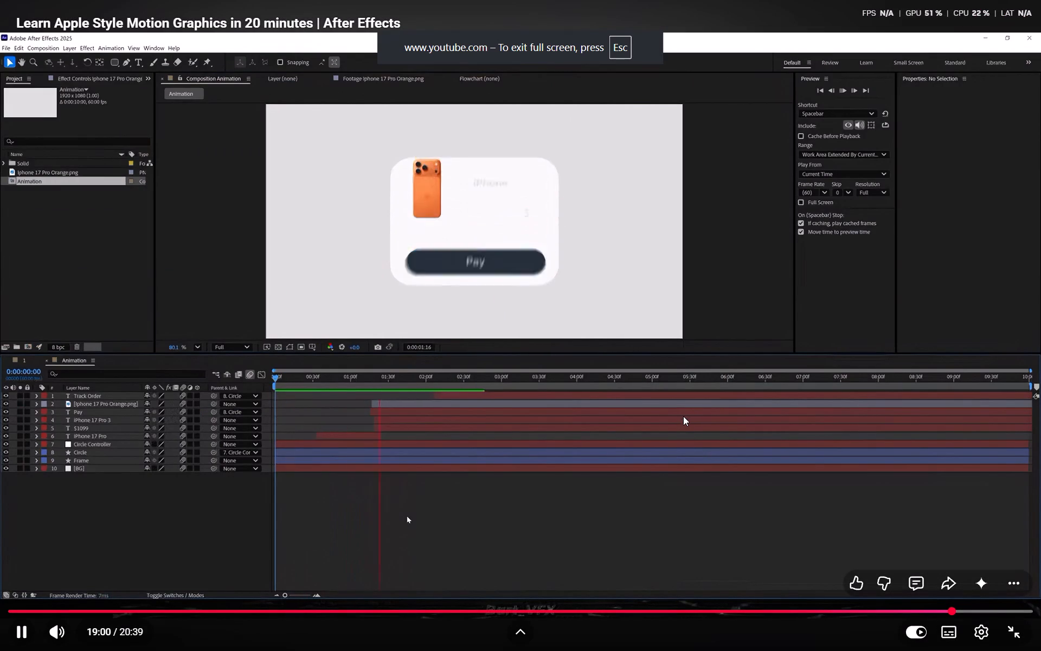
click(906, 611)
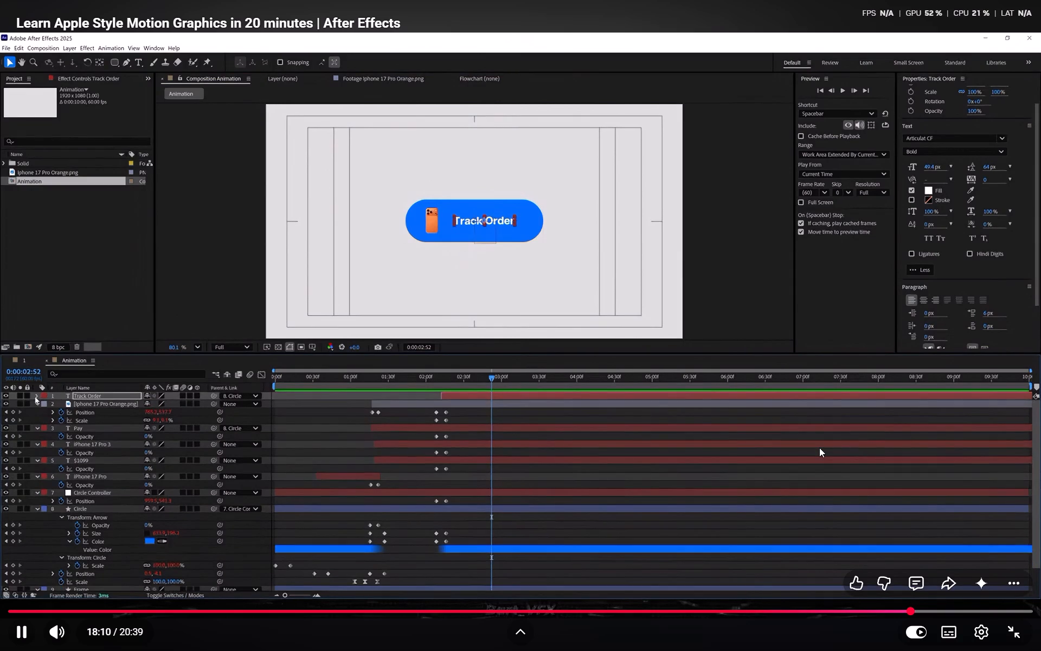
click(866, 473)
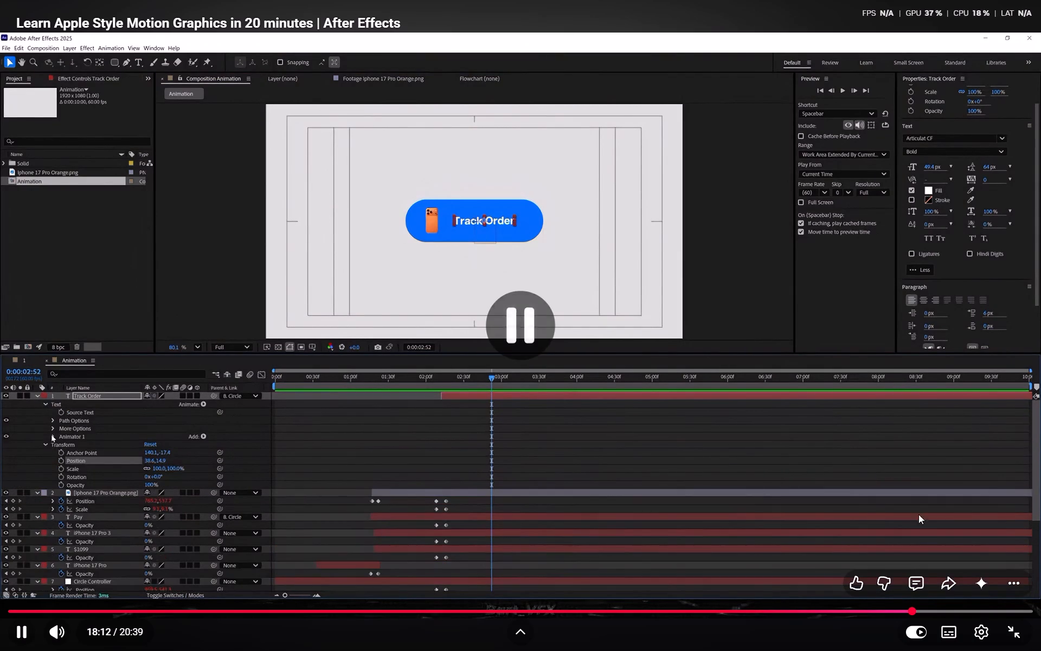
click(1011, 630)
click(652, 418)
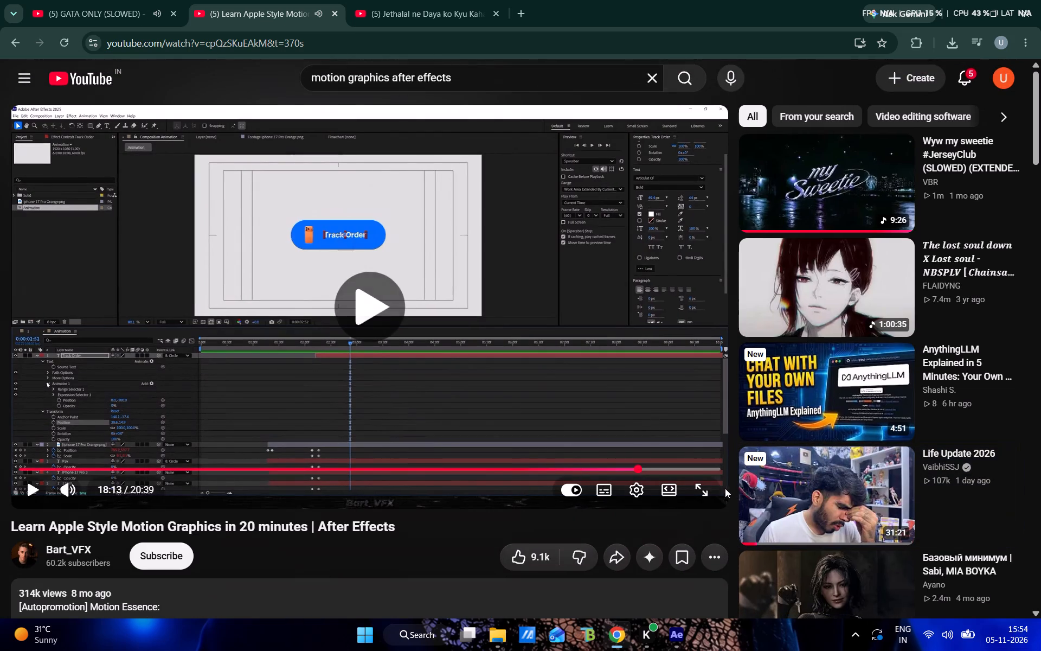
click(639, 387)
Return to After Effects, preview the animation from the start, and scrub back to 0:00:00:28 to check the opening.
click(673, 650)
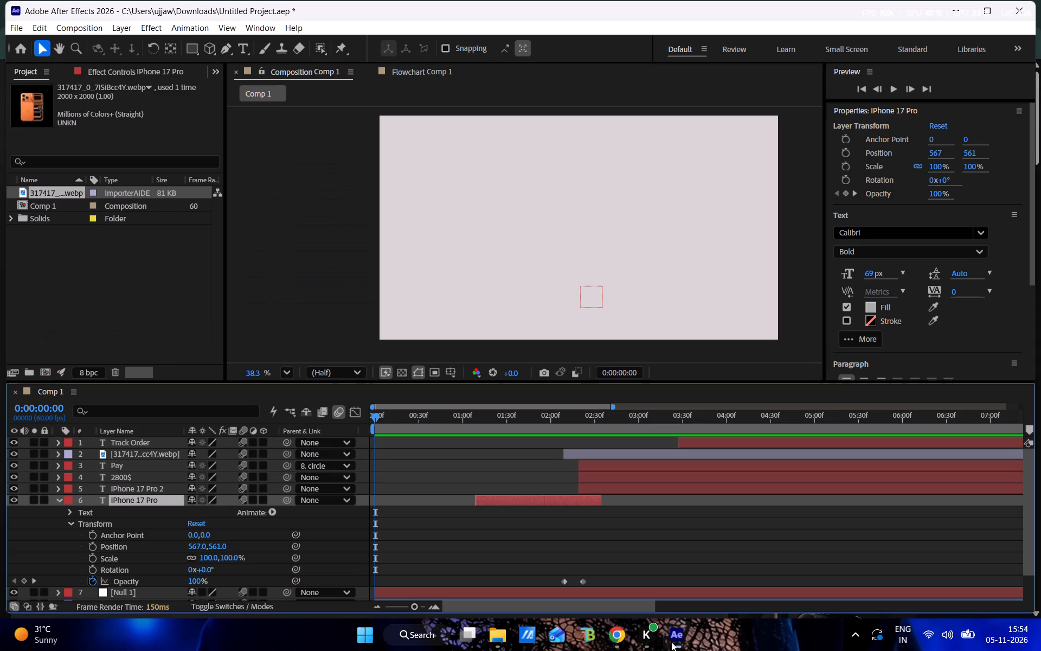
key(space)
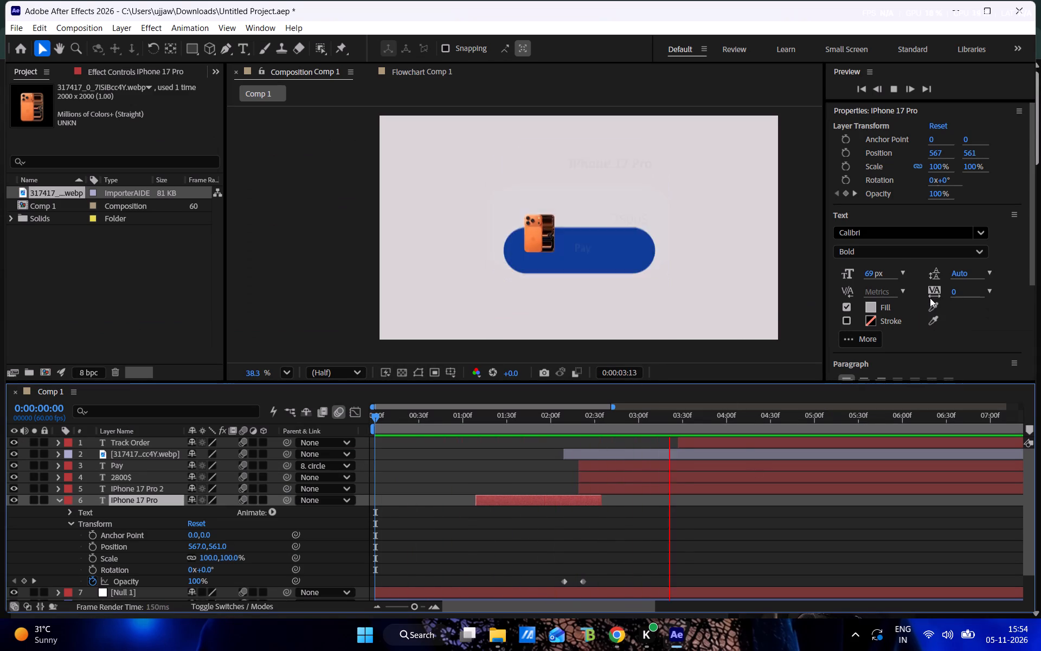
click(613, 317)
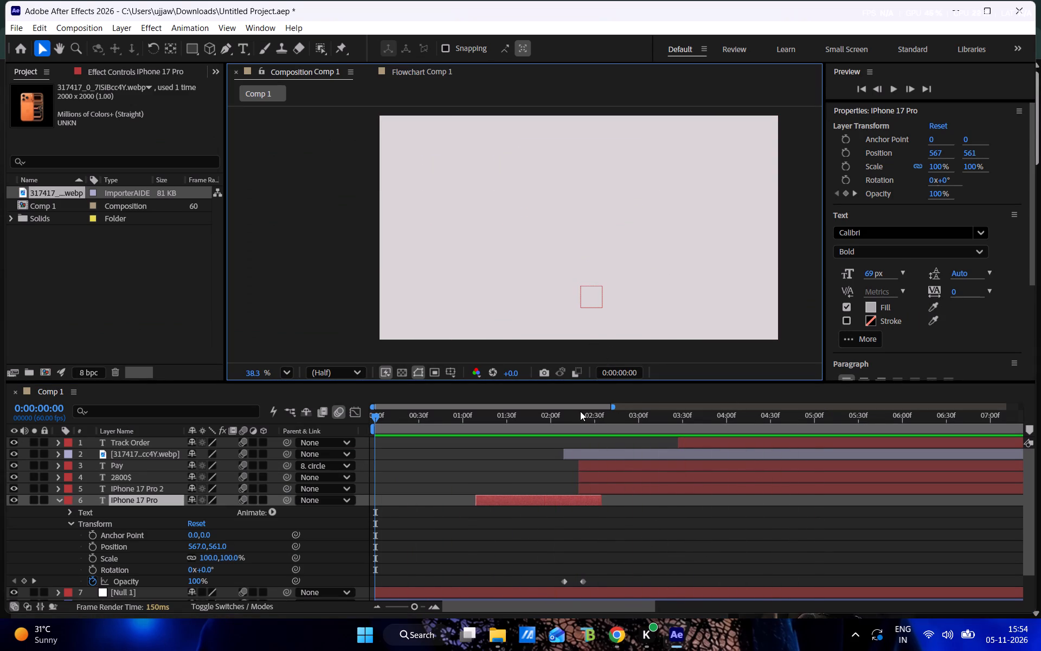
drag(580, 430, 567, 429)
key(ctrl+z)
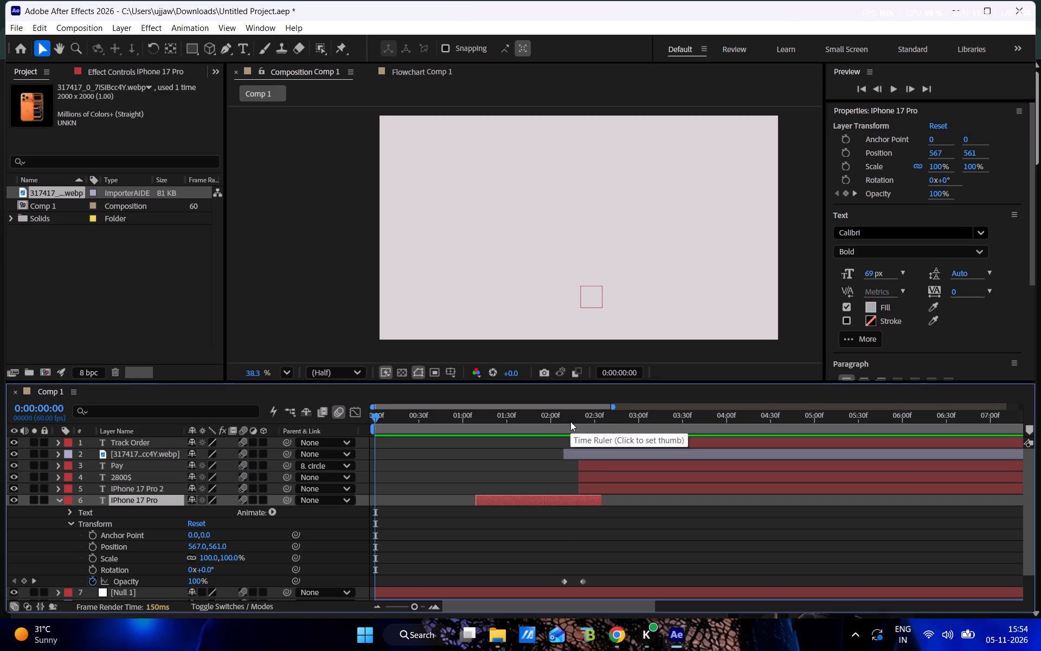
drag(571, 417, 415, 424)
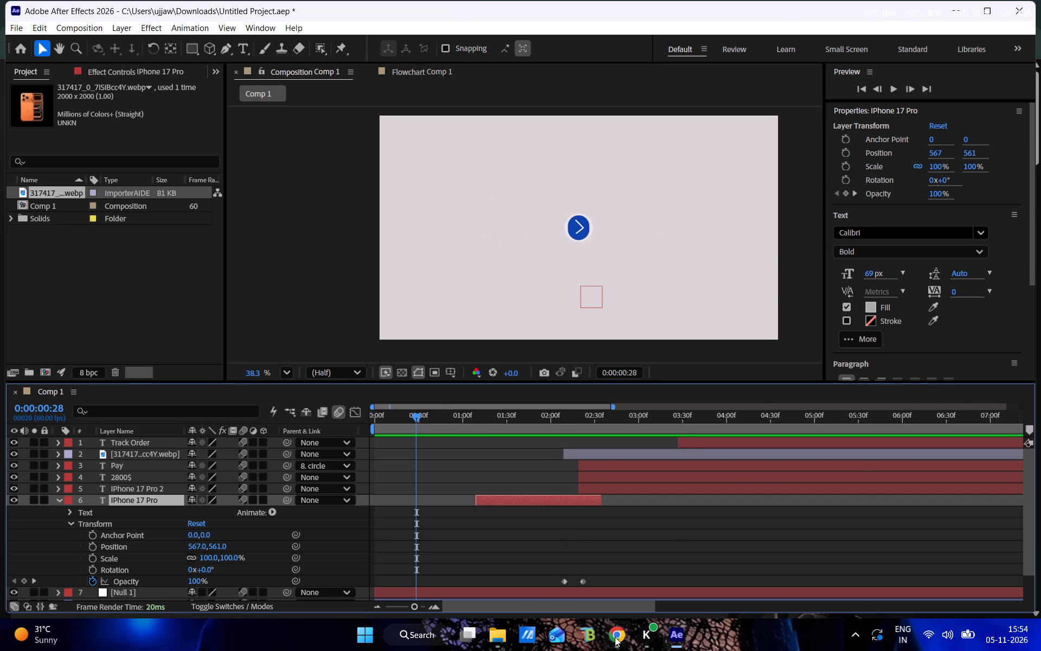
Switch to the tutorial in Chrome and skip ahead from 18:15 to about 19:00 to examine the final playback and layer timing.
click(615, 637)
click(335, 208)
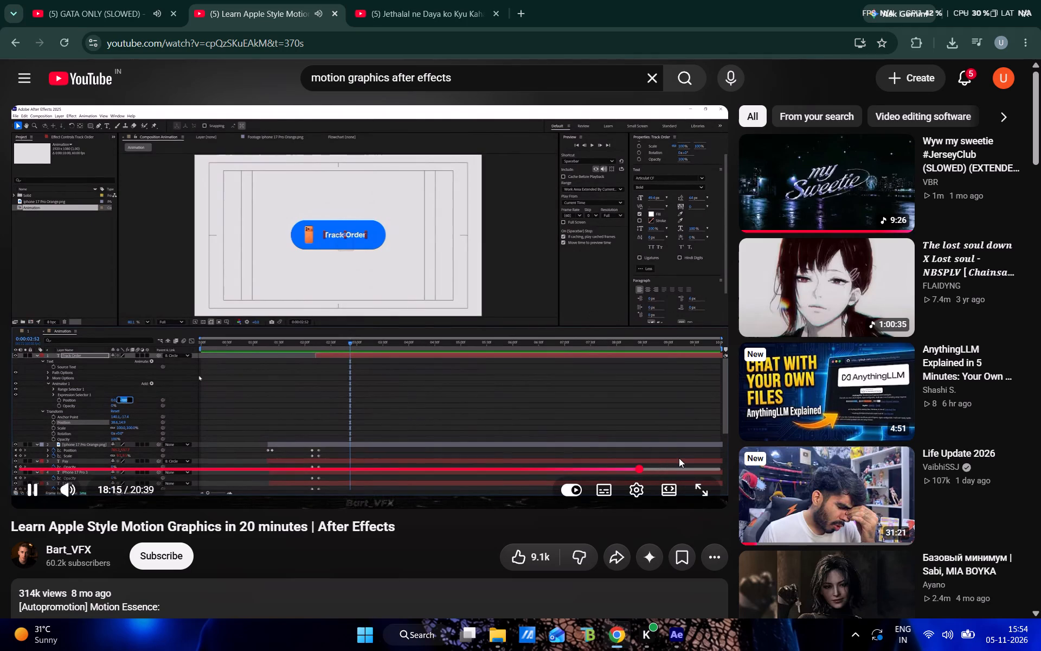
key(Right)
key(Right)
key(Right)
key(Right)
key(Right)
key(Right)
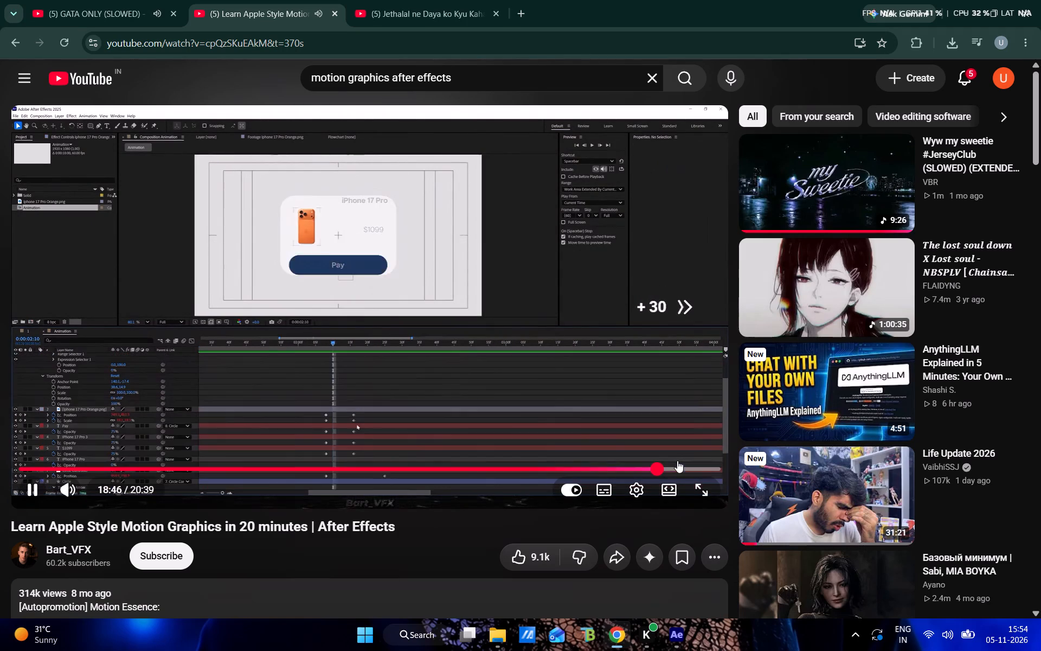
key(Right)
key(Left)
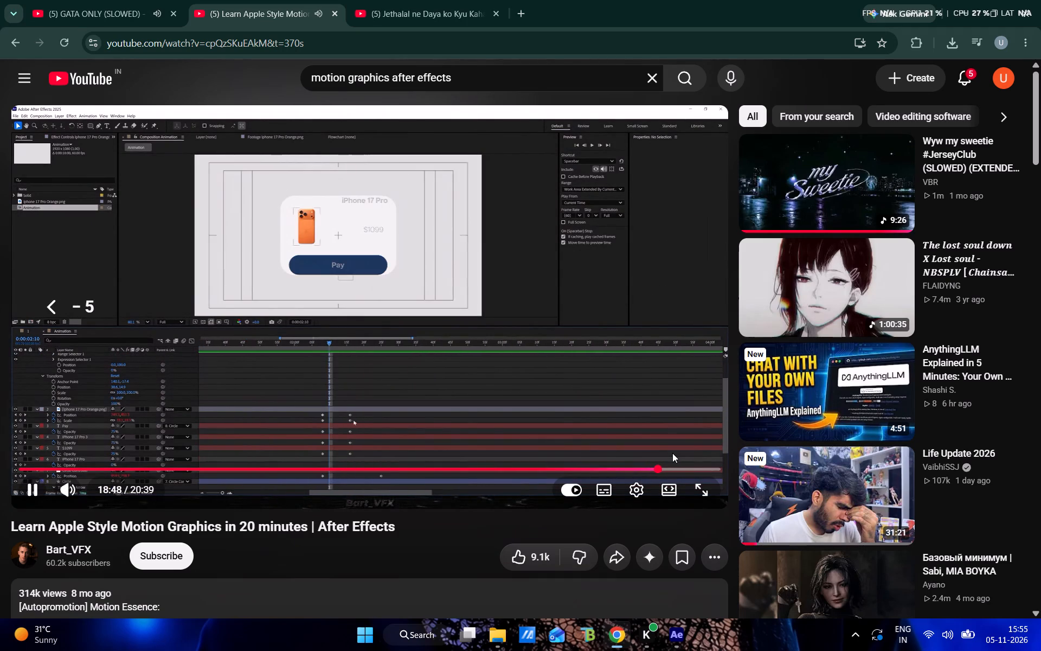
key(Right)
key(Right)
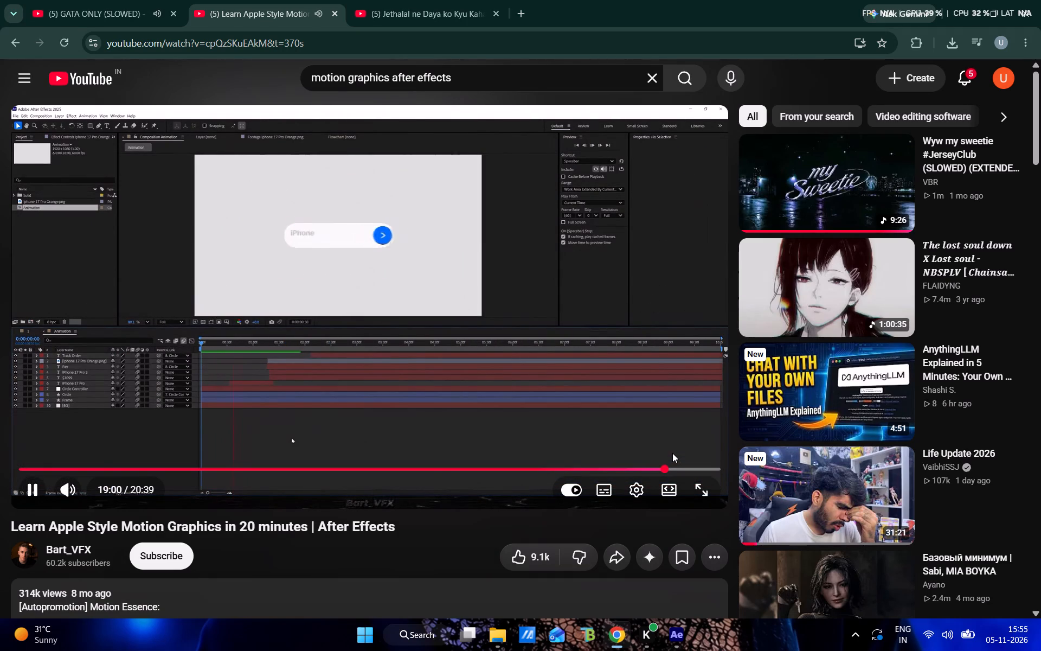
key(Left)
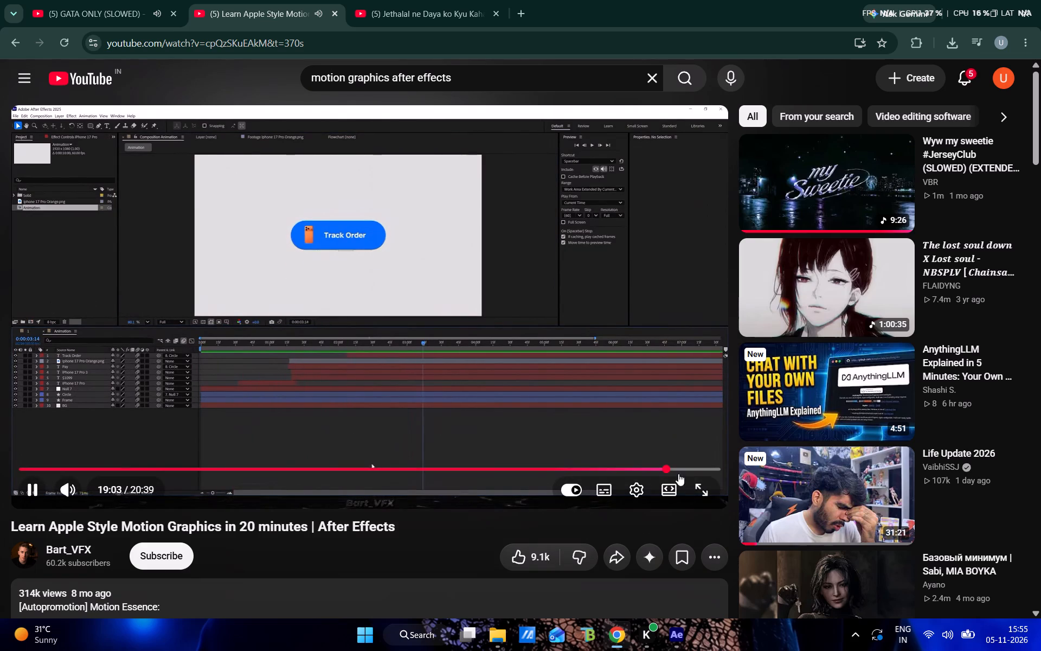
Skip the full-screen tutorial ahead to about 19:20 and examine the animation's playback and layer keyframes, pausing it there.
click(698, 482)
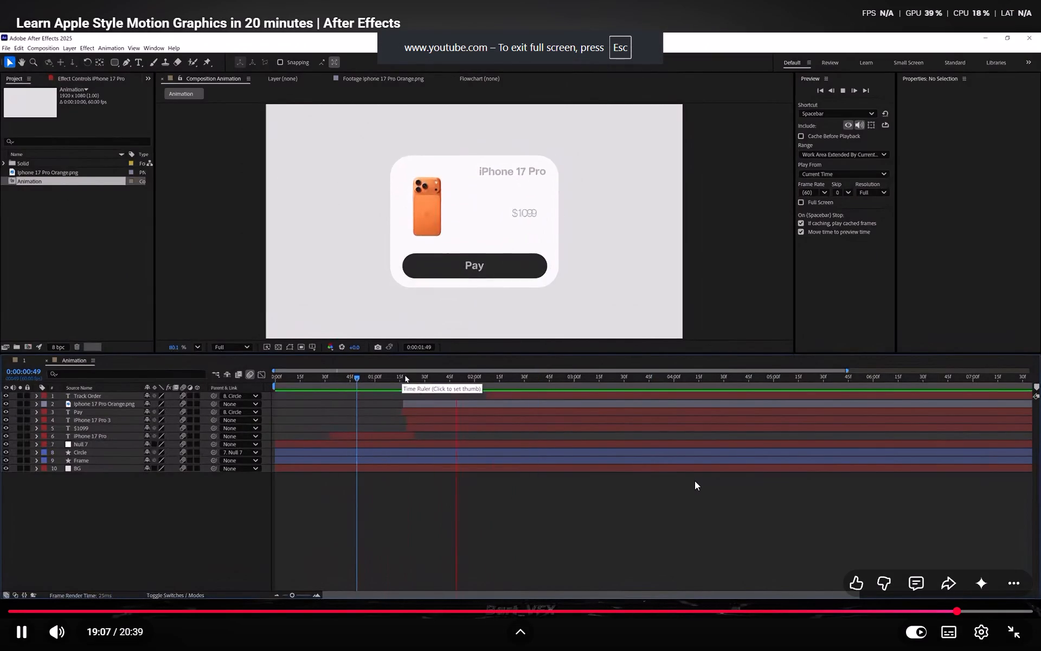
key(Right)
key(Right)
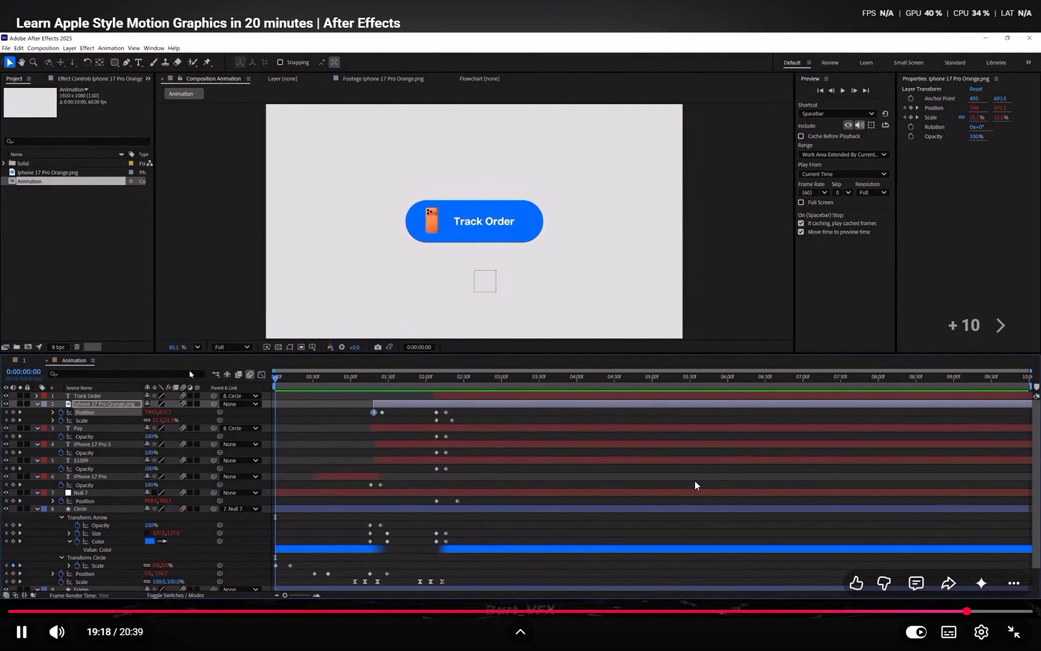
click(789, 366)
click(1024, 634)
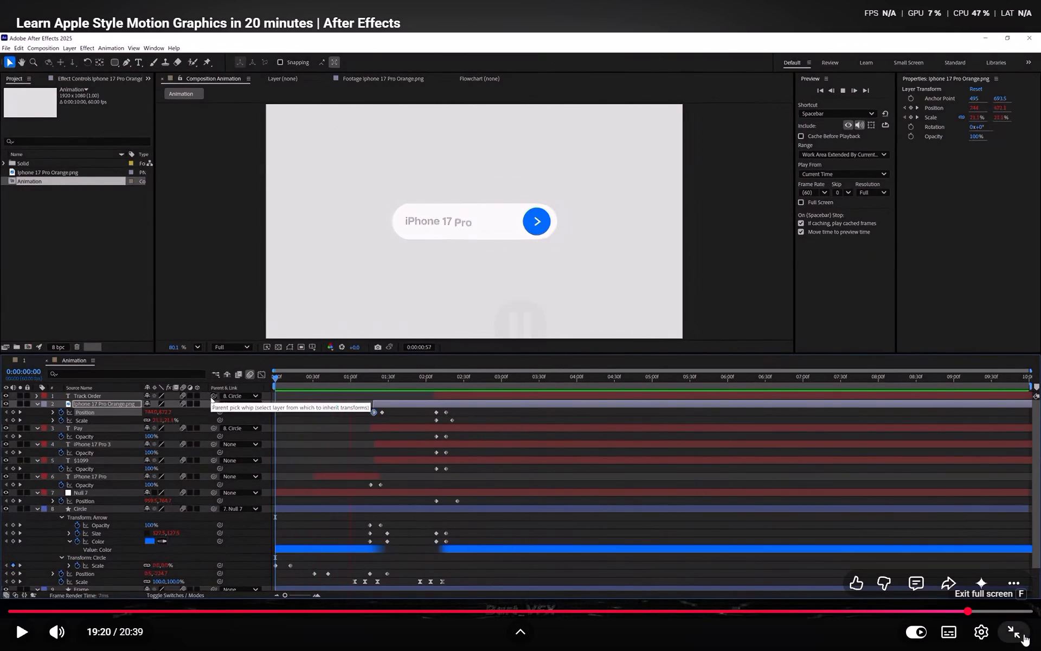
Switch to After Effects and keyframe the phone image layer's opacity at 100% near 0:00:02:09 and at 0:00:02:14.
click(625, 635)
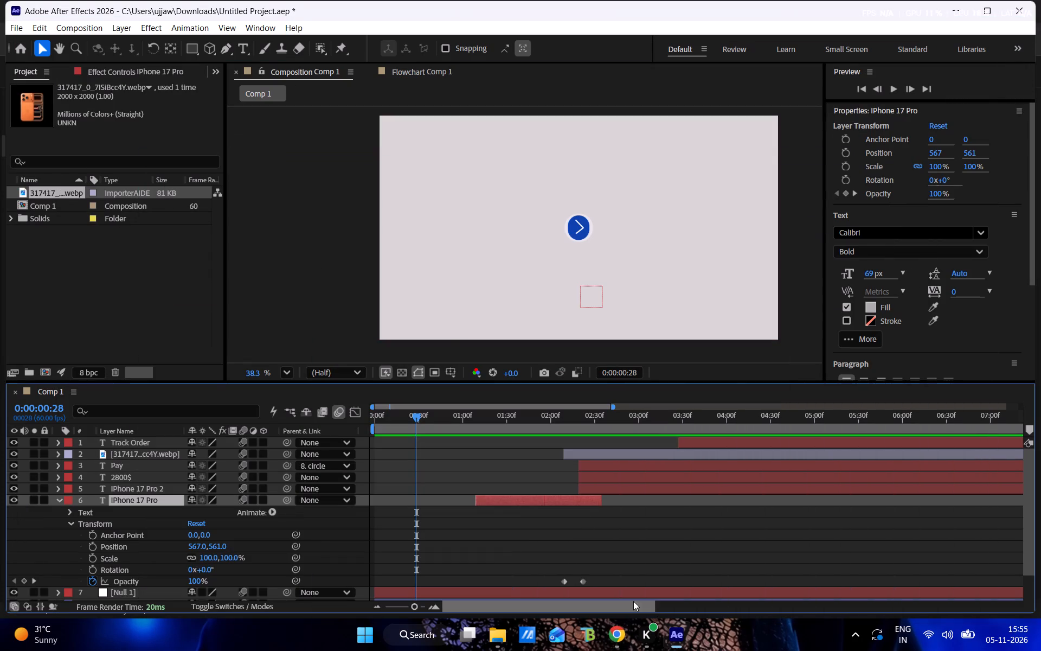
drag(453, 416, 573, 436)
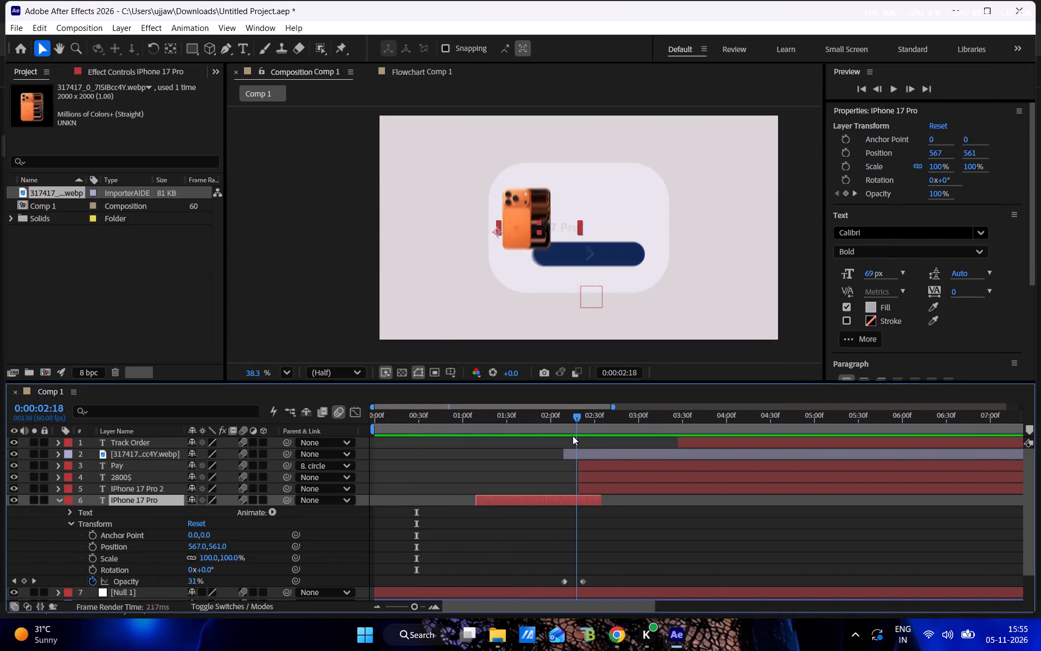
drag(573, 436, 572, 436)
click(577, 453)
click(570, 425)
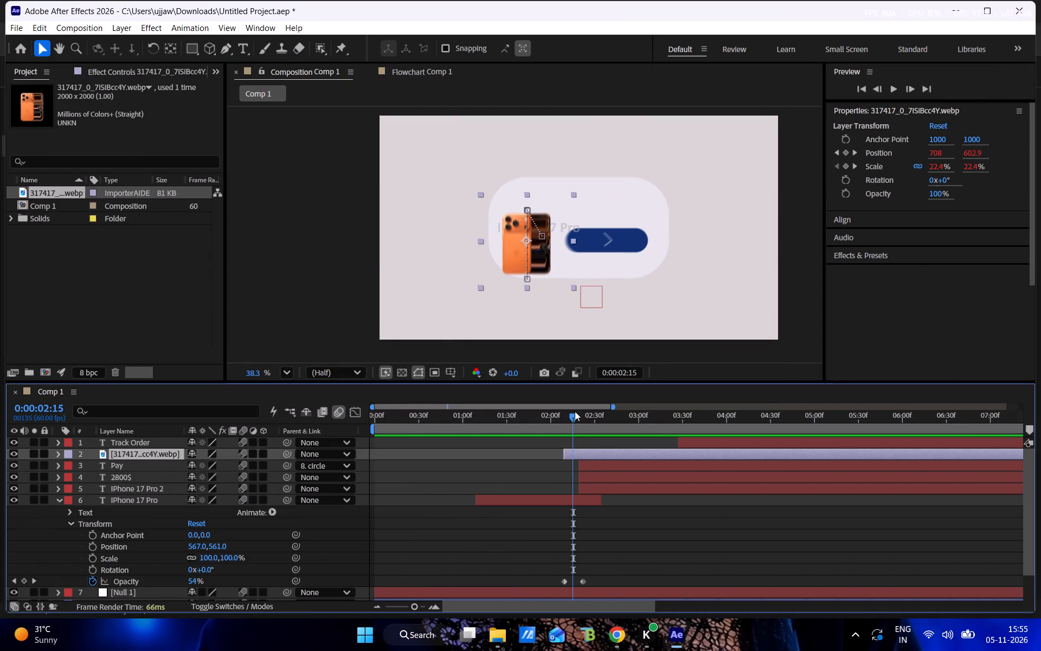
drag(571, 416, 561, 420)
click(56, 457)
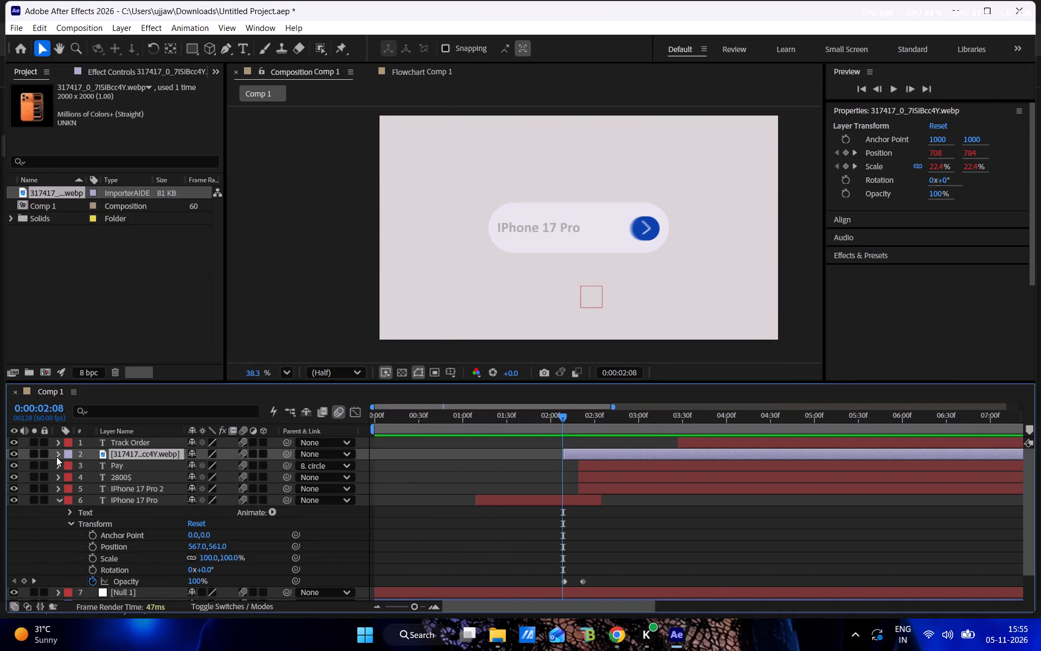
click(563, 418)
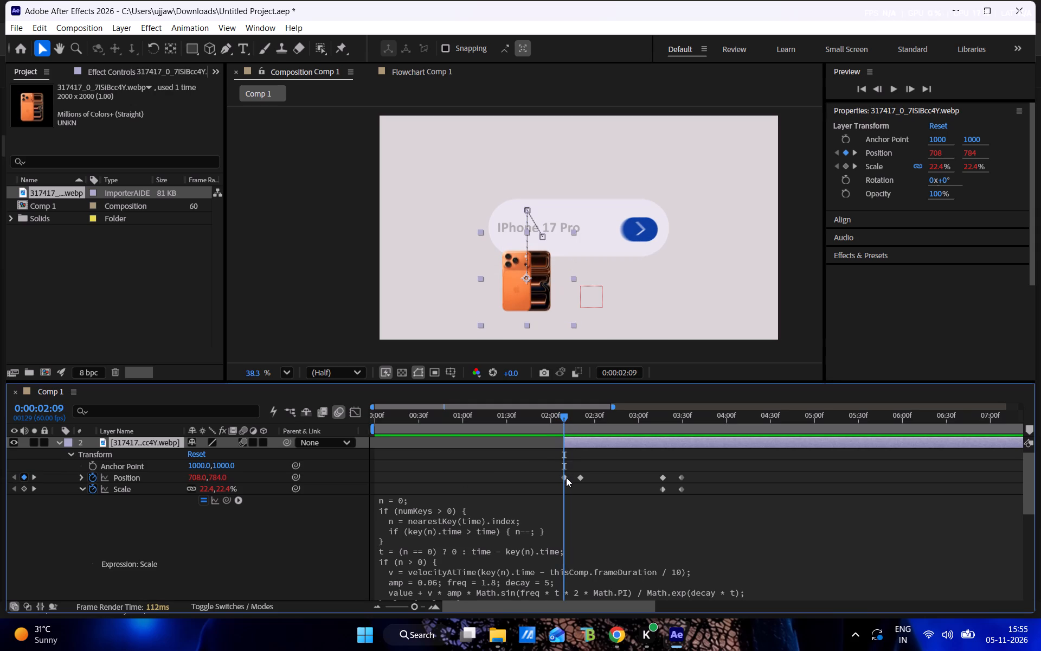
scroll(89, 501, down, 3)
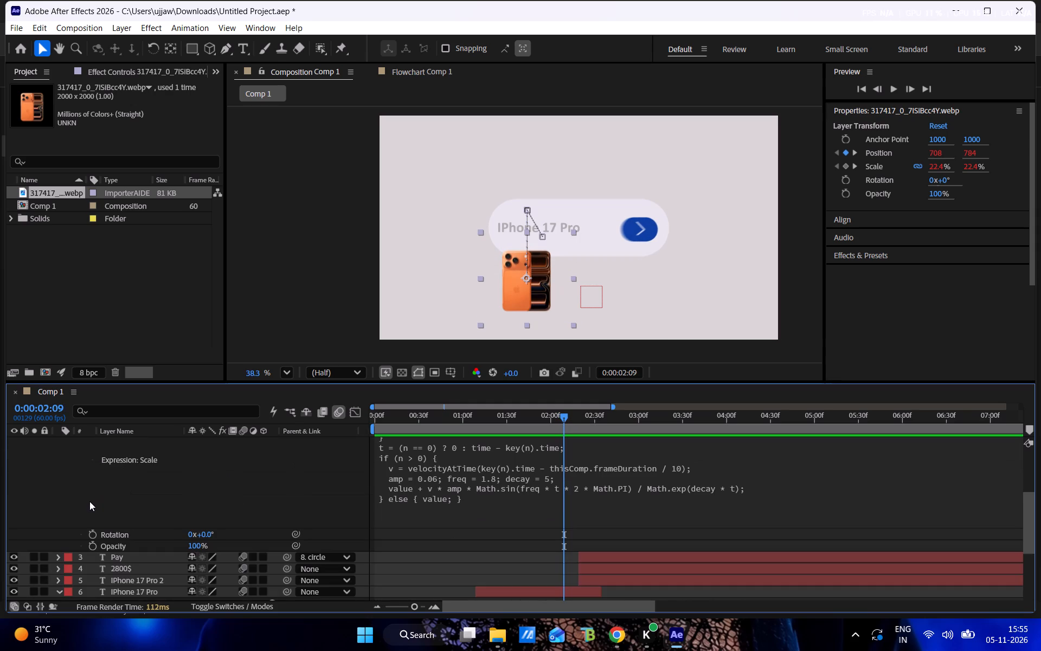
click(94, 546)
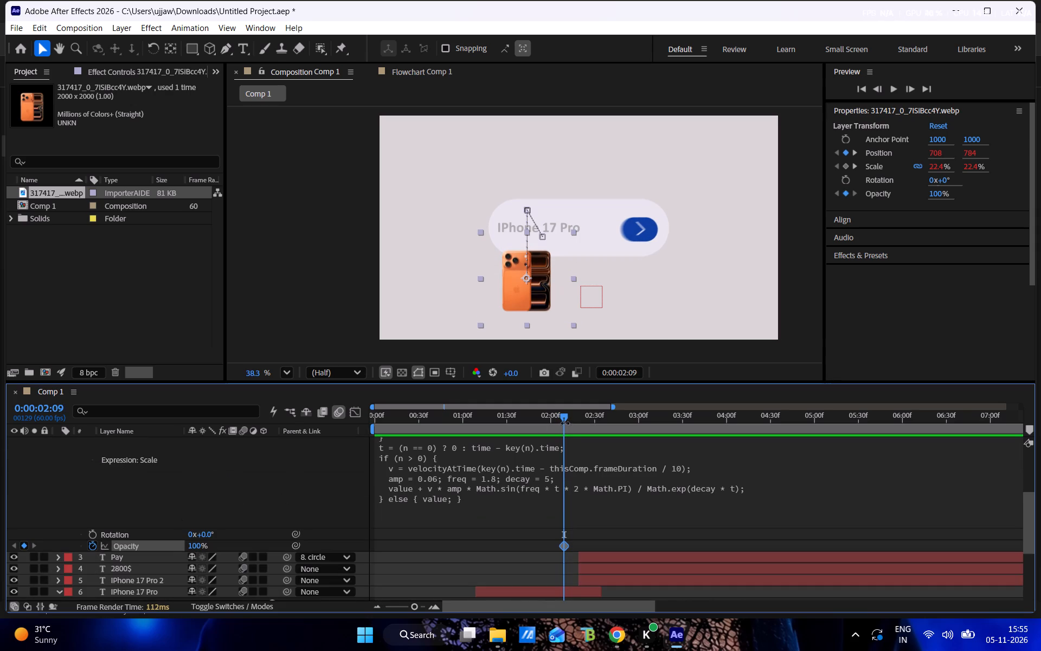
drag(564, 418, 571, 420)
click(561, 548)
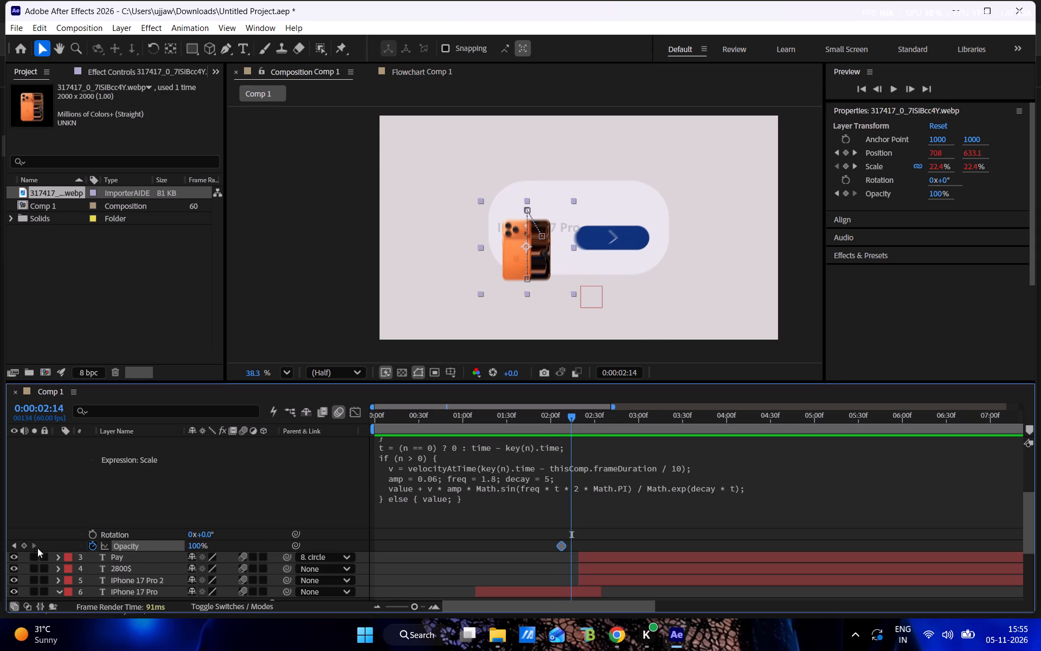
click(24, 545)
Delete the phone image layer's first opacity keyframe and keyframe its opacity at 3% at 0:00:02:08.
drag(573, 419, 563, 419)
click(561, 544)
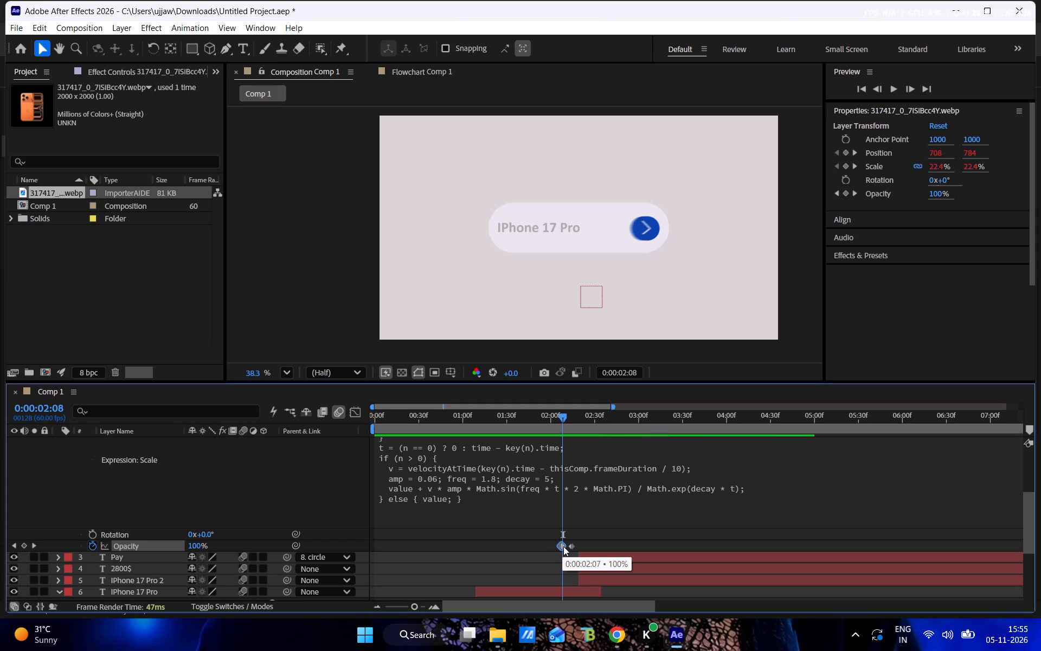
key(BackSpace)
drag(194, 543, 184, 546)
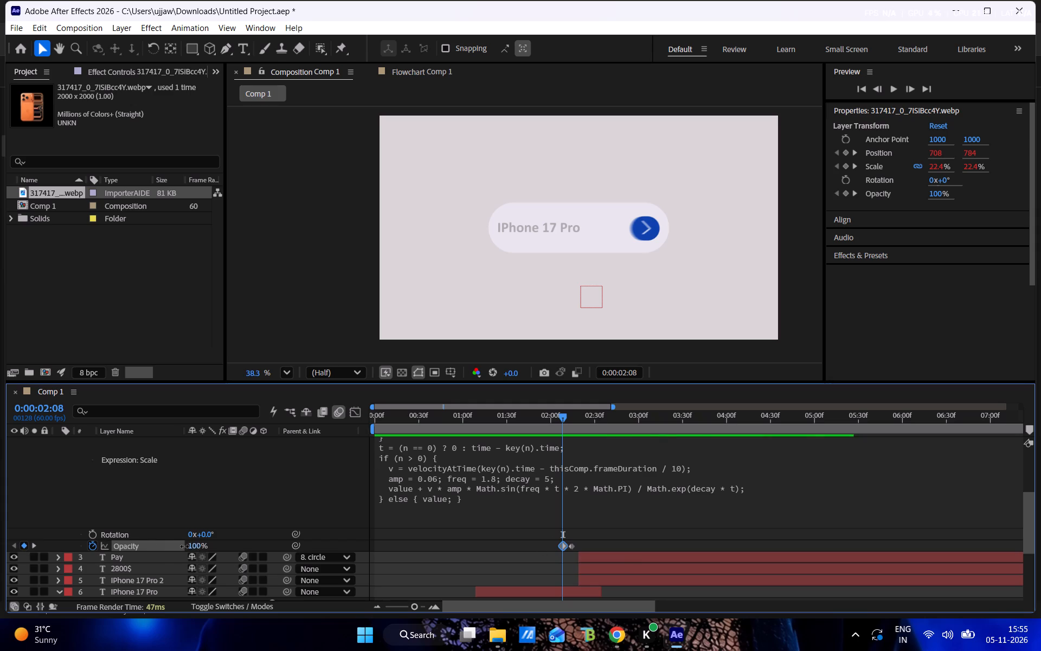
drag(184, 546, 0, 546)
Preview the phone image's fade-in, collapse the expanded layers, and preview the animation again from the start.
key(space)
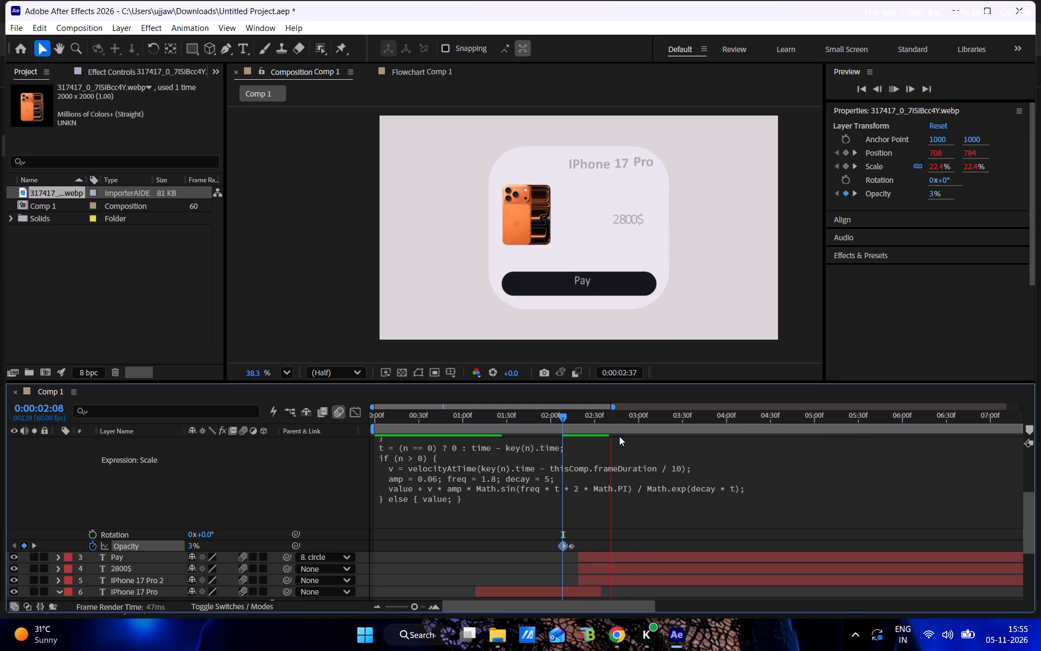
drag(575, 420, 150, 451)
scroll(319, 454, up, 4)
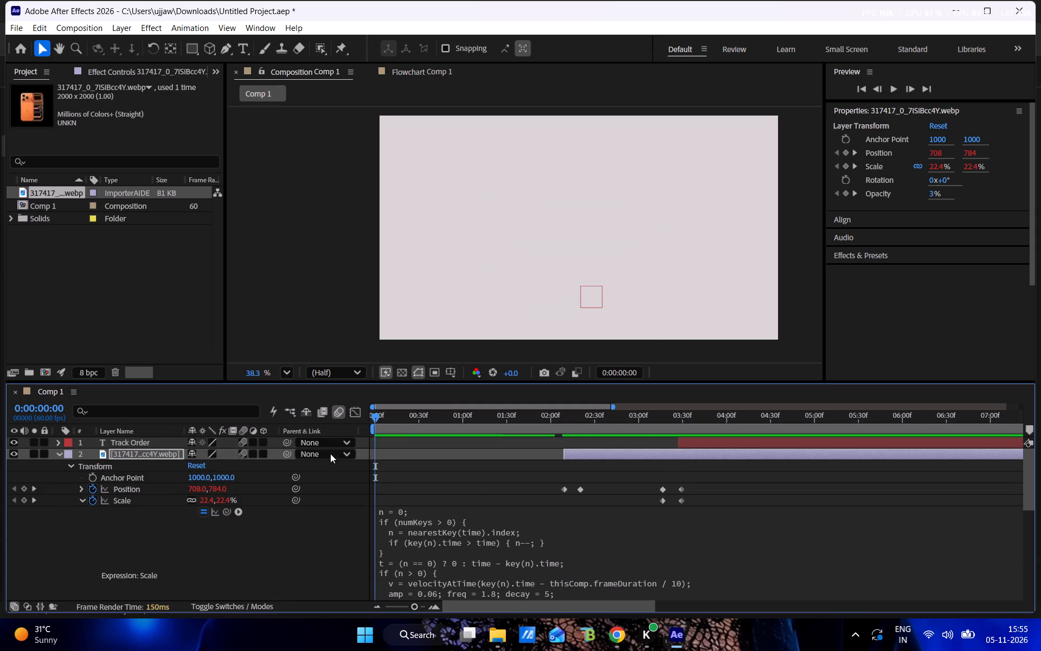
scroll(330, 454, up, 4)
click(58, 454)
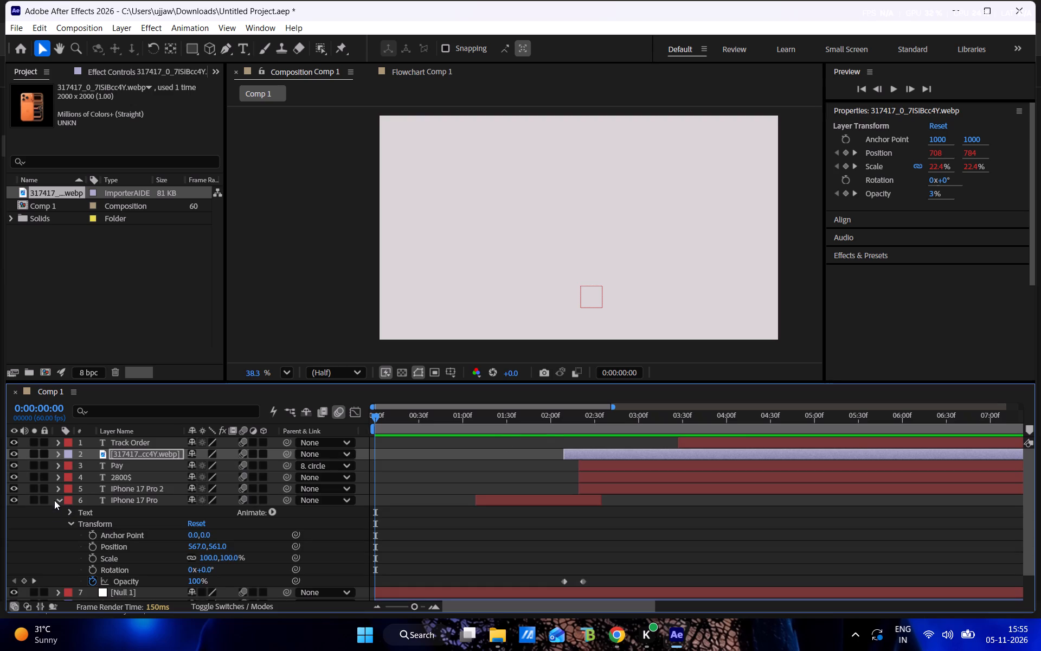
click(55, 498)
key(space)
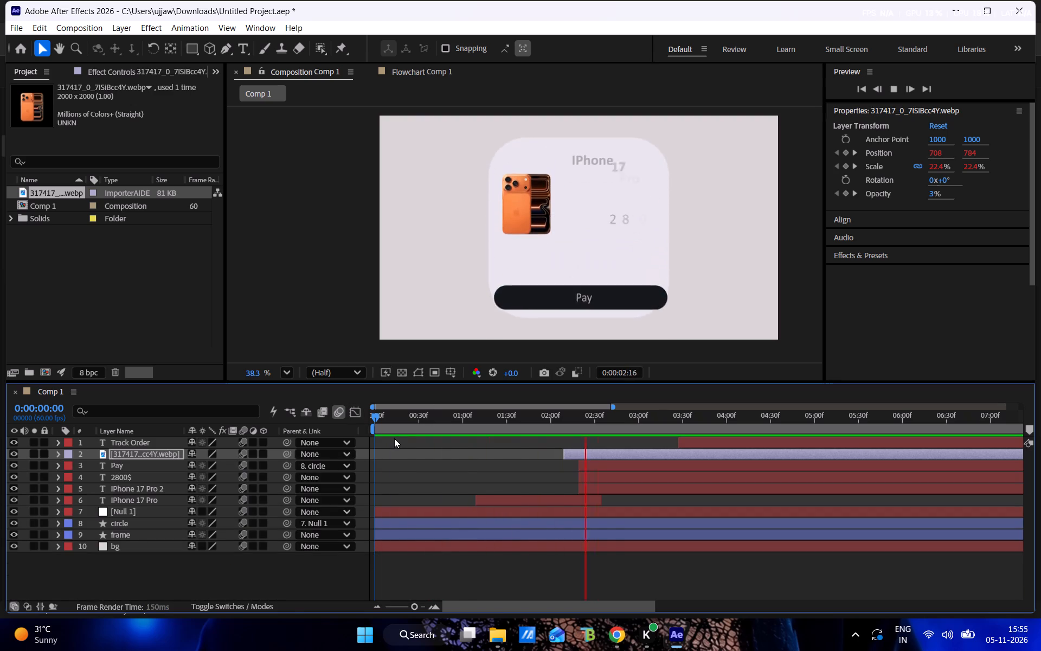
drag(589, 422, 399, 416)
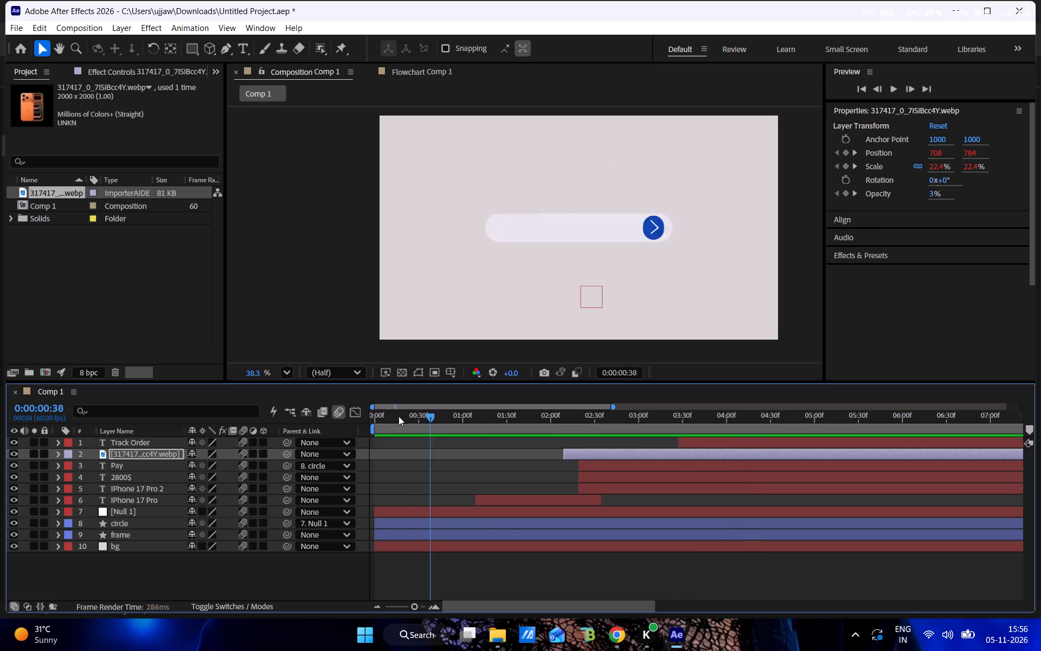
drag(399, 416, 323, 428)
Switch to the tutorial in Chrome and skip from 19:20 to about 19:35 to examine the new null layer setup.
click(615, 634)
click(522, 422)
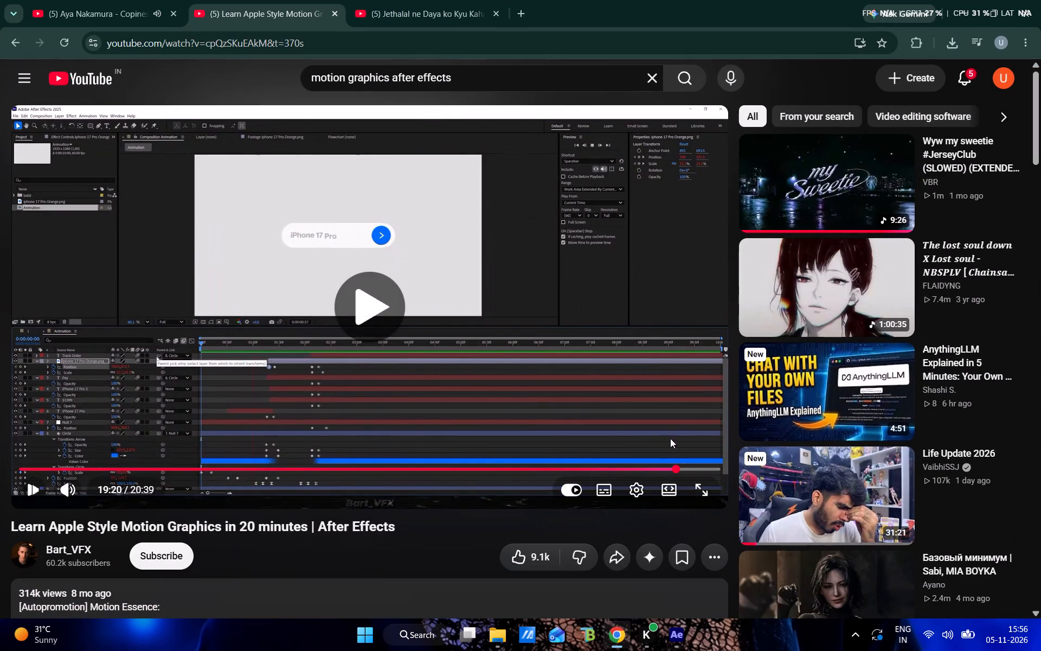
click(701, 488)
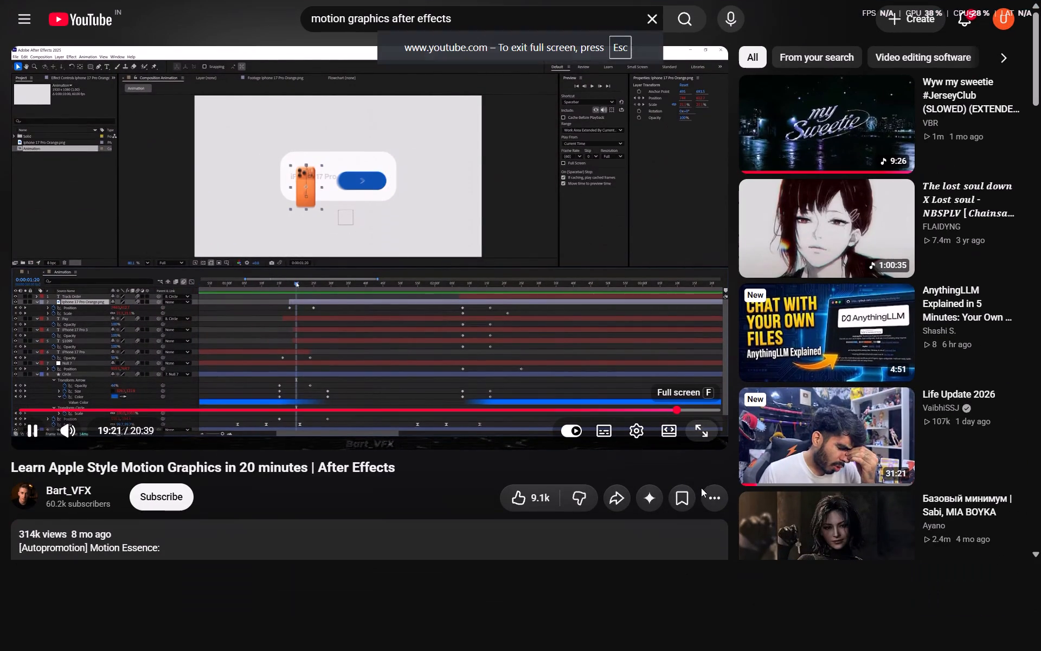
key(Right)
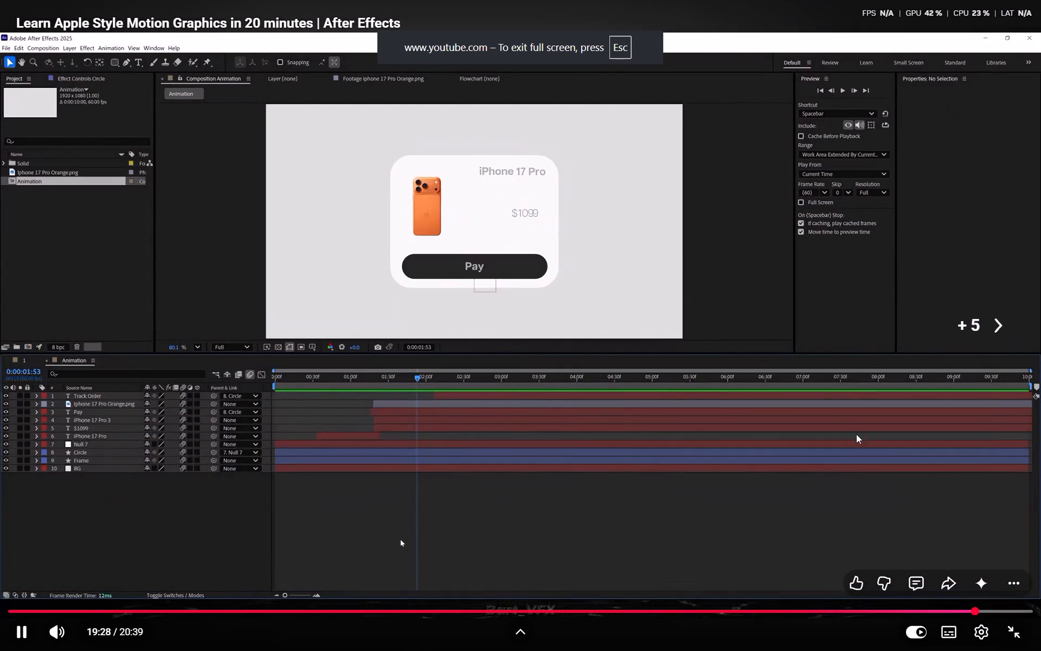
key(Right)
click(926, 433)
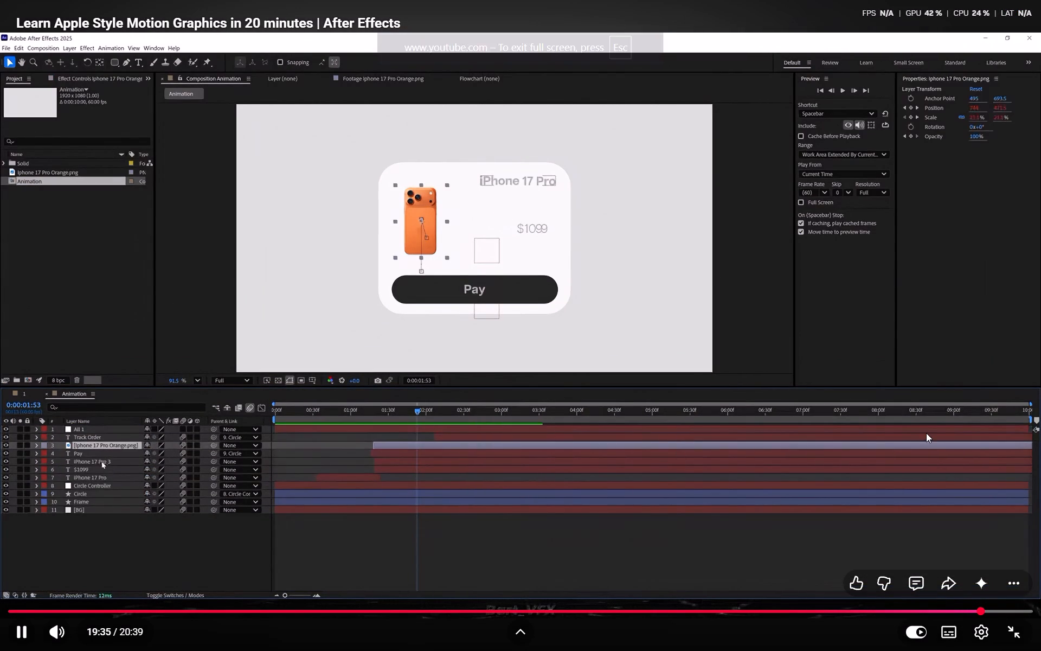
click(1023, 621)
Return to After Effects, add a new null object at the top of Comp 1, and name it "all 1".
click(670, 642)
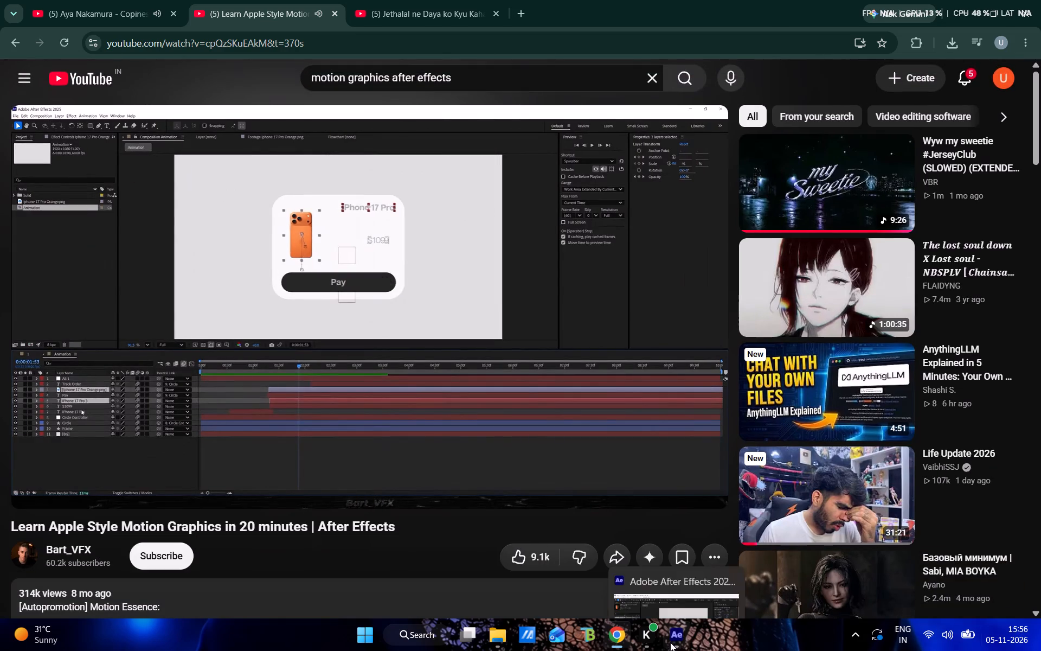
right_click(219, 571)
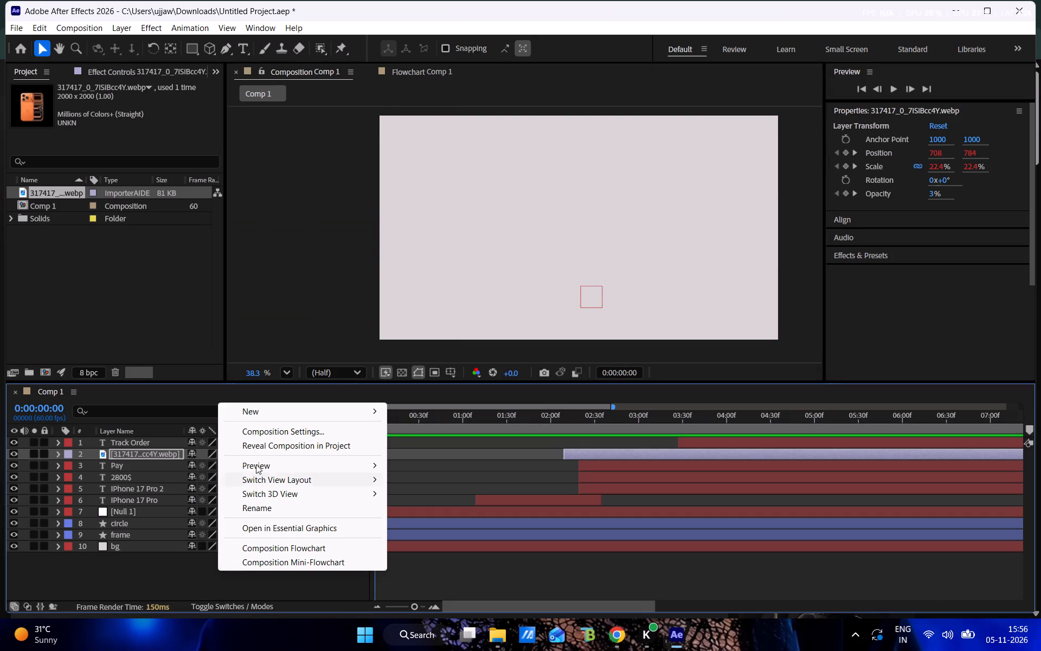
click(266, 410)
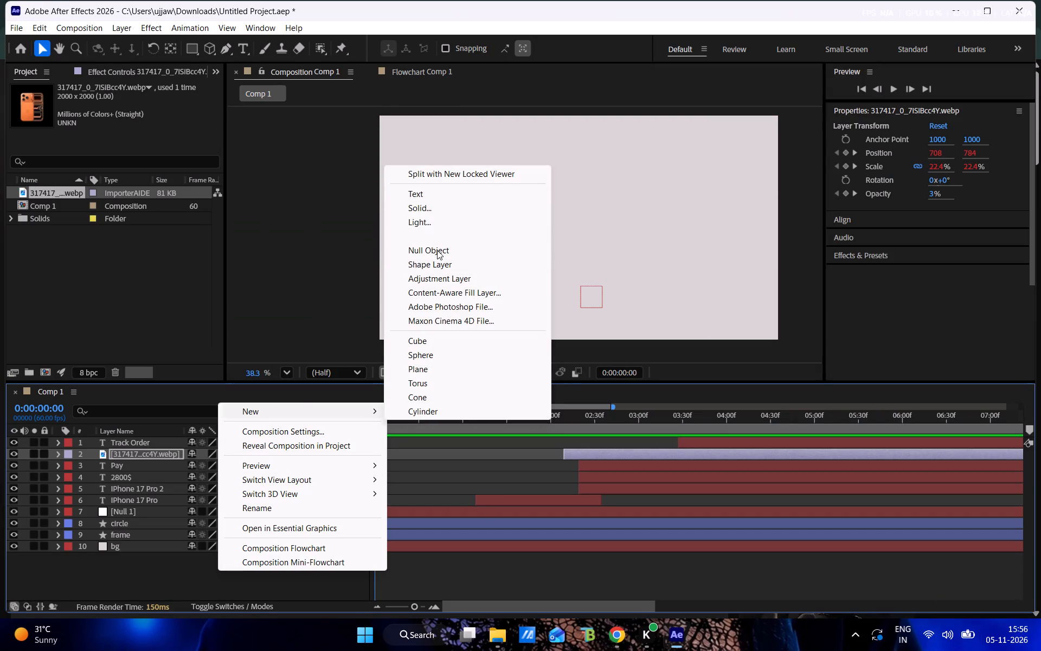
click(437, 250)
drag(119, 454, 114, 441)
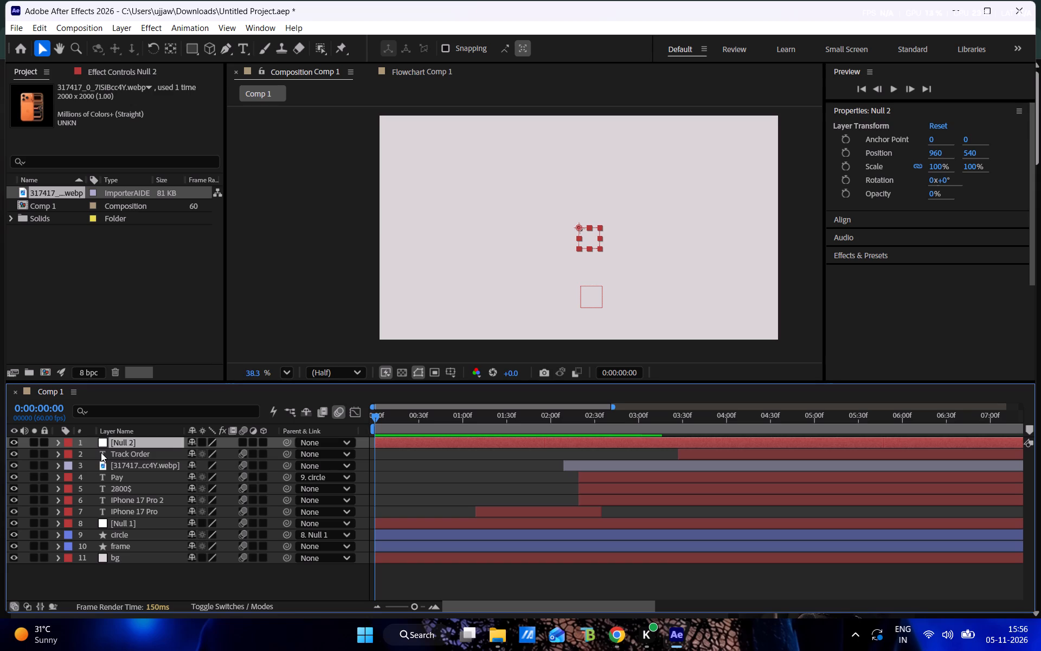
key(Return)
text(all)
key(space)
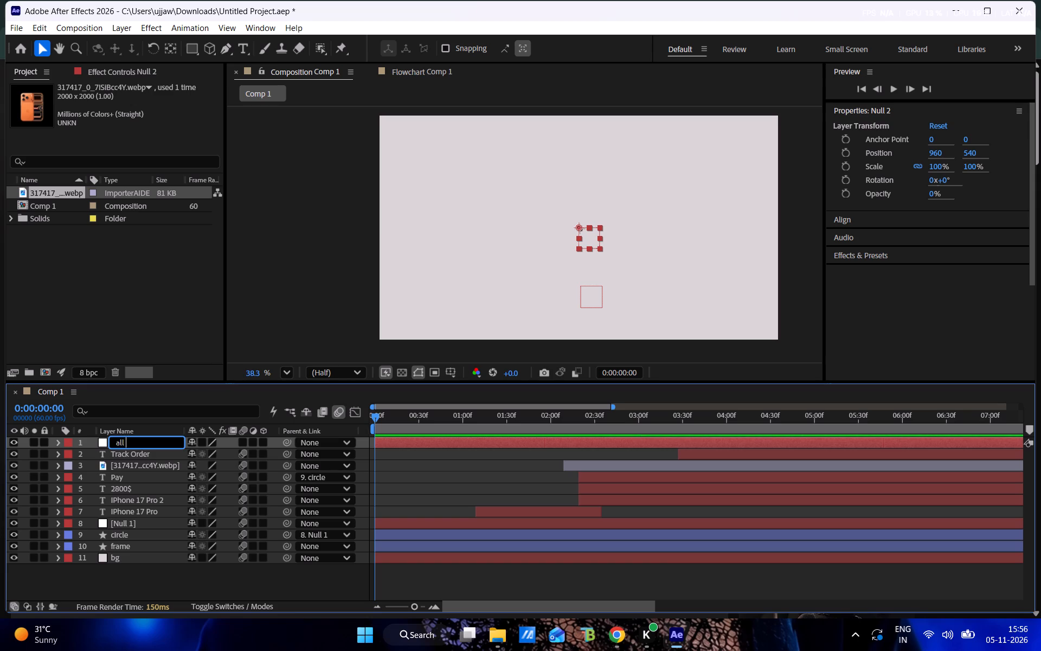
key(1)
click(157, 588)
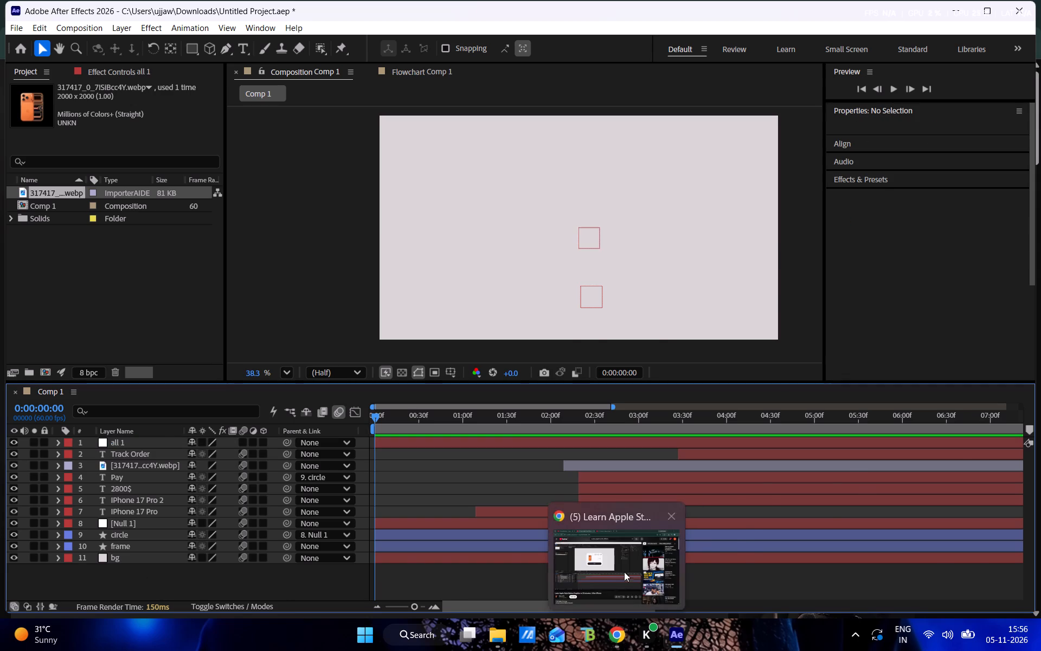
Switch to the tutorial, examine which layers are parented to the All 1 null up to 19:40, and return to After Effects.
click(625, 569)
key(space)
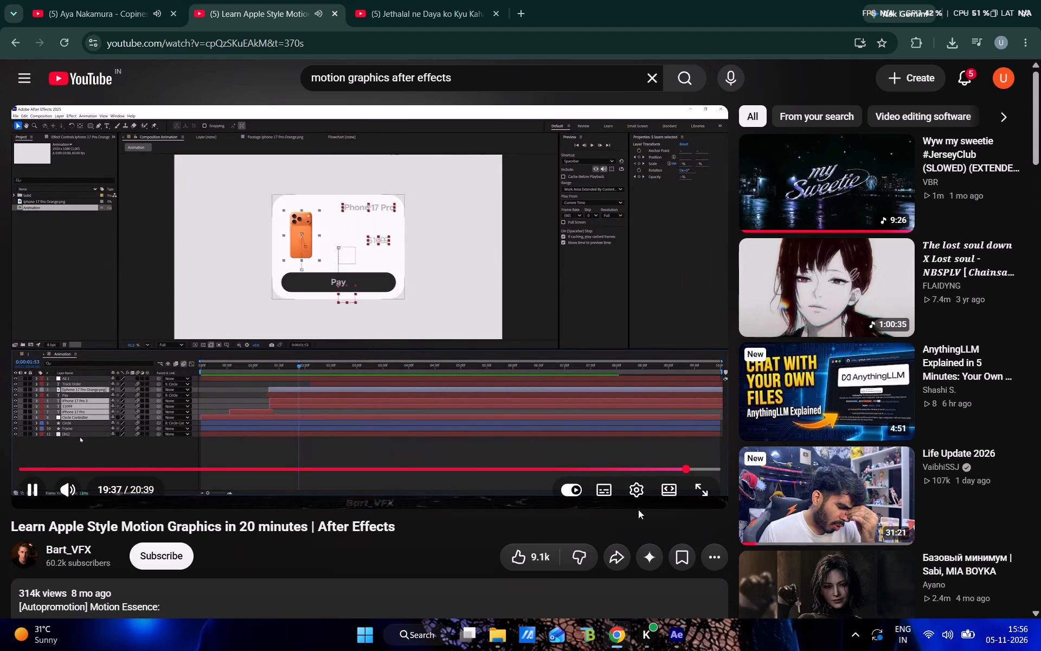
click(705, 493)
click(286, 425)
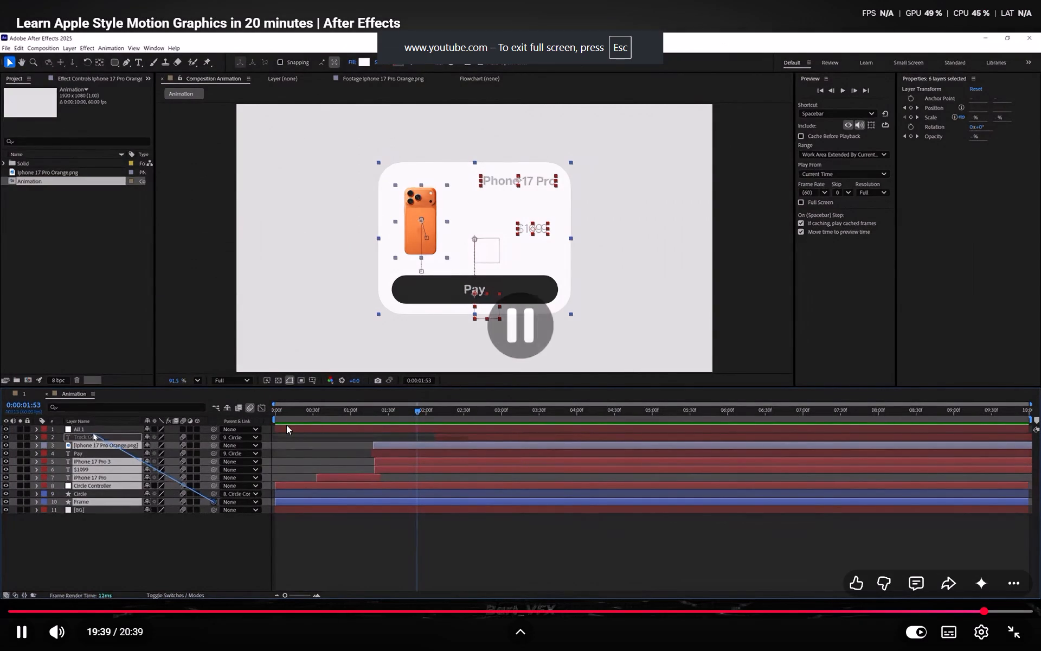
scroll(95, 459, up, 6)
click(177, 457)
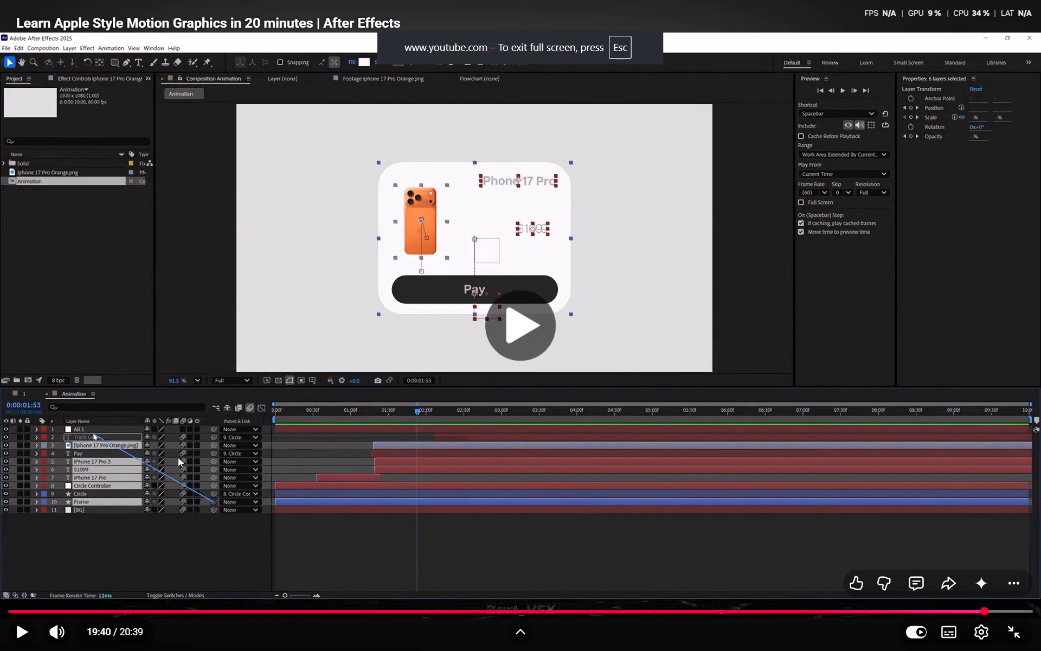
click(178, 457)
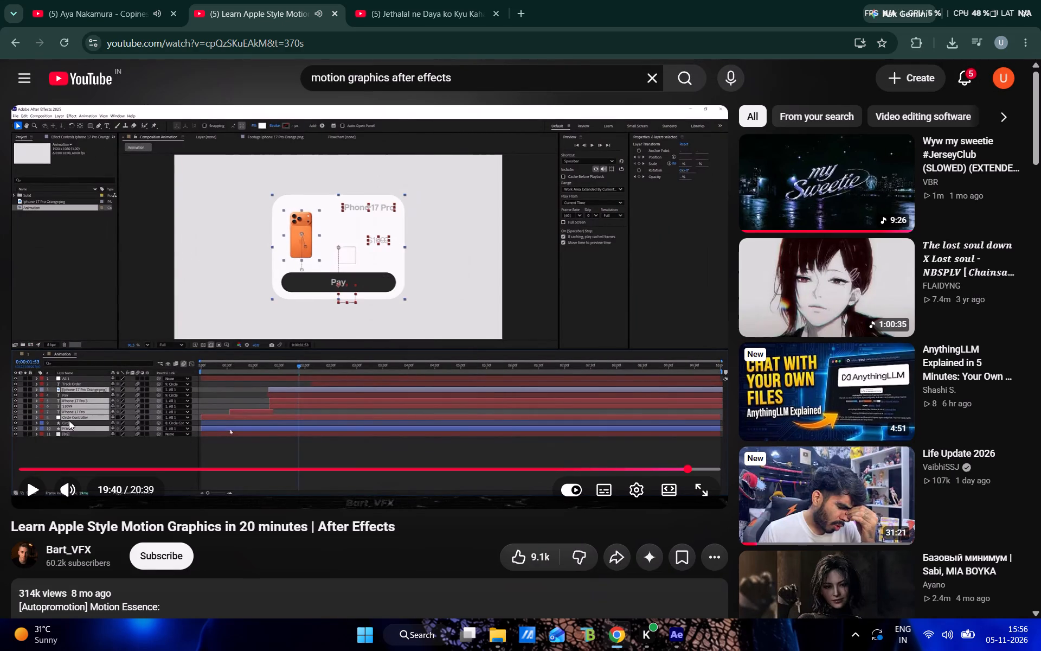
click(709, 493)
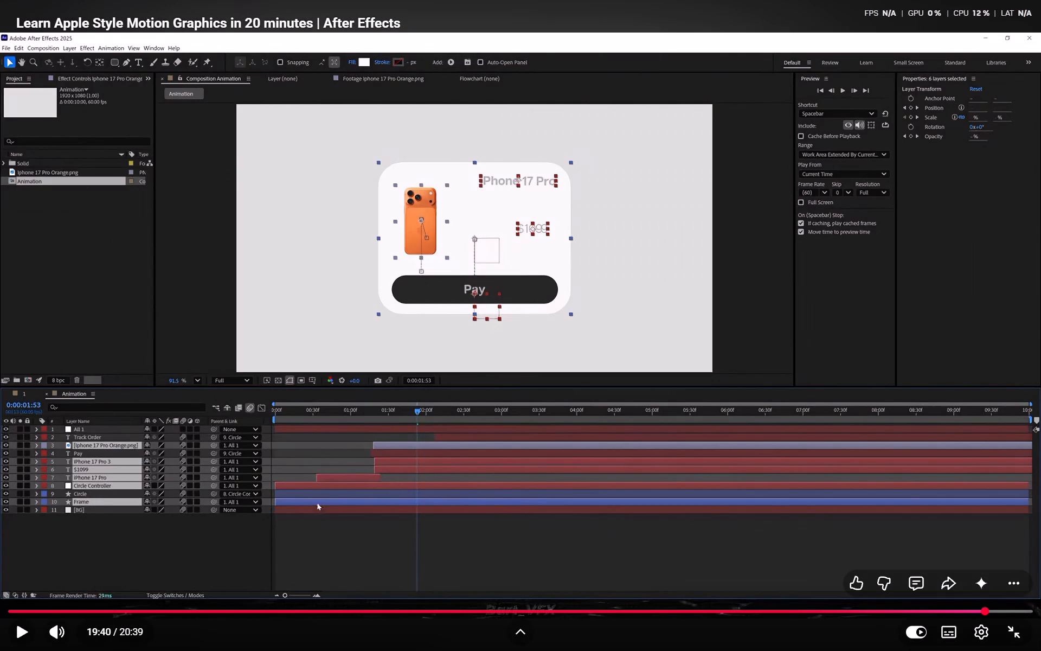
click(1015, 627)
click(679, 635)
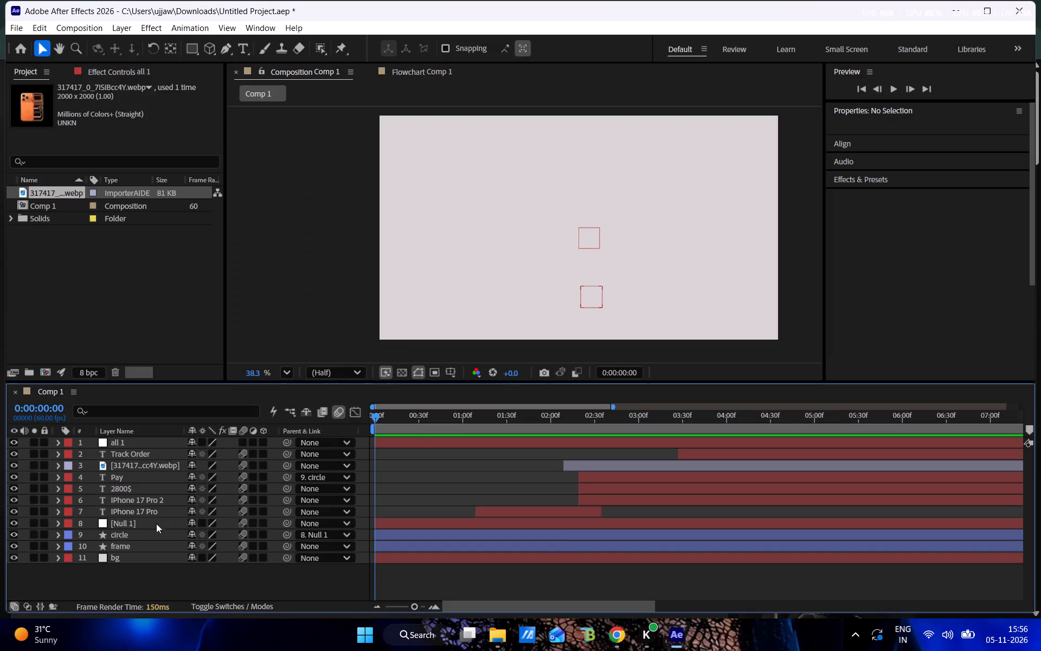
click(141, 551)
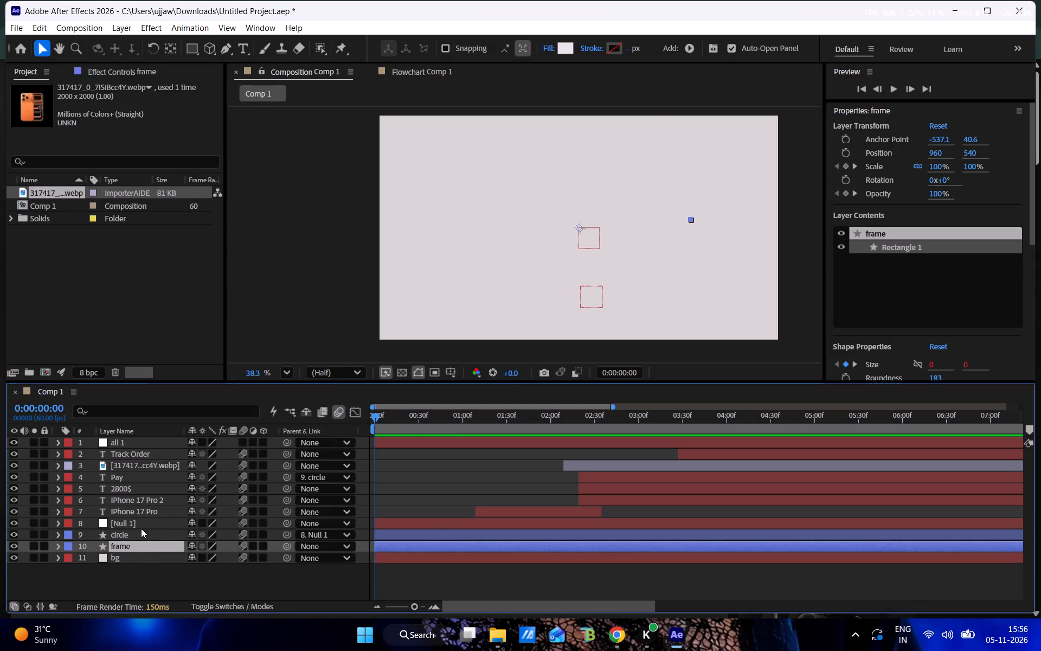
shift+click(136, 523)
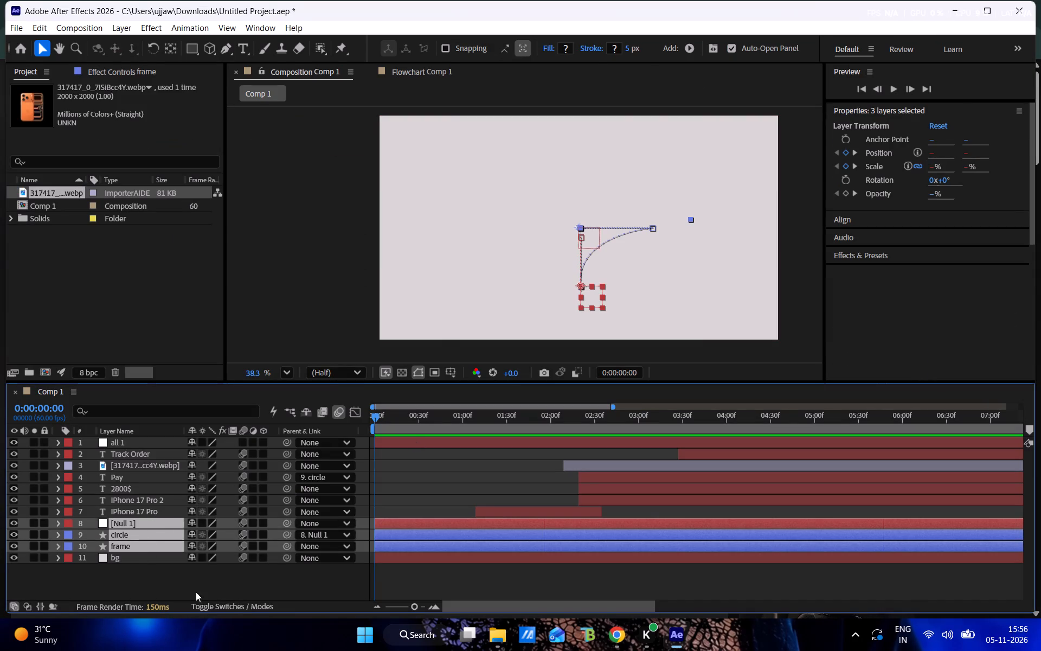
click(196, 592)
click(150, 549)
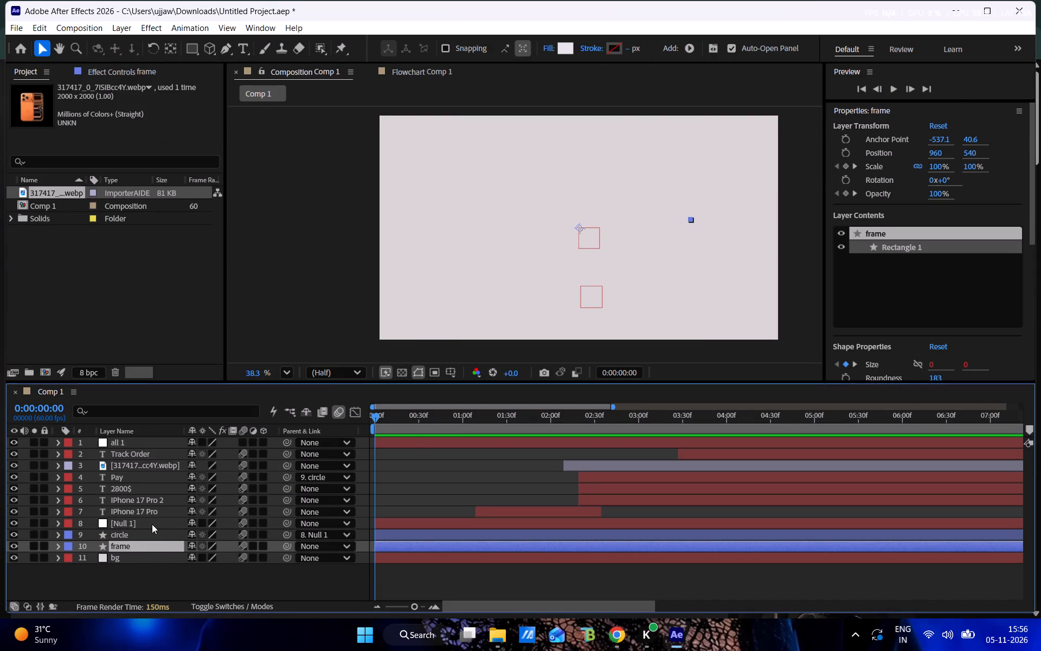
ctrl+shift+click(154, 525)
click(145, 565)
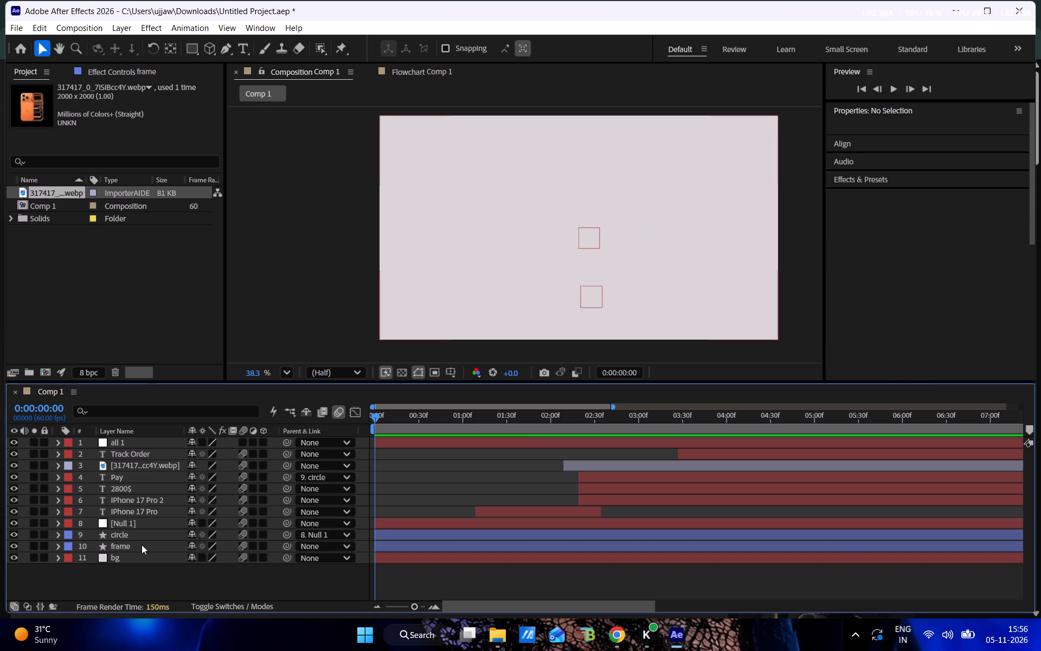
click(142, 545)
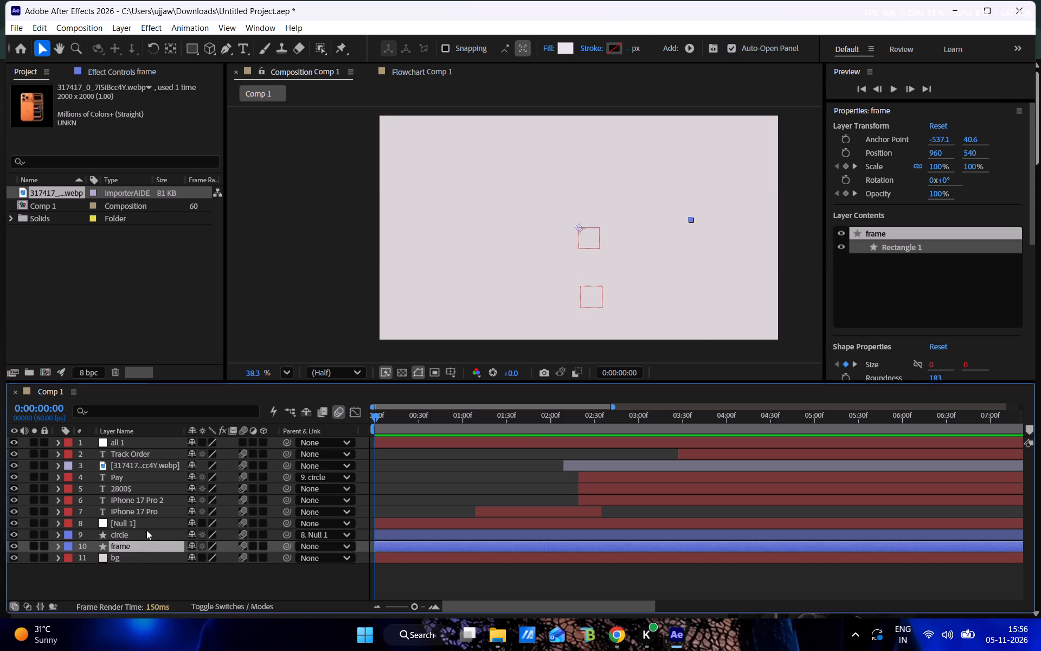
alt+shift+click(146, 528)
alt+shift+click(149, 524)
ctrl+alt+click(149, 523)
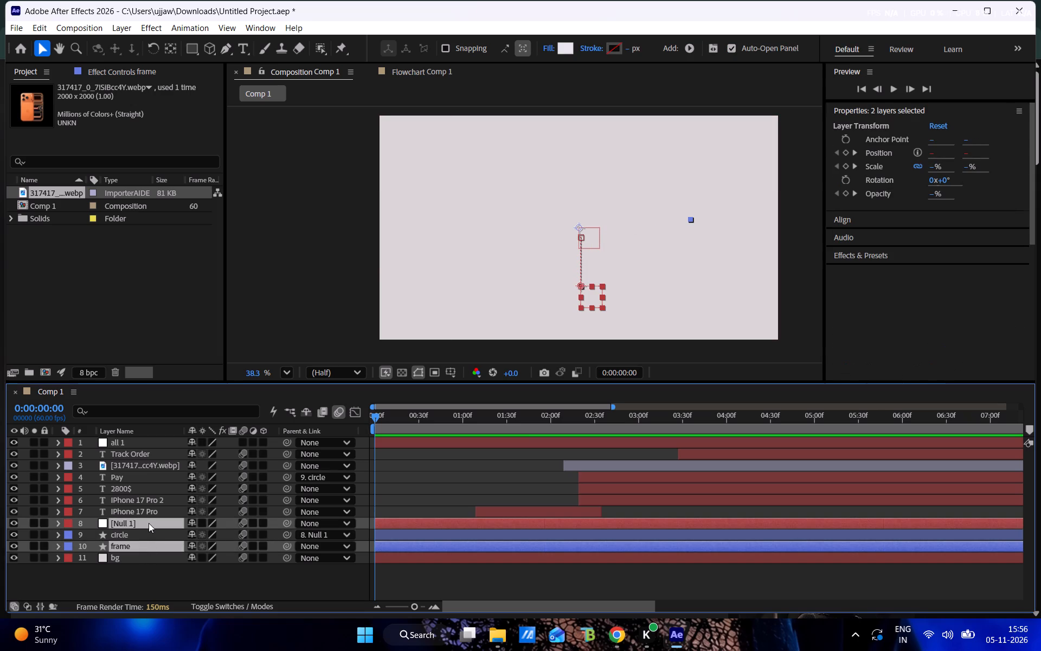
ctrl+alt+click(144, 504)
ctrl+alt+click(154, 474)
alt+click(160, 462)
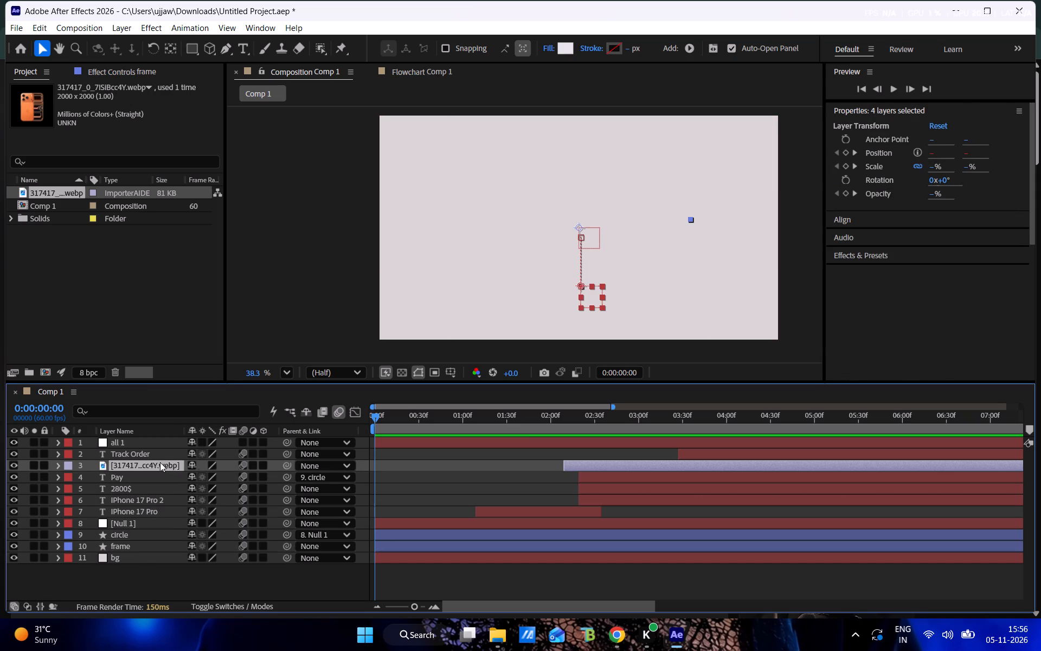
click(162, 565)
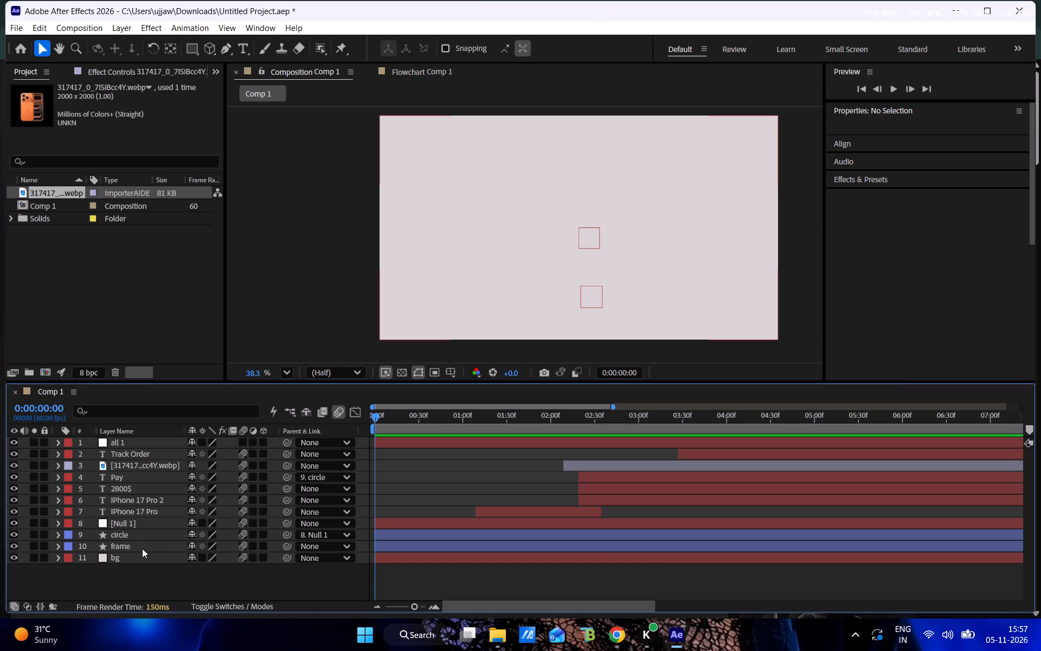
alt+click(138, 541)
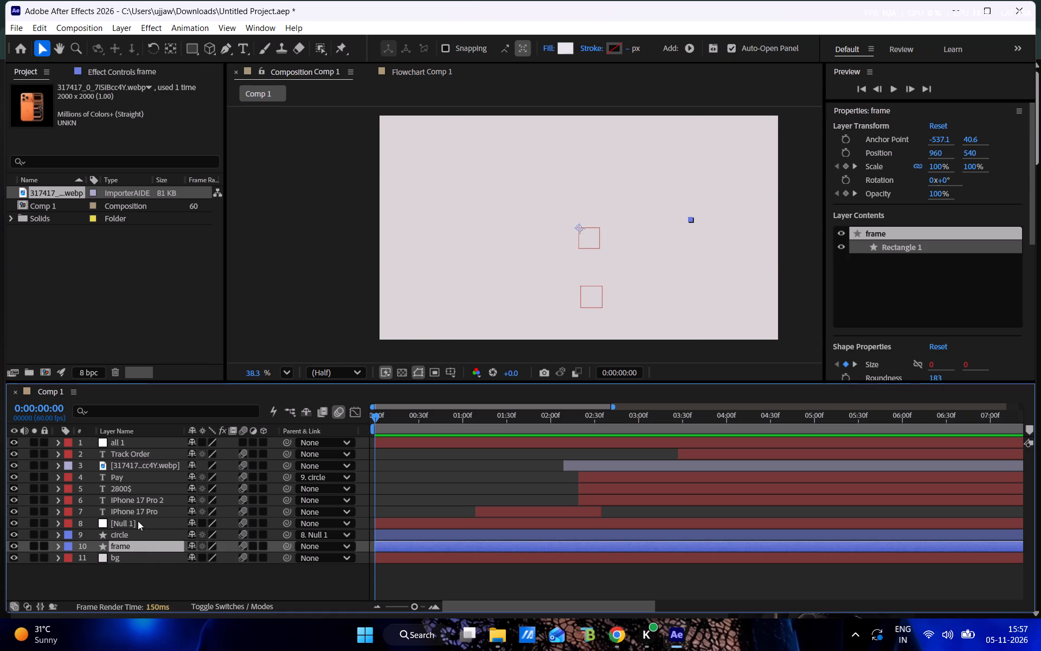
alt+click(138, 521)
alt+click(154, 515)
Select the frame, Null 1, IPhone 17 Pro, IPhone 17 Pro 2, 2800$ and phone image layers together in Comp 1.
click(151, 550)
ctrl+alt+click(150, 518)
ctrl+alt+click(155, 507)
ctrl+alt+click(158, 500)
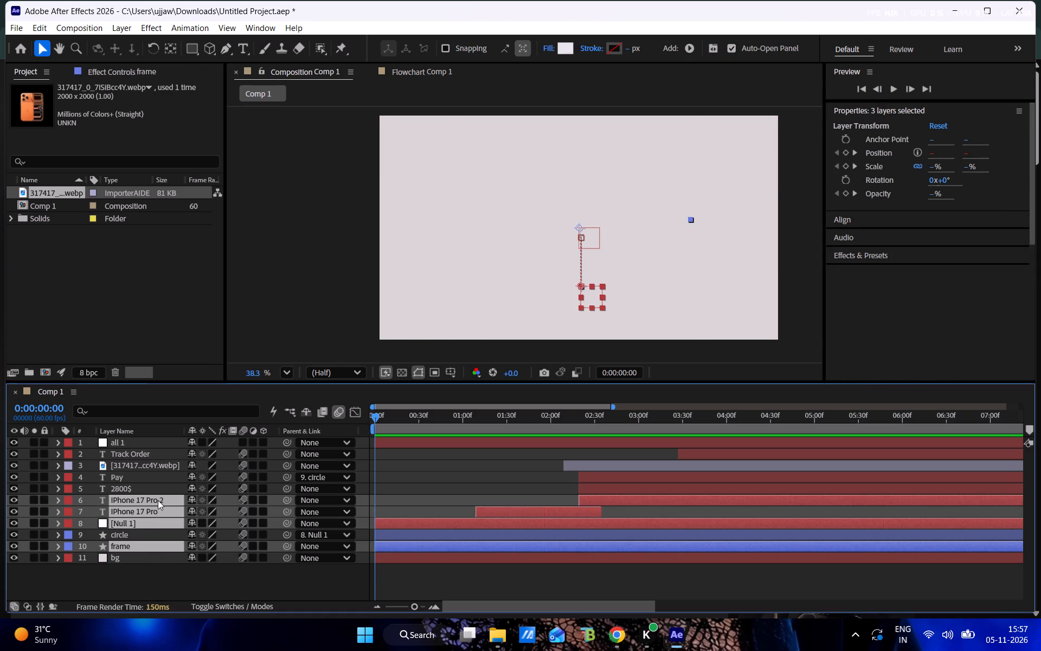
ctrl+alt+click(152, 487)
ctrl+alt+click(158, 527)
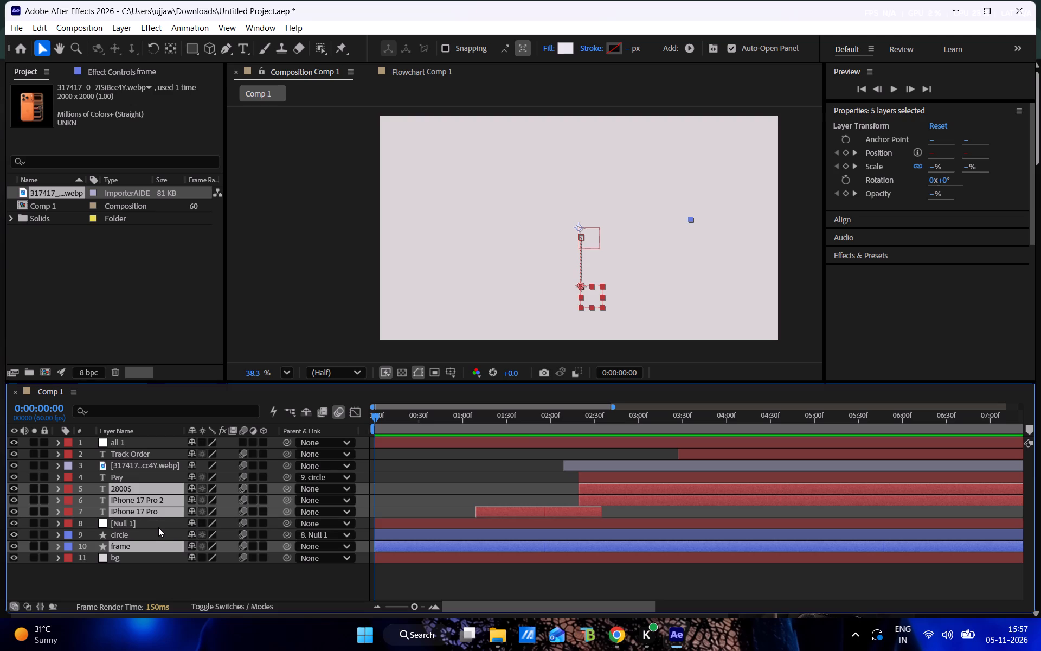
ctrl+alt+click(147, 520)
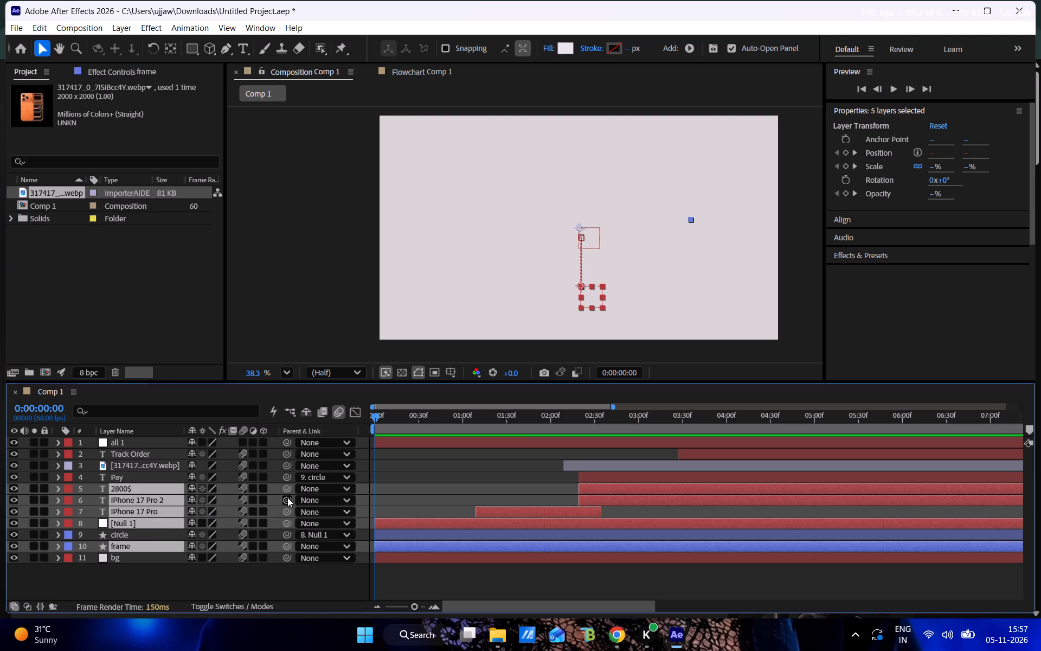
ctrl+alt+click(147, 464)
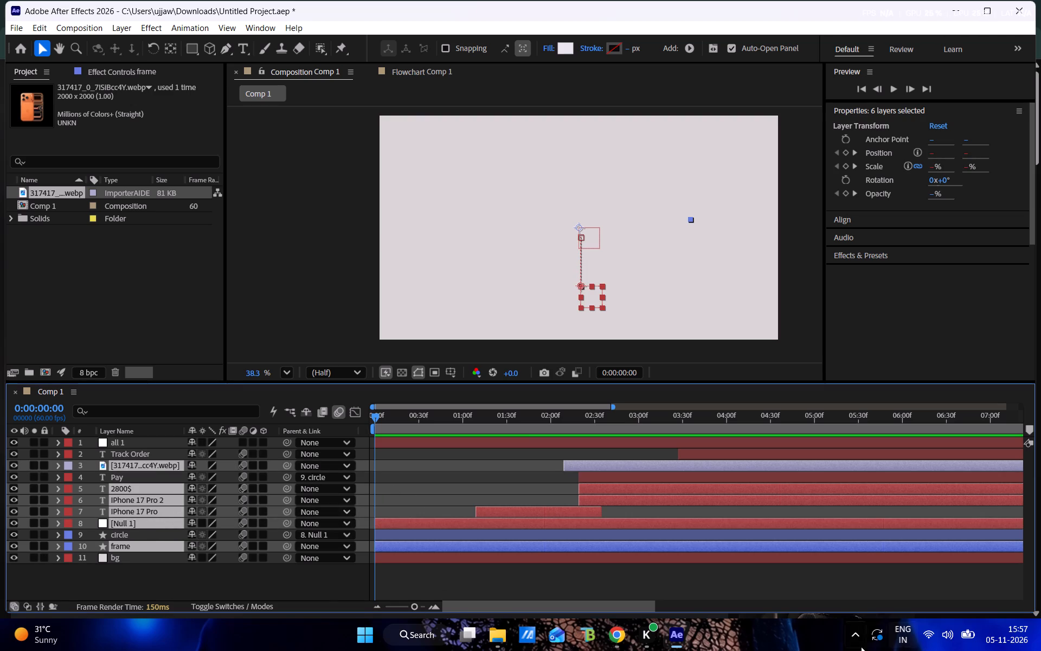
Switch to the tutorial in Chrome and replay the part around 19:40 in full screen to examine the layers parented to All 1.
click(621, 633)
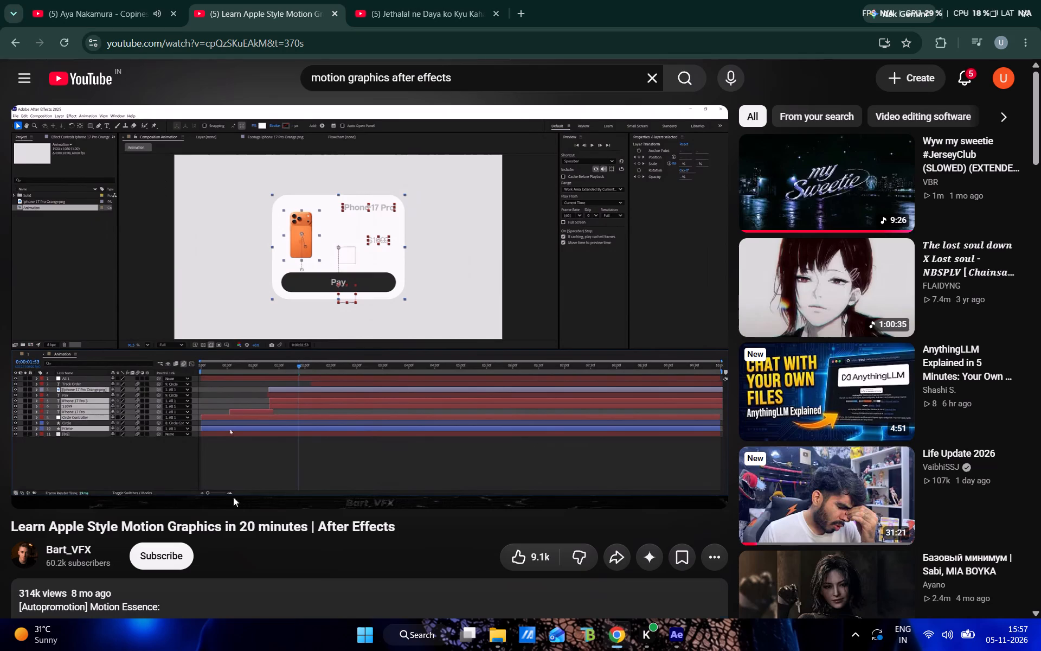
click(385, 349)
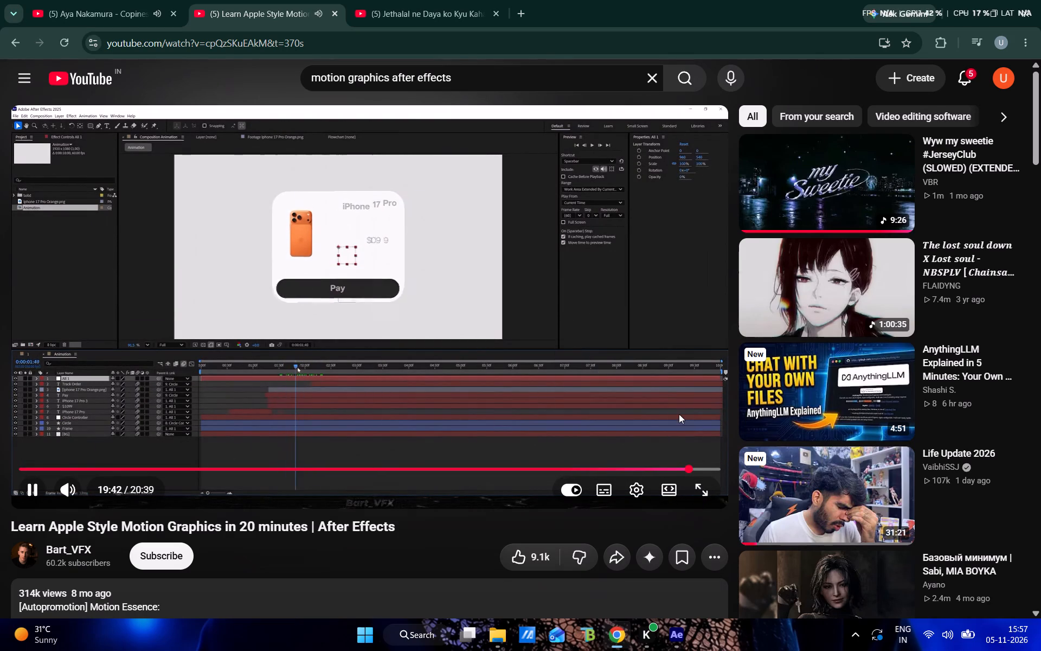
click(704, 485)
key(Down)
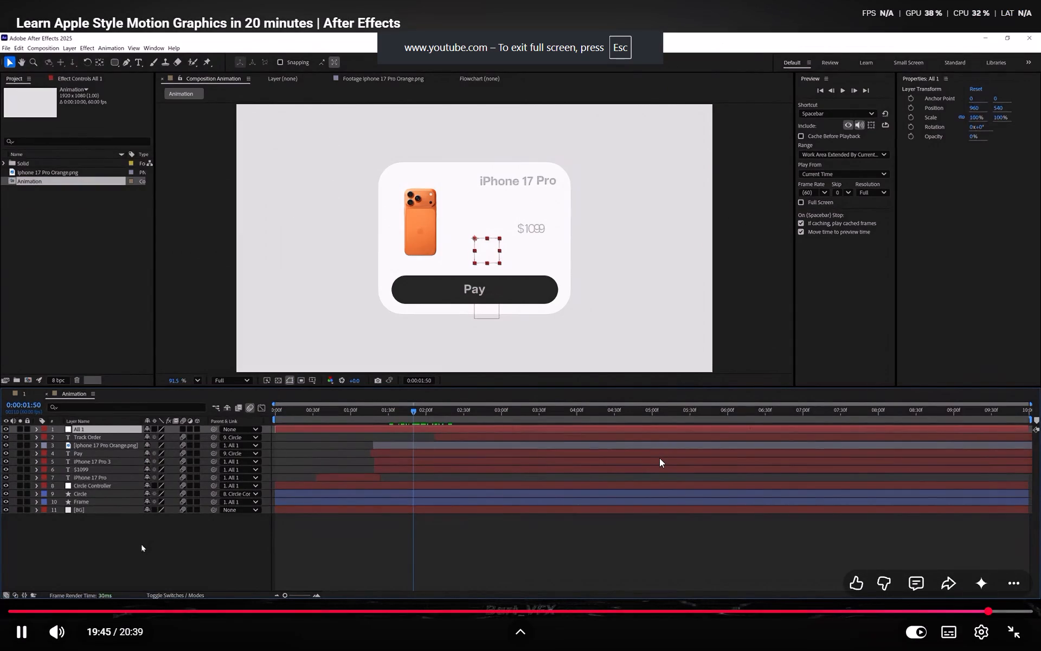
key(Left)
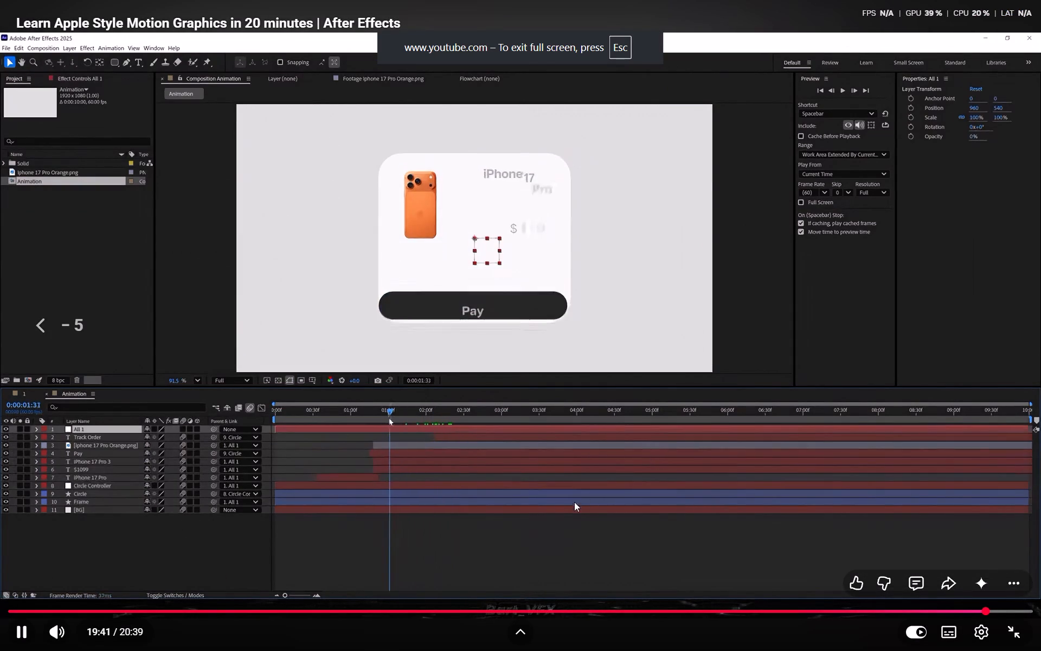
key(Left)
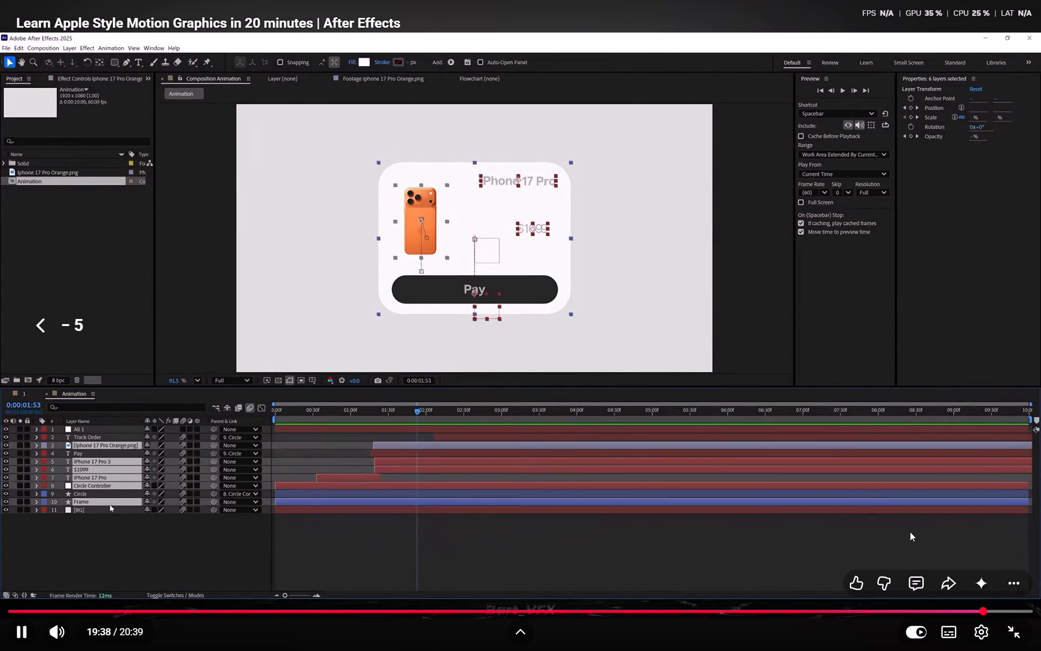
click(713, 491)
click(1008, 635)
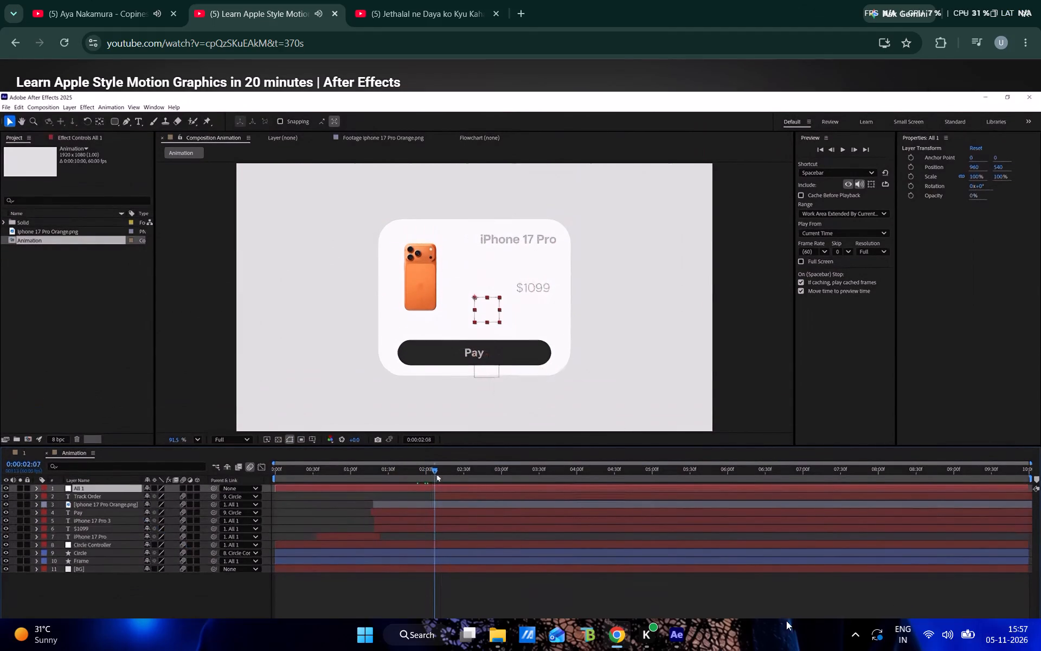
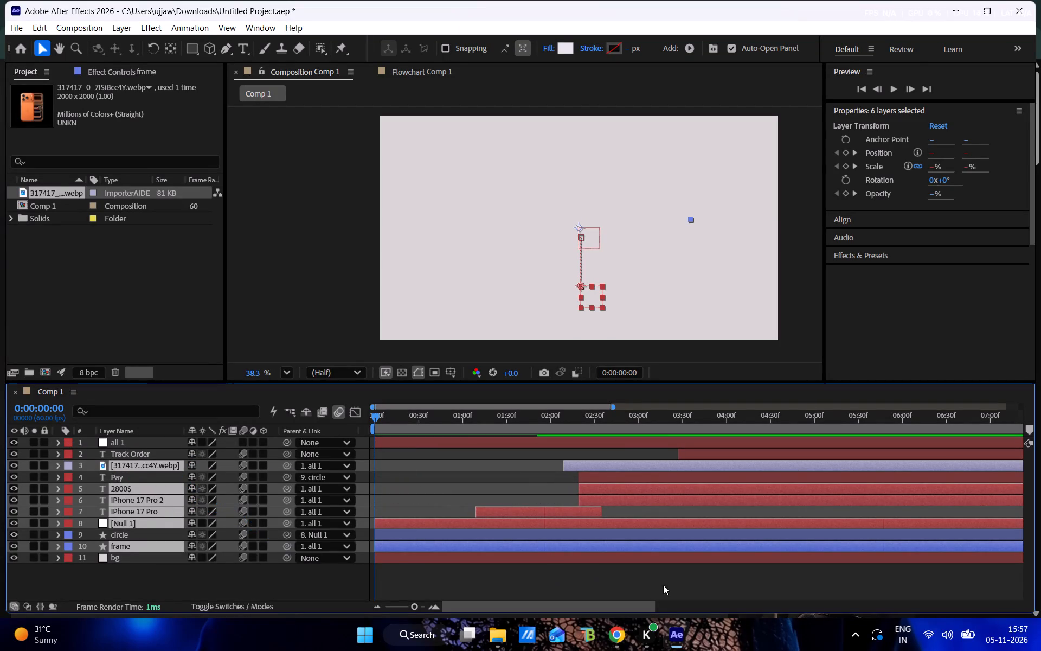
In Chrome, watch the tutorial section on animating the rotation of the All 1 null, and return to After Effects.
click(618, 633)
click(323, 379)
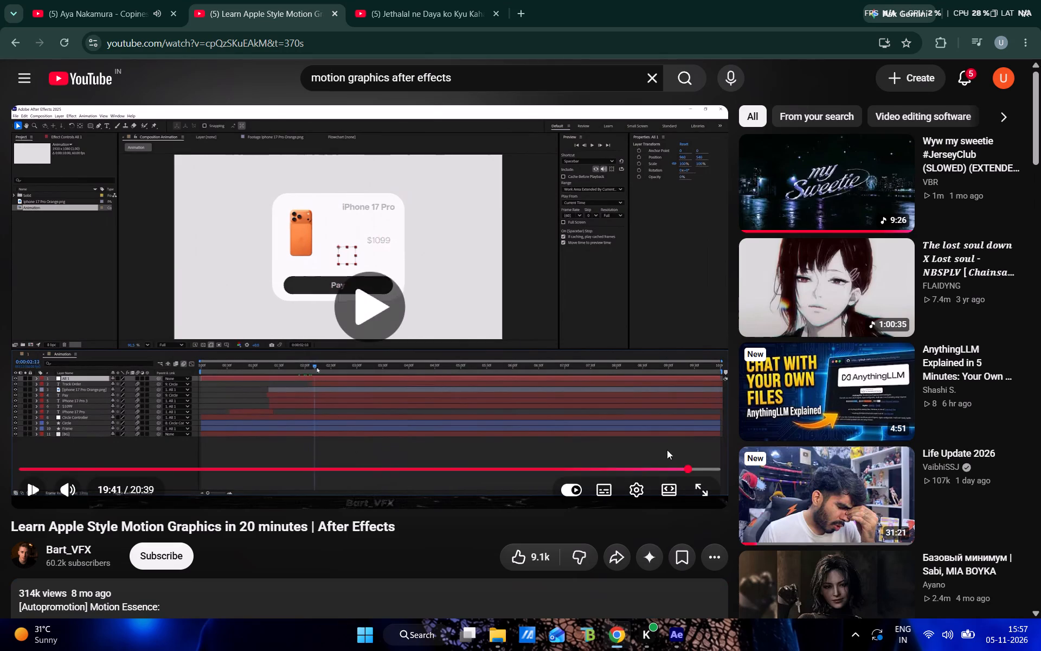
click(701, 497)
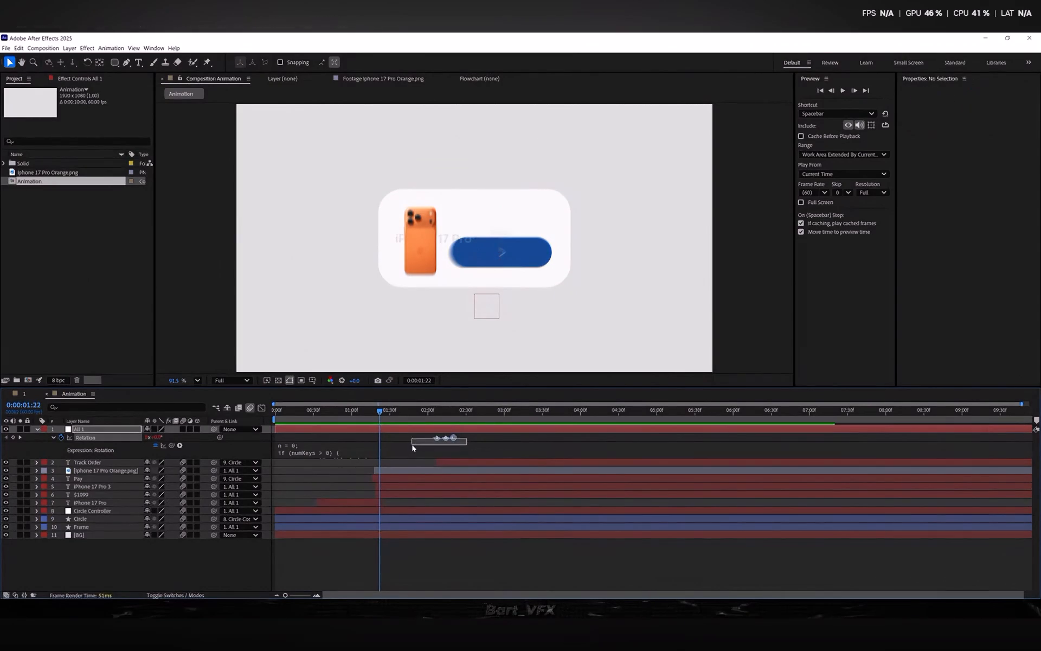
click(599, 365)
click(1004, 627)
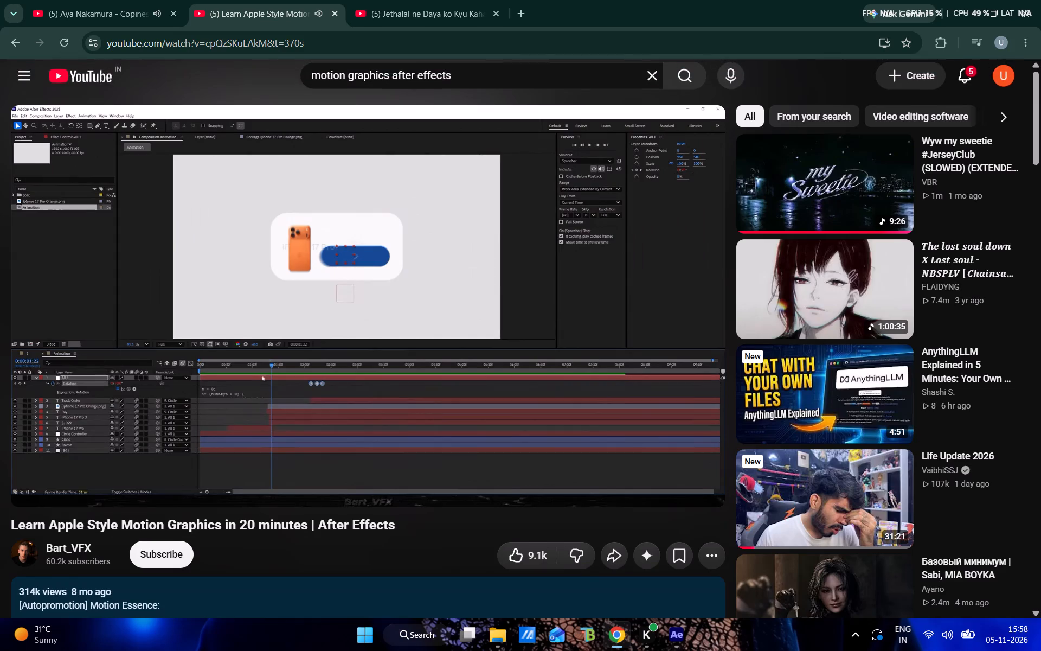
click(669, 644)
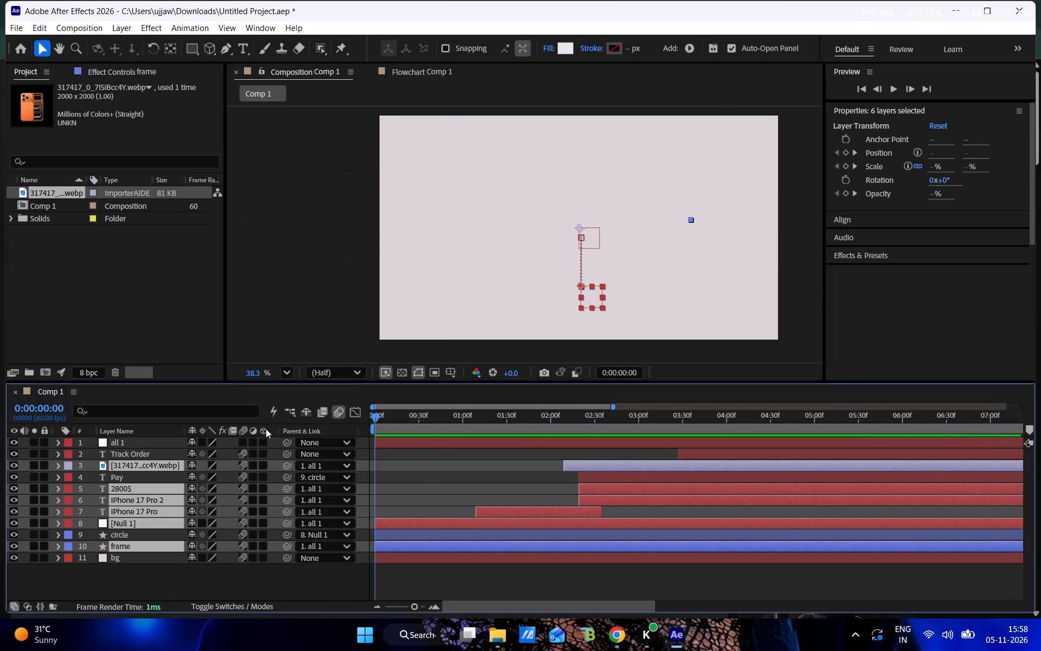
Reveal the Rotation property of the all 1 layer in the timeline.
click(160, 443)
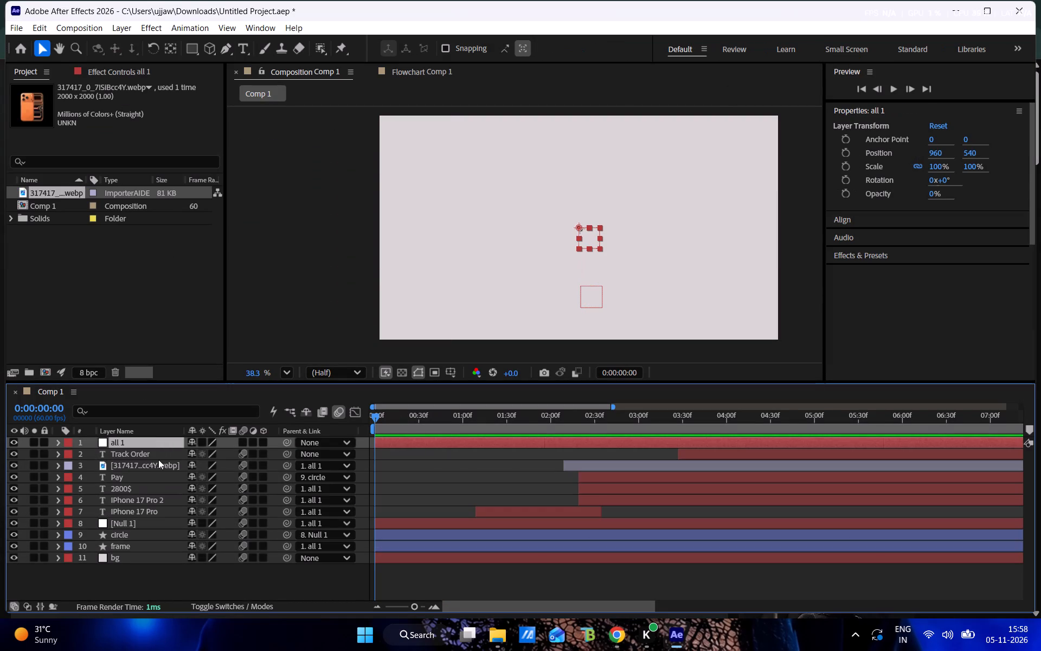
key(r)
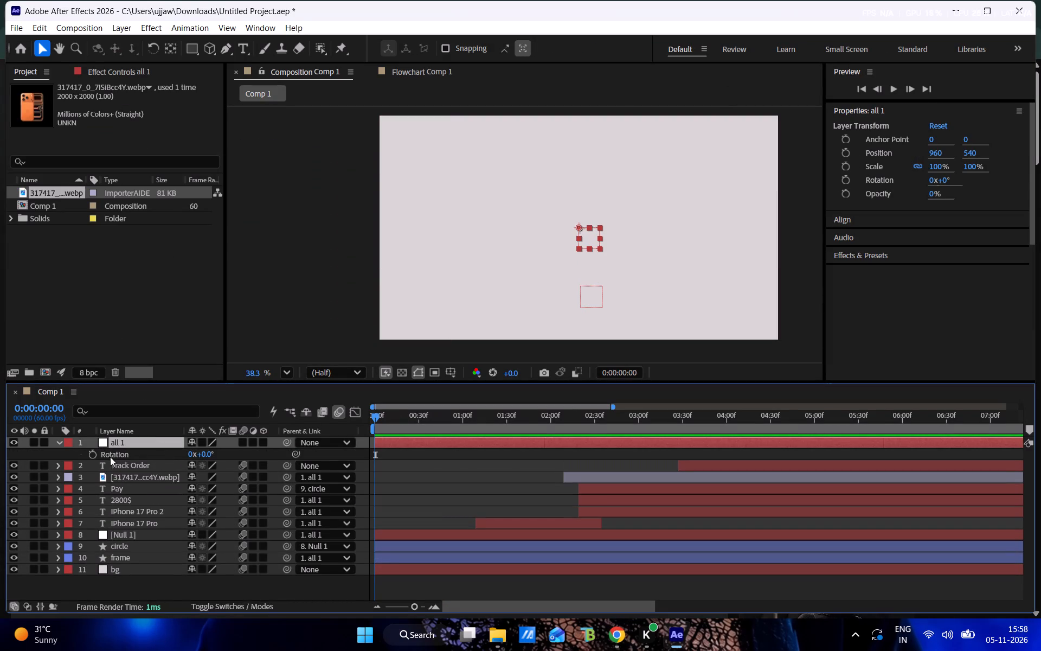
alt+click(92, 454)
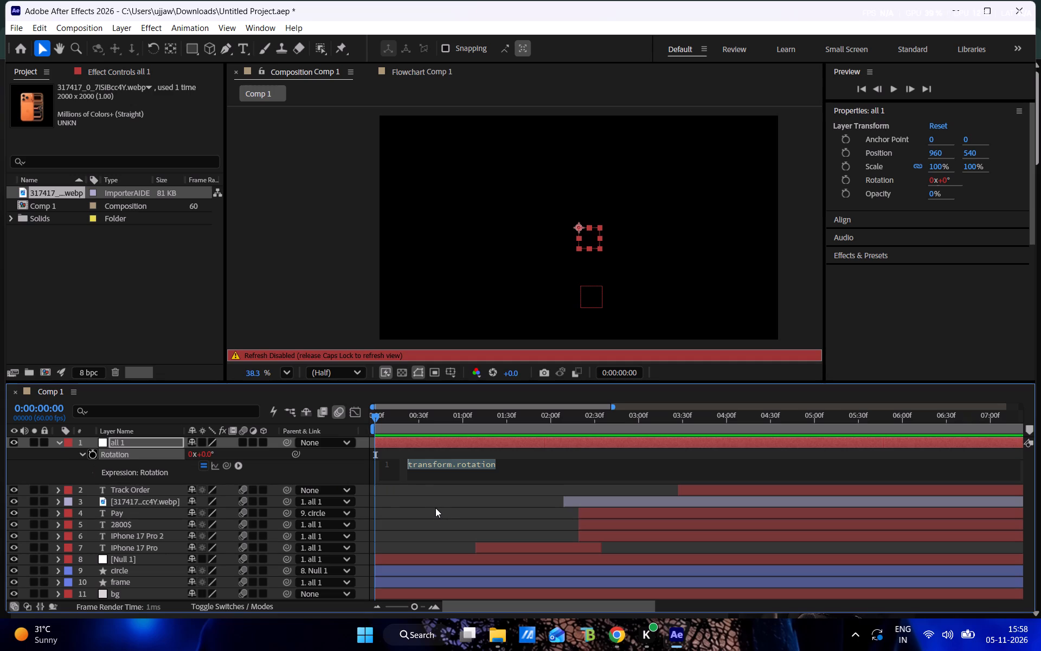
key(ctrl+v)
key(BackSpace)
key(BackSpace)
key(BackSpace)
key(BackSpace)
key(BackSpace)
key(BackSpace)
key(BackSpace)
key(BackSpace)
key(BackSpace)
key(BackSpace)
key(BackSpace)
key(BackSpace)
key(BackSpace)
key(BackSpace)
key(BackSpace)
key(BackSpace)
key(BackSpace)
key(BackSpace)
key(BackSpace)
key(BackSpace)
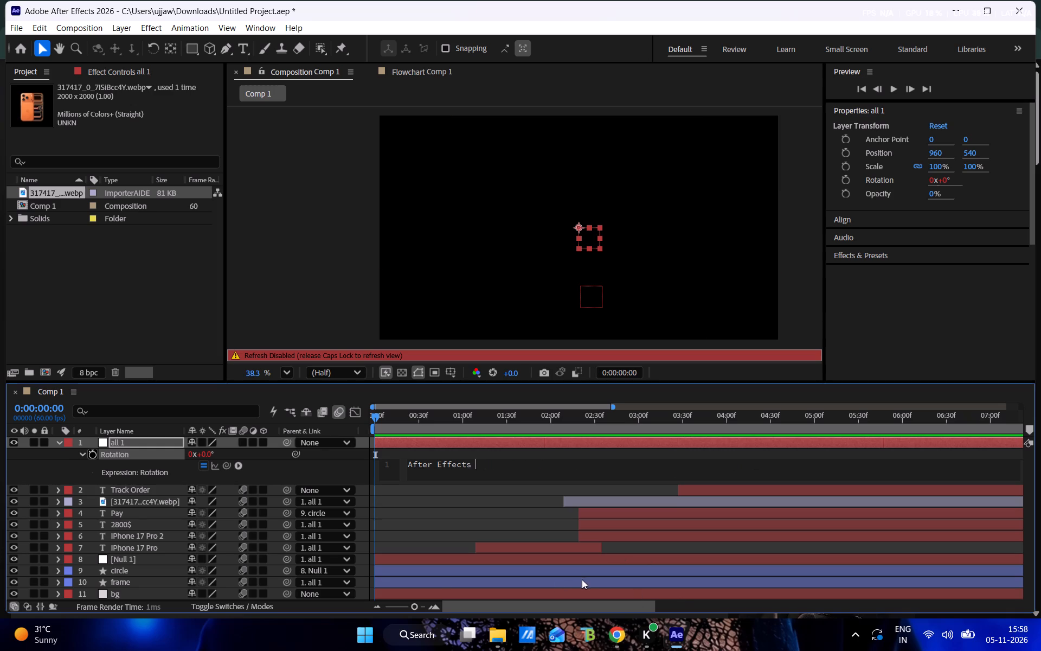
In Chrome, copy the full code of Expression 1 from the pinned comment under the tutorial video.
click(607, 650)
scroll(176, 531, down, 2)
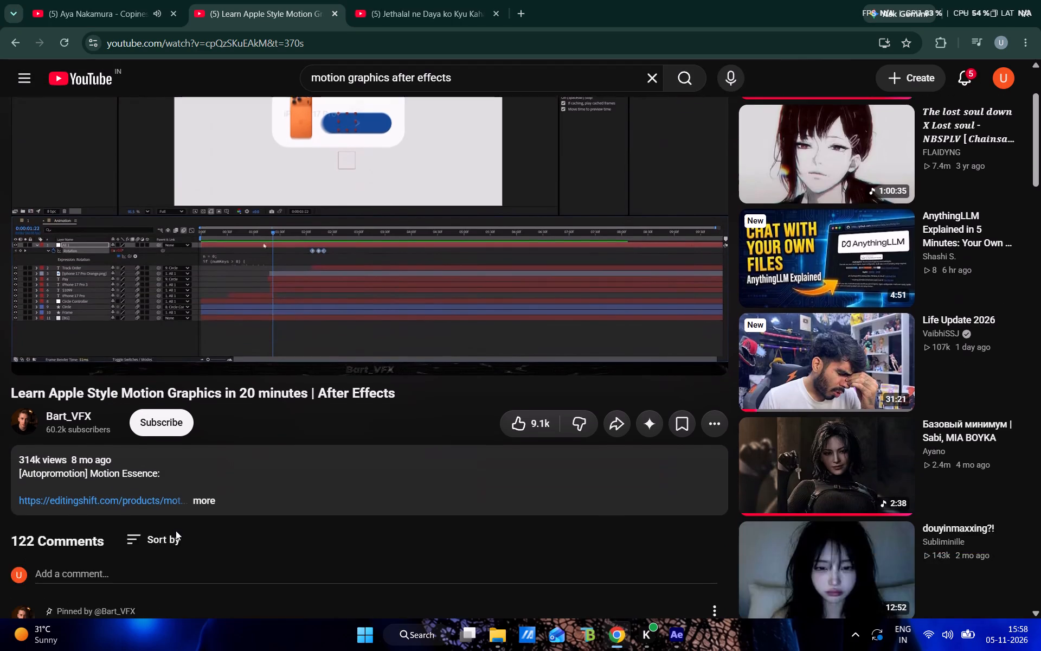
scroll(176, 531, down, 2)
scroll(124, 435, down, 1)
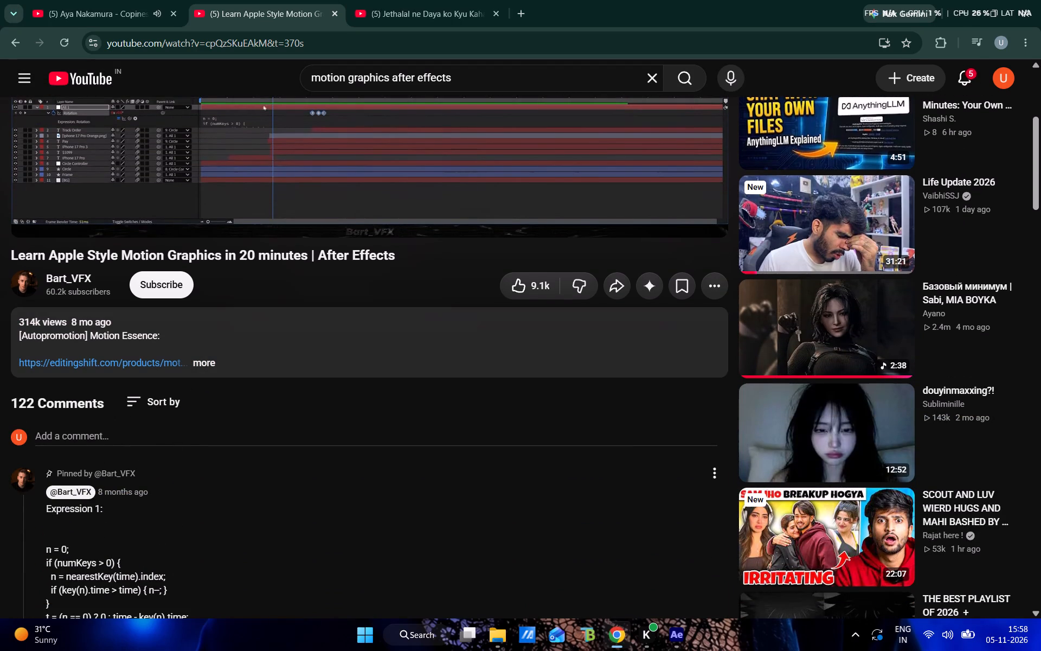
scroll(124, 435, down, 4)
click(46, 208)
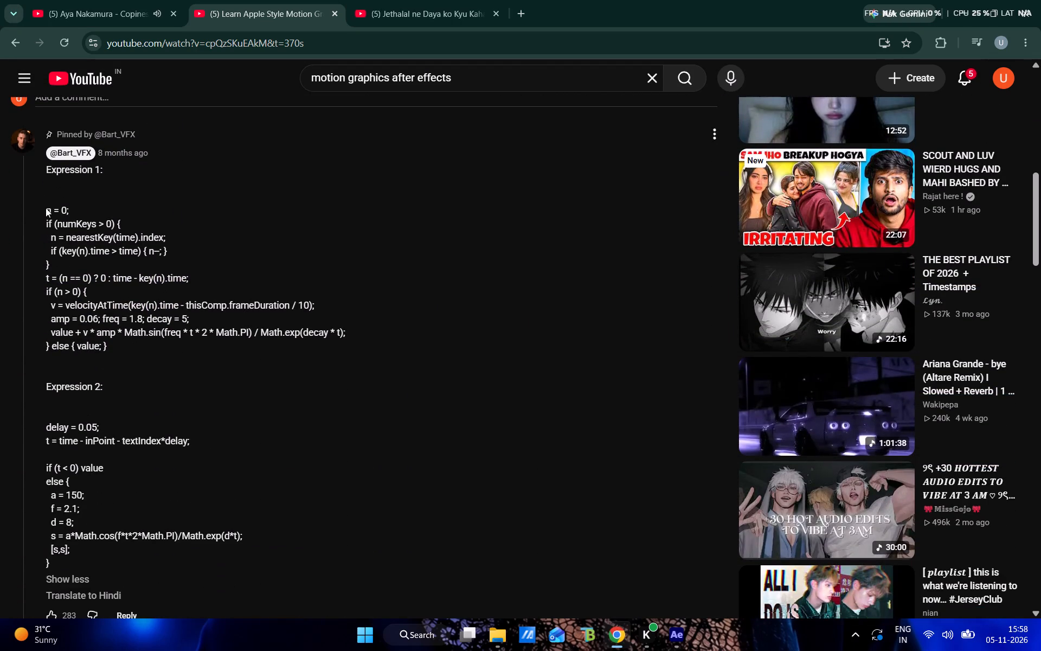
click(46, 210)
drag(46, 210, 106, 370)
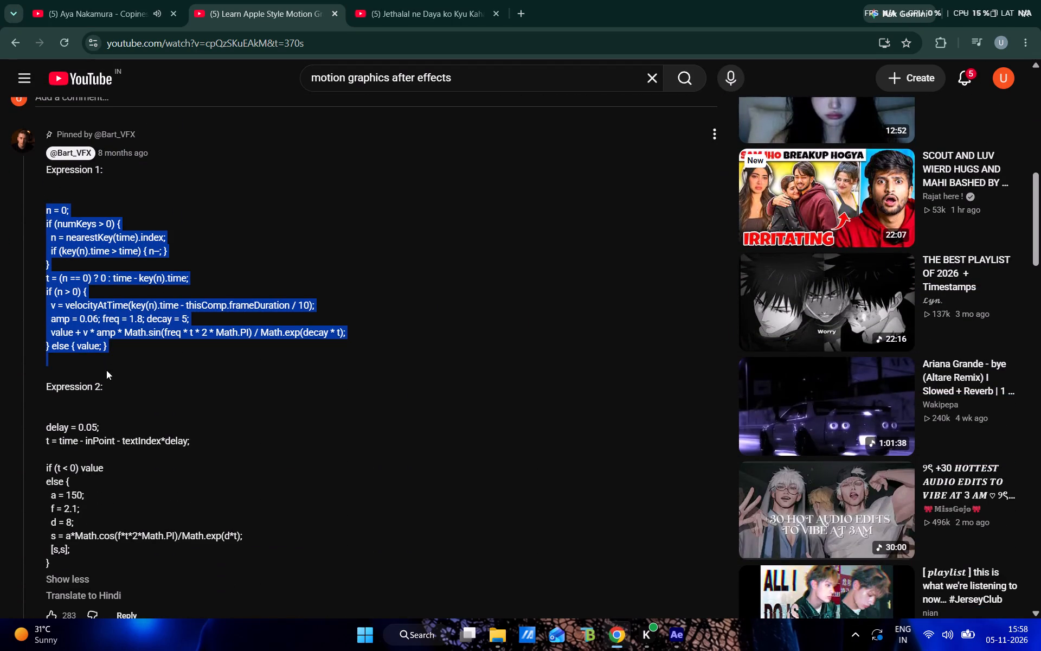
drag(106, 370, 108, 351)
key(ctrl+c)
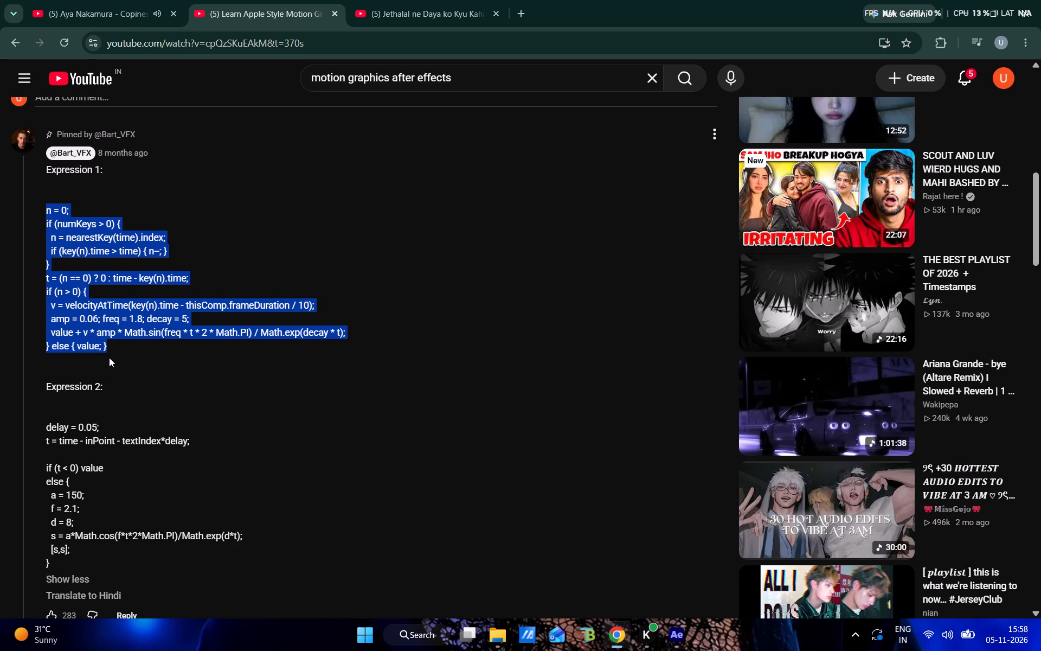
In After Effects, add the copied Expression 1 code as an expression on the all 1 layer's Rotation.
click(617, 647)
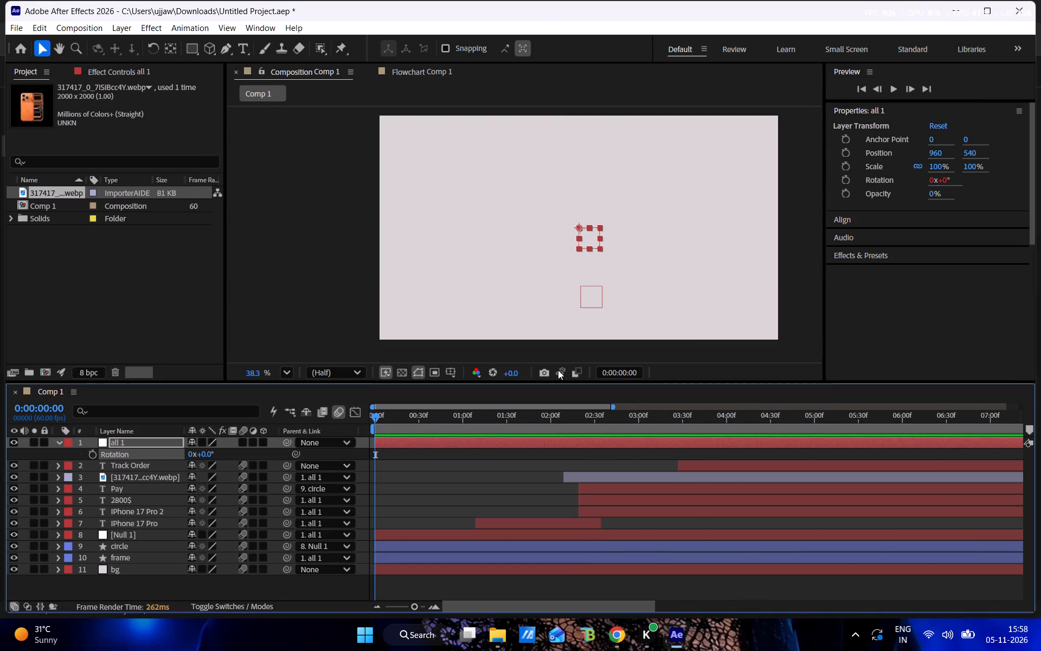
key(ctrl+v)
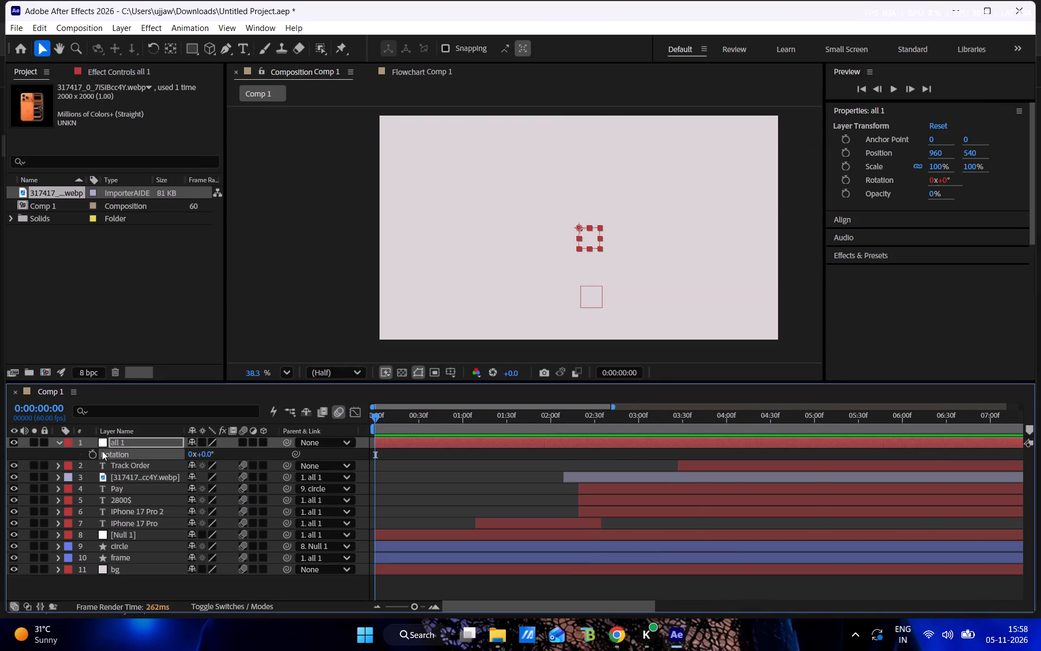
alt+click(89, 455)
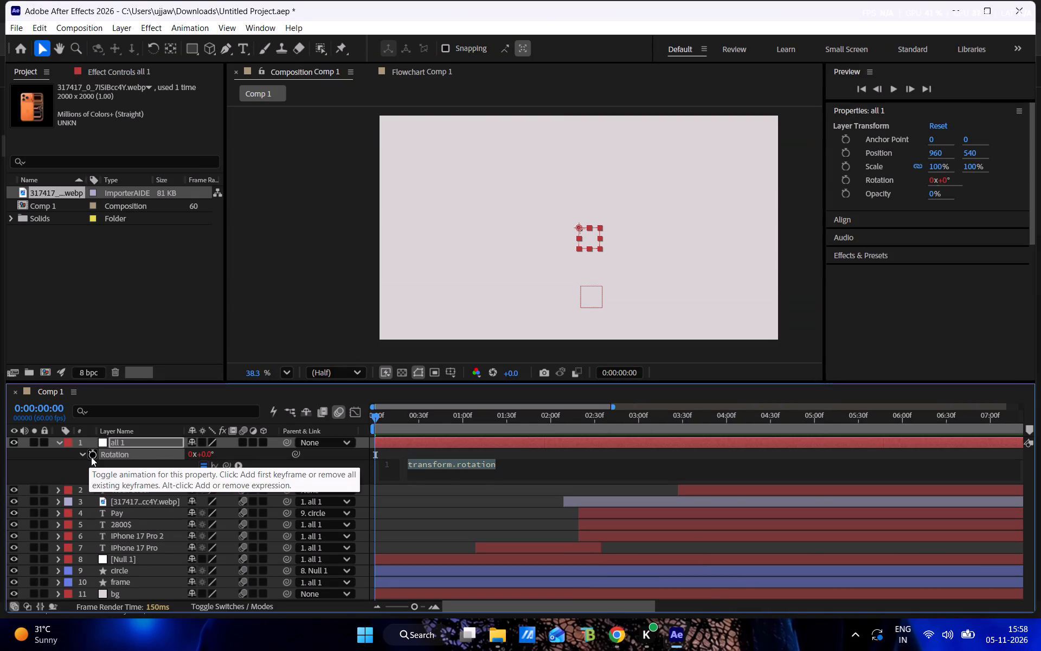
key(ctrl+v)
click(505, 441)
Play and scrub the opening of the composition to check the animation with the rotation expression applied.
drag(456, 417, 438, 420)
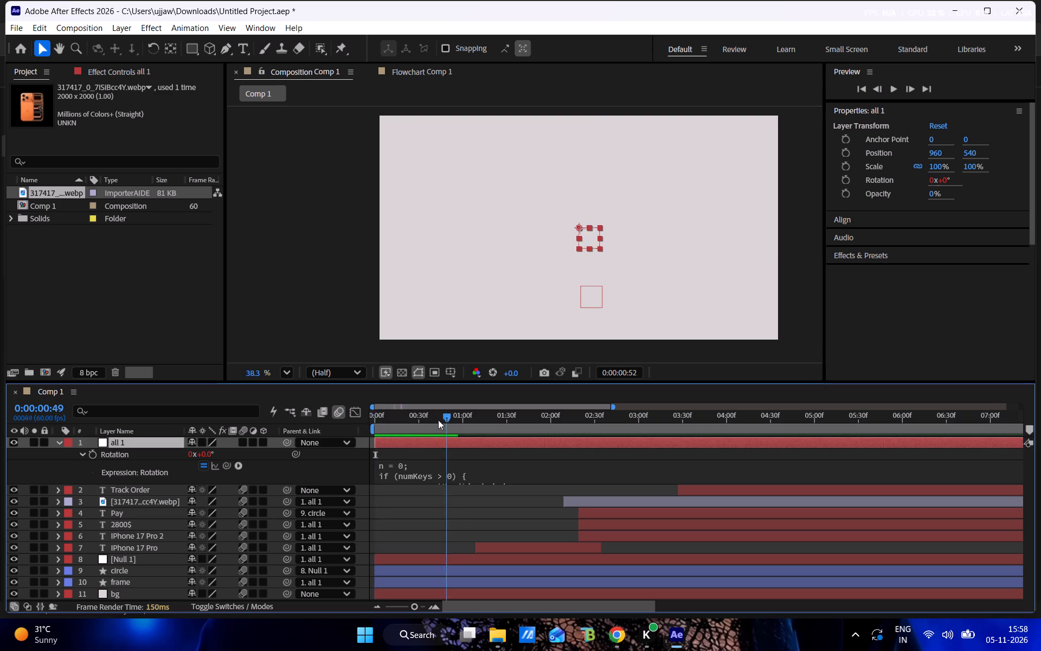
drag(438, 420, 222, 428)
key(space)
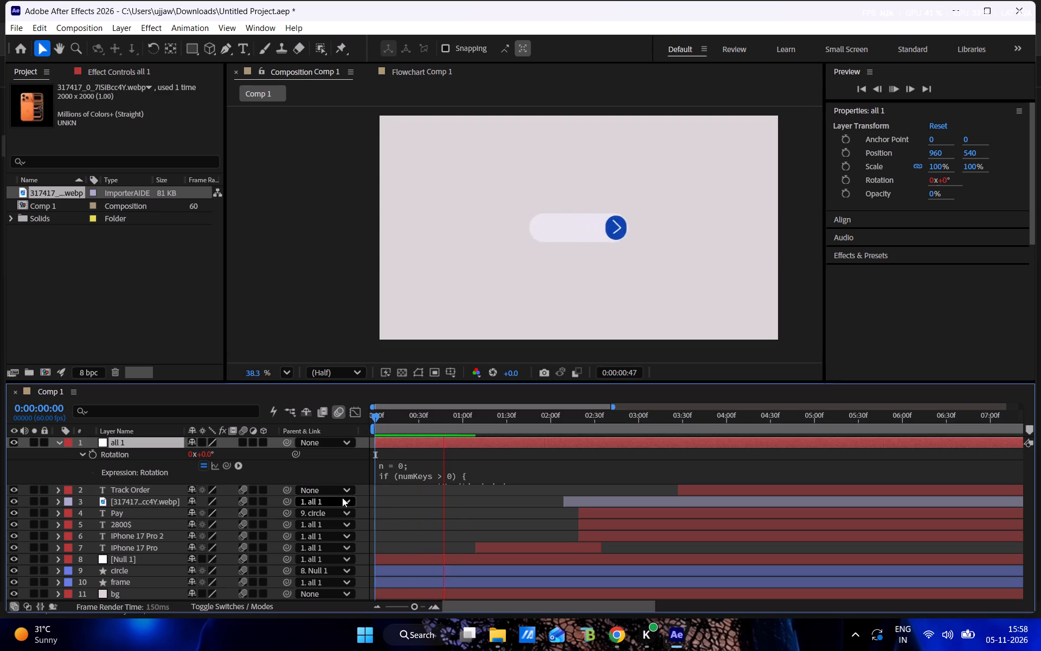
drag(421, 425, 415, 424)
drag(443, 419, 499, 426)
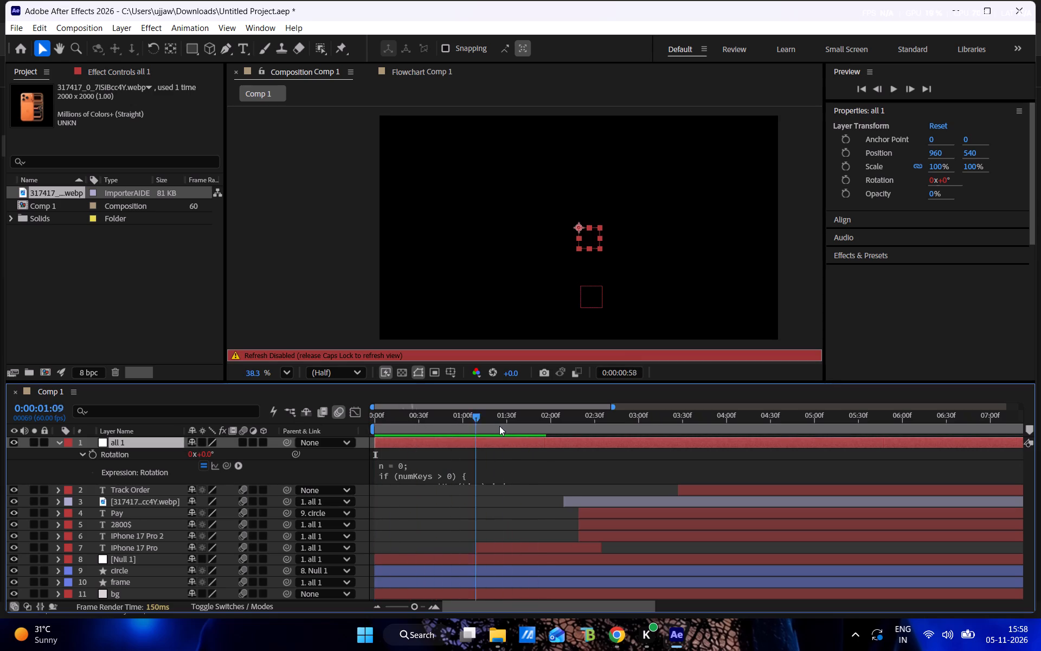
drag(499, 426, 382, 433)
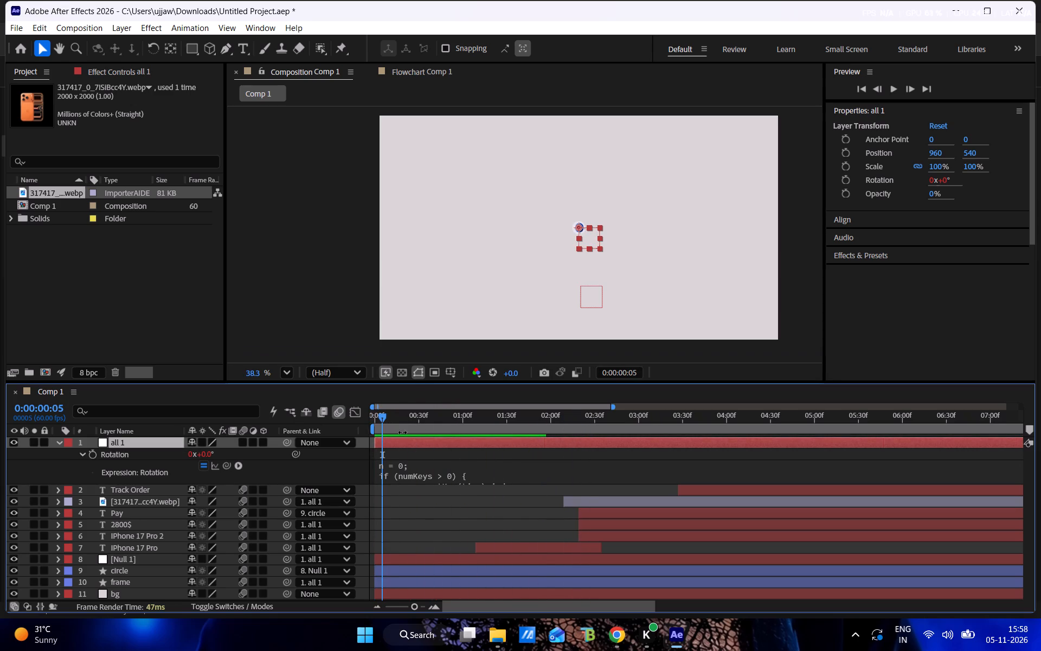
drag(413, 427, 428, 427)
key(ctrl+z)
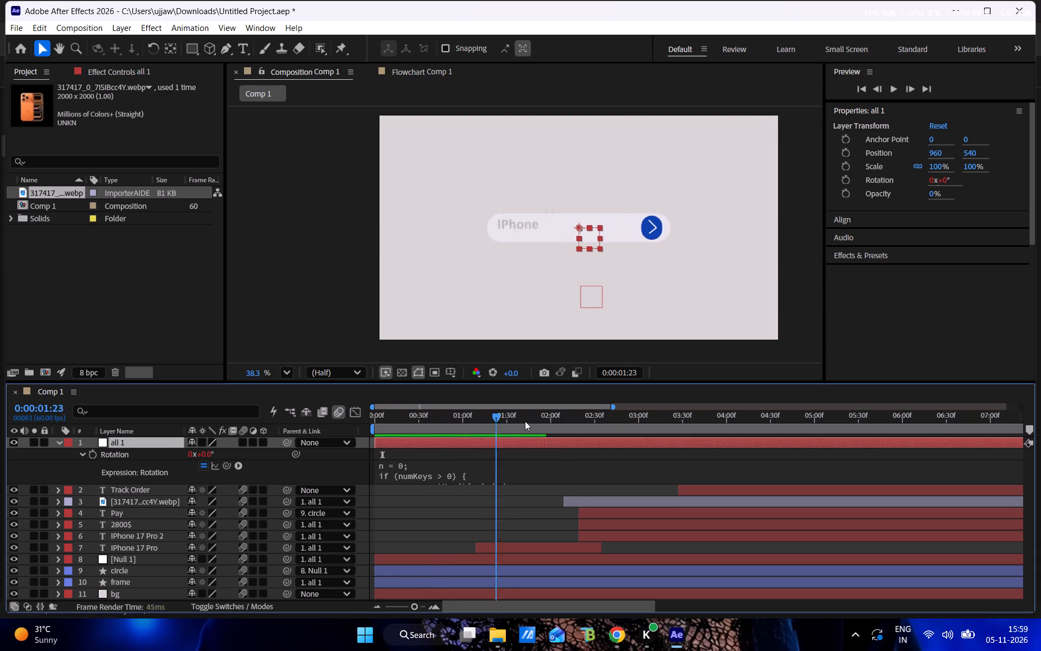
Add a Rotation keyframe to the all 1 layer at 0:00:03:15, before the card collapses.
click(616, 412)
drag(611, 407, 986, 412)
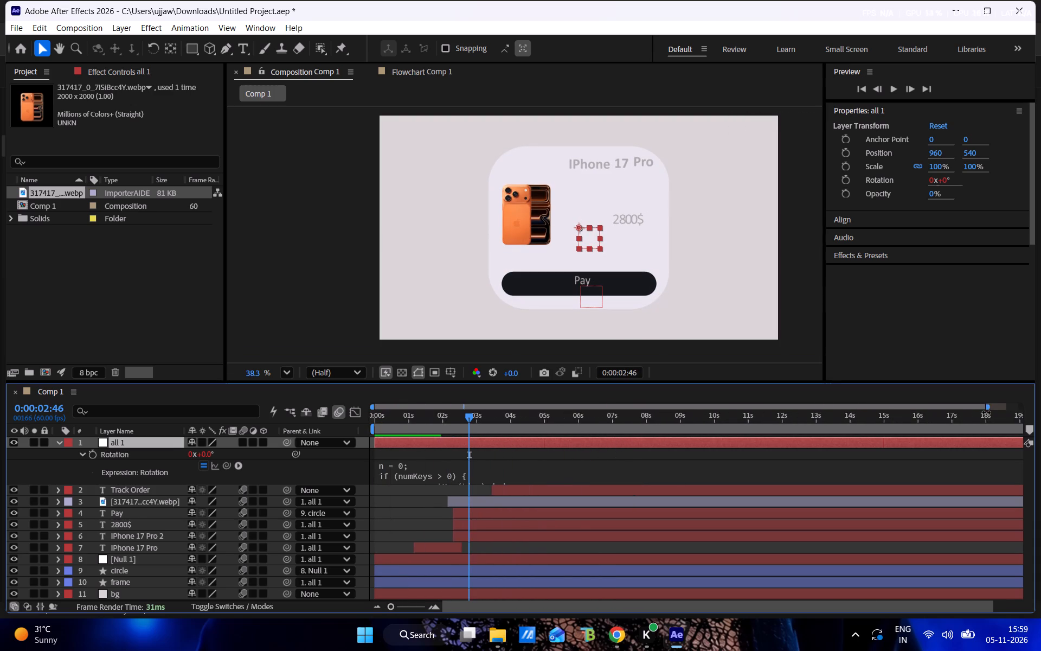
drag(986, 412, 625, 443)
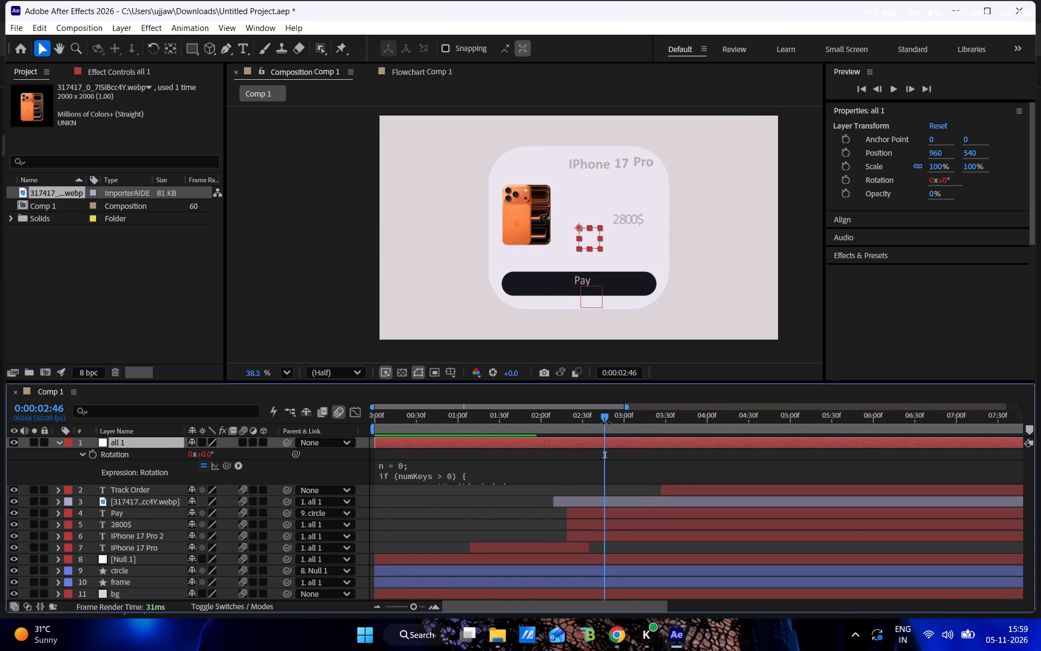
click(606, 423)
drag(604, 420, 685, 431)
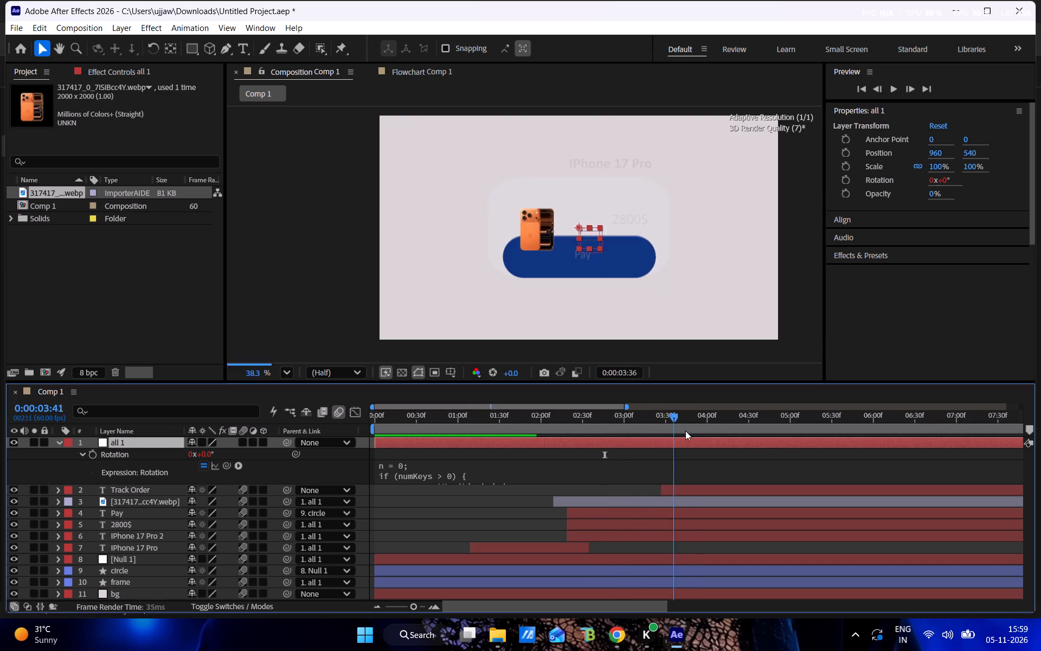
drag(685, 431, 651, 429)
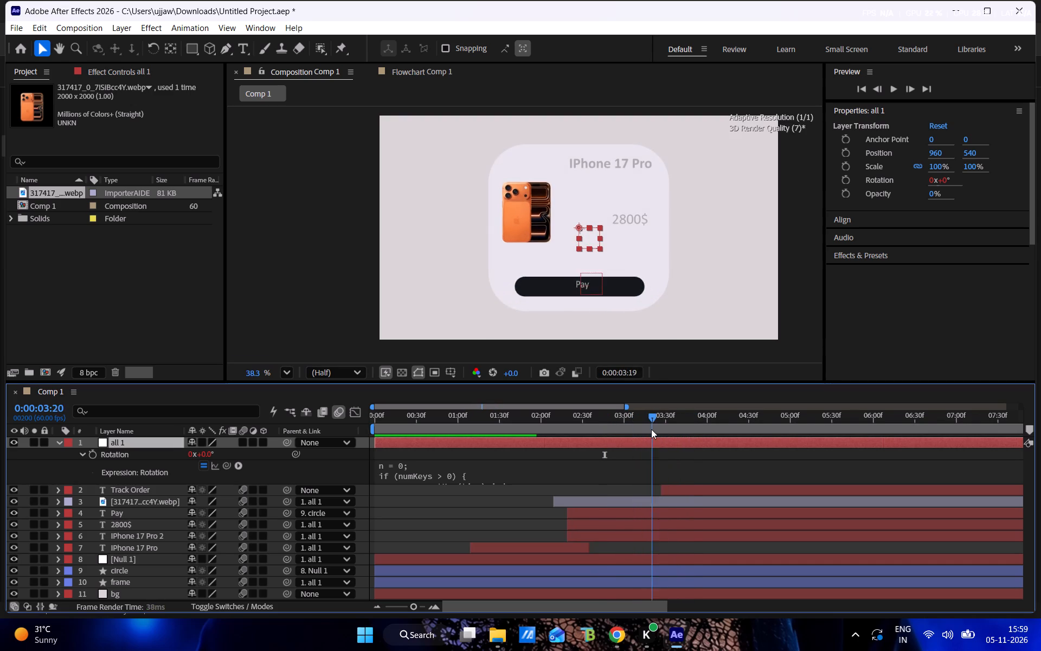
drag(651, 429, 660, 428)
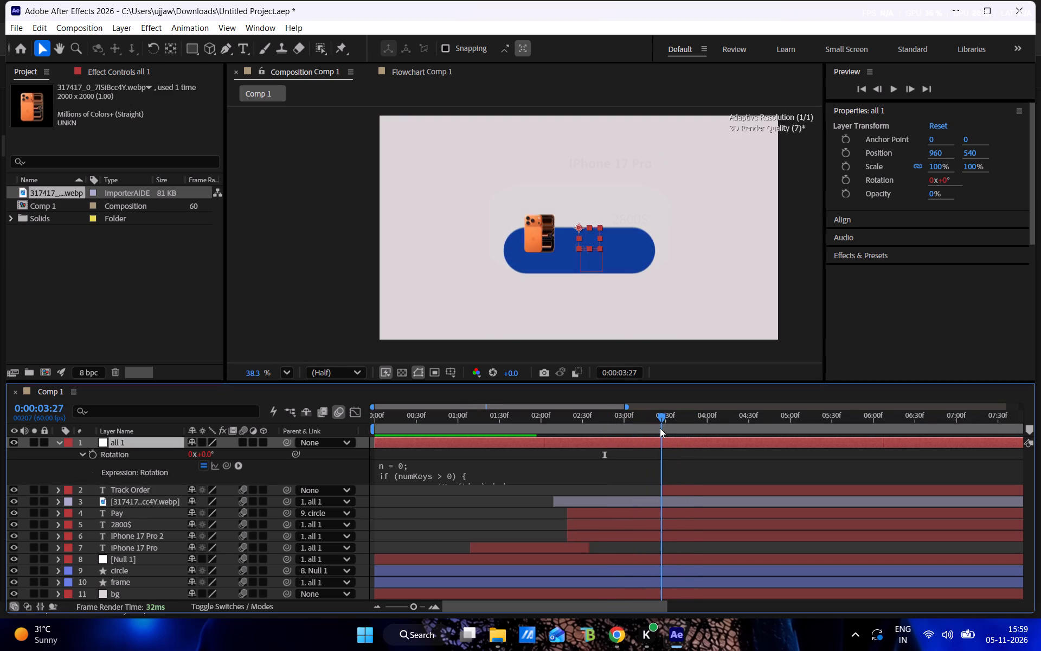
drag(660, 428, 645, 428)
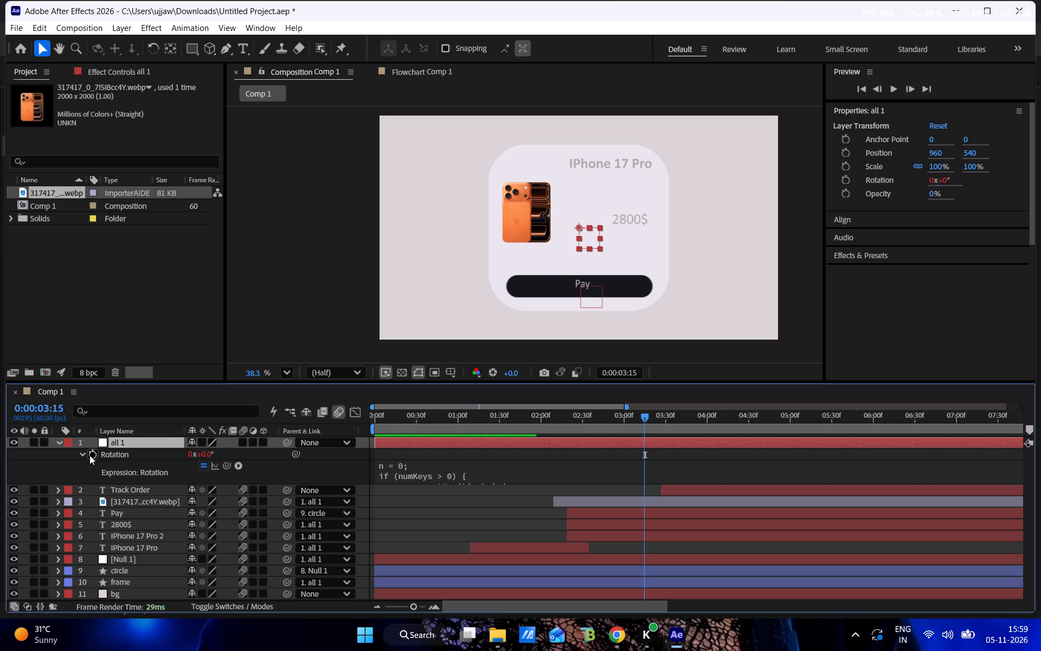
click(89, 455)
Move the all 1 layer's first Rotation keyframe earlier, to just before the 3-second mark.
drag(643, 416, 653, 419)
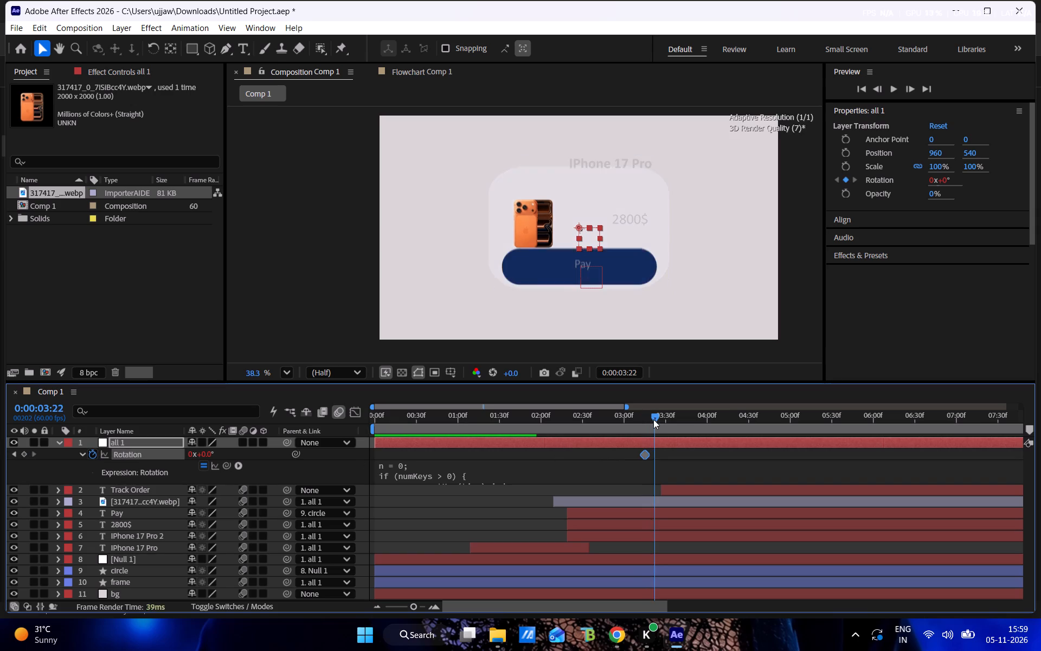
drag(653, 419, 656, 420)
drag(656, 420, 651, 422)
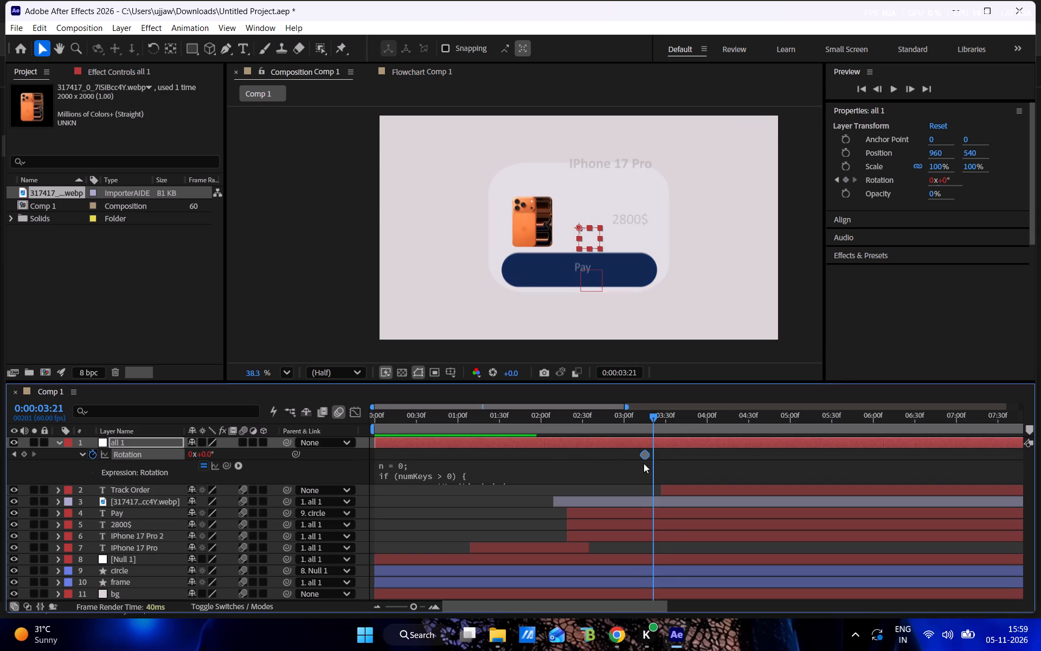
drag(642, 452, 612, 455)
drag(647, 420, 630, 420)
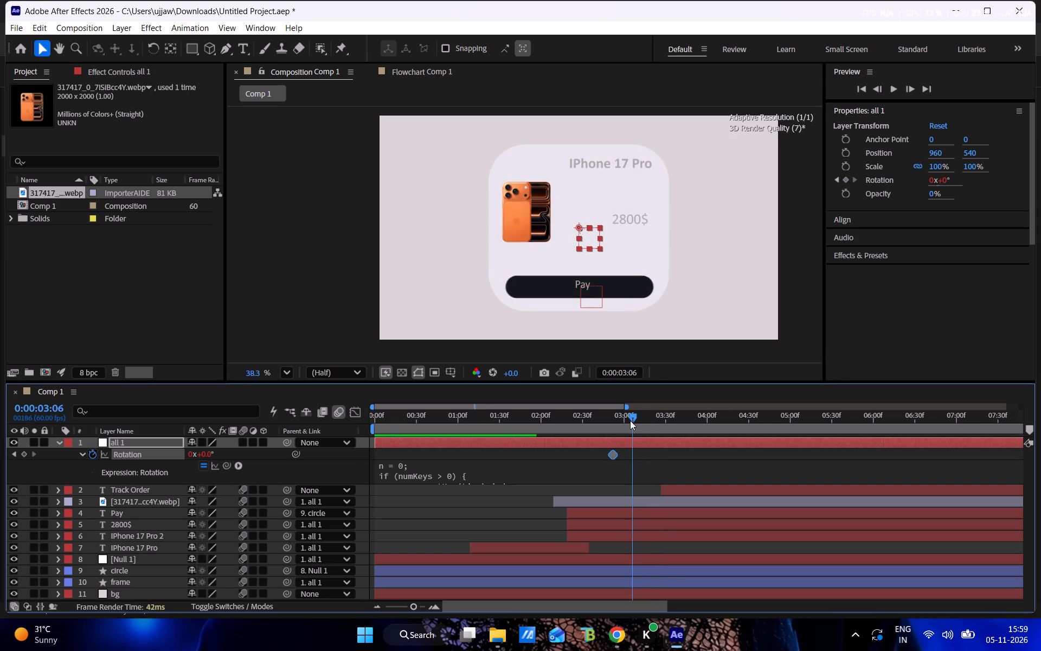
drag(630, 420, 638, 421)
drag(614, 456, 620, 456)
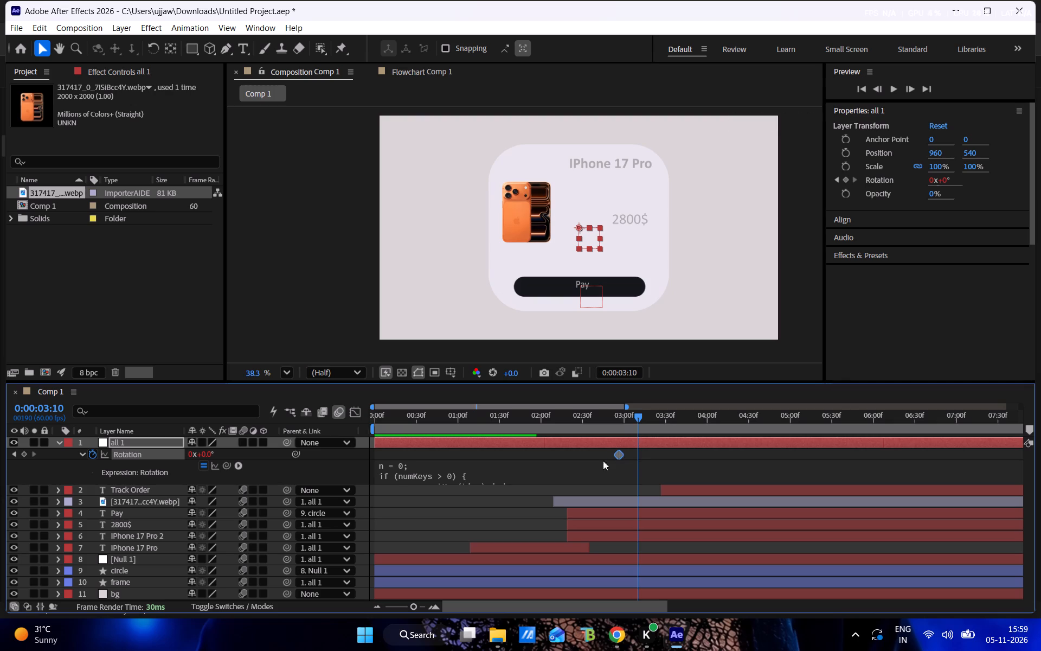
Set the all 1 layer's Rotation to 3° at 0:00:03:10.
drag(202, 455, 207, 456)
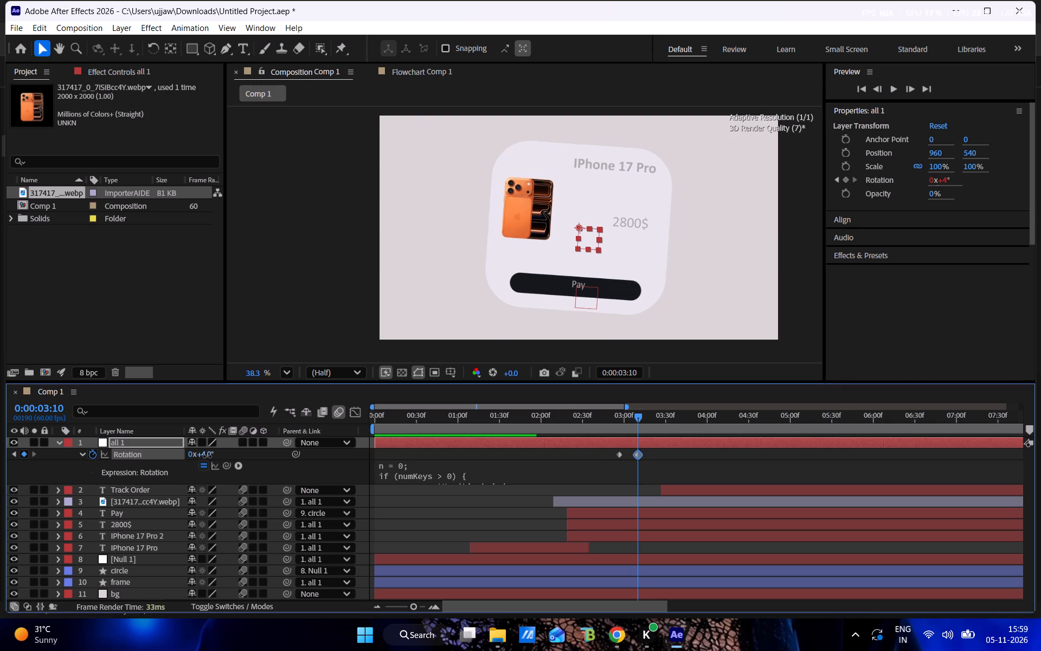
drag(207, 456, 205, 459)
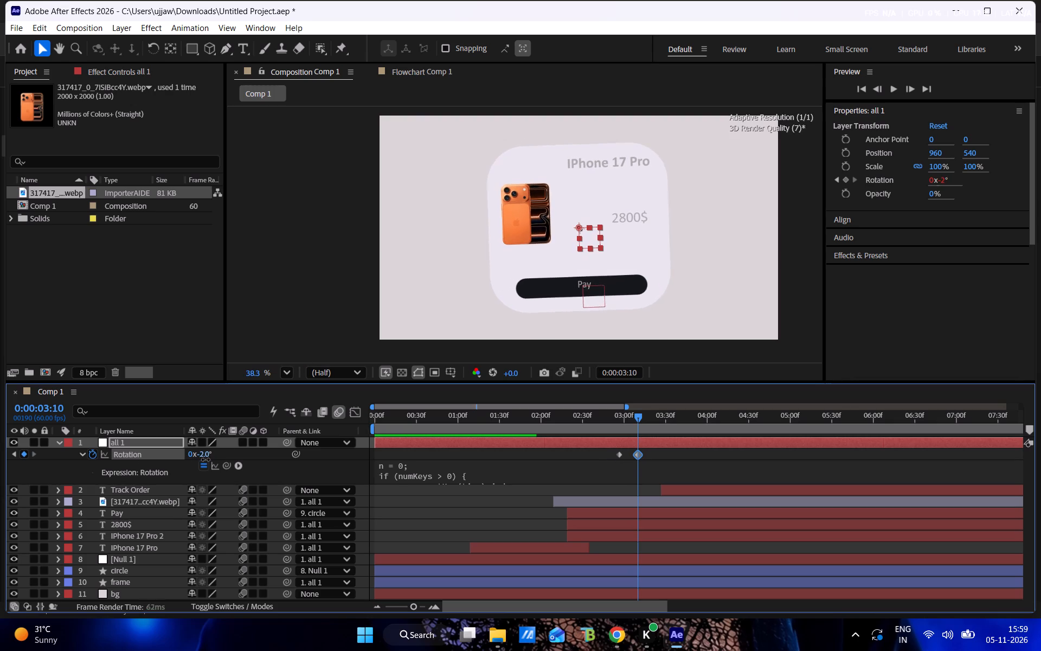
drag(205, 459, 209, 461)
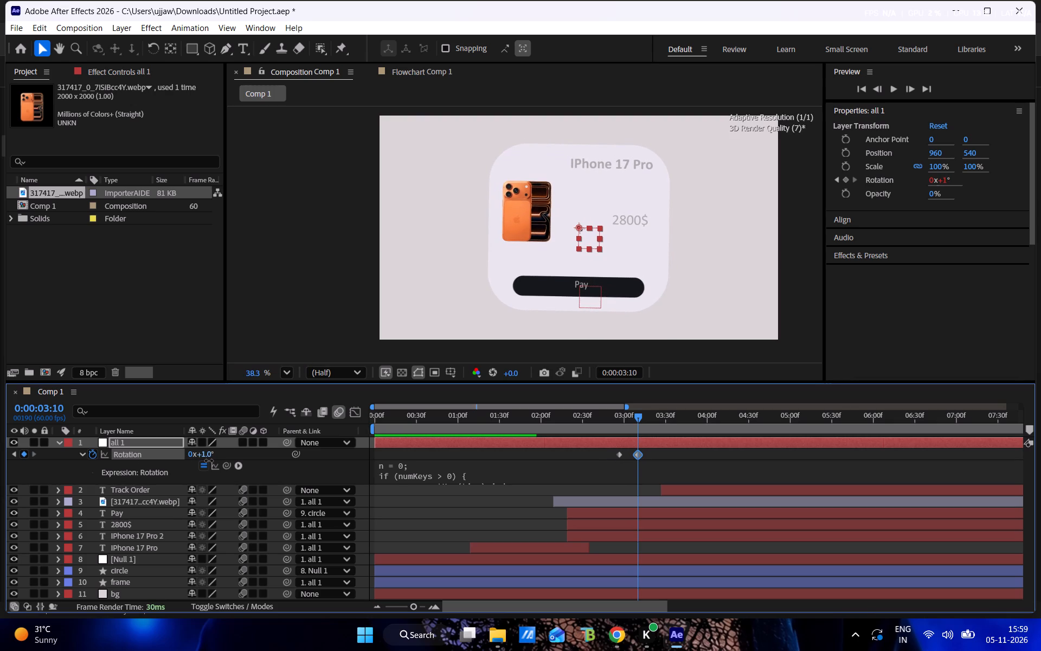
drag(209, 461, 211, 461)
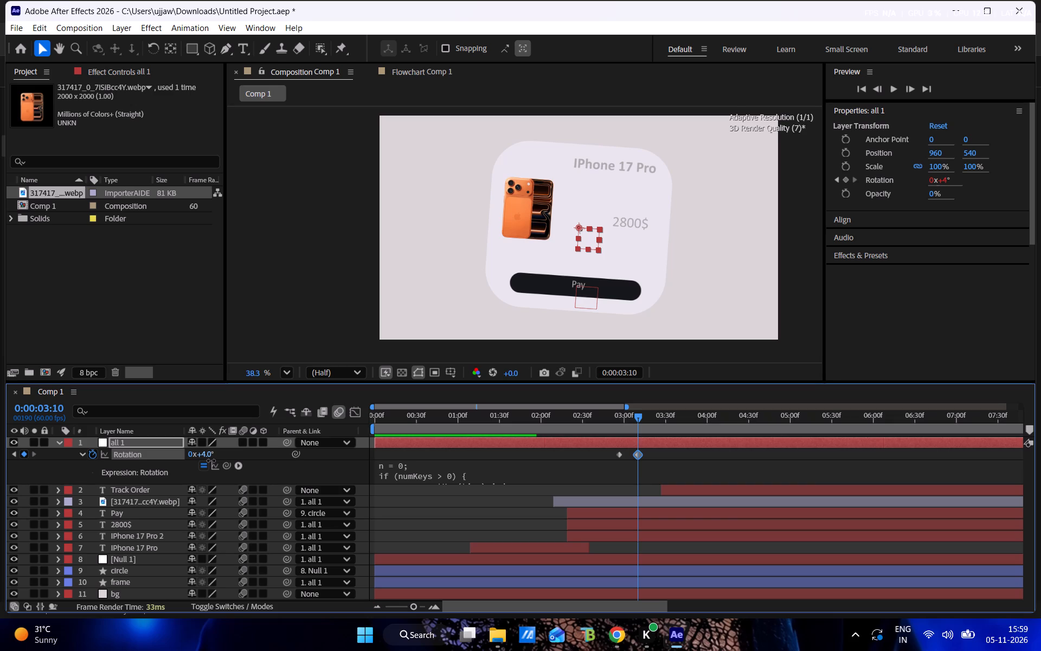
drag(211, 461, 210, 461)
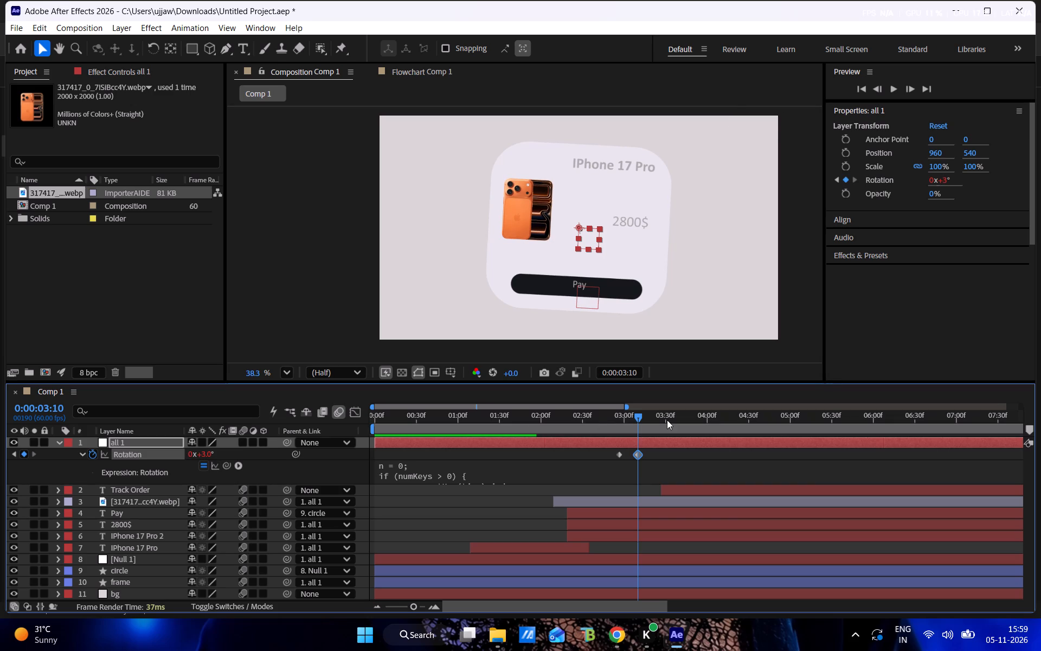
Duplicate the all 1 layer's first Rotation keyframe, 0°, at 0:00:03:21 to return the card to level.
drag(636, 416, 651, 420)
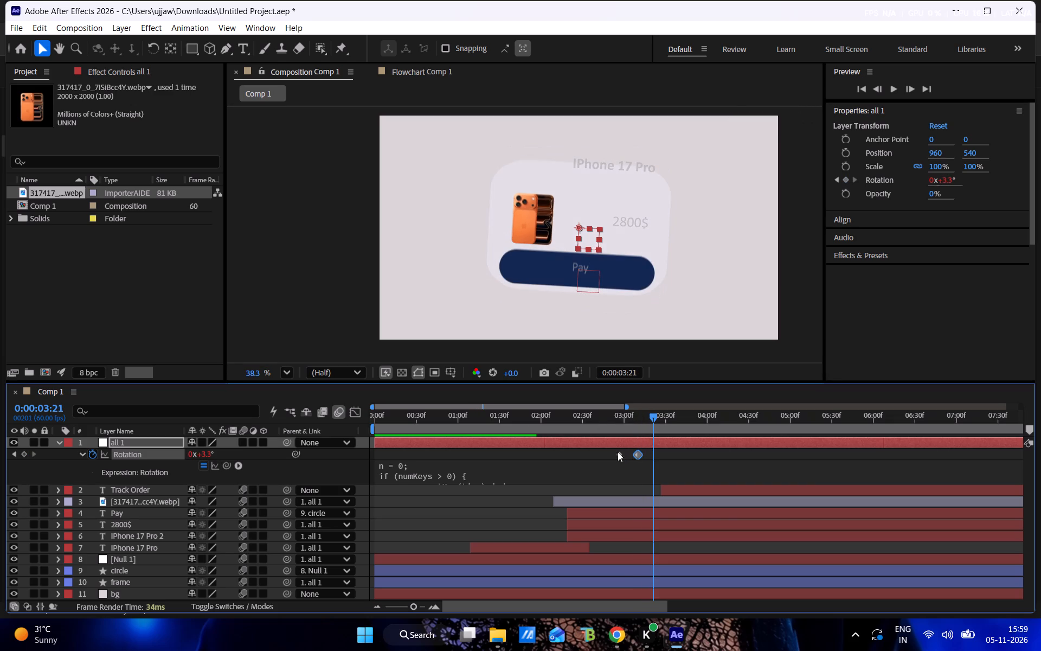
click(618, 452)
key(ctrl+c)
key(ctrl+v)
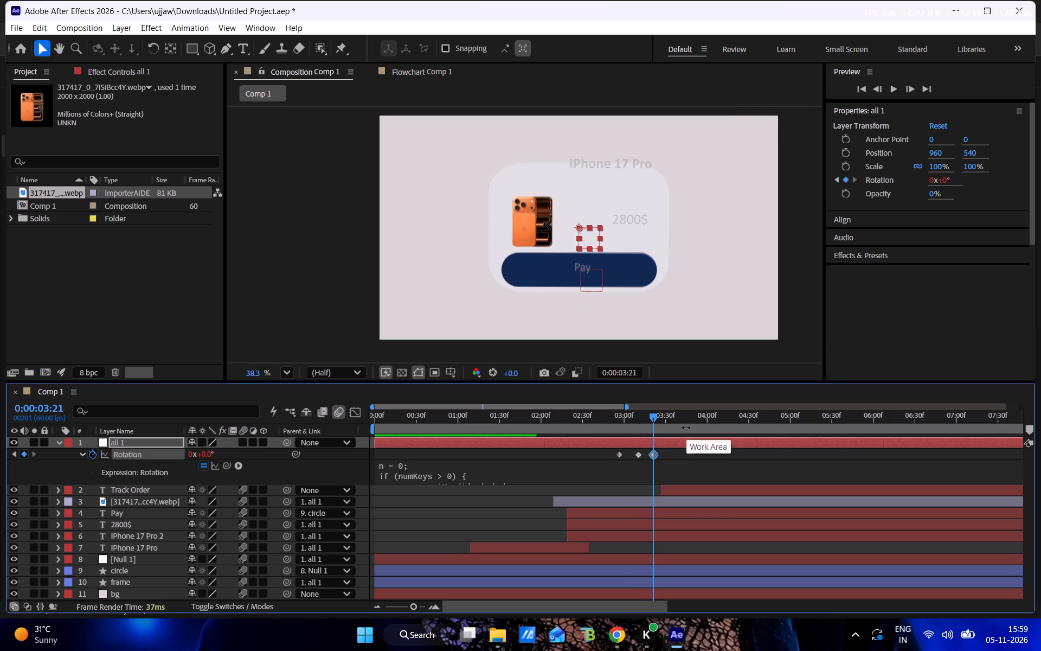
Tighten the all 1 layer's three Rotation keyframes by moving the first slightly later and the last slightly earlier.
drag(618, 456, 623, 458)
drag(666, 452, 624, 461)
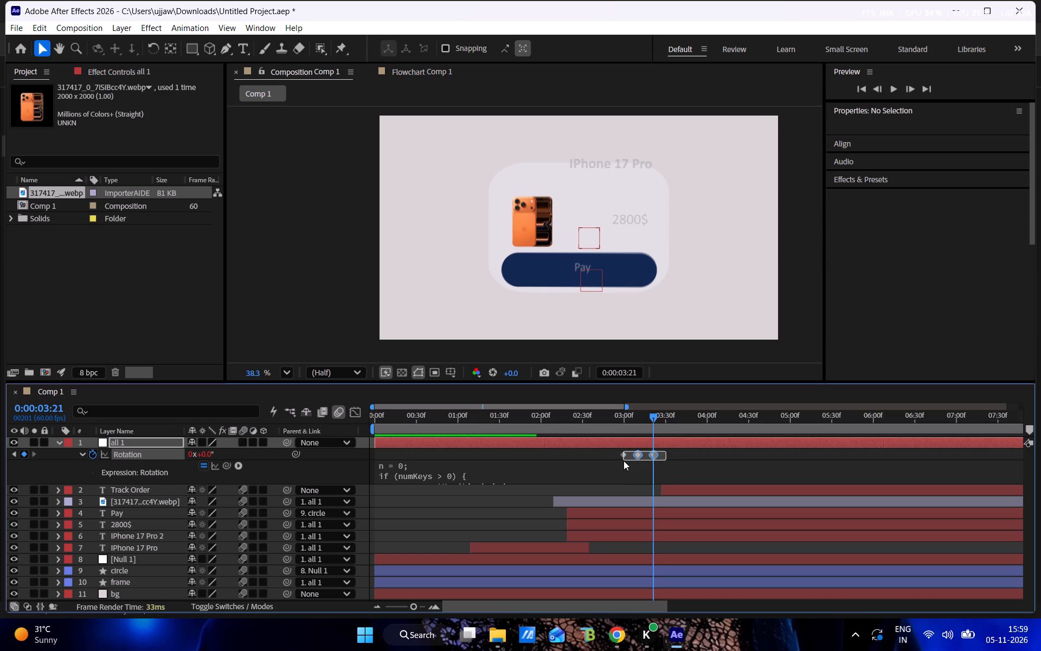
drag(624, 461, 638, 465)
click(640, 477)
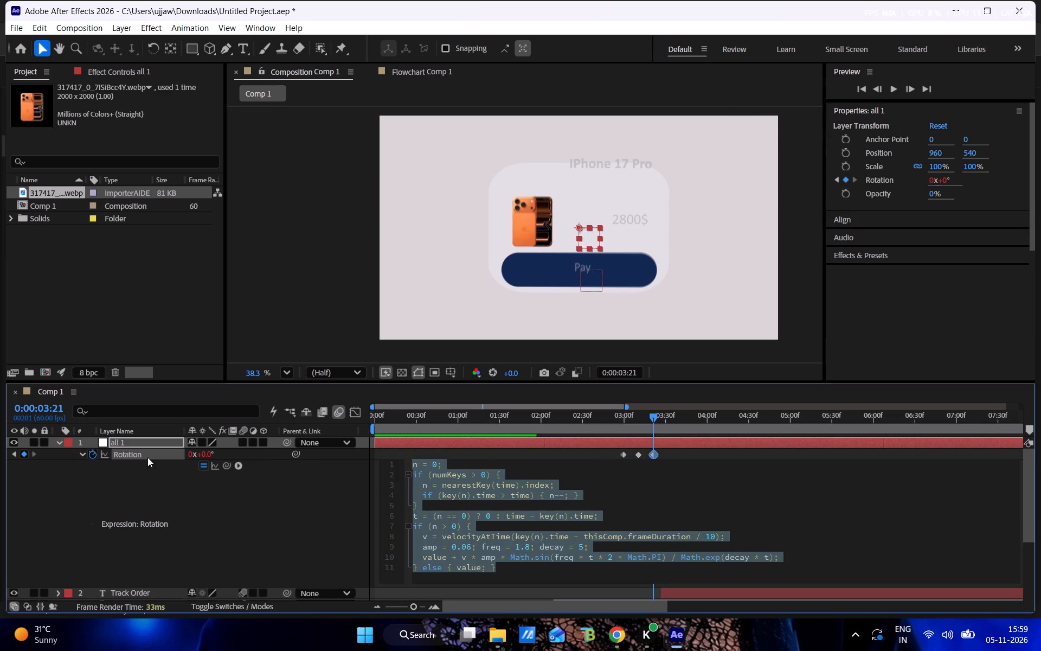
click(85, 454)
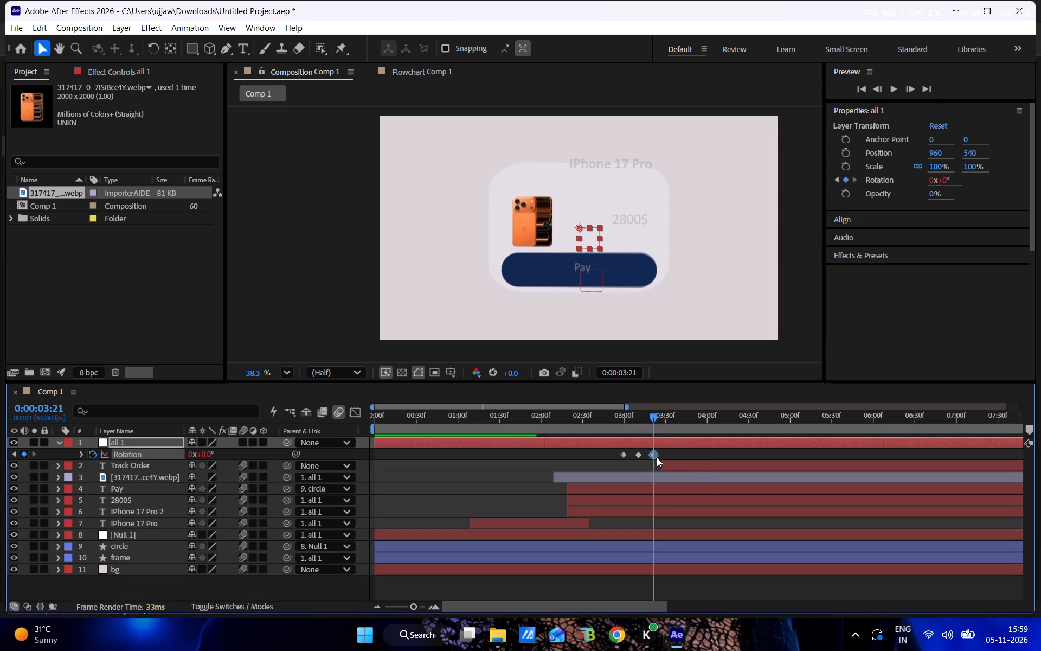
click(653, 454)
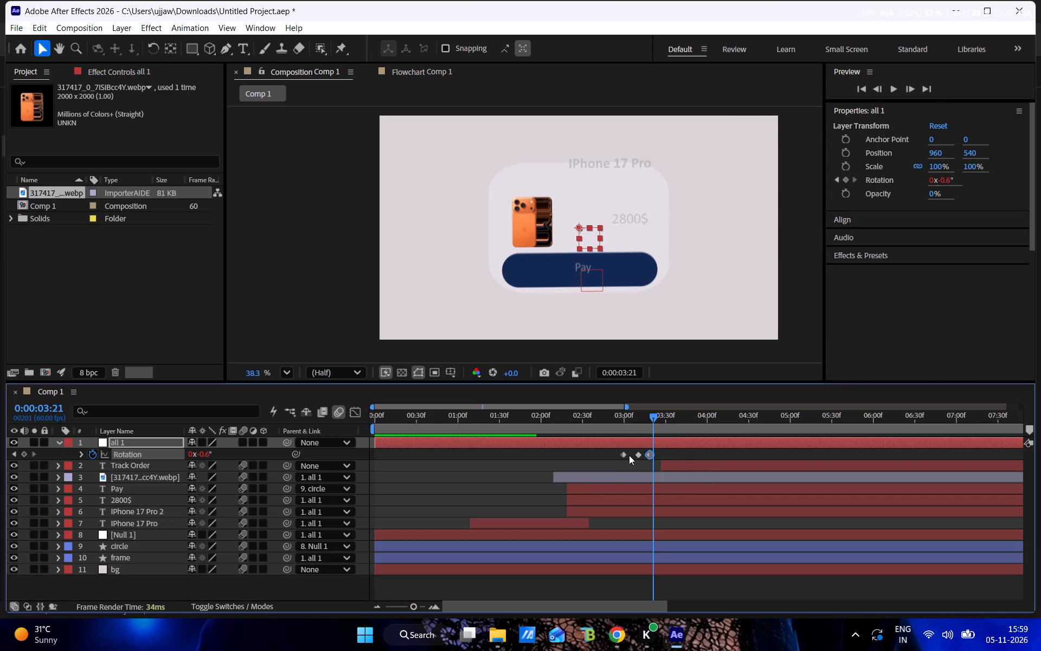
click(626, 455)
click(623, 454)
Move all three Rotation keyframes later so the first sits at about 0:00:03:18, and preview the tilt from 0:00:02:43.
click(679, 452)
drag(666, 451, 621, 459)
drag(626, 456, 650, 464)
drag(652, 423, 625, 429)
drag(652, 422, 599, 424)
key(space)
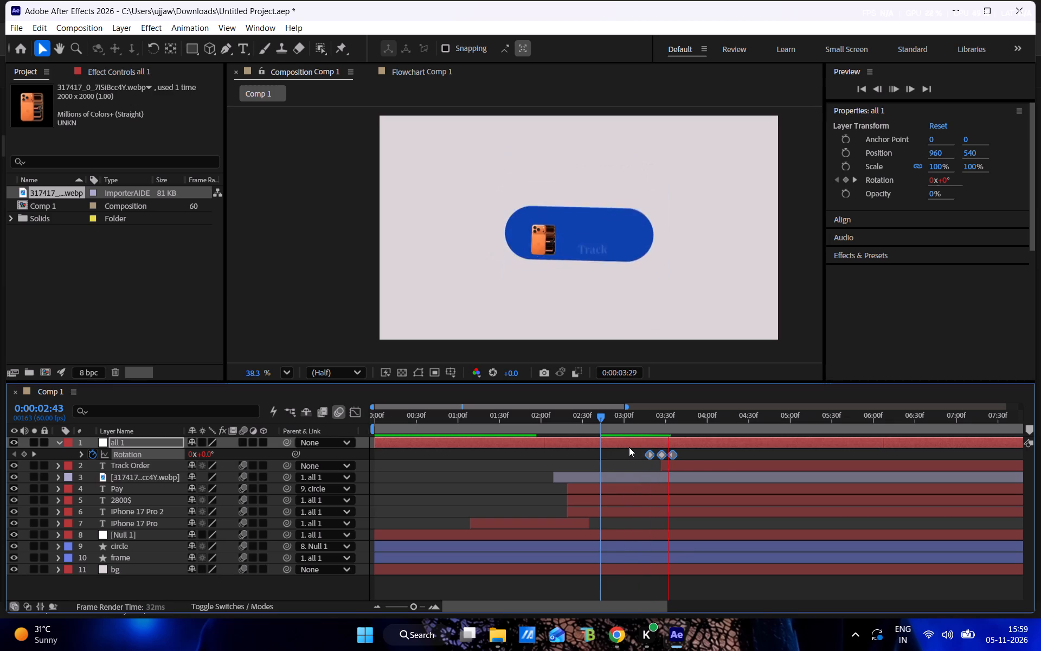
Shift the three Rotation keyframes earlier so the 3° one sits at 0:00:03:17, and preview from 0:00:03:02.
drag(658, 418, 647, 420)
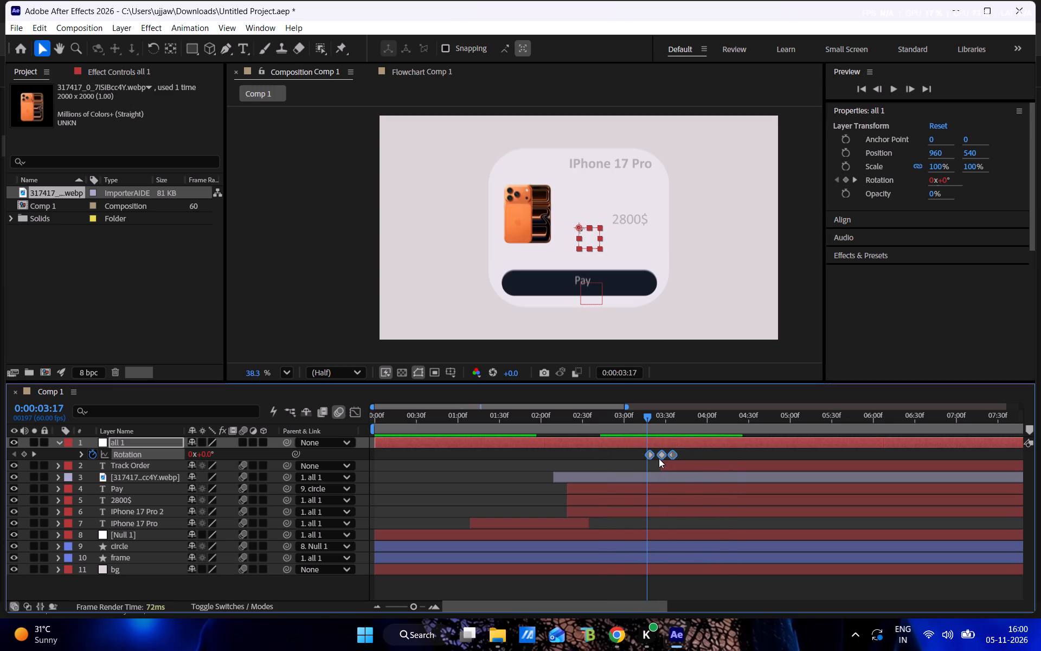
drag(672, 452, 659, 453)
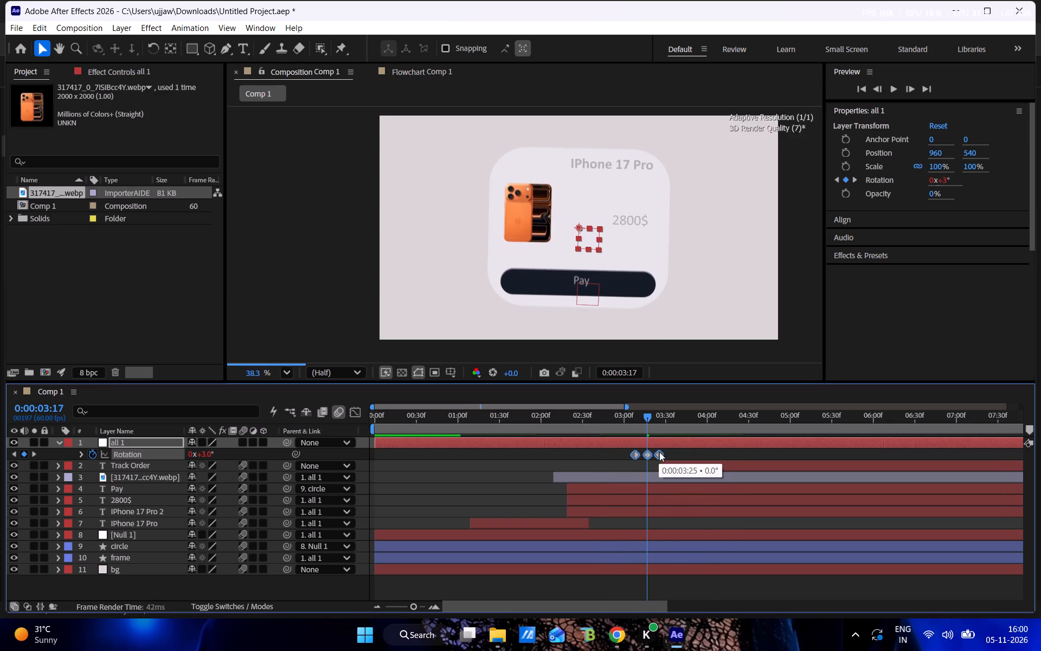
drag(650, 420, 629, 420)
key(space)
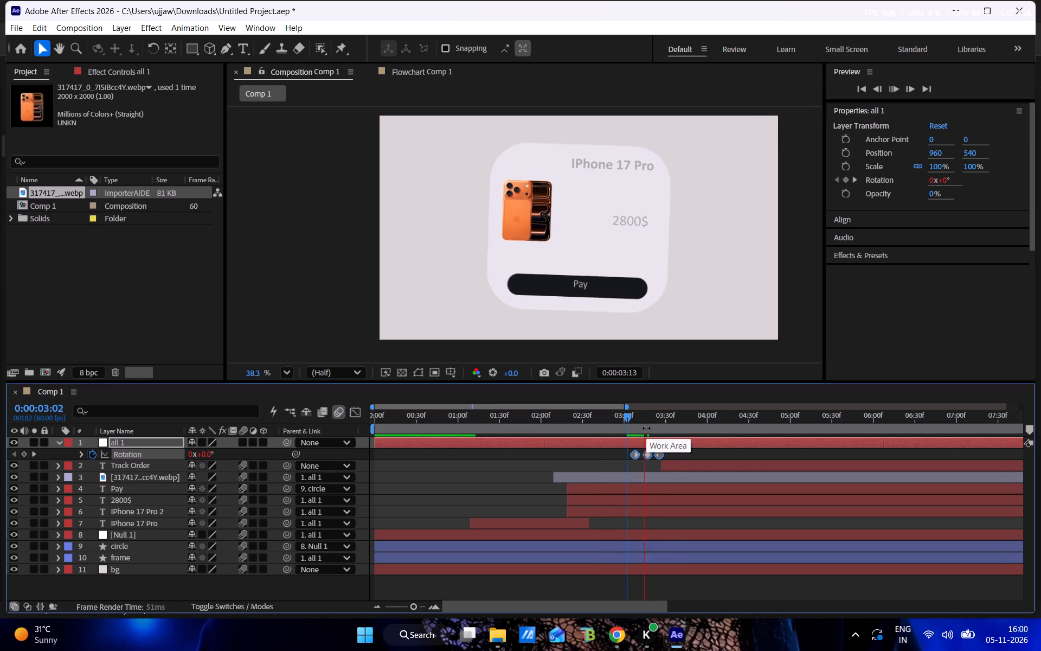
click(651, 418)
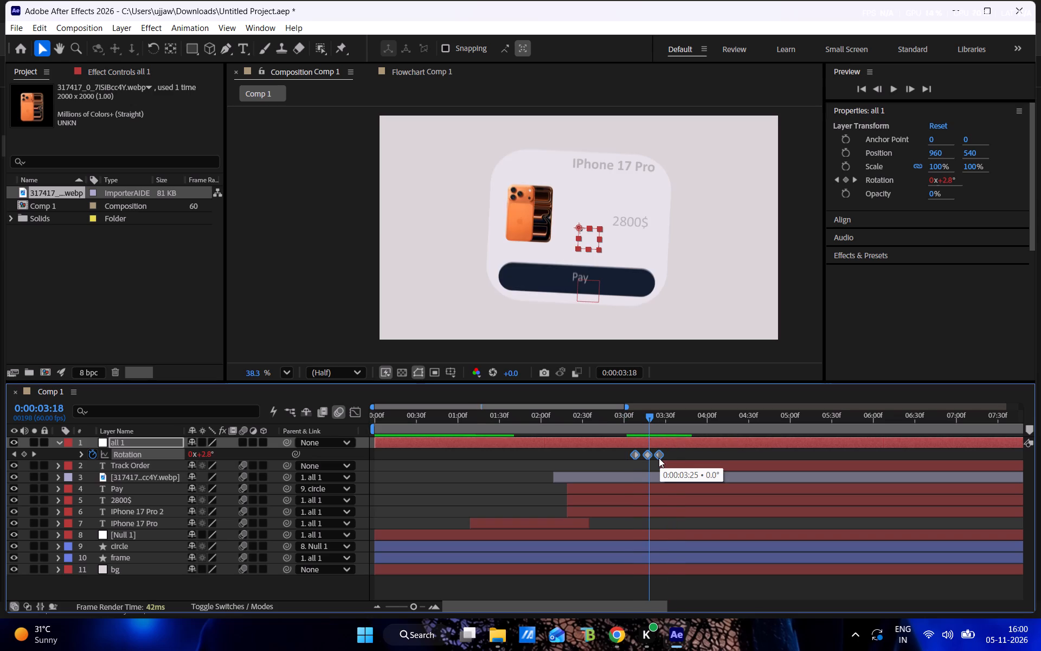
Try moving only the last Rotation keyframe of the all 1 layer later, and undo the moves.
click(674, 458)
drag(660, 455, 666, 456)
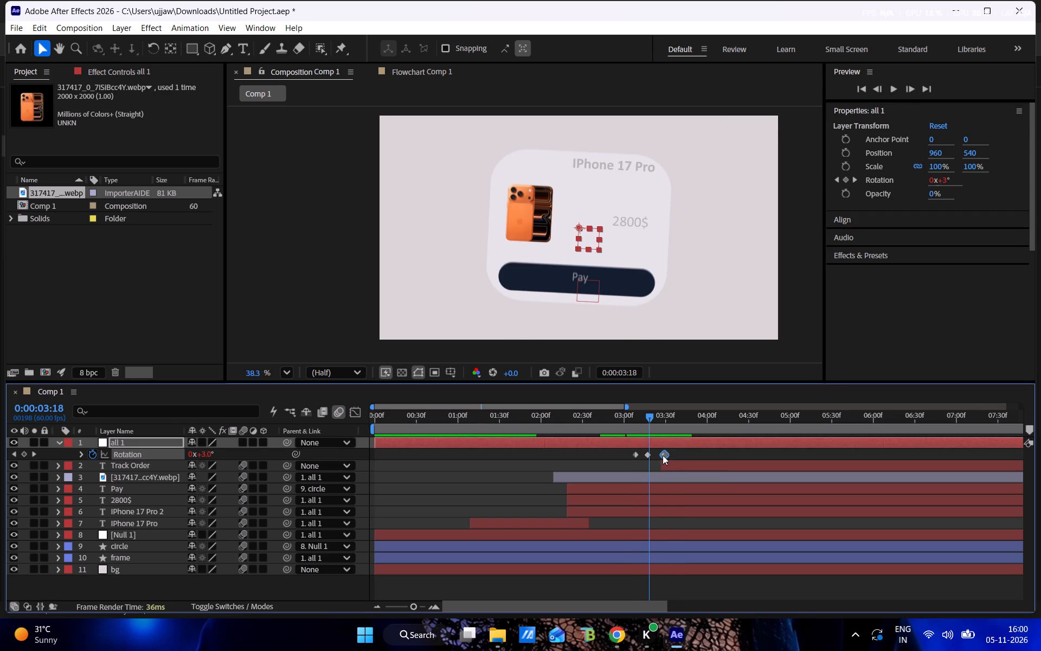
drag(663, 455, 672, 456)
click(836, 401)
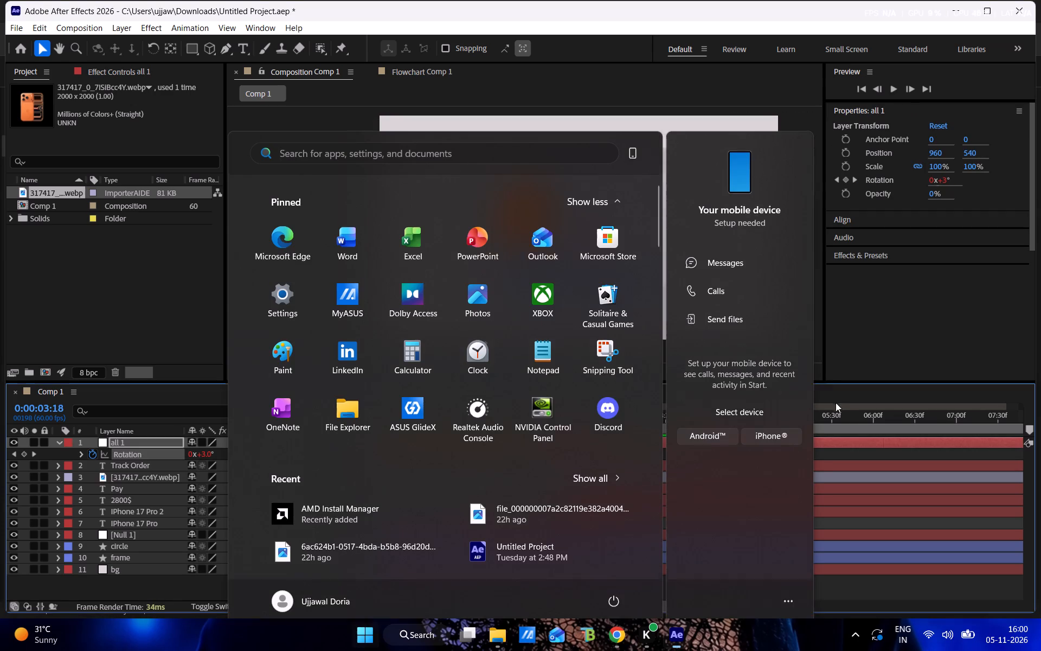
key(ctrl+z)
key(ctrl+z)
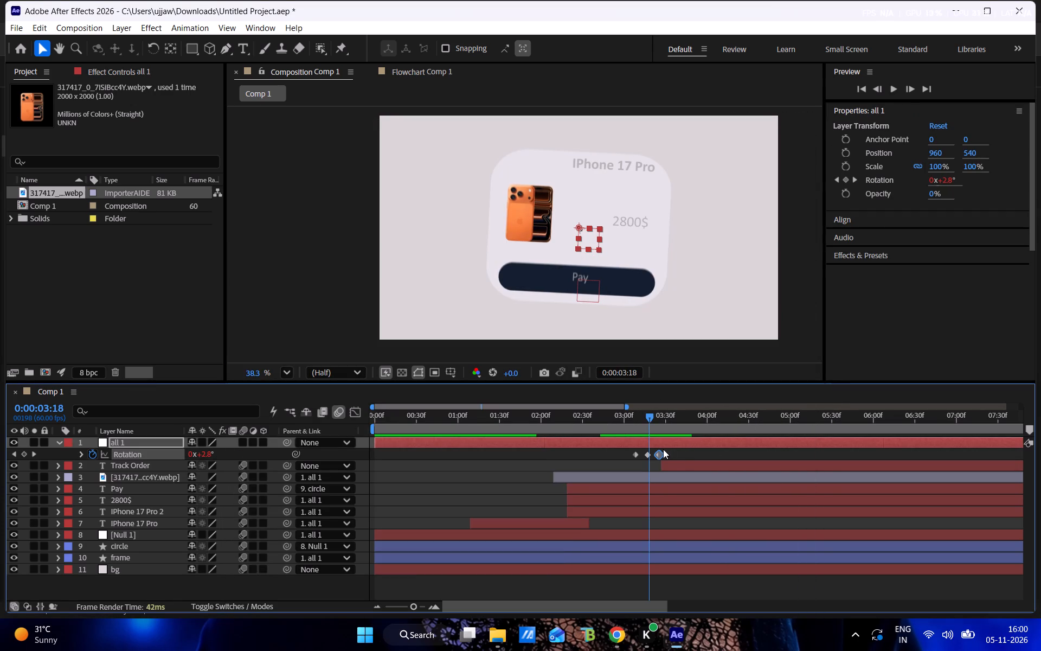
Move the three Rotation keyframes later to start near 0:00:03:18, and widen their spacing by pulling the first earlier and the last later.
drag(684, 452, 624, 462)
drag(645, 451, 659, 467)
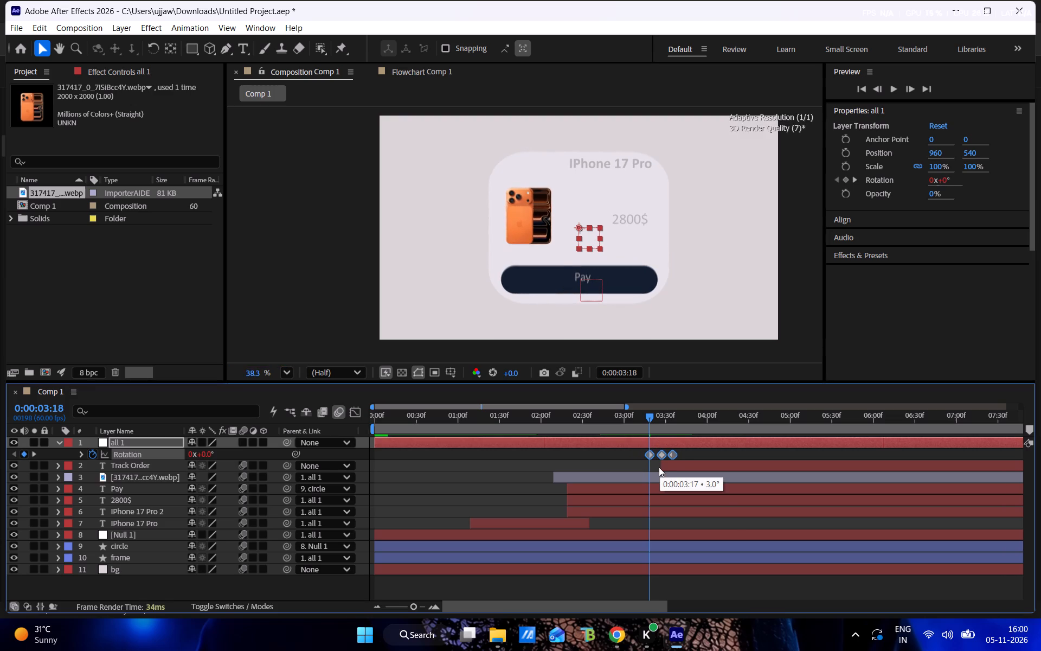
drag(659, 467, 658, 467)
click(686, 451)
click(646, 455)
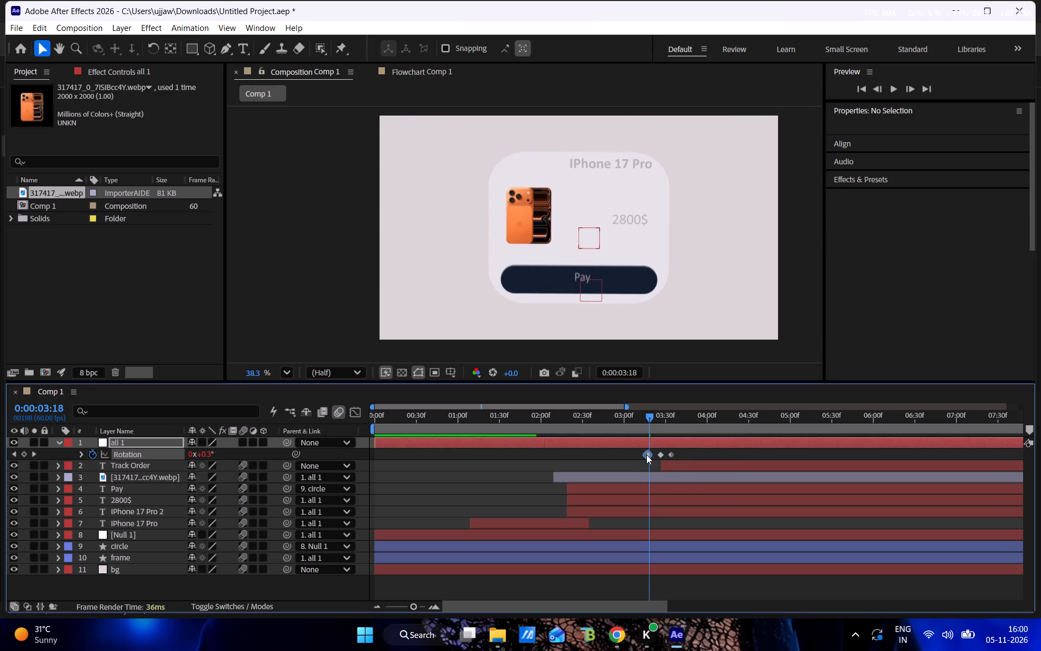
drag(671, 452, 676, 455)
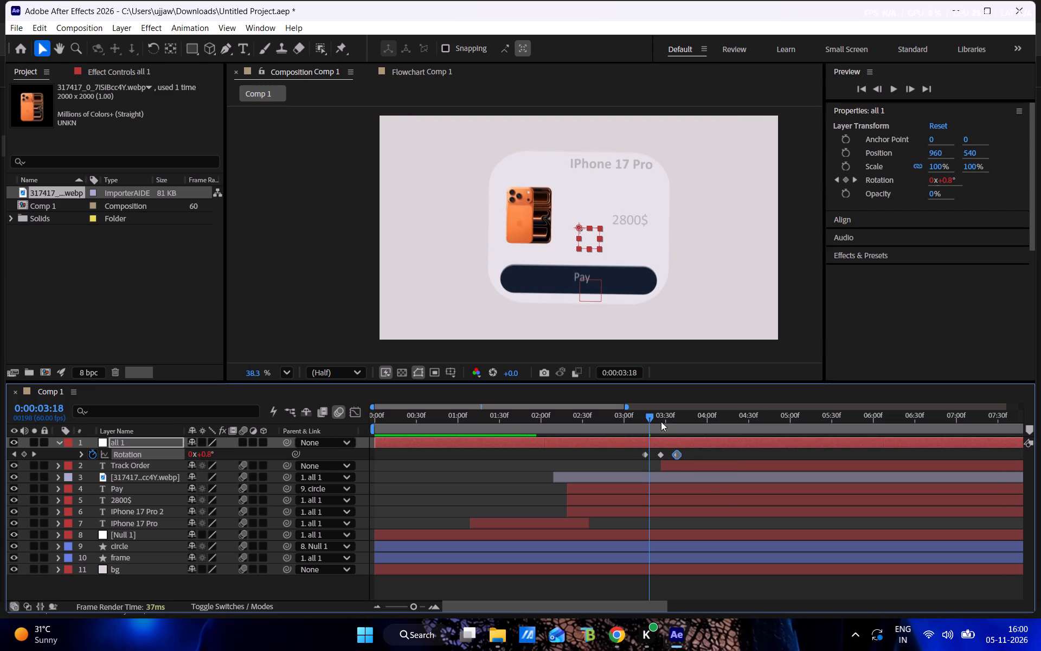
Play the composition from 0:00:02:43 and scrub between 0:00:01:17 and 0:00:02:26 to check the card's rotation and expansion.
drag(649, 422, 600, 425)
key(space)
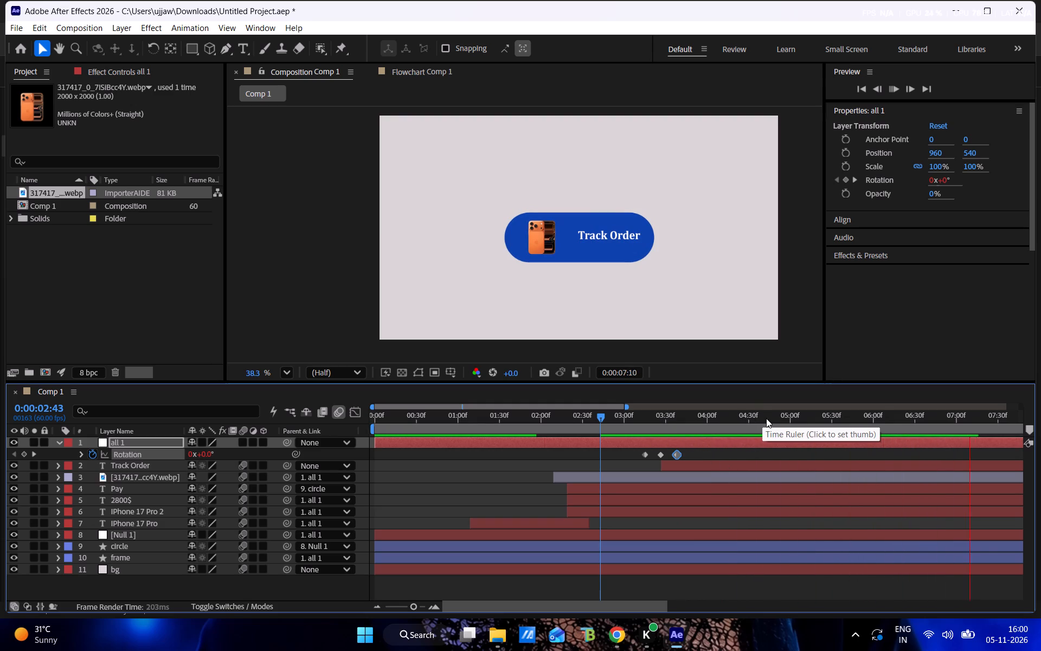
drag(762, 418, 475, 430)
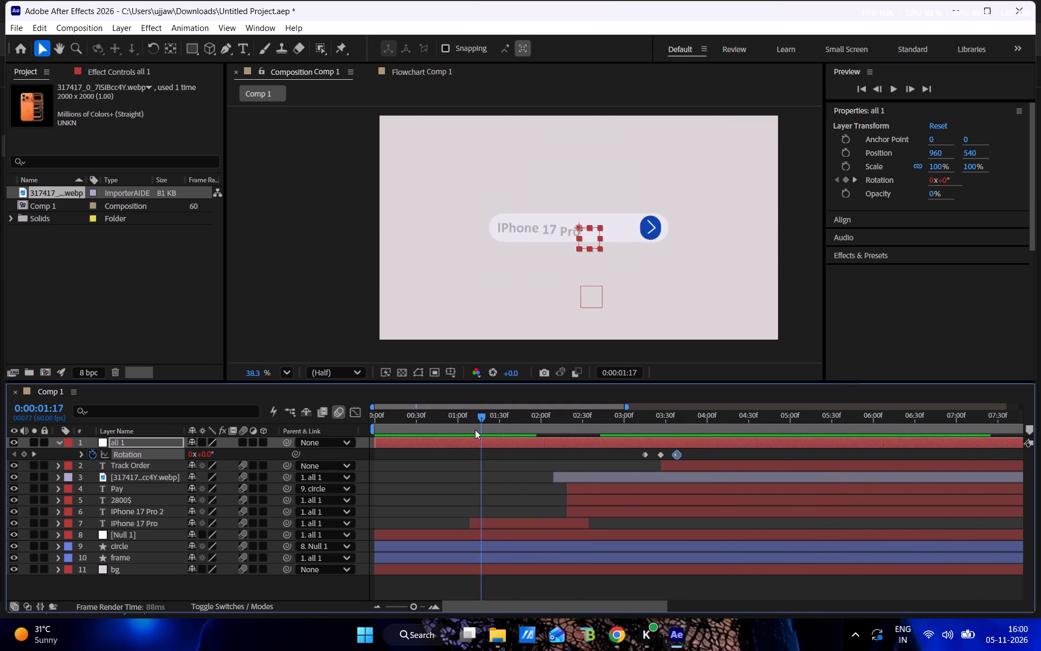
drag(475, 430, 568, 465)
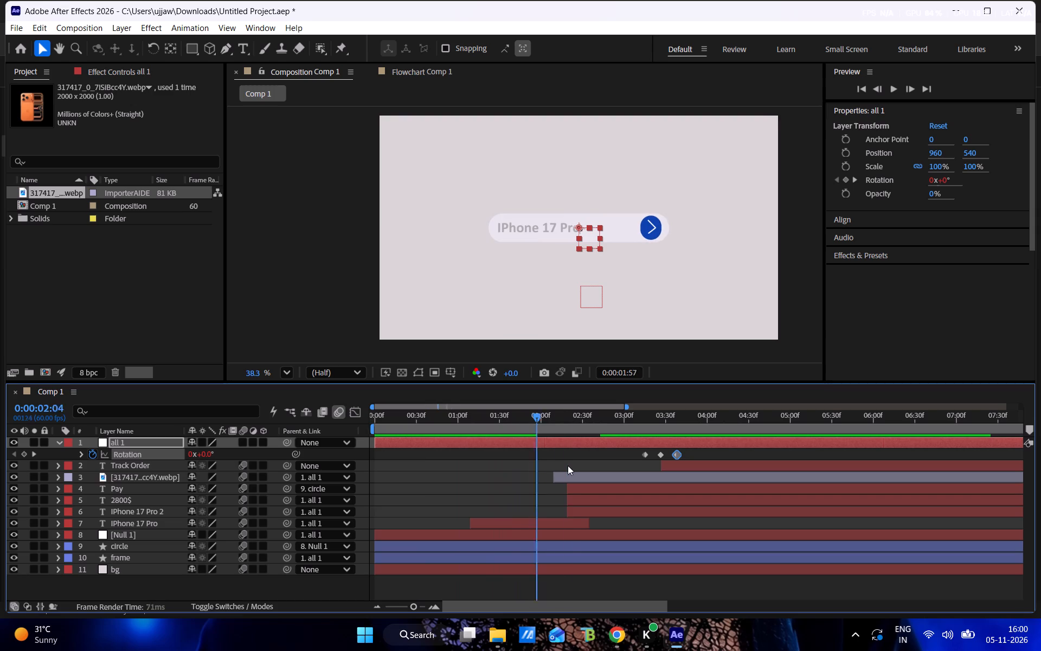
drag(568, 465, 574, 465)
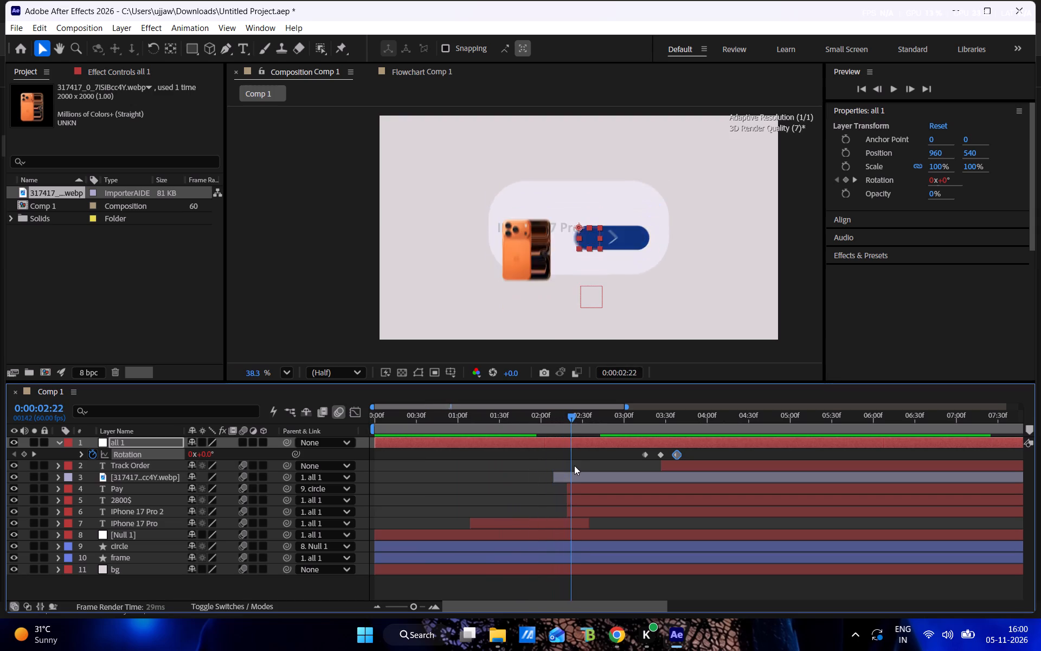
drag(574, 465, 577, 466)
click(577, 466)
drag(570, 427, 578, 428)
Switch to Chrome and watch the end of the YouTube tutorial to compare its finished animation.
click(626, 639)
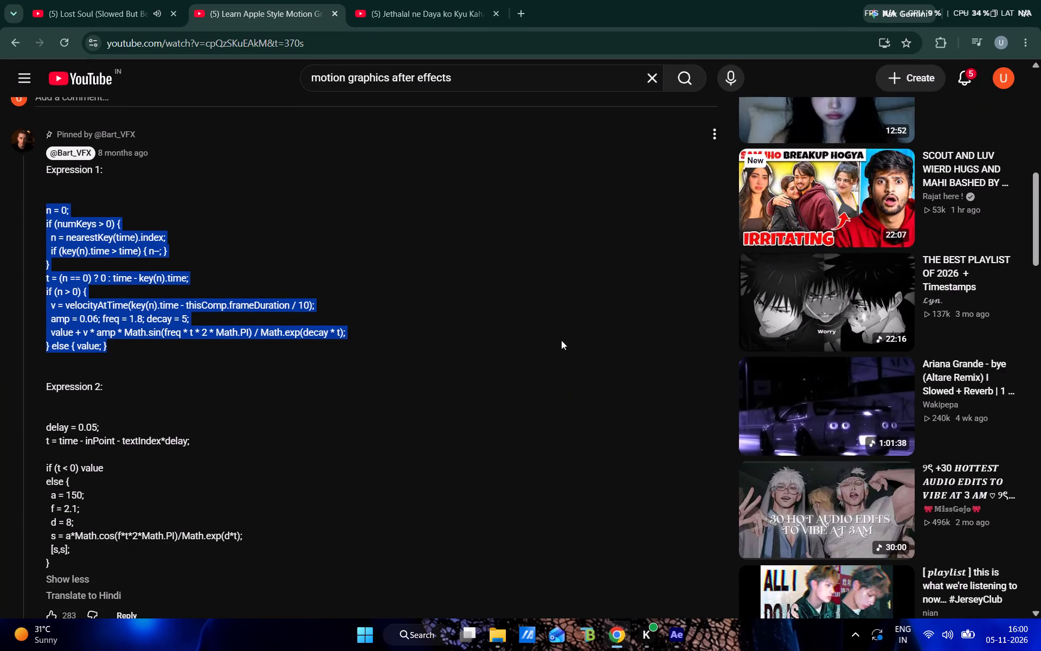
scroll(567, 347, up, 13)
click(701, 483)
click(577, 320)
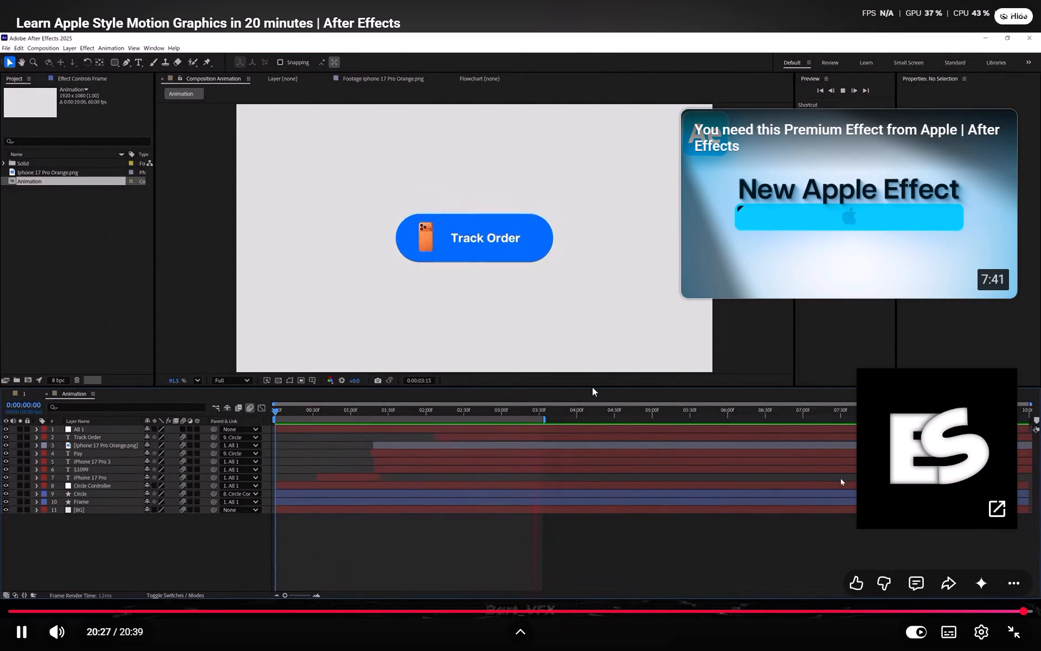
click(615, 418)
click(1006, 621)
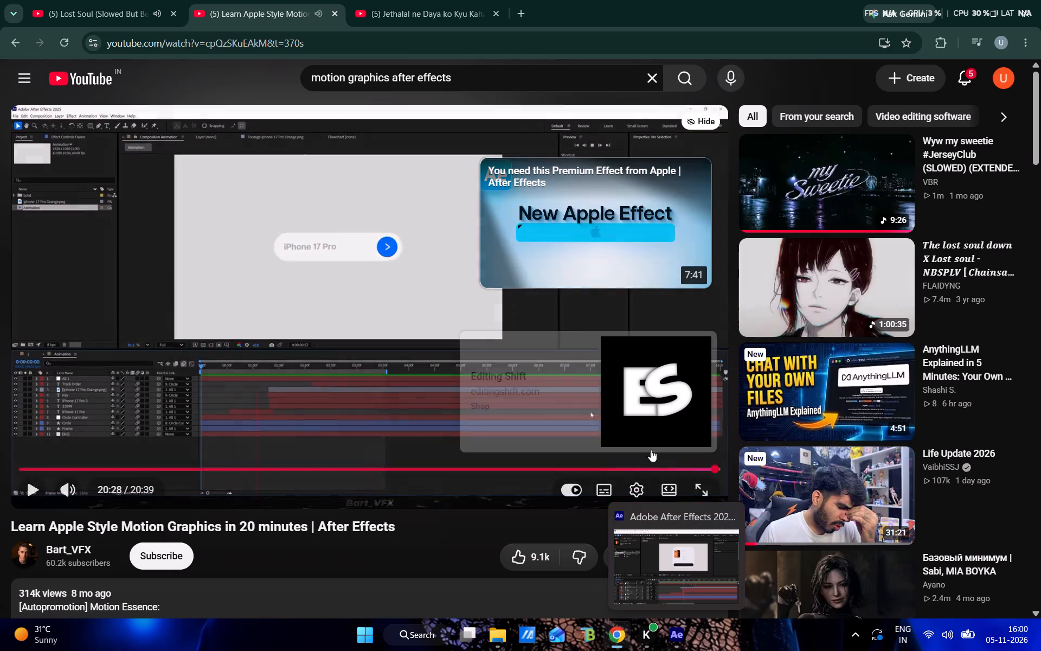
In After Effects, copy the all 1 layer's three Rotation keyframes to the card's expansion, placing the 3° one at about 0:00:02:09.
click(686, 650)
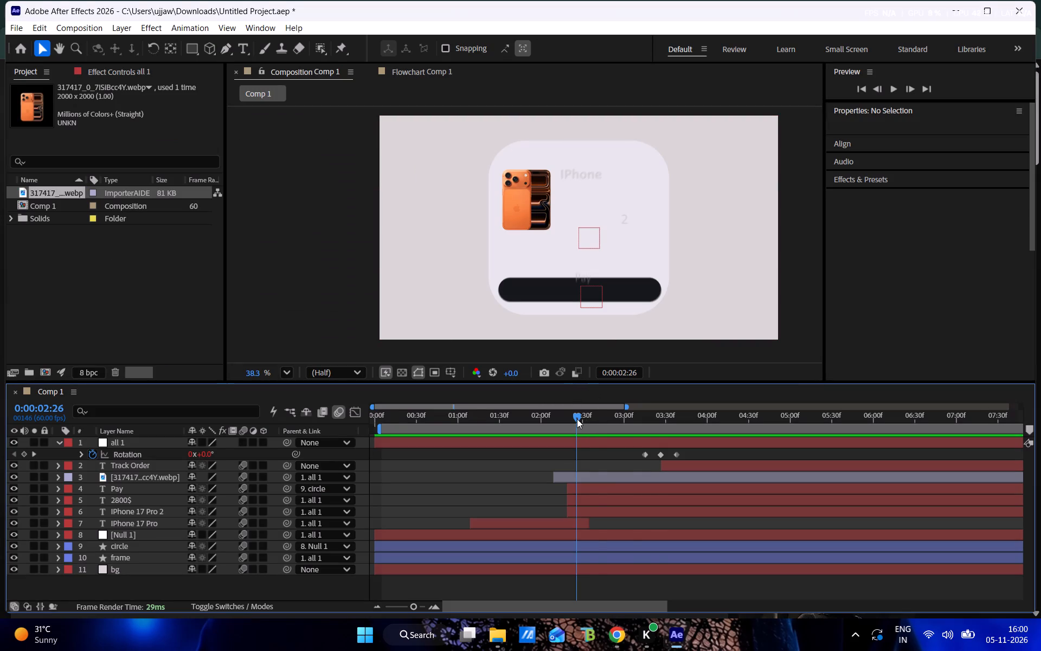
drag(577, 419, 557, 450)
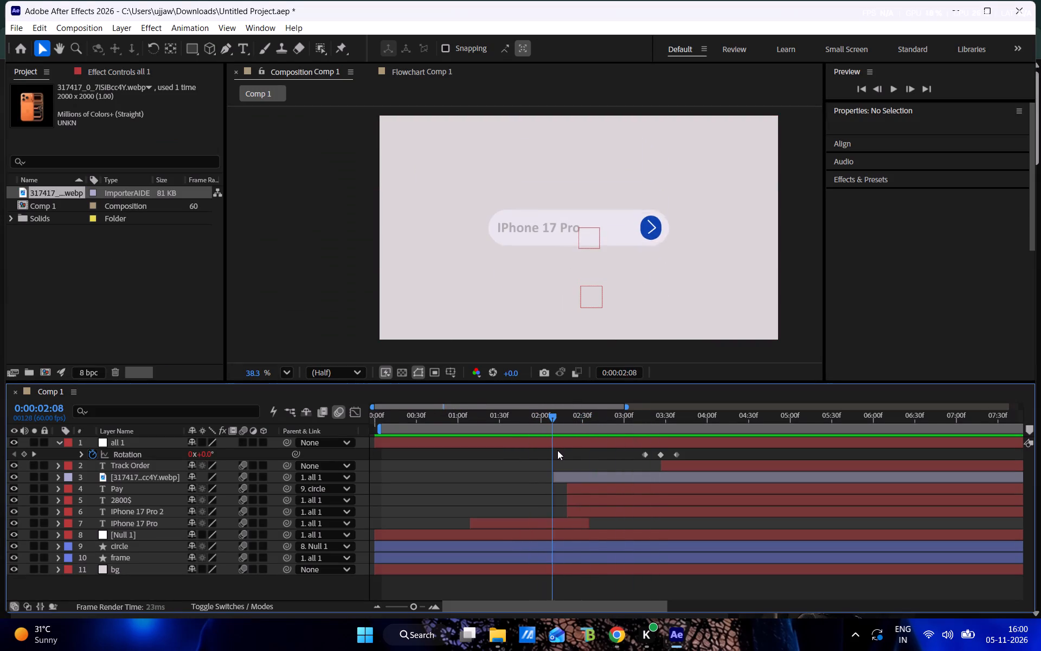
drag(557, 450, 554, 449)
drag(714, 451, 710, 453)
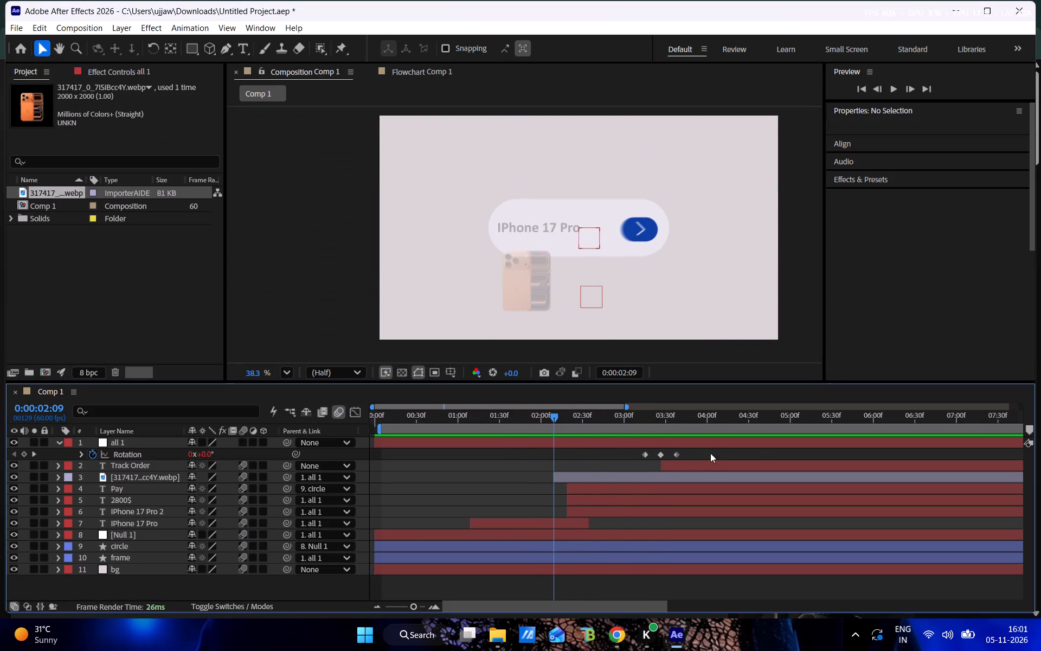
drag(710, 453, 641, 462)
key(ctrl+c)
key(ctrl+v)
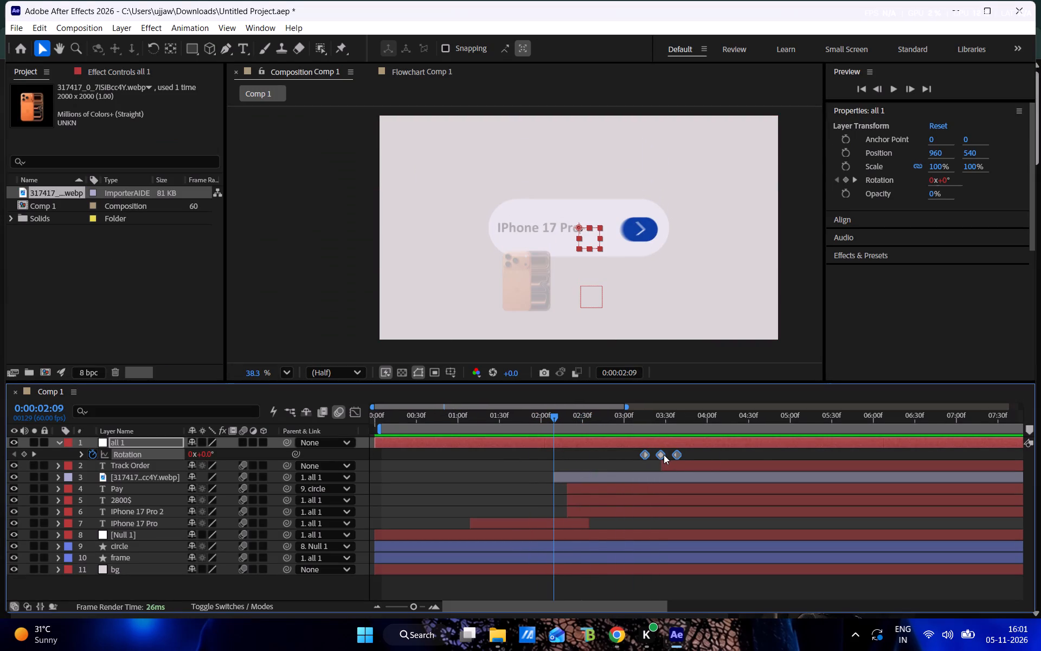
drag(568, 456, 554, 457)
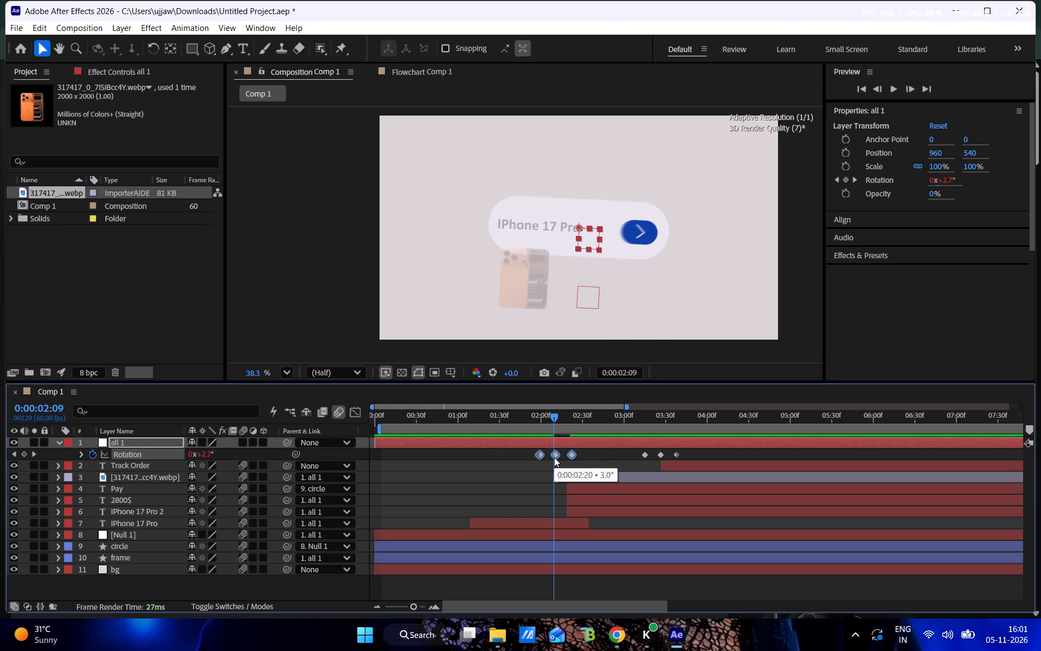
Align the copied Rotation keyframes to 0:00:02:09 and set only the middle one of the expansion to -3°.
drag(554, 457, 554, 458)
click(554, 458)
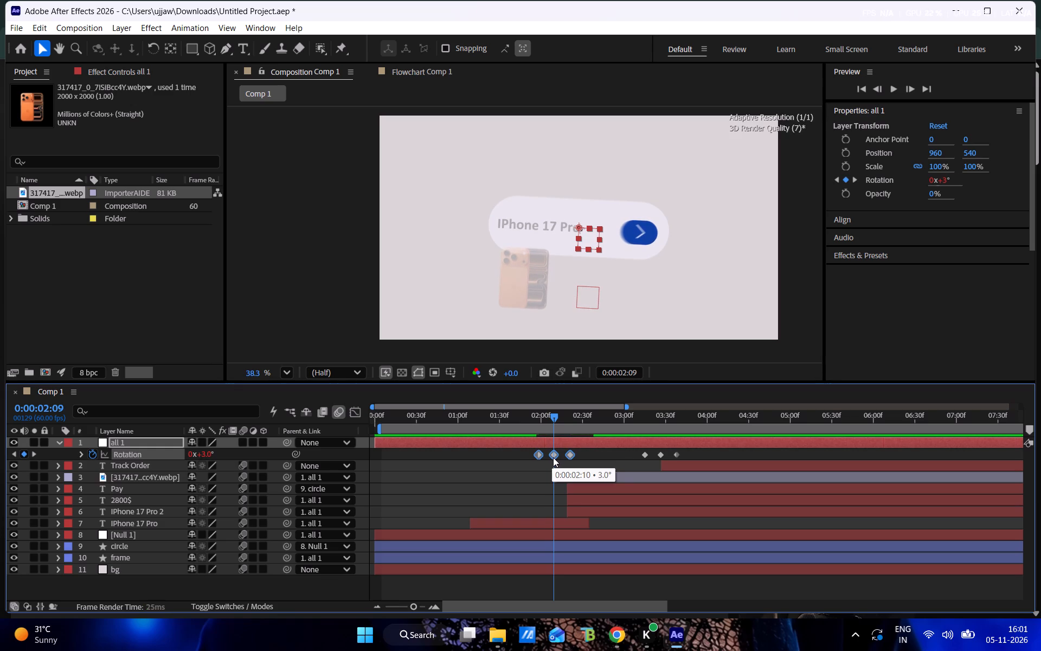
click(204, 456)
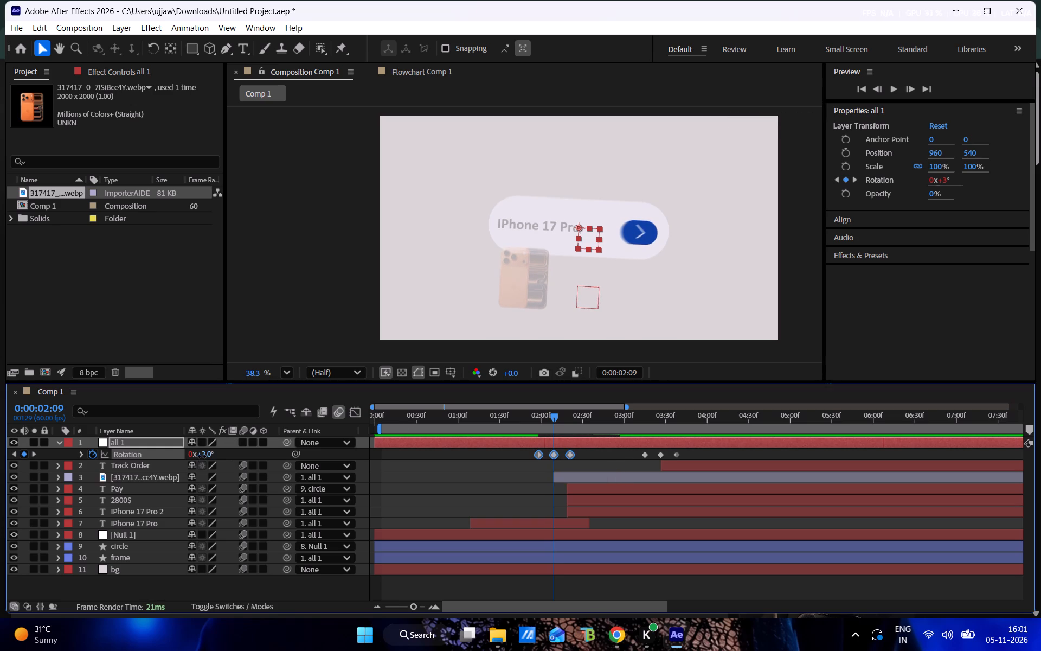
key(ctrl+z)
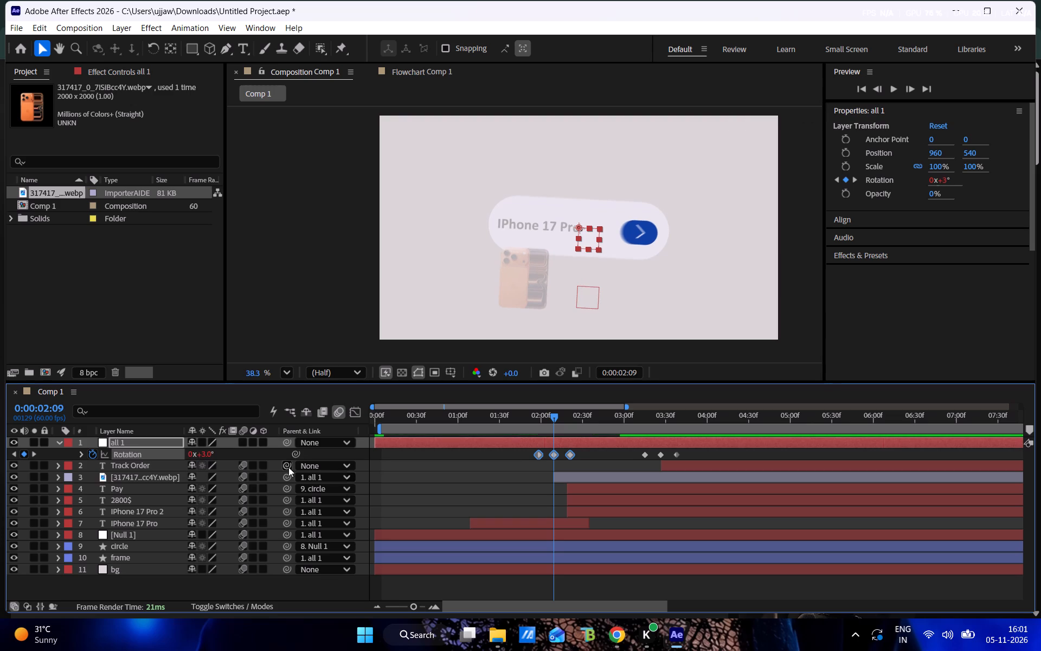
click(438, 506)
click(555, 454)
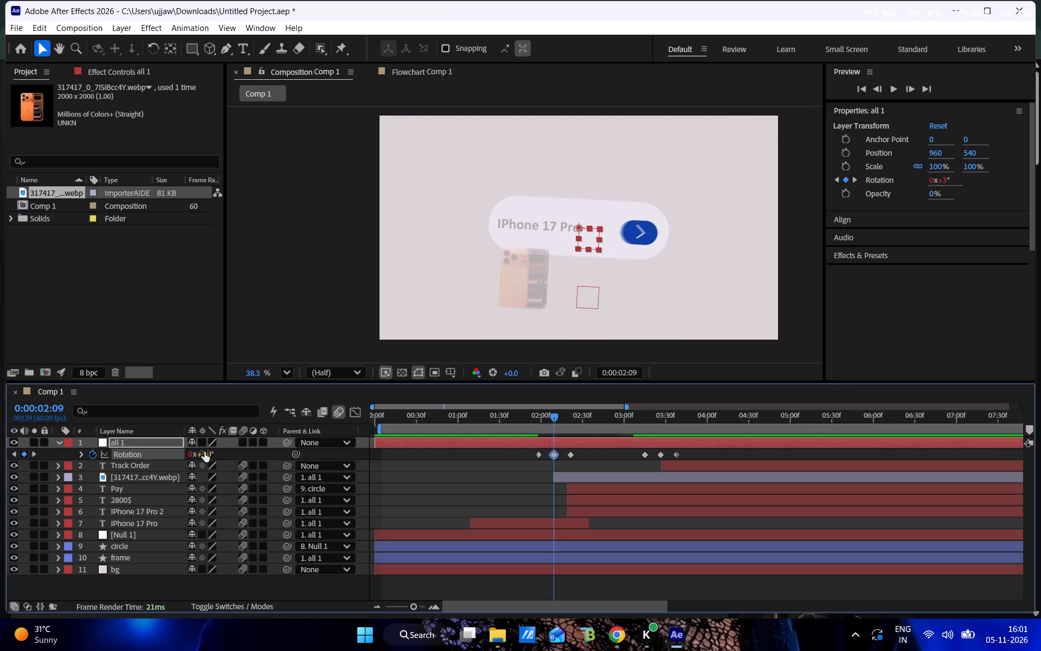
drag(206, 454, 209, 466)
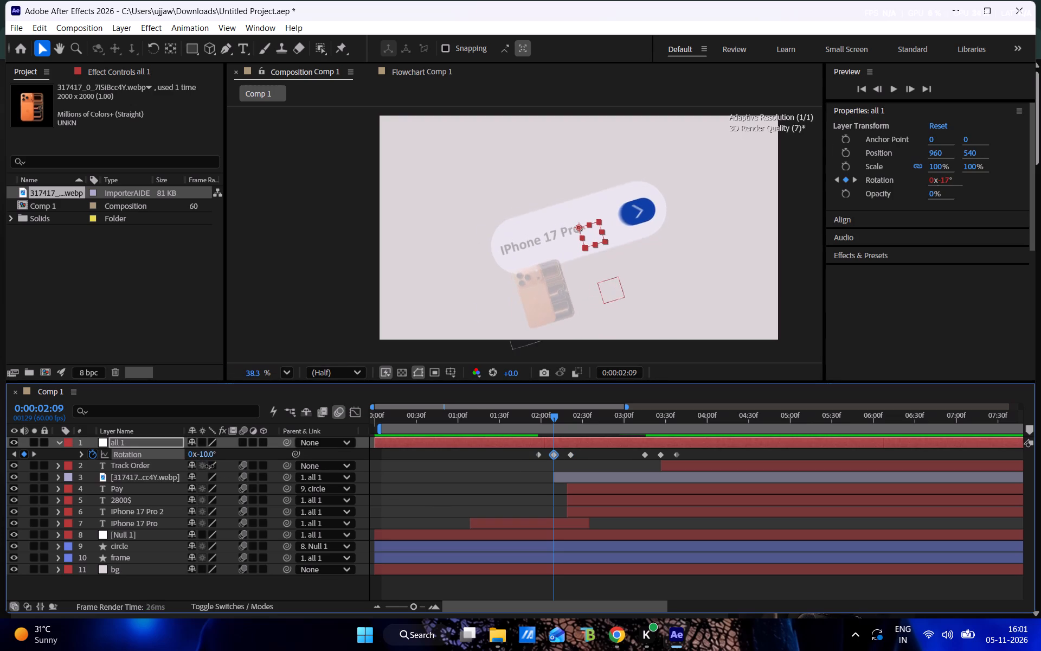
drag(209, 466, 213, 466)
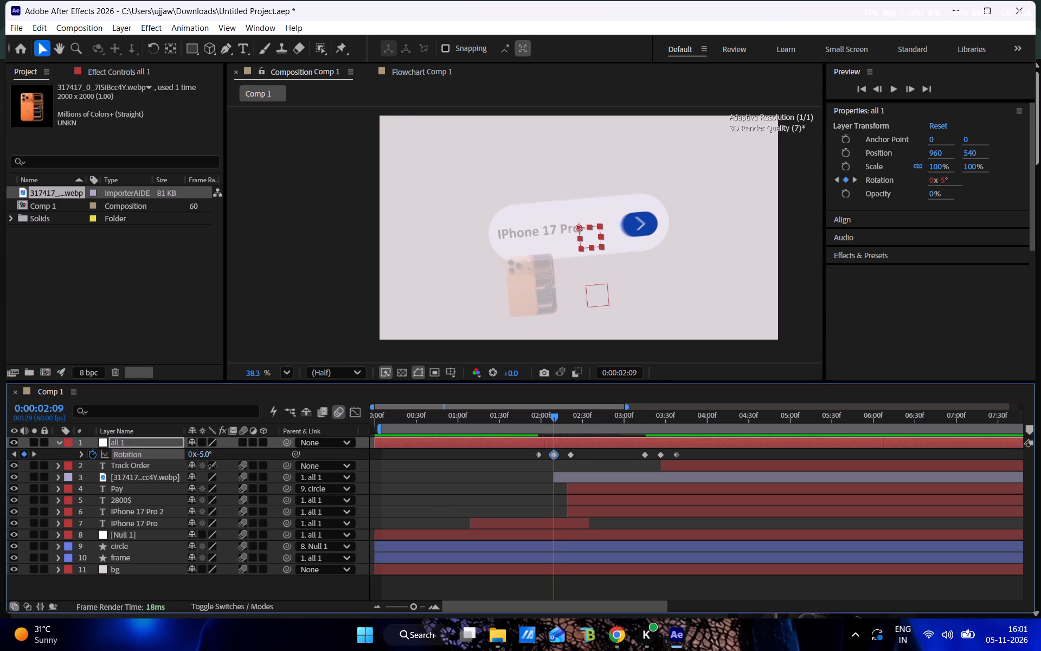
drag(213, 466, 214, 466)
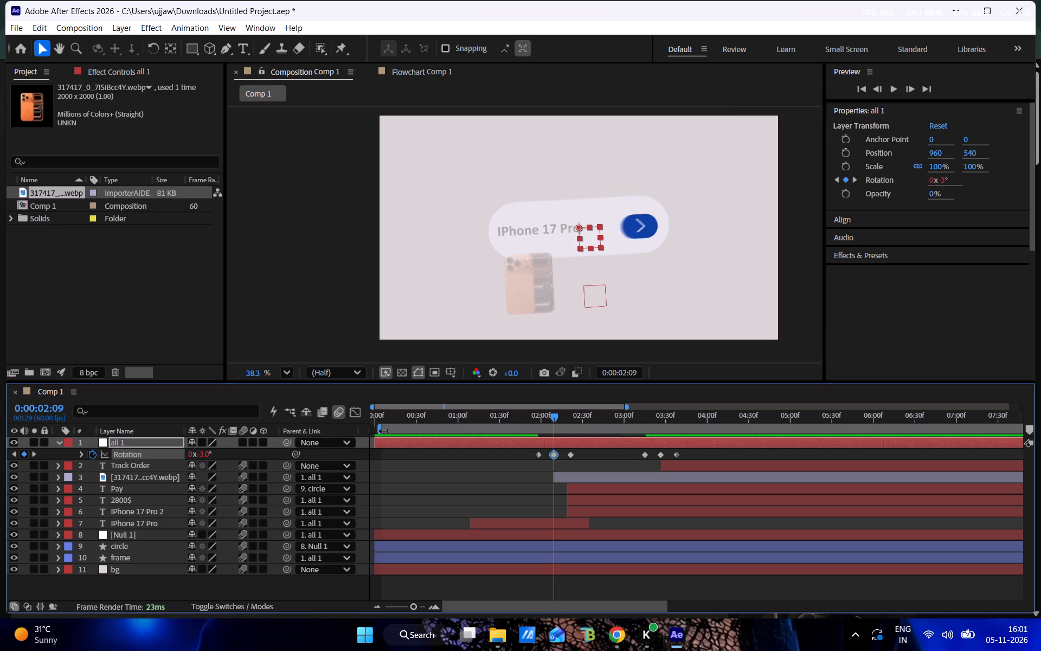
Play the card's expansion from about 0:00:01:36 and again from 0:00:01:48 to check the reversed tilt.
drag(550, 418, 504, 423)
key(space)
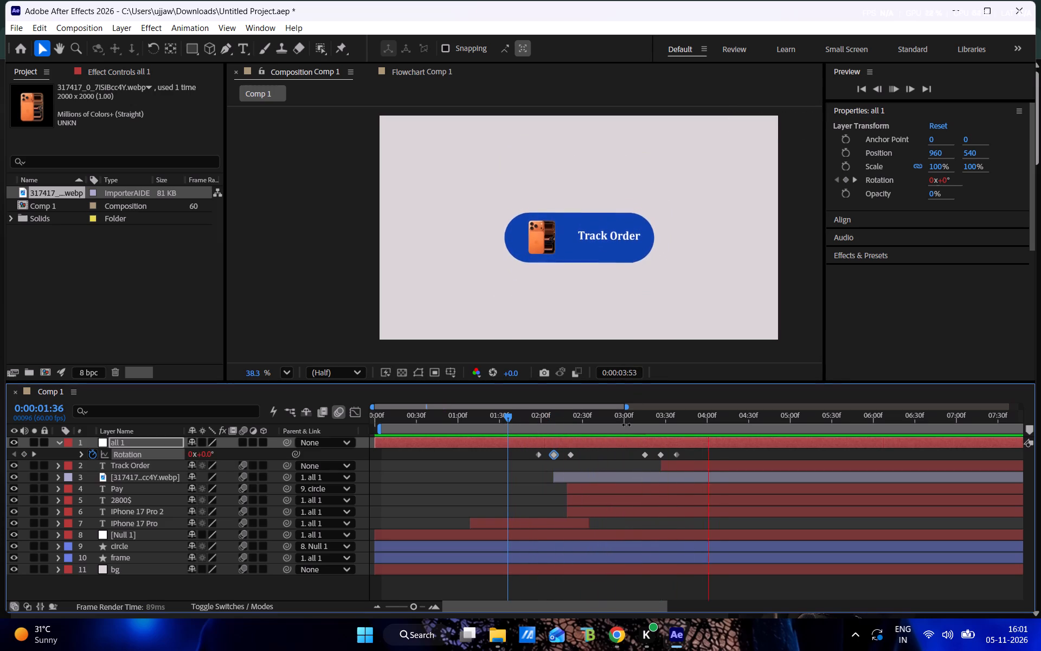
drag(588, 419, 524, 419)
key(space)
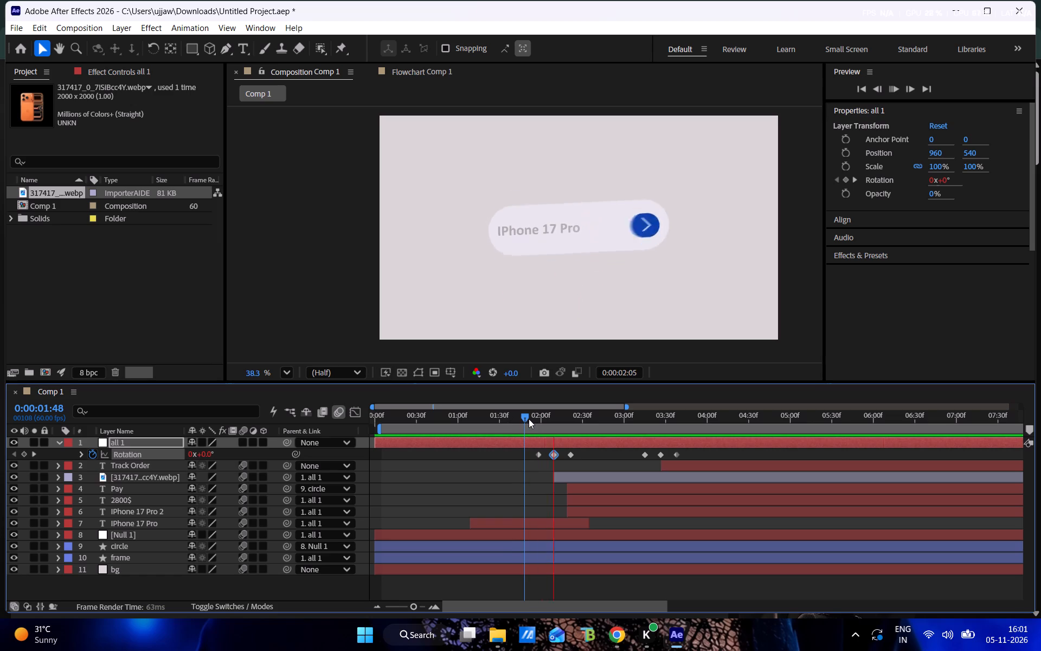
click(538, 413)
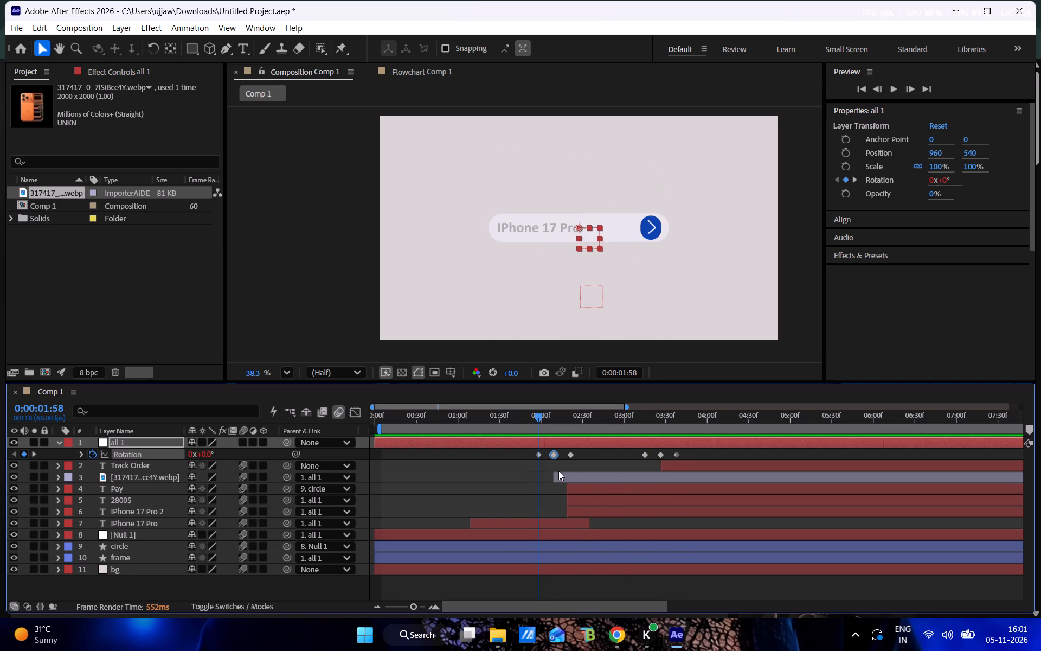
Move the three expansion Rotation keyframes slightly later together, so the first falls just after 0:00:02:00.
drag(576, 454, 527, 457)
drag(551, 454, 559, 456)
click(550, 425)
Play the composition from 0:00:01:46 and again from the beginning to check the shifted rotation timing.
drag(539, 419, 523, 420)
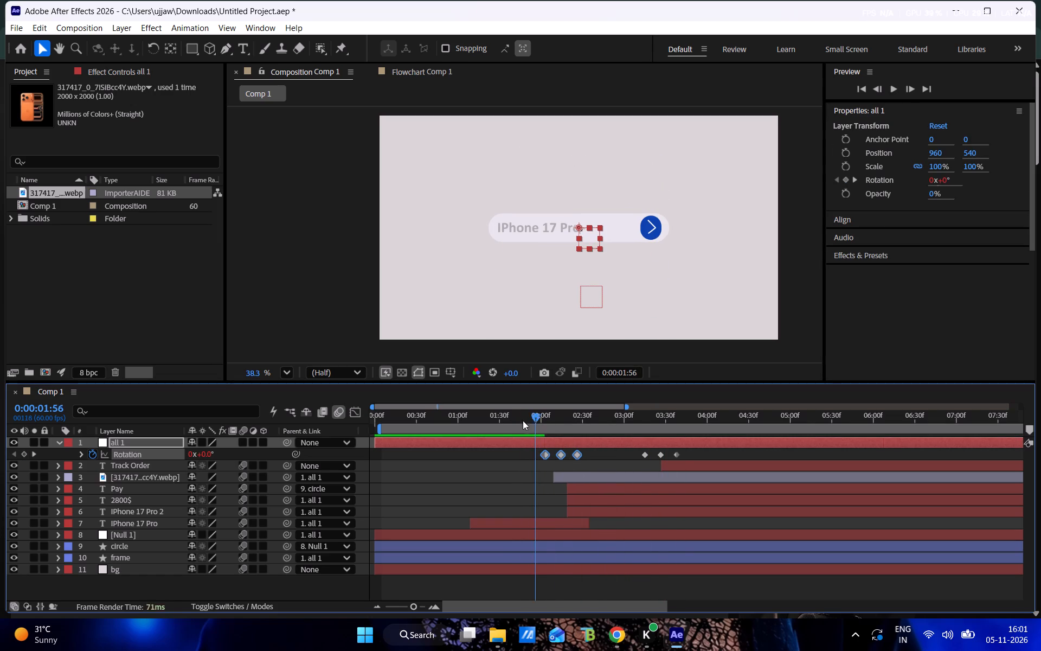
drag(523, 420, 522, 423)
key(space)
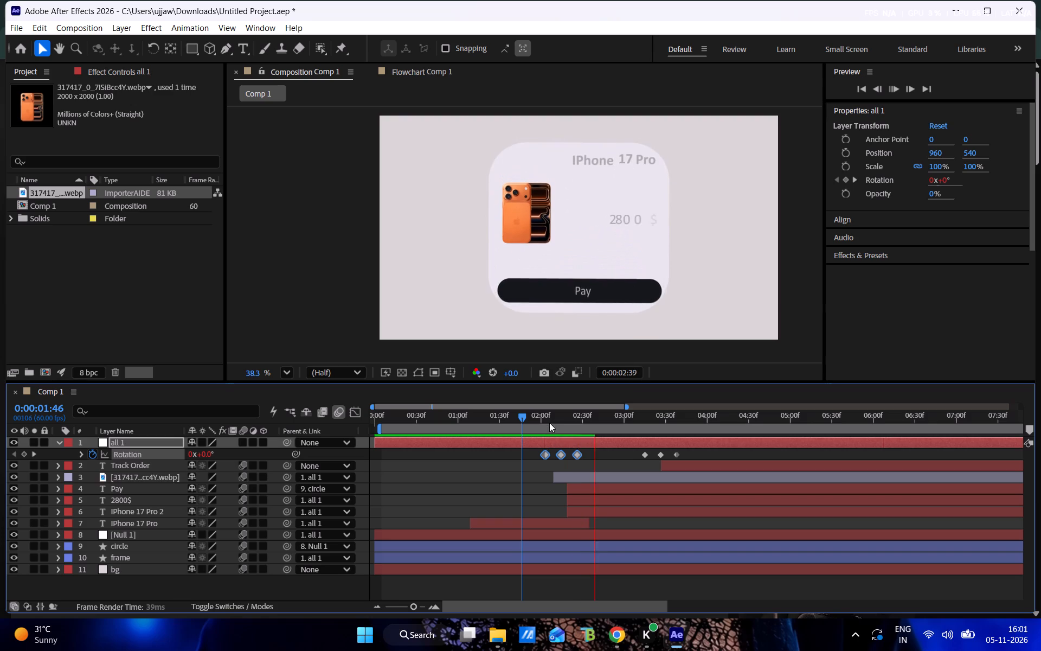
drag(551, 417, 322, 417)
key(v)
key(space)
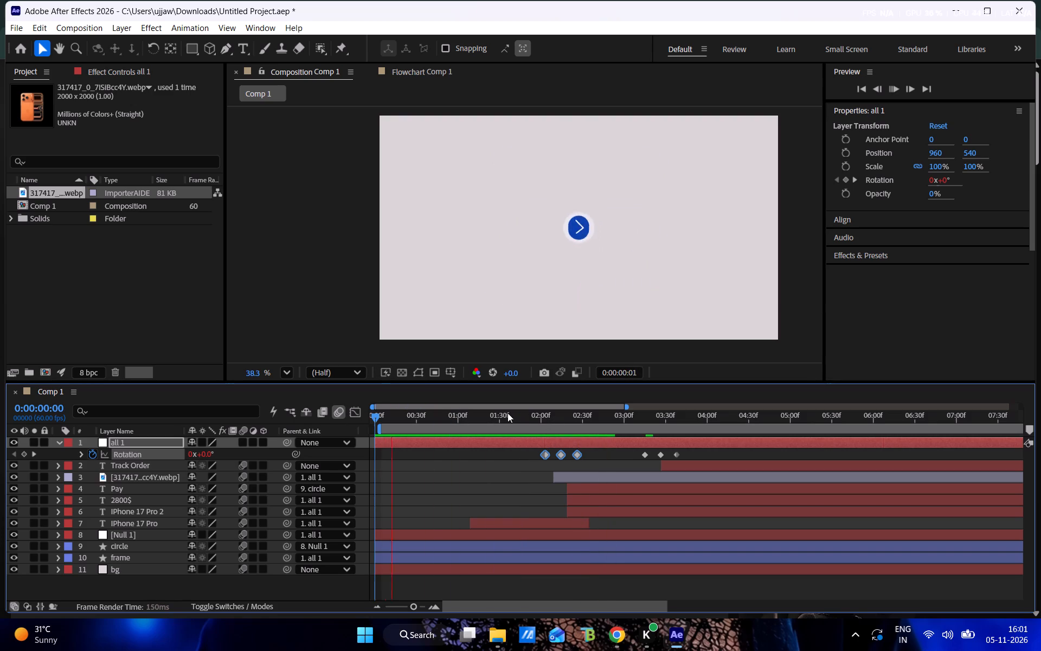
drag(377, 431, 253, 432)
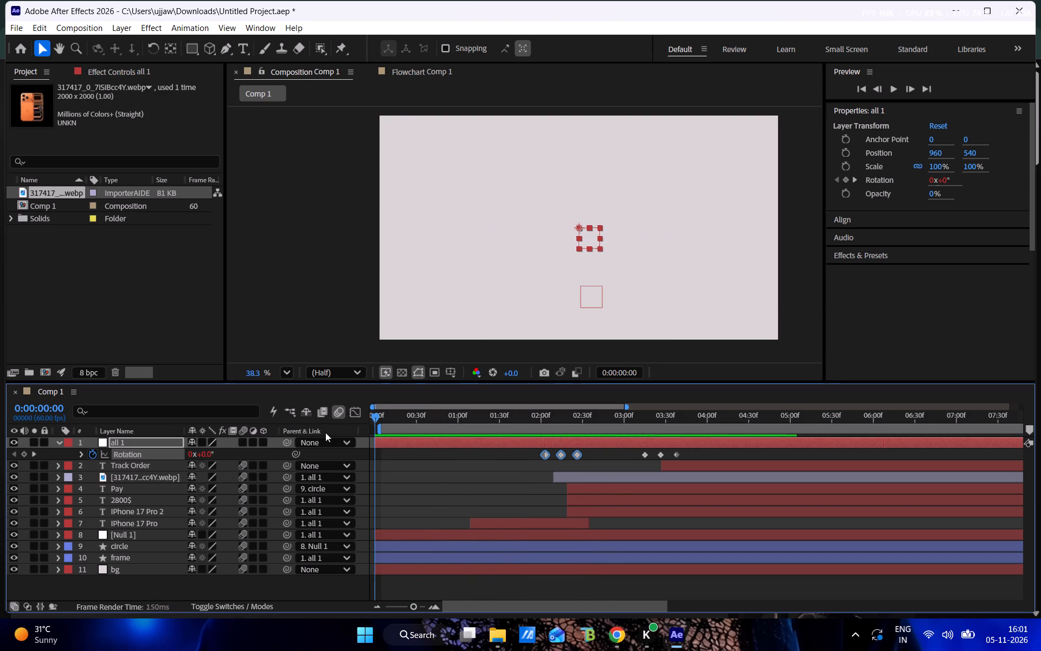
drag(377, 430, 287, 432)
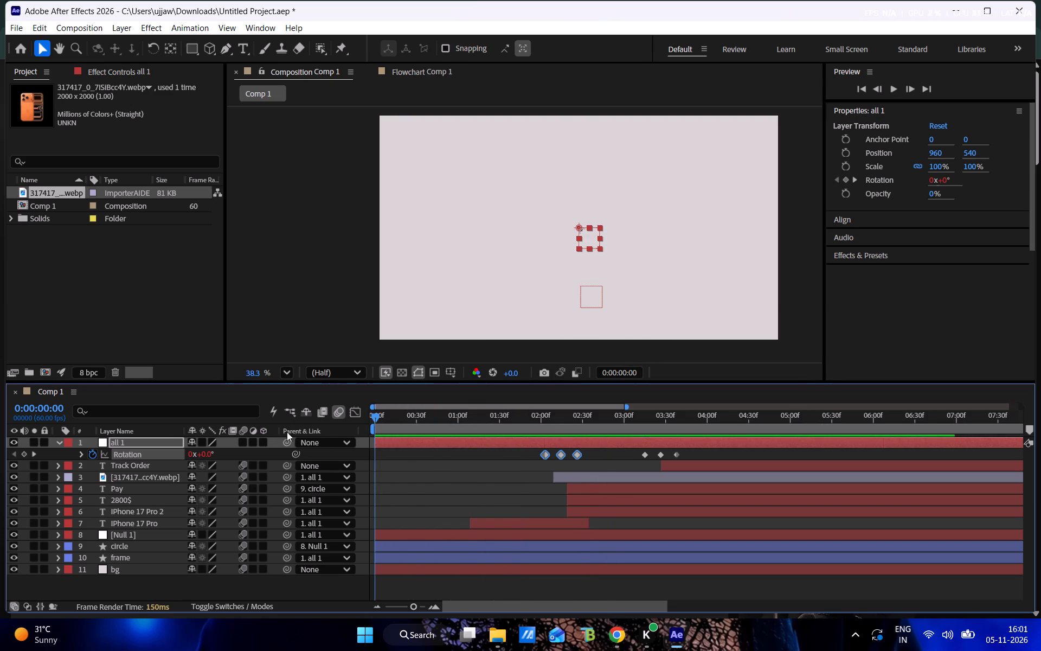
Split all eleven layers at 0:00:04:59, in the final Track Order hold, and delete the portions after it.
drag(439, 415, 1040, 425)
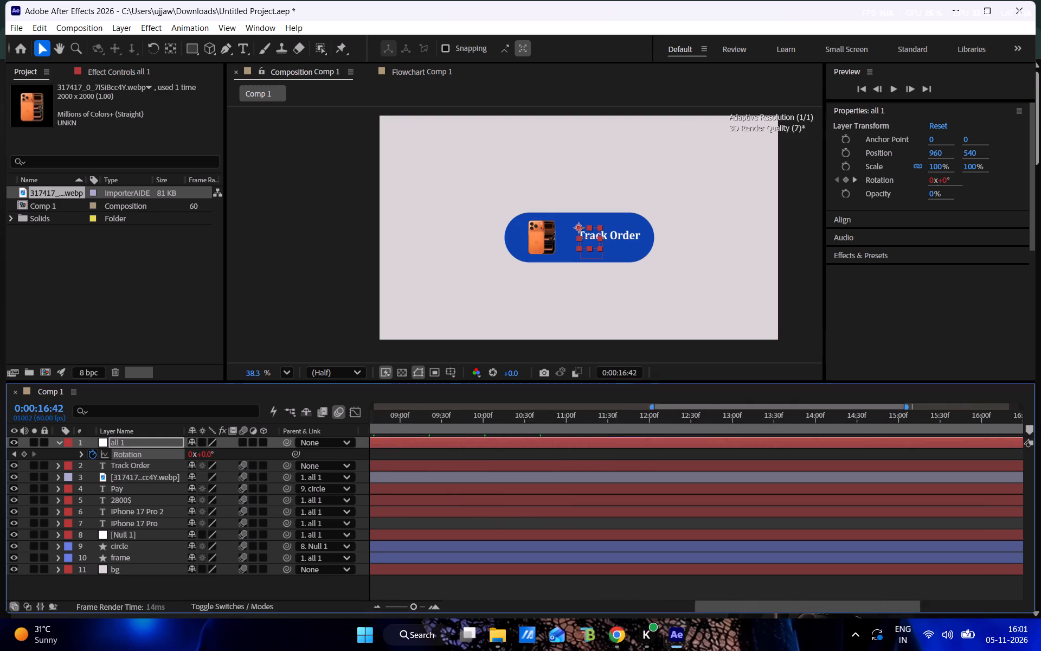
drag(1040, 425, 349, 428)
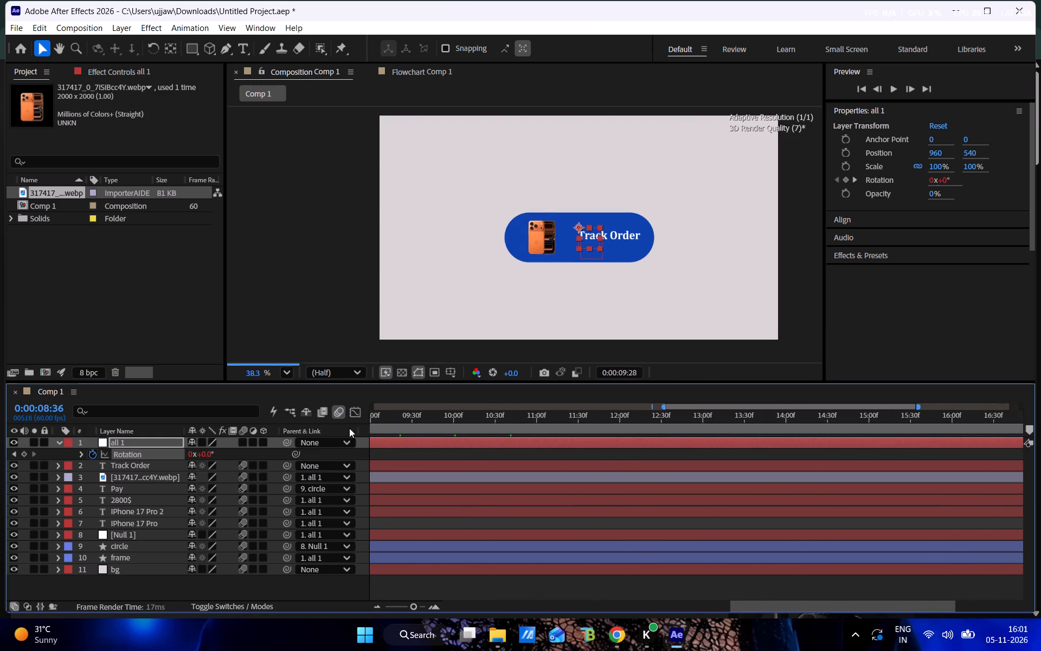
drag(349, 428, 838, 432)
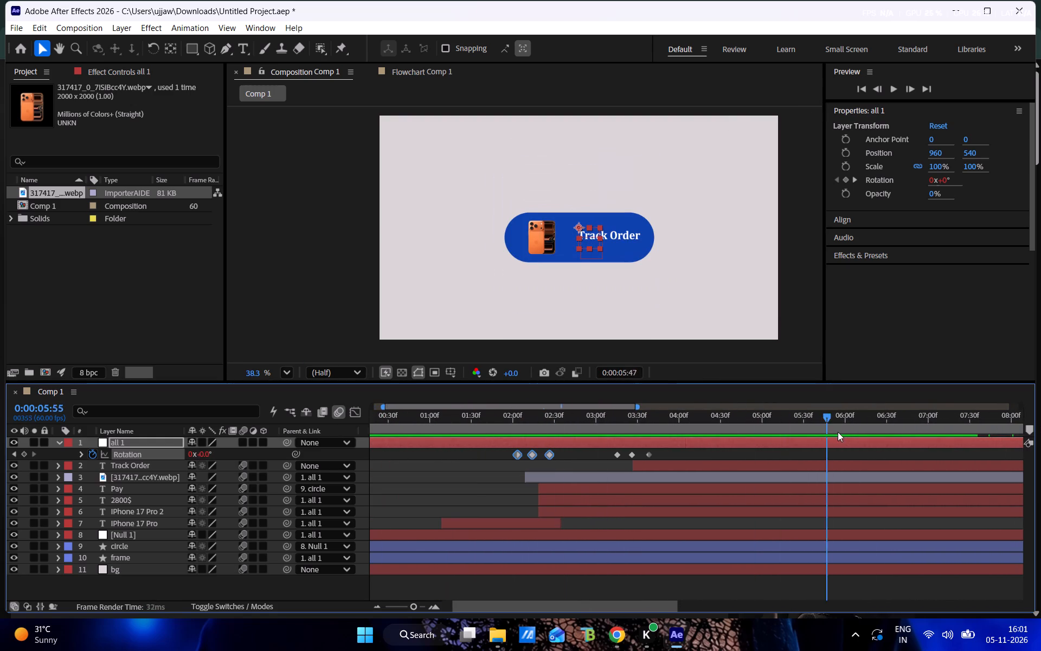
drag(838, 432, 1020, 439)
click(621, 425)
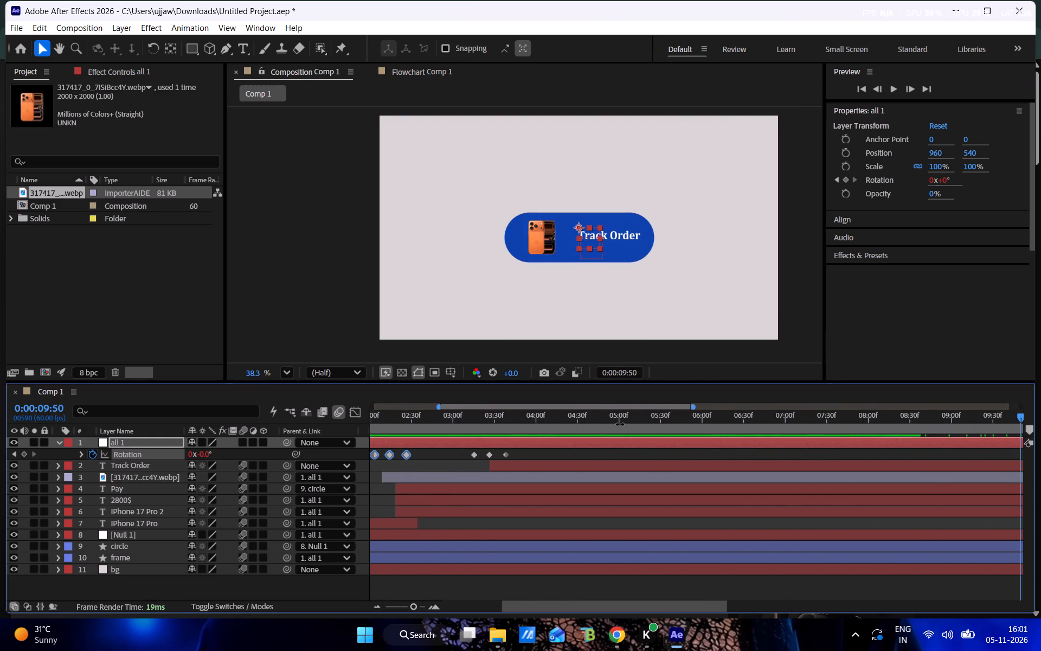
drag(622, 417, 516, 425)
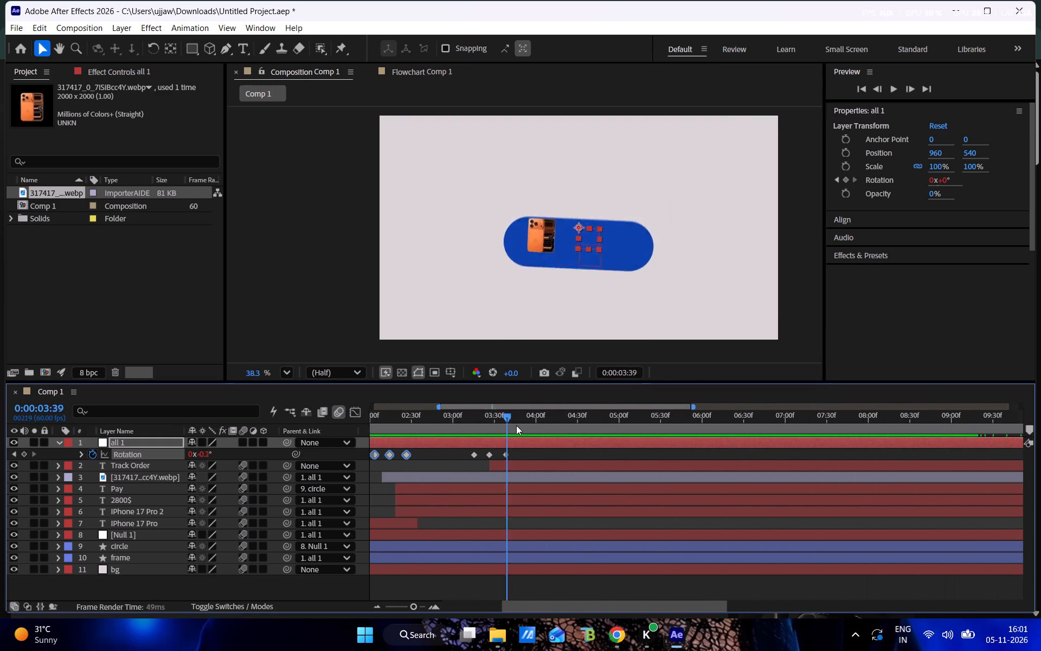
drag(516, 425, 618, 431)
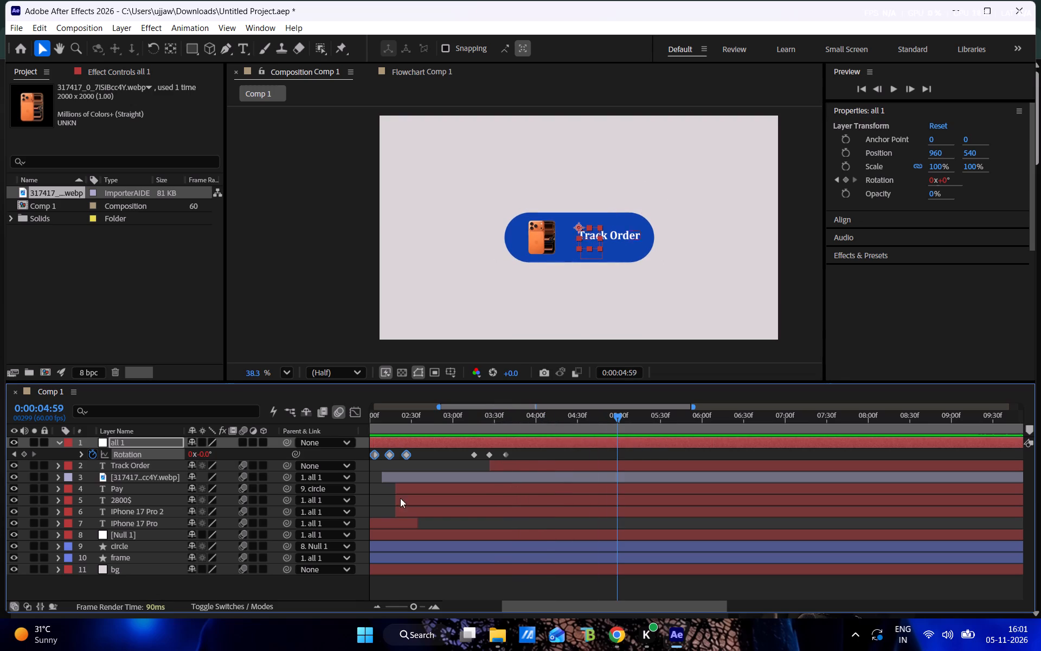
drag(362, 441, 264, 603)
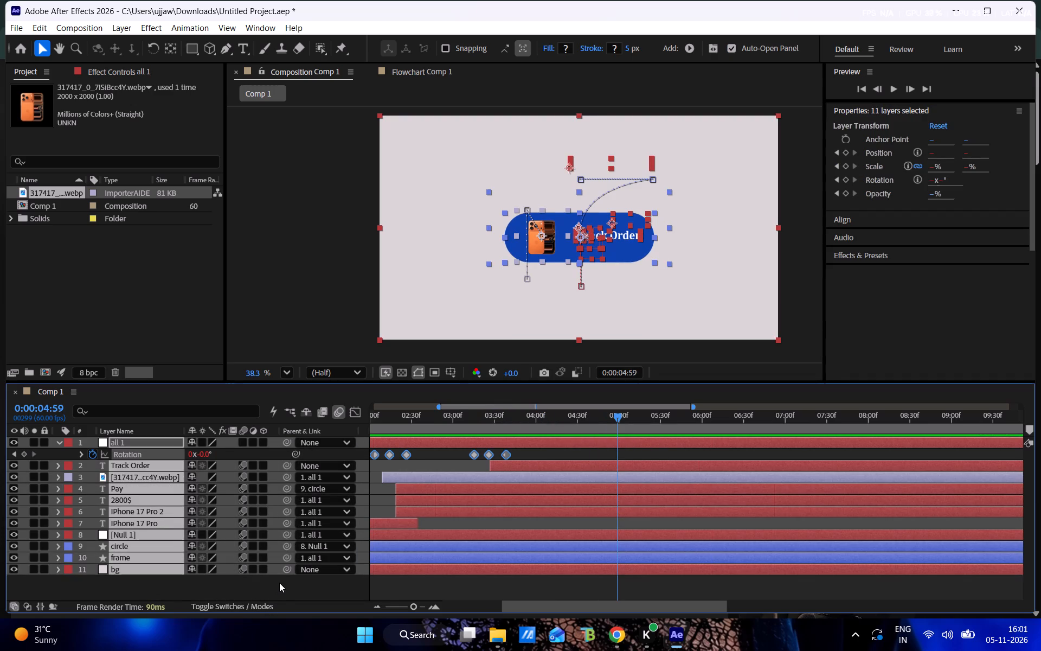
key(ctrl+shift+d)
key(BackSpace)
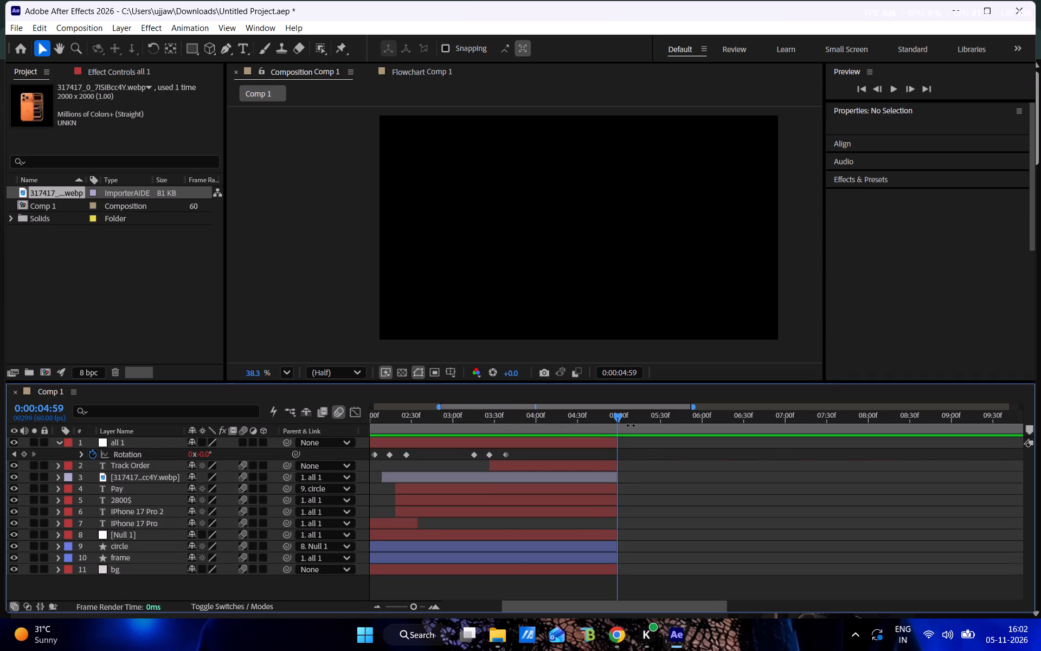
click(247, 445)
Play the trimmed composition from the beginning and check the ending at about 0:00:04:35.
drag(615, 423, 236, 443)
key(space)
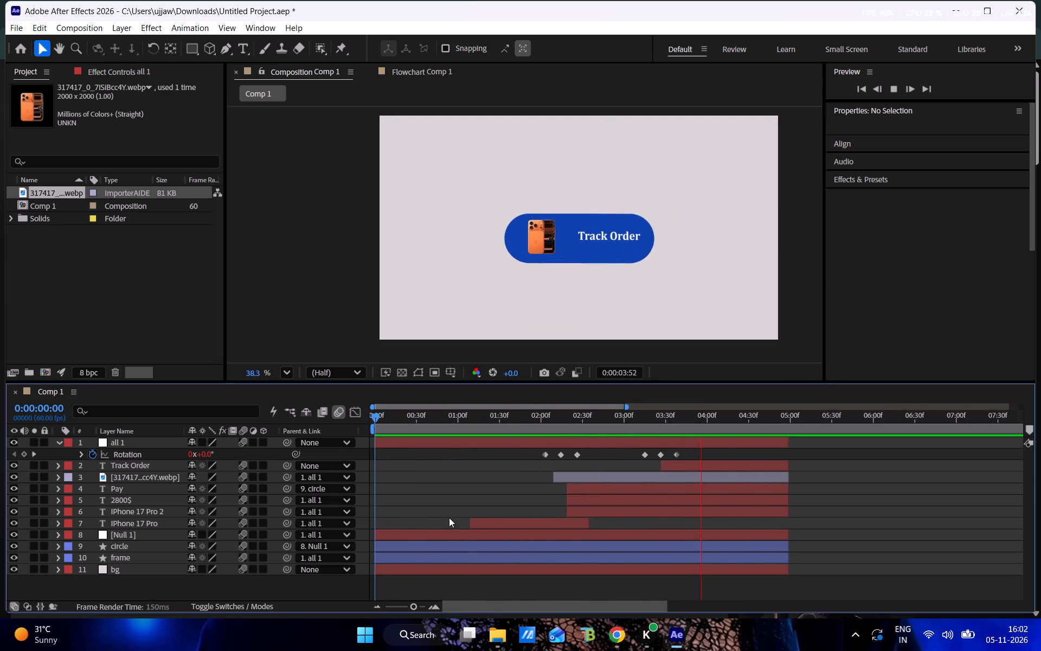
click(749, 425)
drag(753, 420, 759, 419)
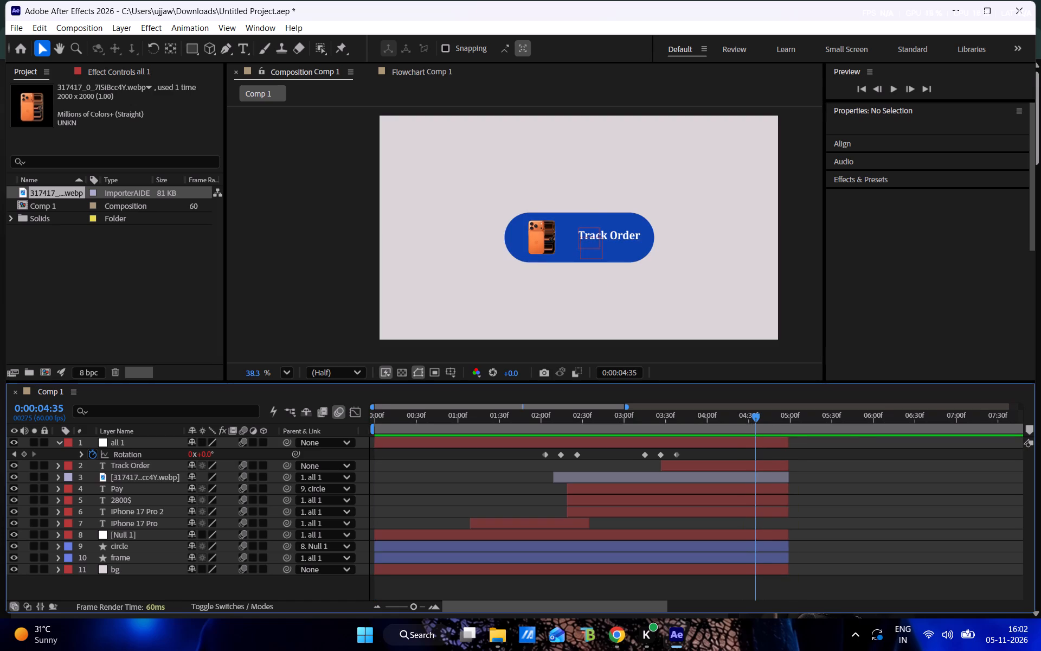
Shorten the work area so that it ends just before 0:00:05:30, shortly after the trimmed layers.
drag(966, 418, 1040, 420)
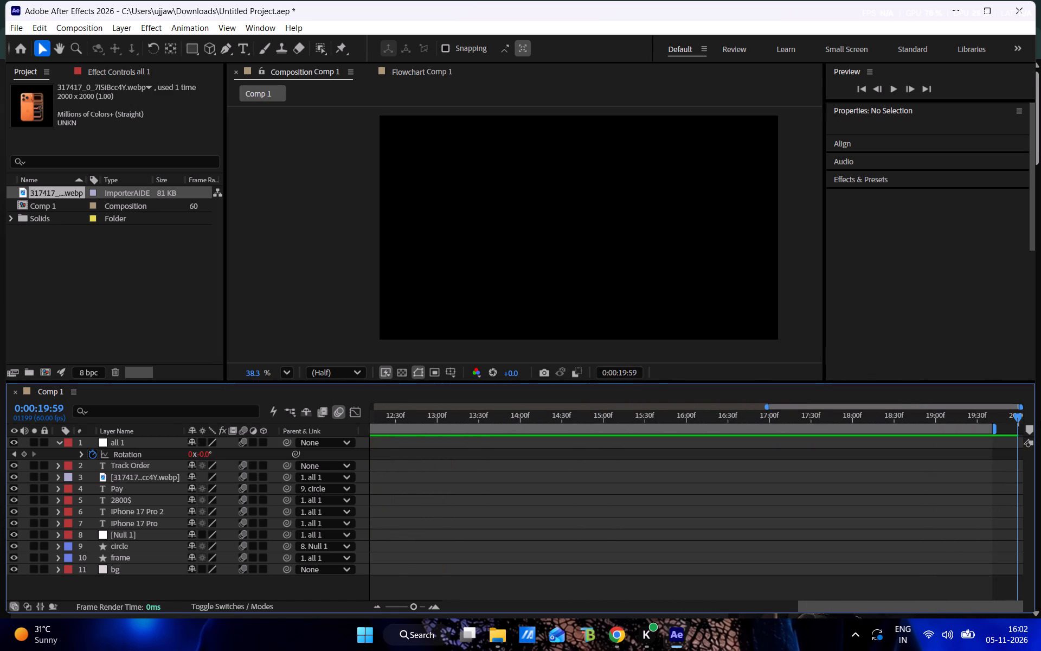
drag(1040, 420, 1040, 420)
drag(994, 429, 352, 443)
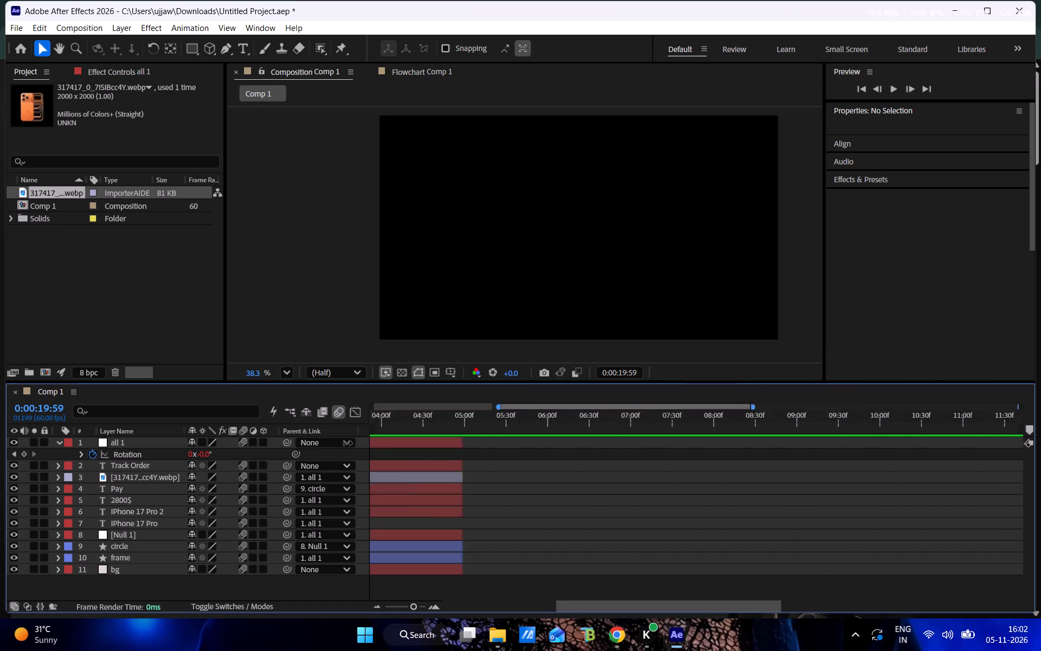
drag(352, 443, 828, 454)
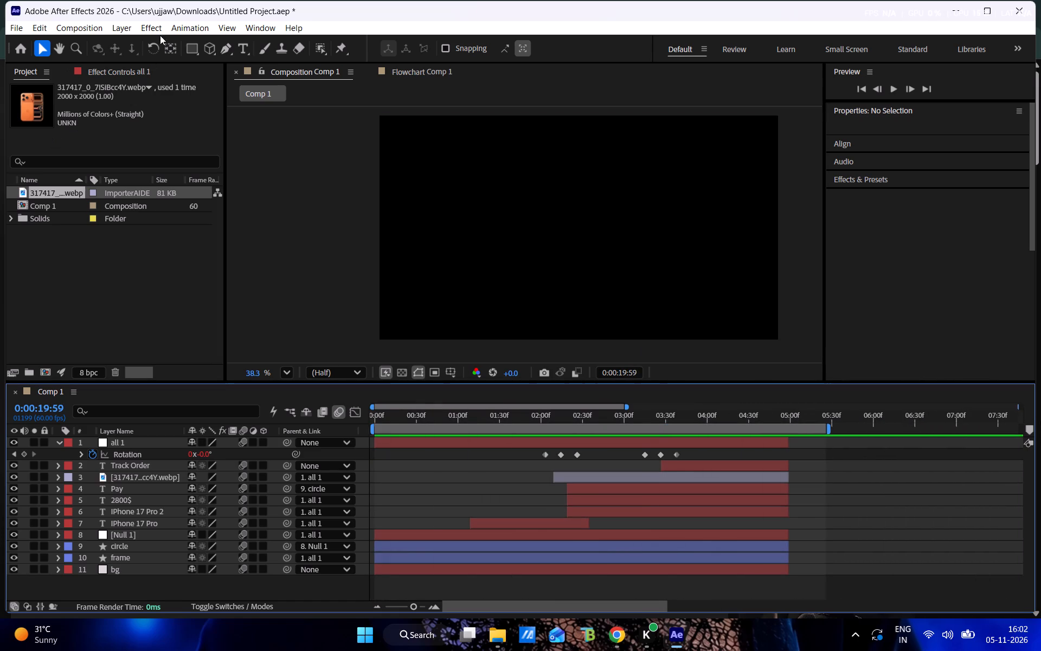
Add Comp 1 to the Render Queue.
click(89, 20)
click(93, 24)
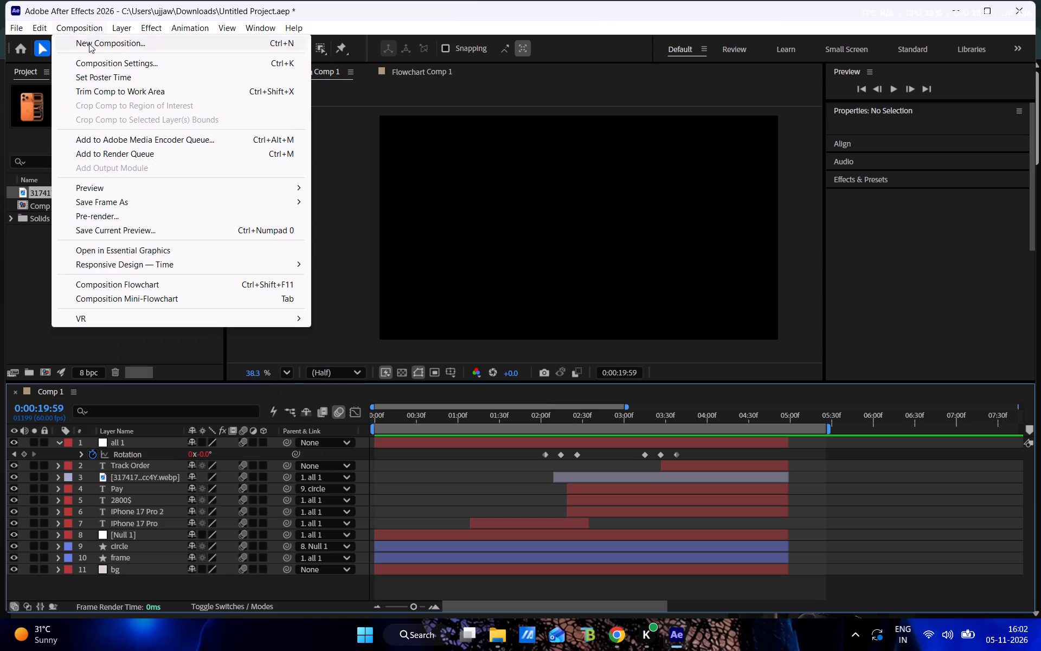
click(117, 151)
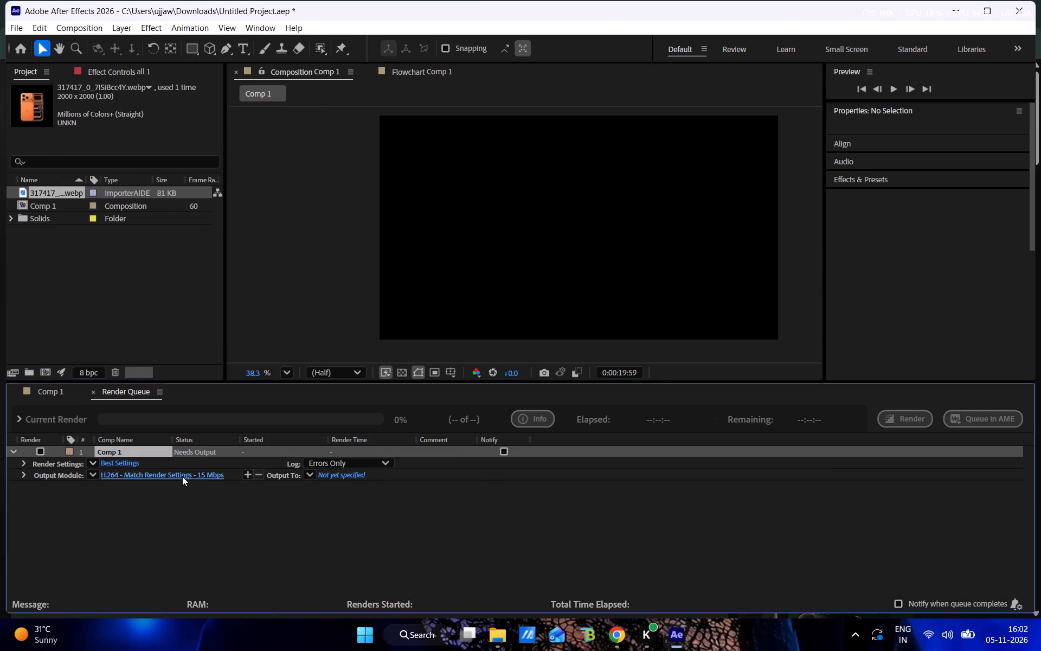
Set Comp 1's render output to an H.264 file named uj iphone in the C: drive's adobe > after folder.
click(351, 477)
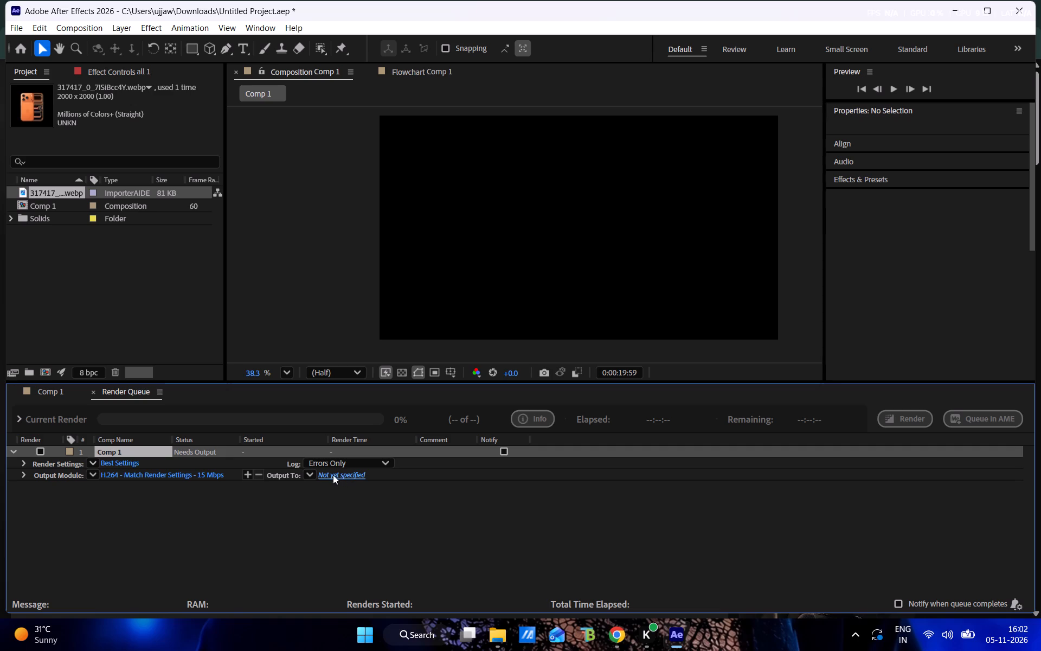
click(333, 475)
scroll(145, 236, down, 16)
scroll(68, 213, down, 5)
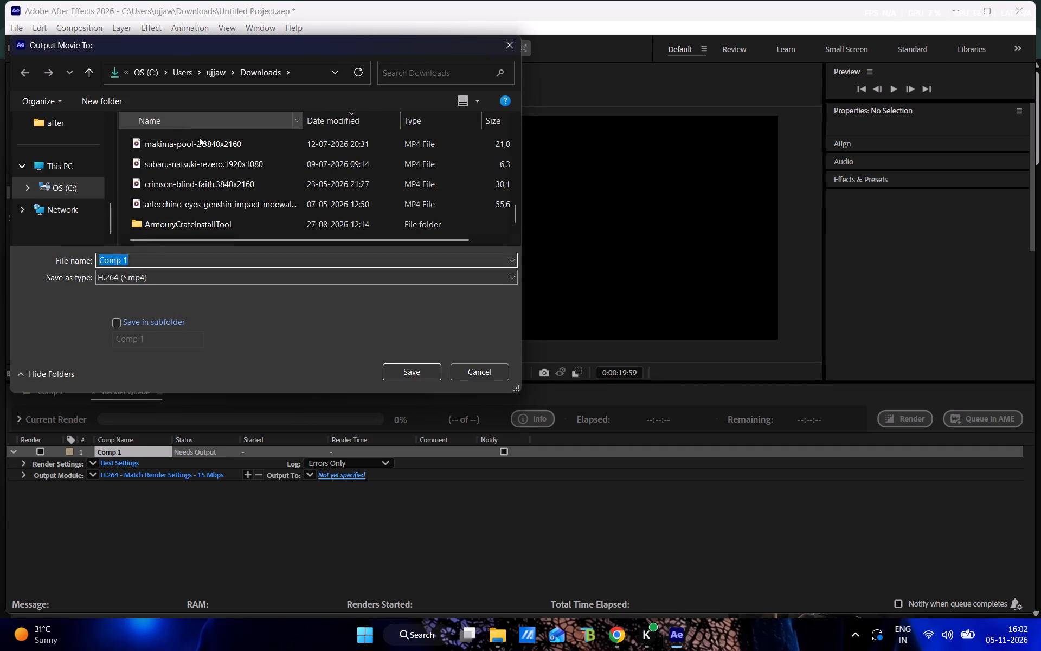
click(147, 75)
scroll(163, 178, down, 4)
double_click(164, 191)
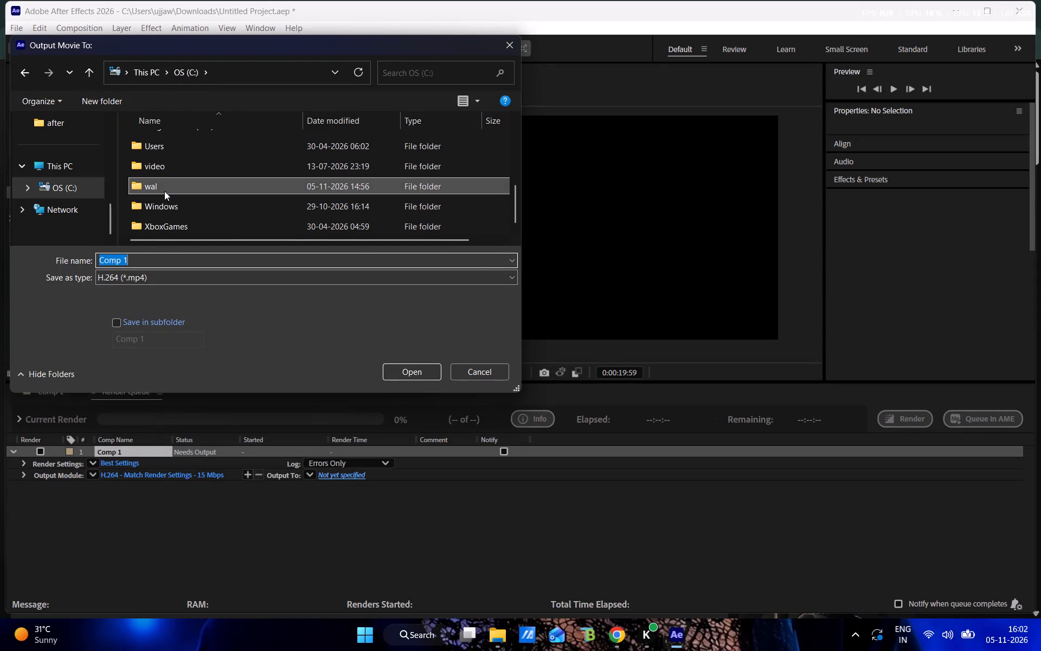
scroll(170, 198, down, 1)
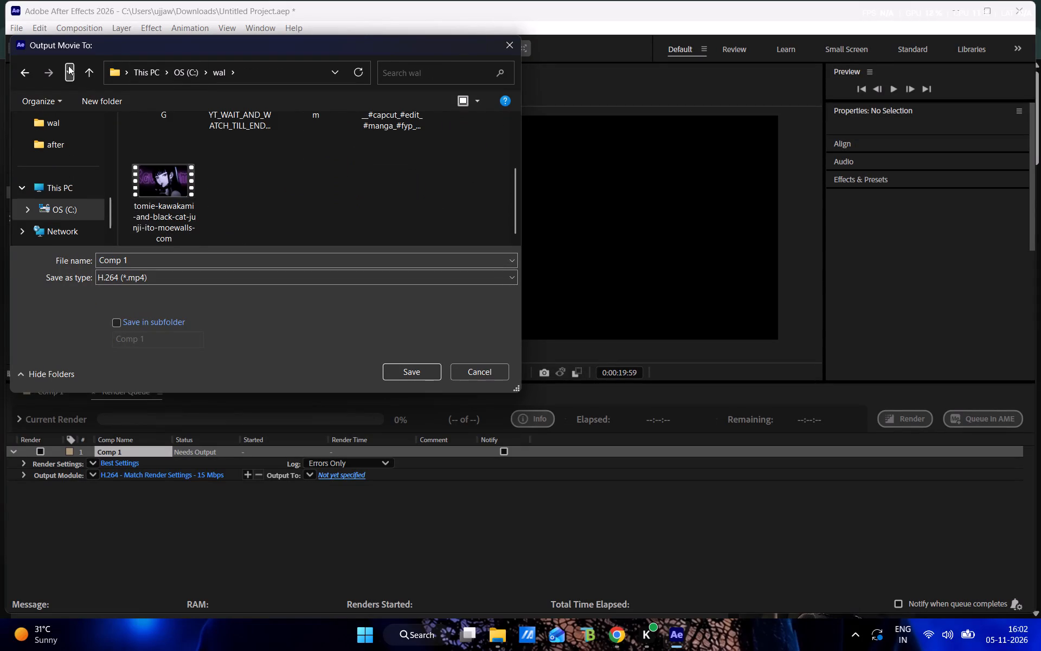
click(143, 72)
double_click(209, 150)
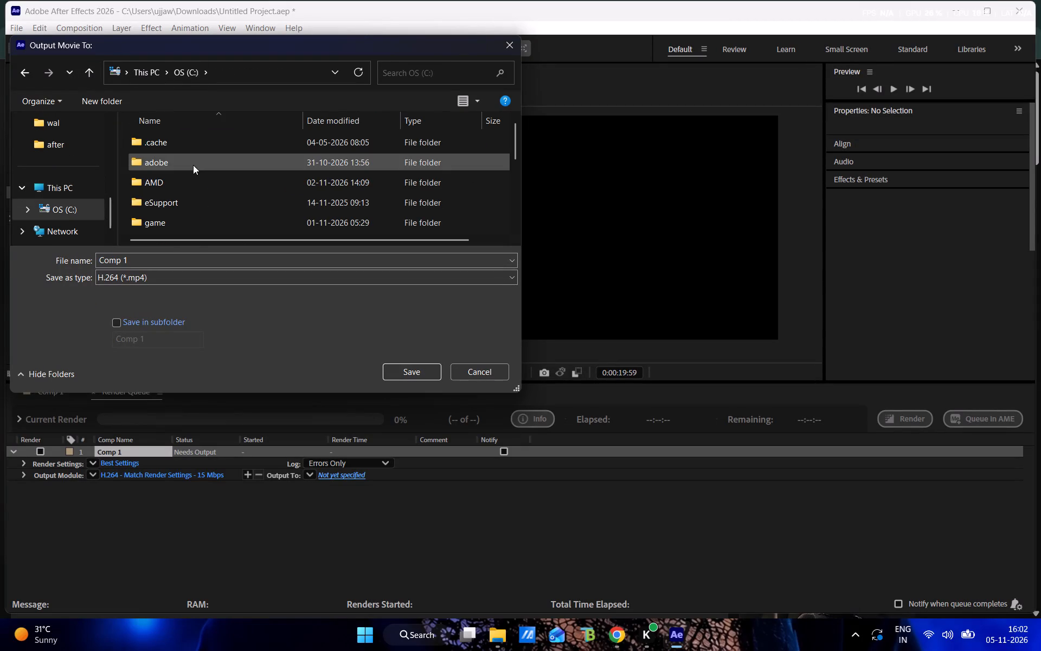
double_click(185, 163)
double_click(181, 144)
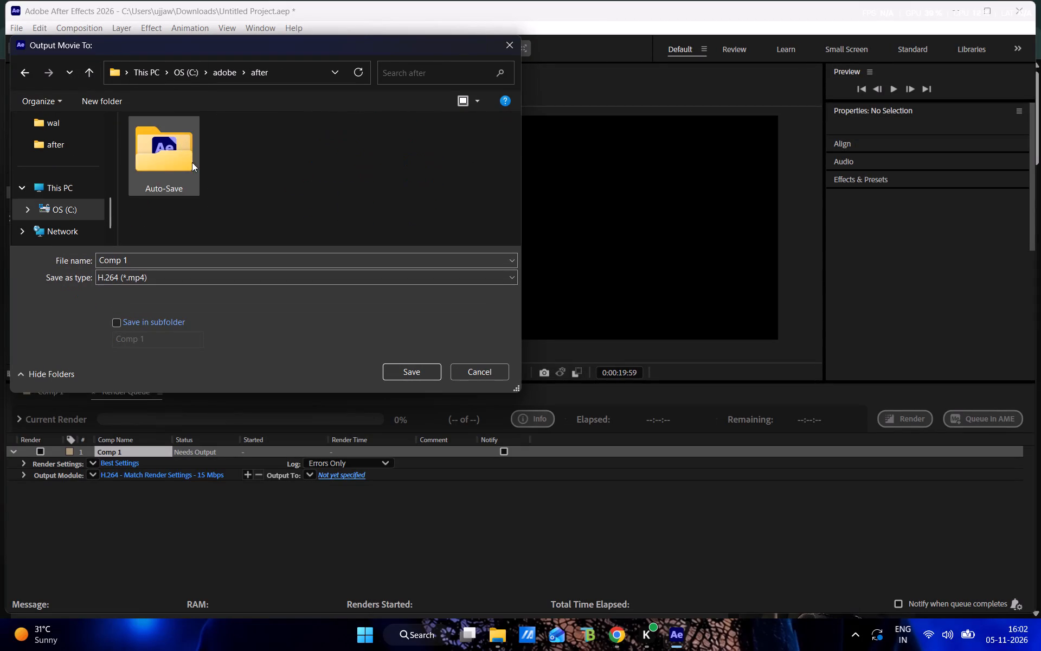
click(161, 263)
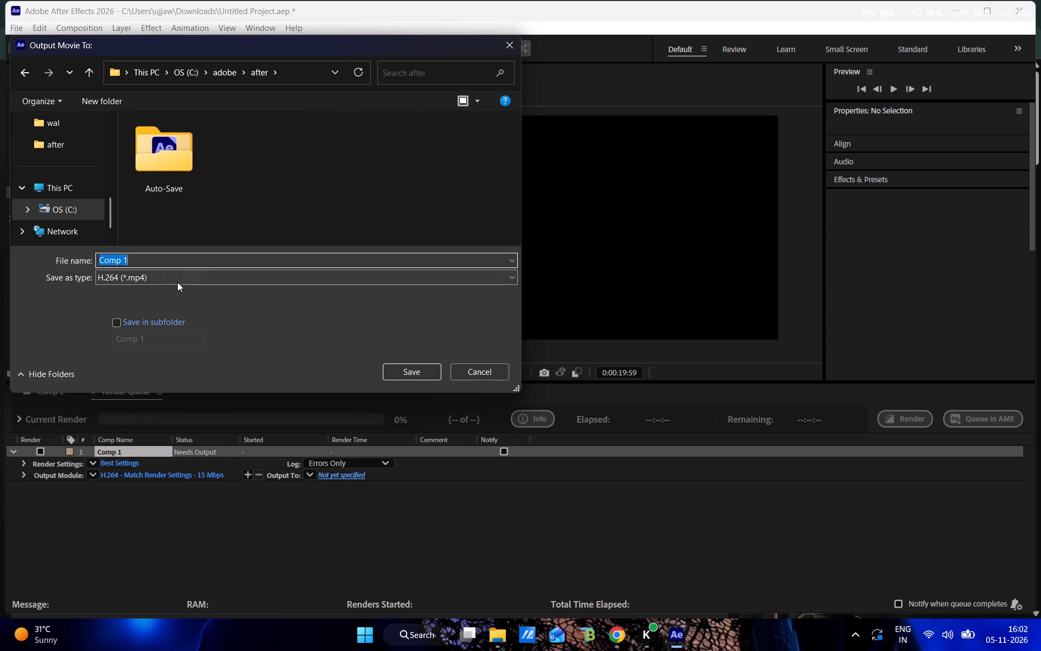
text(uj)
key(space)
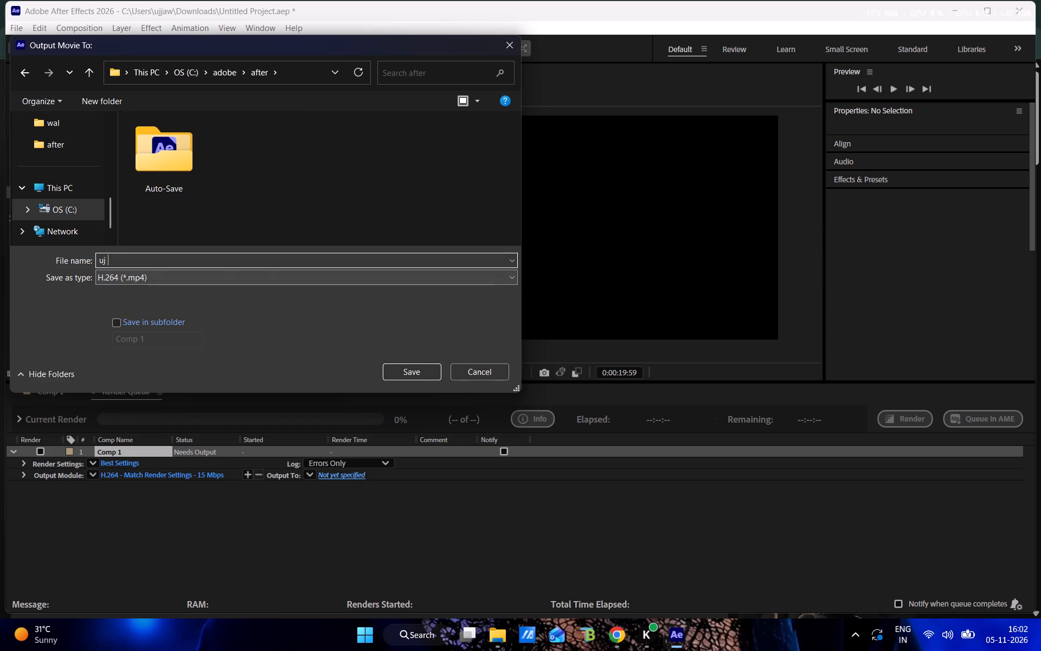
text(iphone)
key(Return)
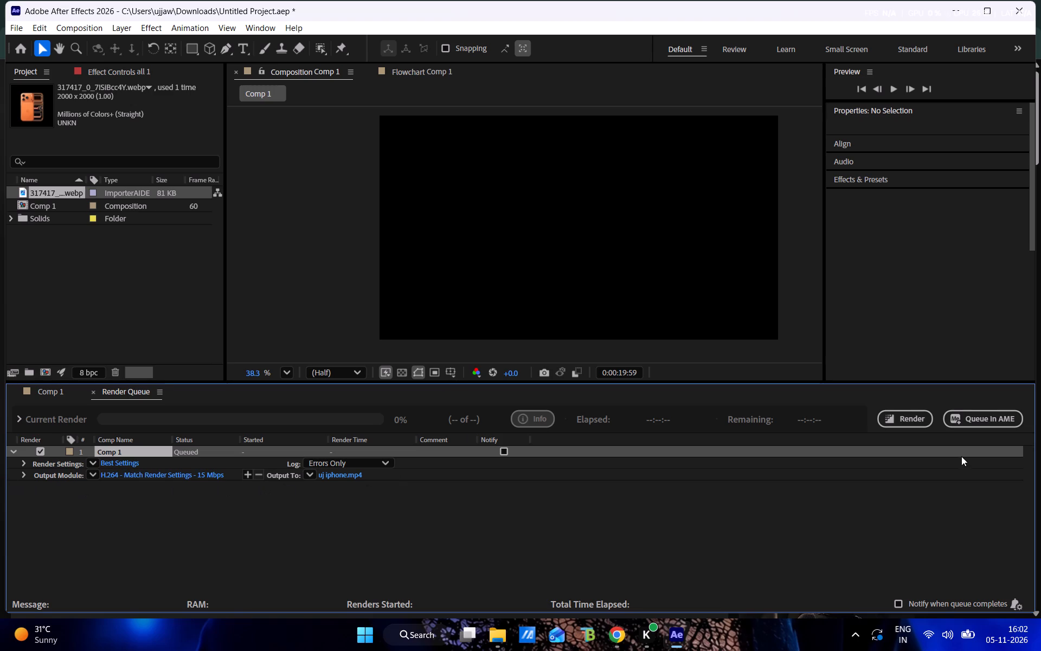
Render the queued Comp 1.
click(916, 419)
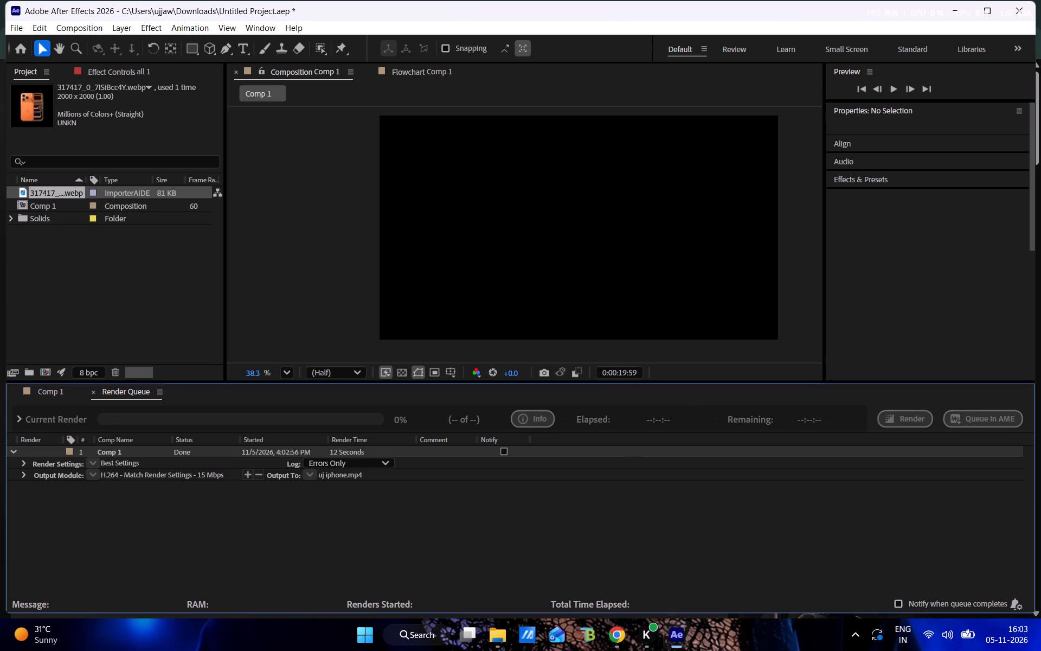
Close After Effects after the render is done.
click(1012, 5)
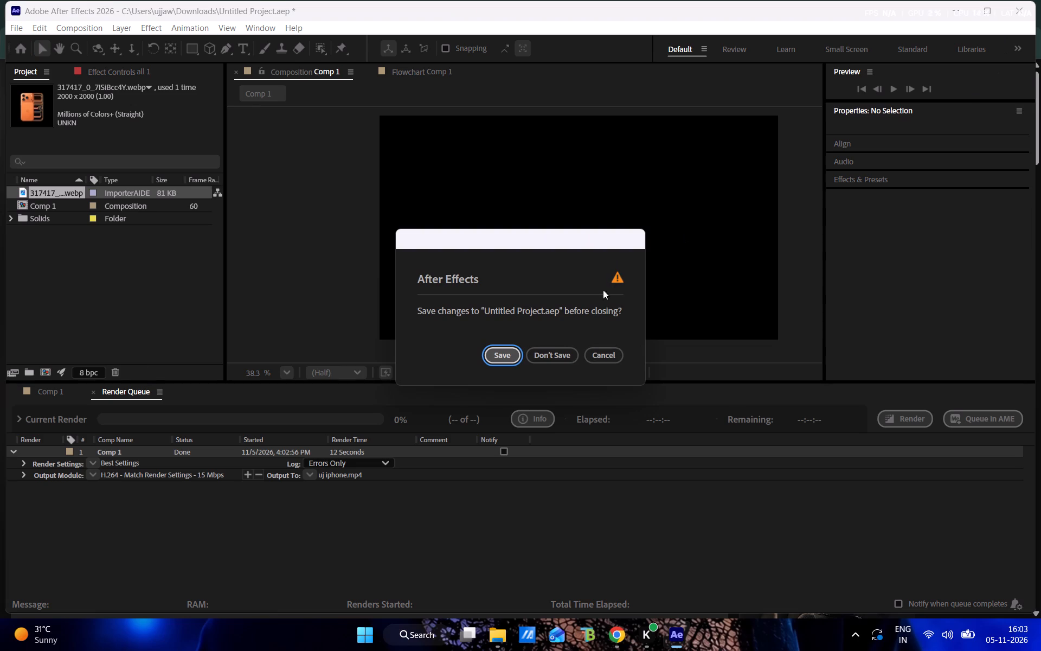